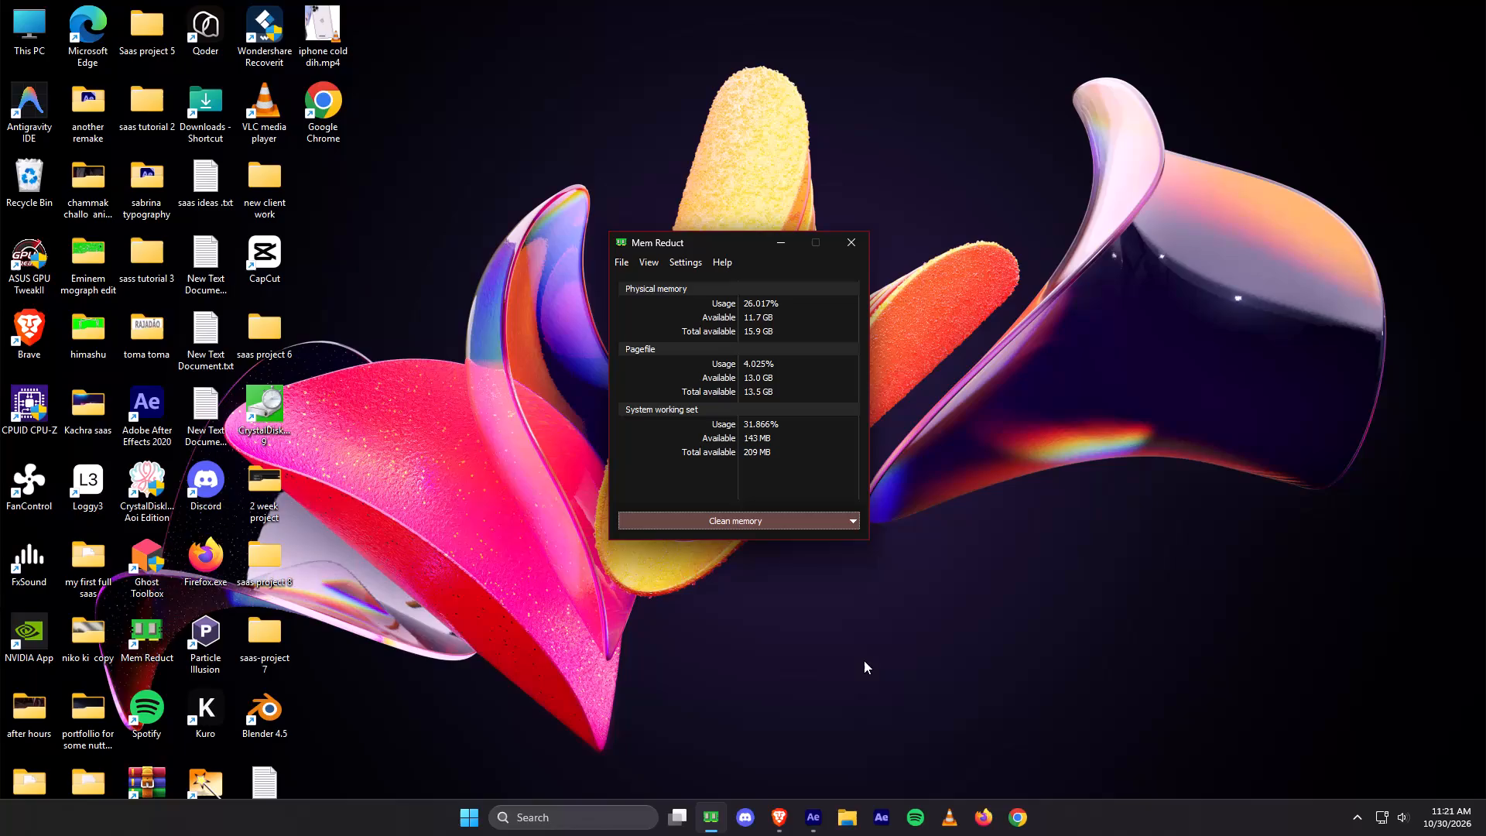
Close the Mem Reduct memory cleaner window.
click(858, 229)
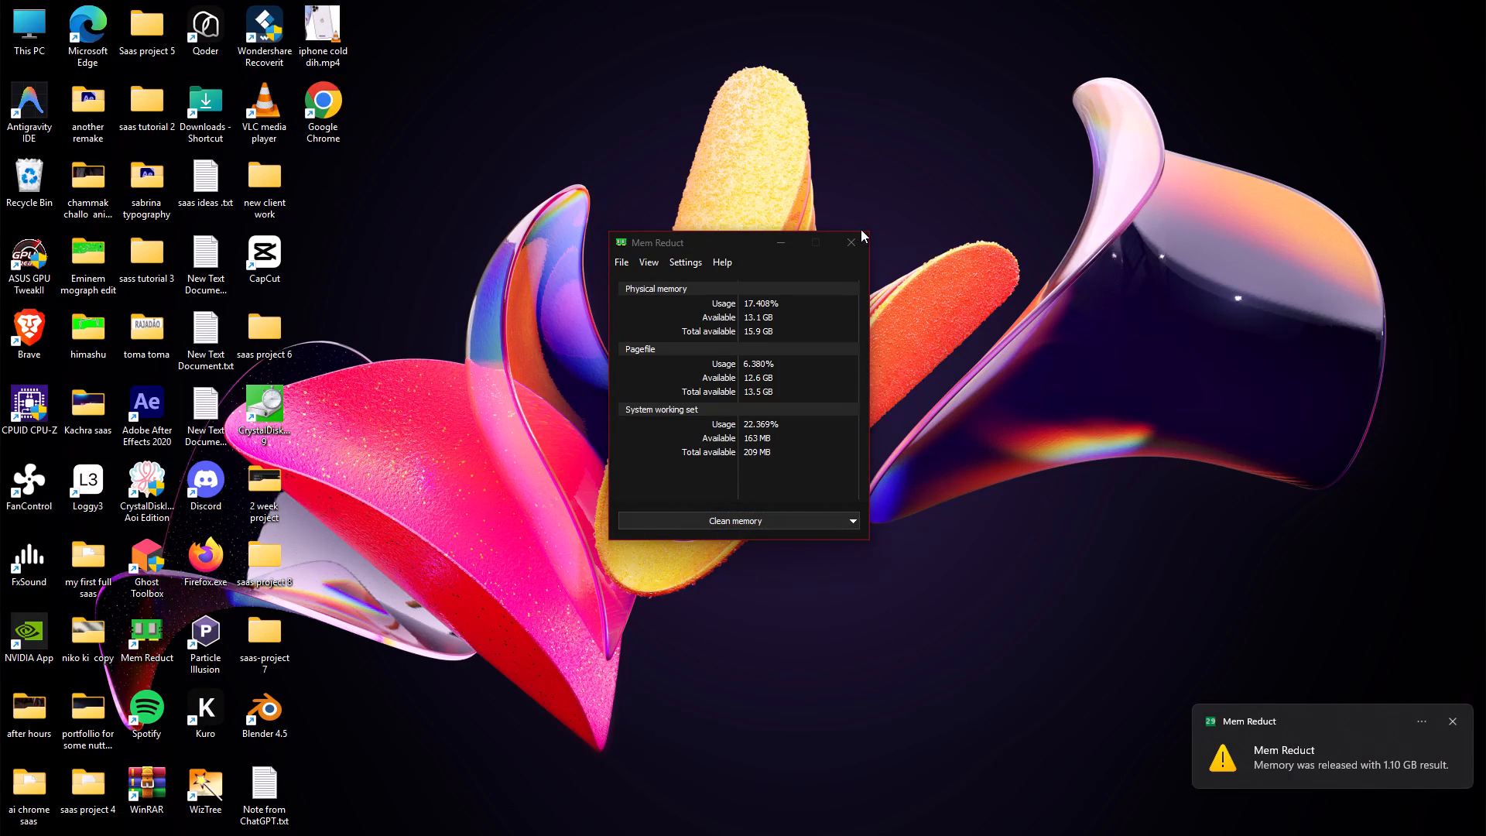
Switch to Adobe After Effects 2020 with the open ugja ped ped composition.
click(827, 808)
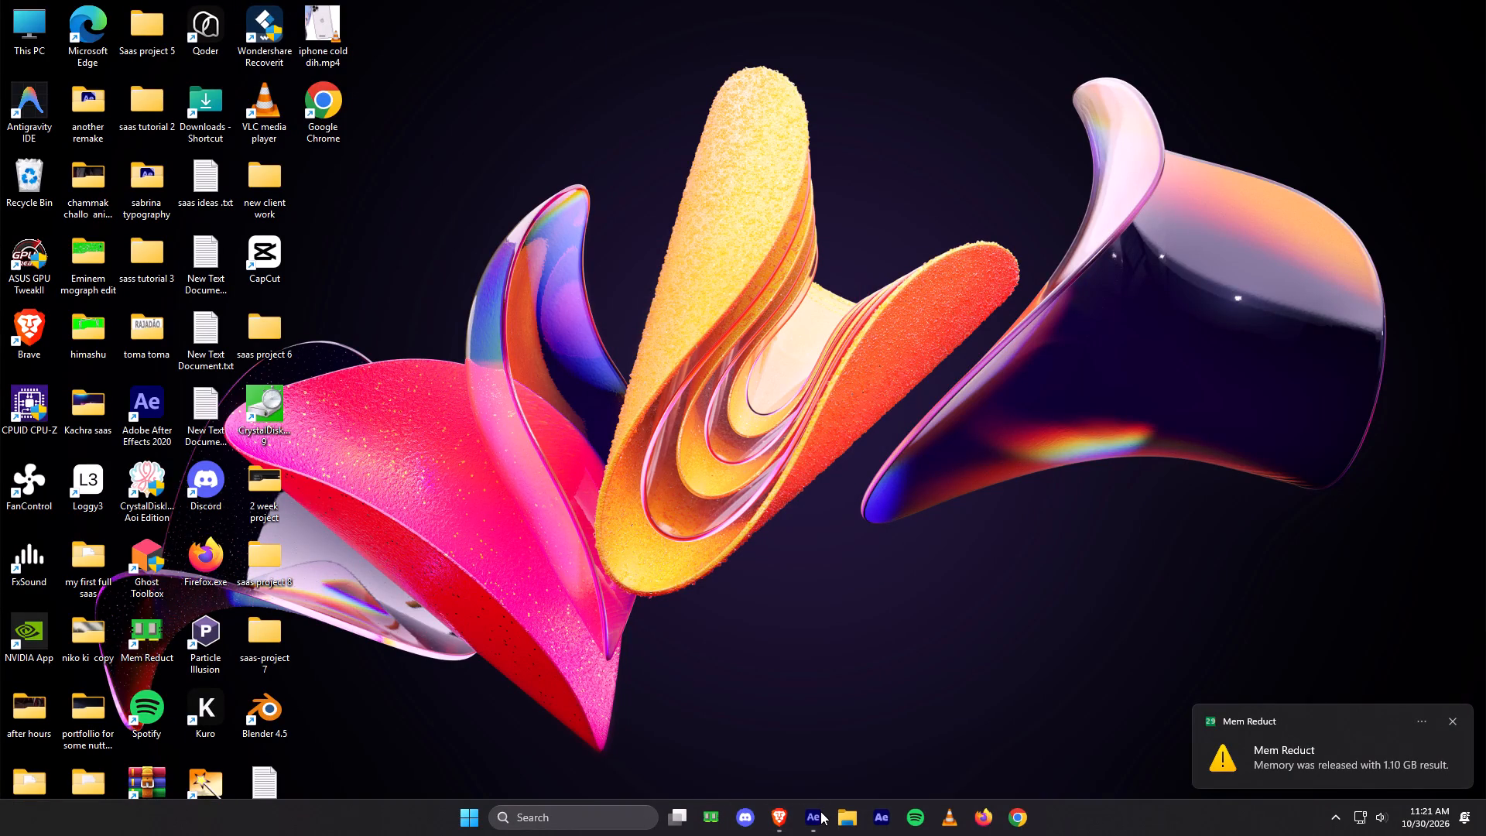
click(813, 835)
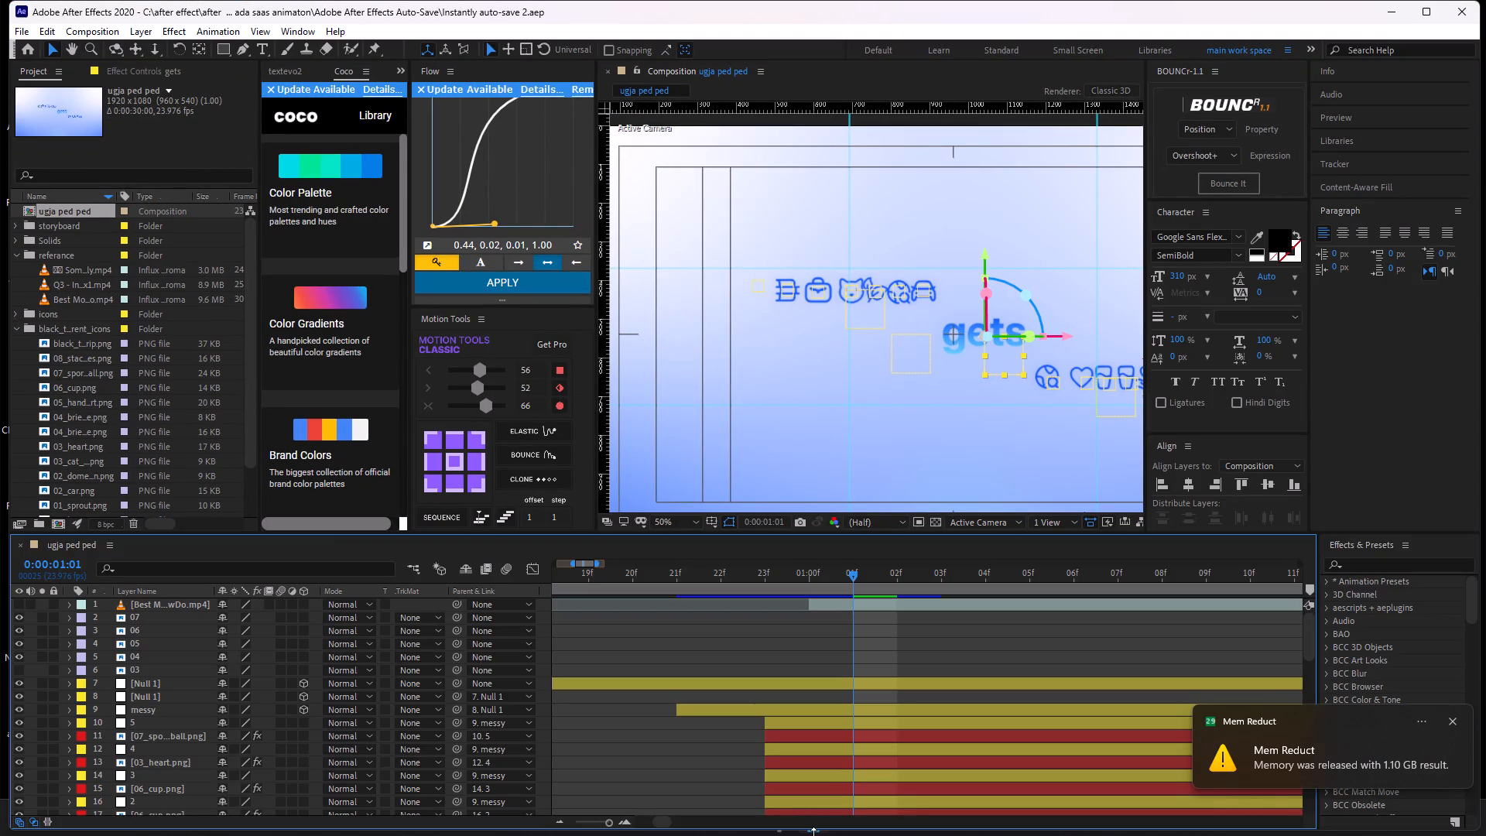
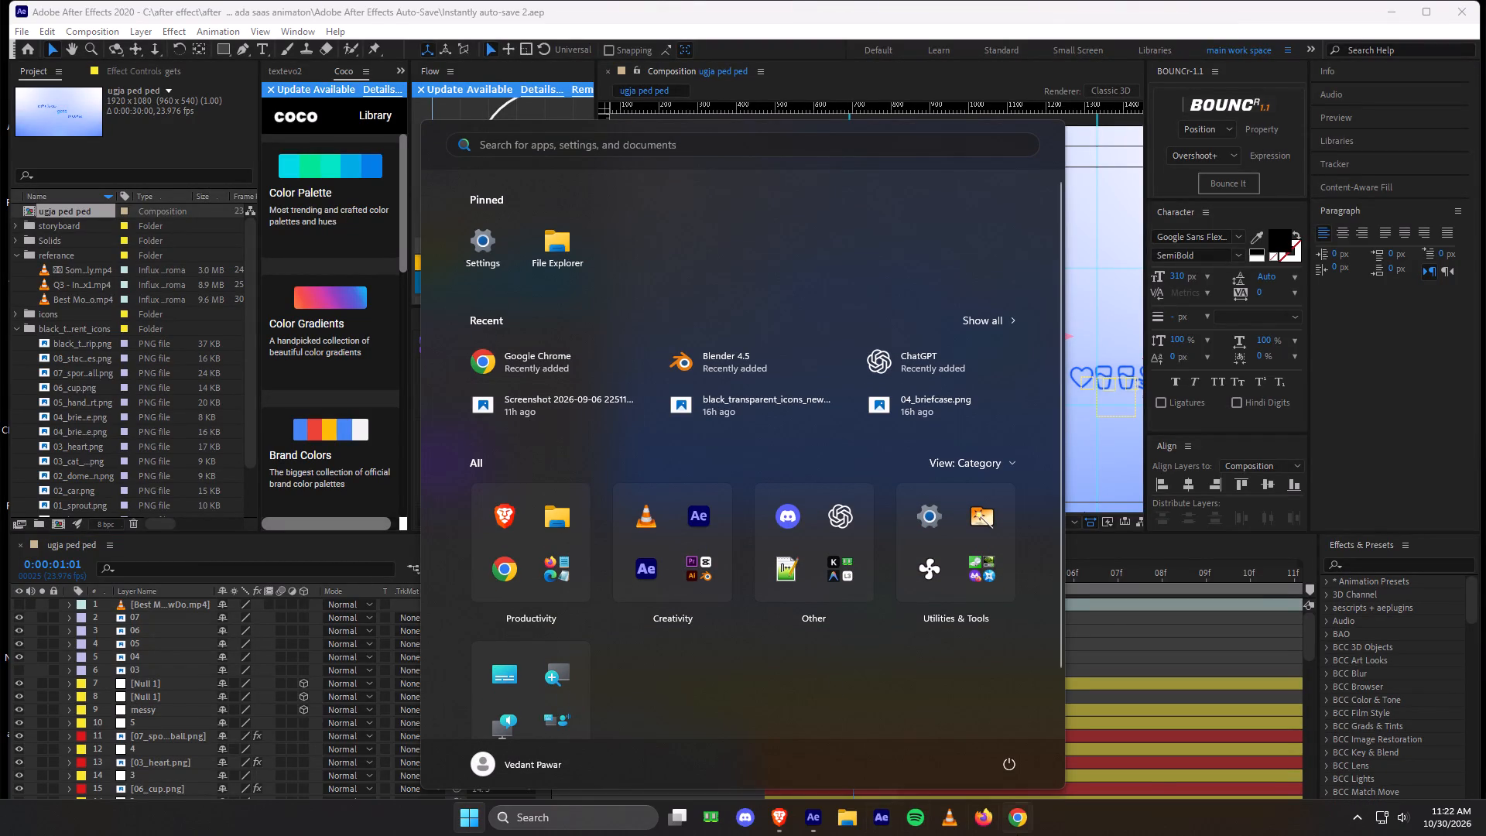
Switch to the Brave browser and turn on auto-play for the YouTube video.
click(786, 814)
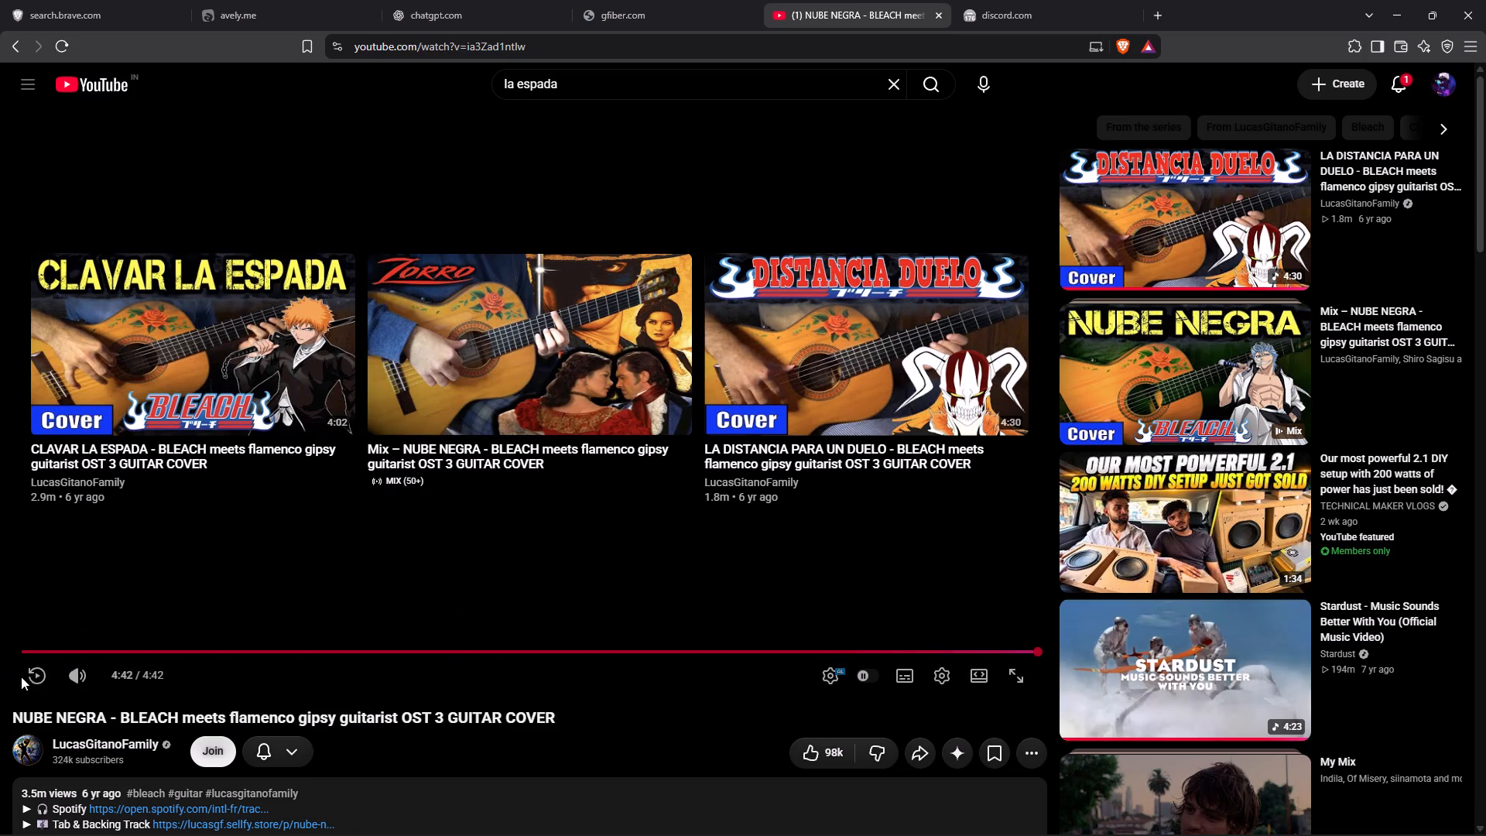
click(865, 680)
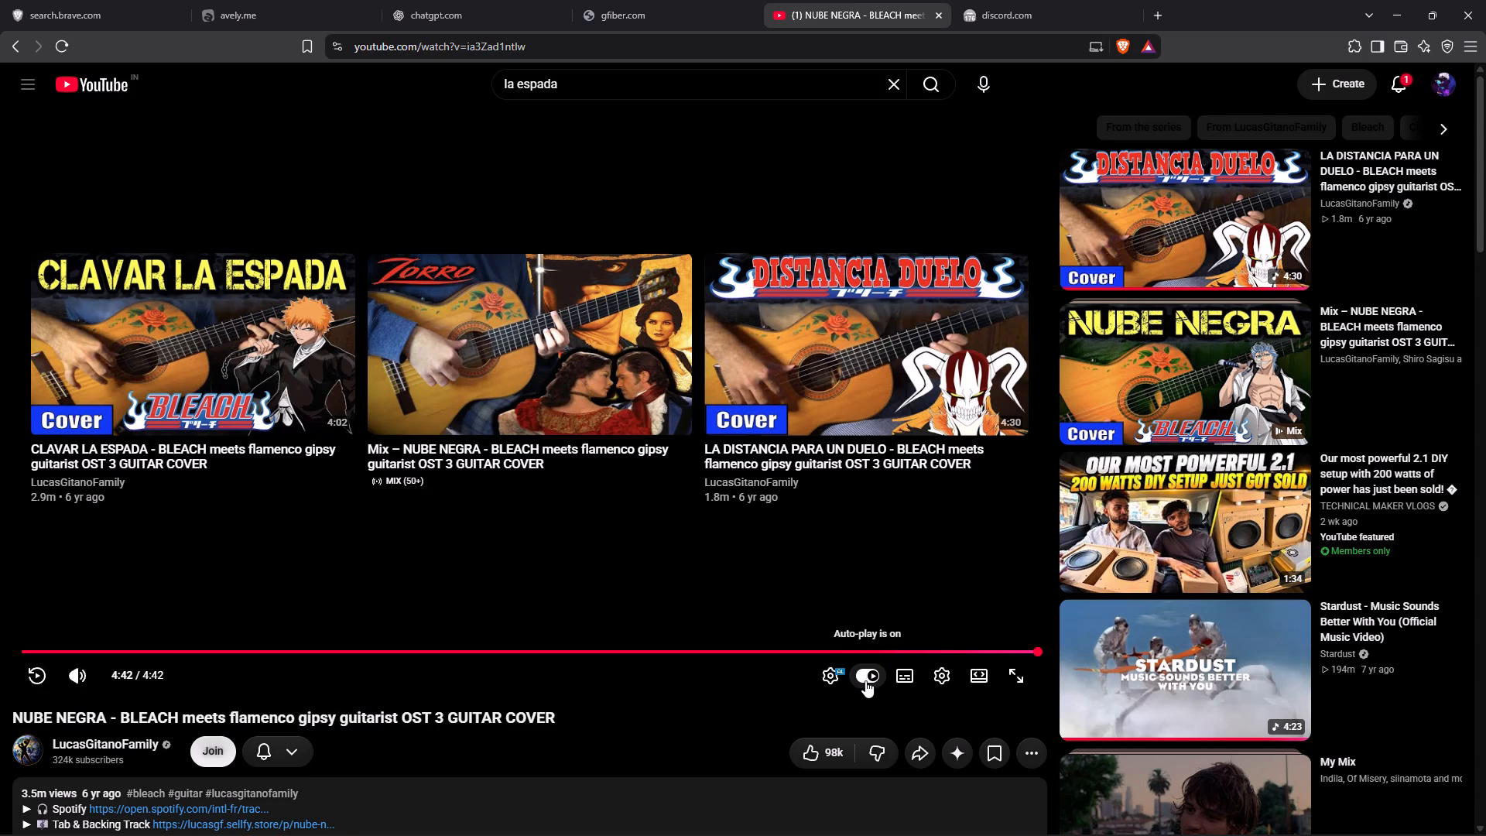
Start playing the suggested NUBE NEGRA mix from the YouTube video page.
click(1125, 198)
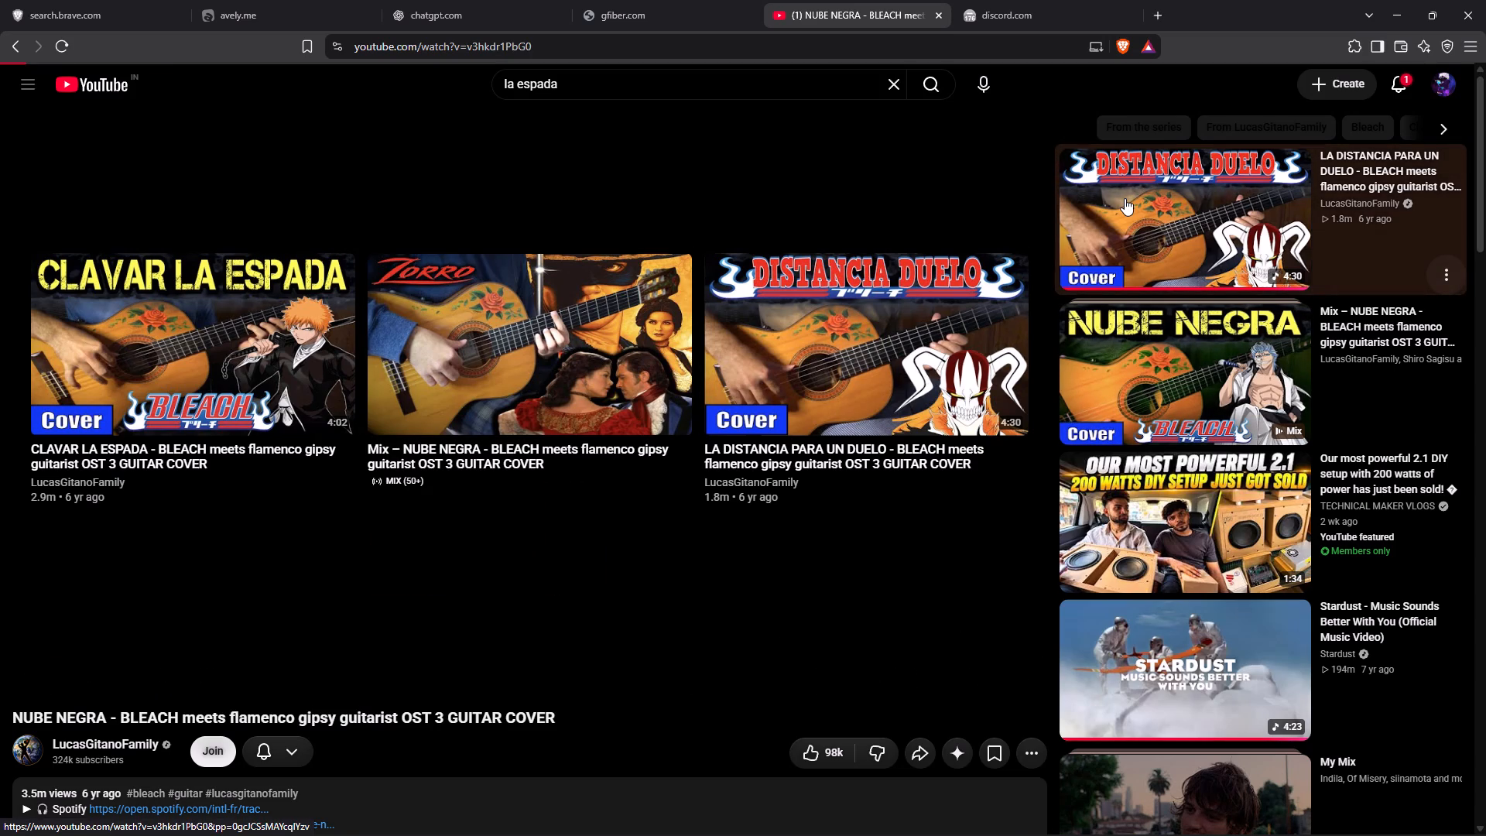
click(1248, 353)
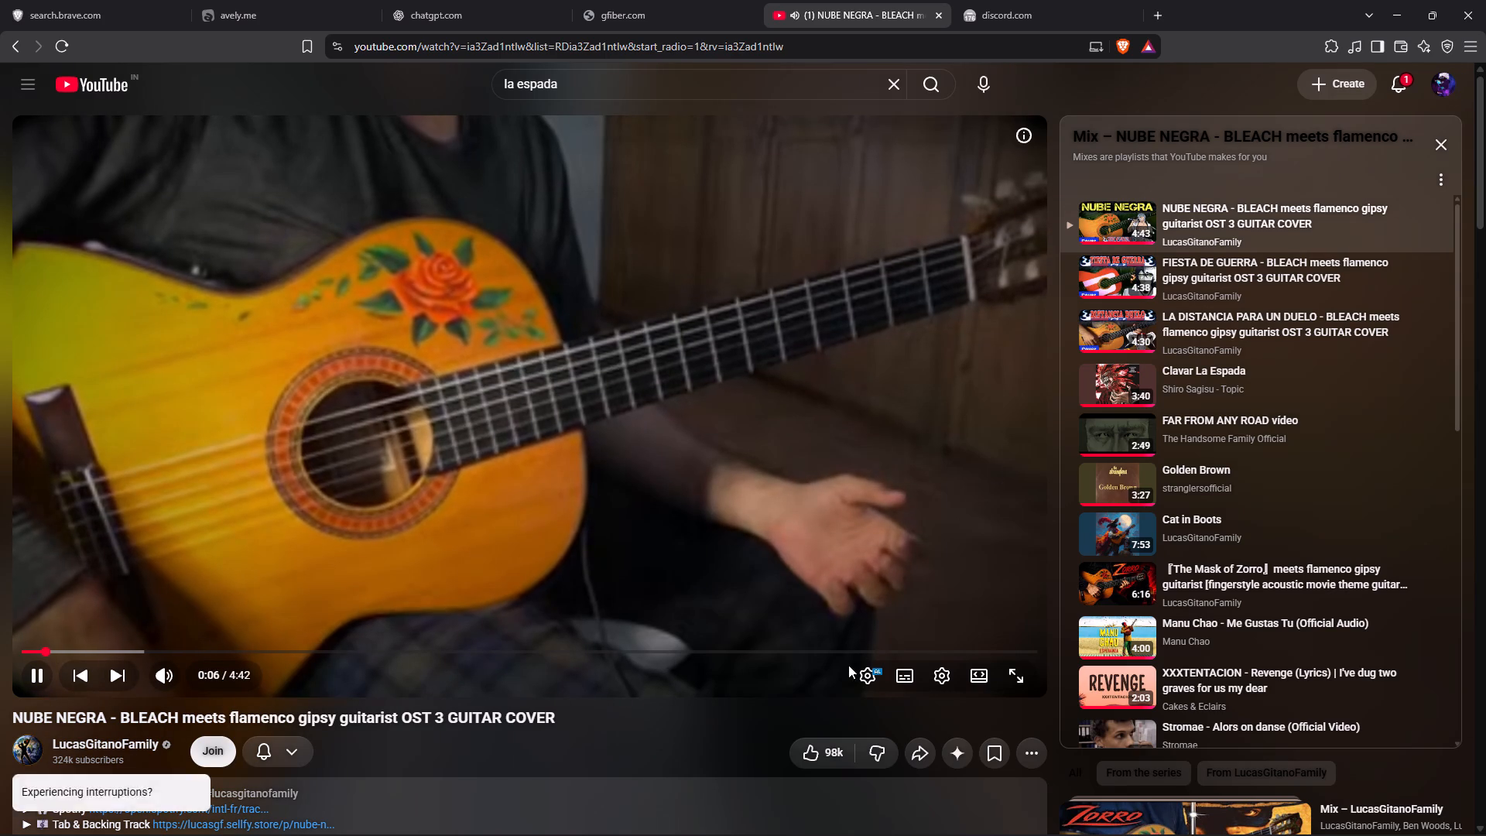
In the video player's ambient light settings, set Enable in layouts to Small & Theater.
click(877, 675)
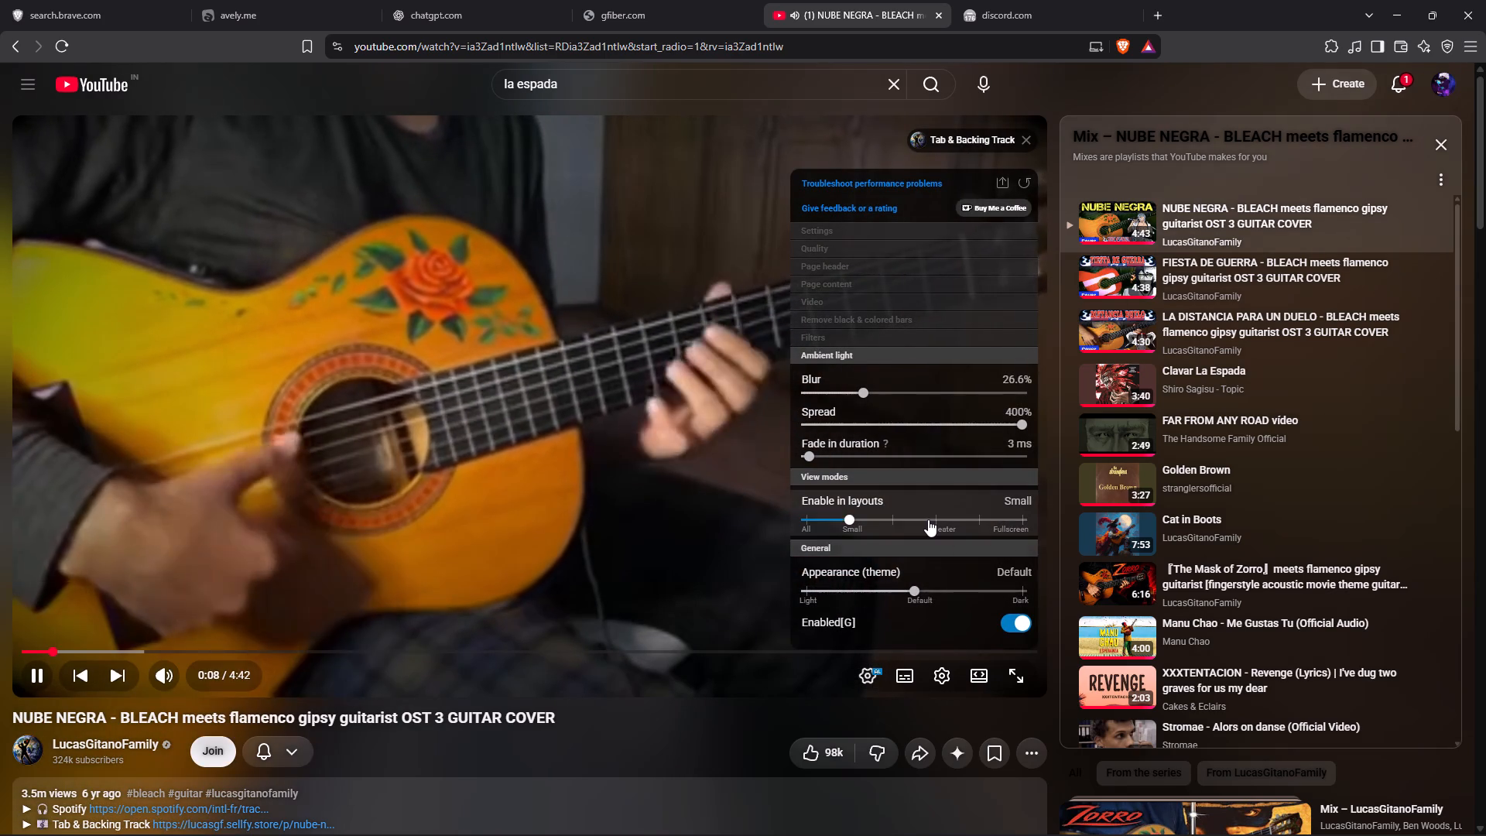
click(930, 519)
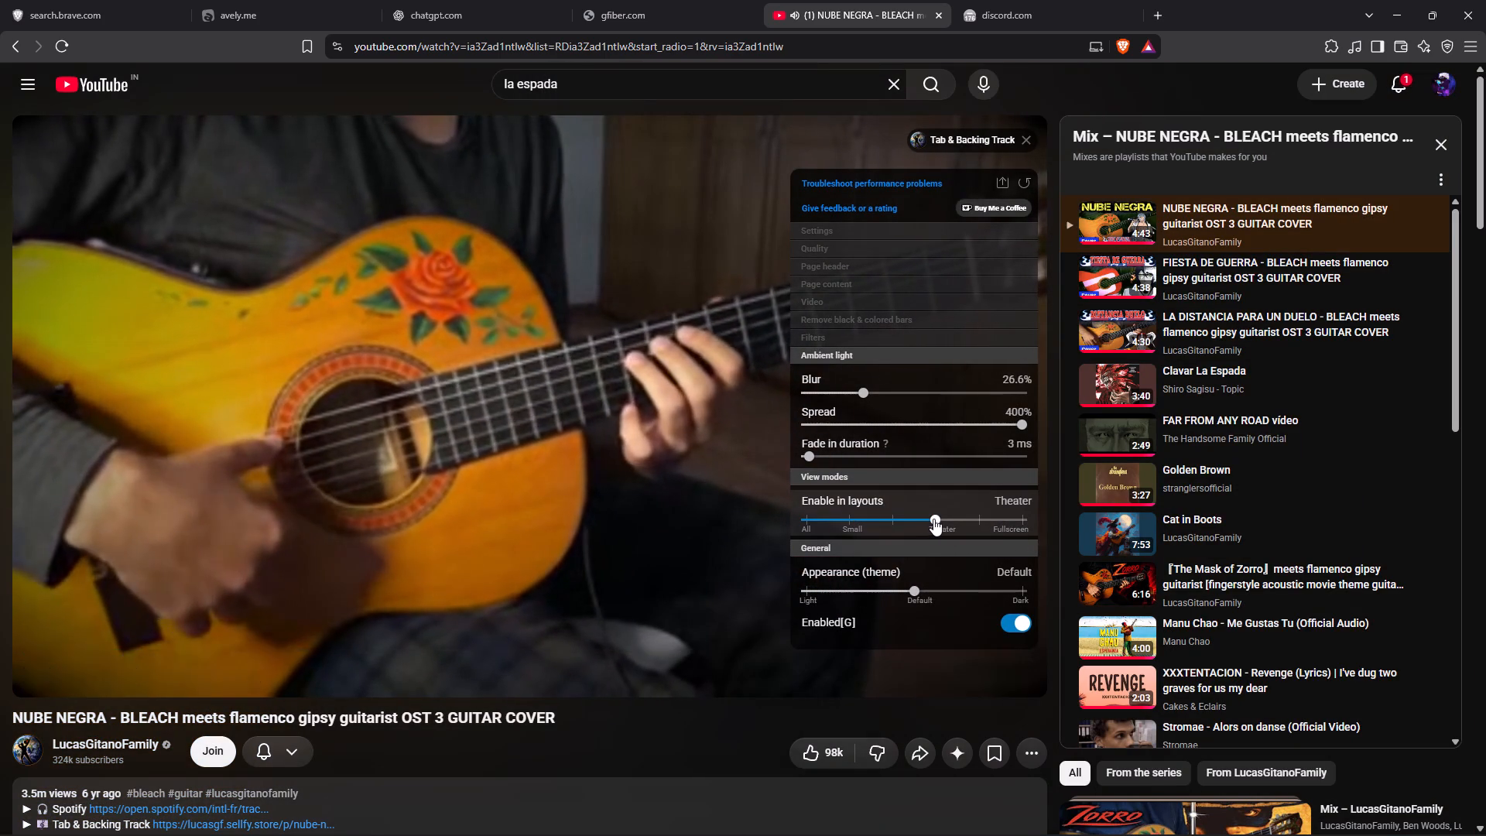
drag(933, 519, 830, 586)
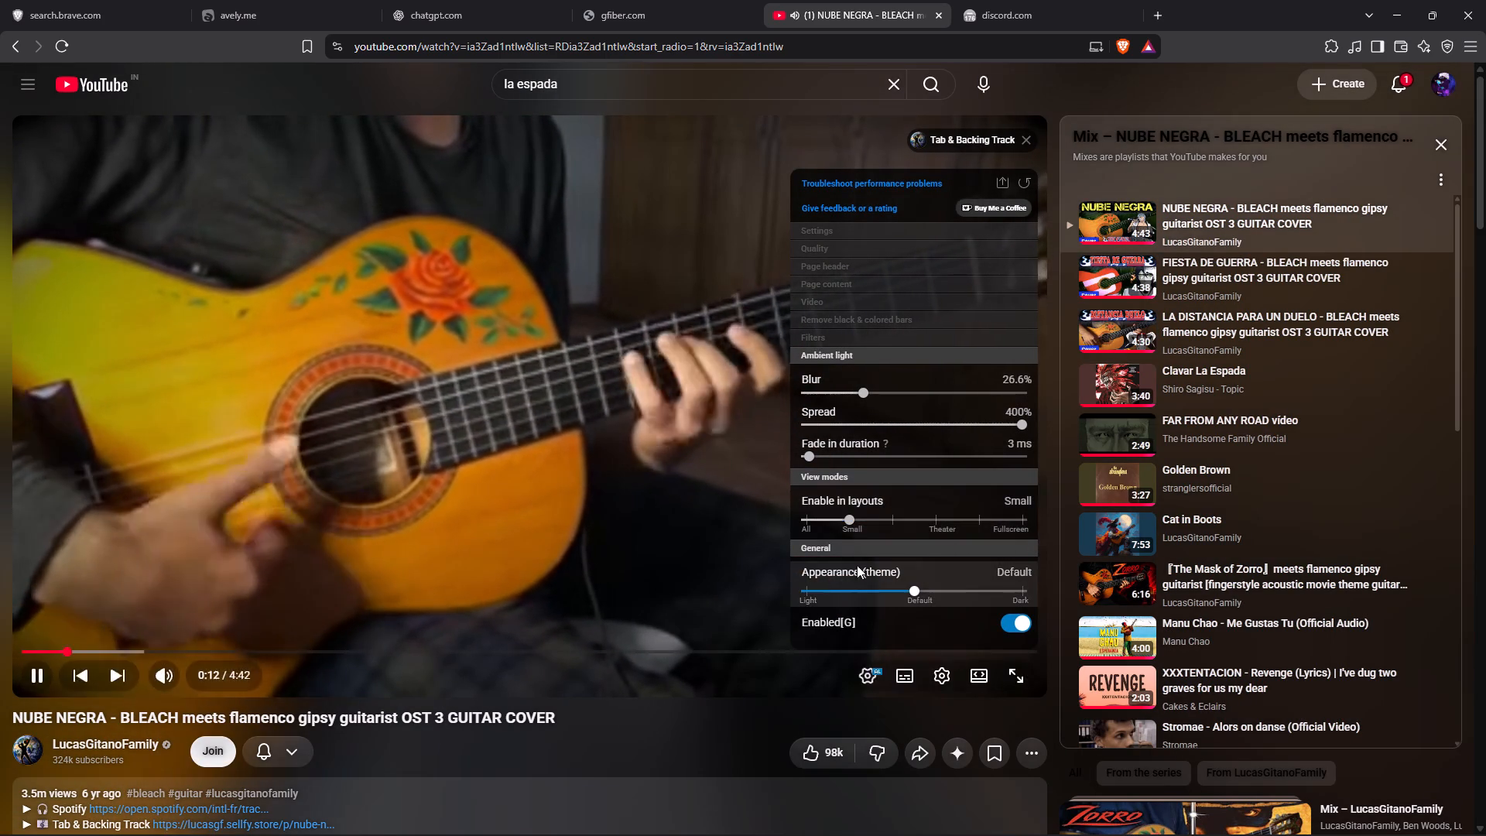
drag(853, 516, 887, 518)
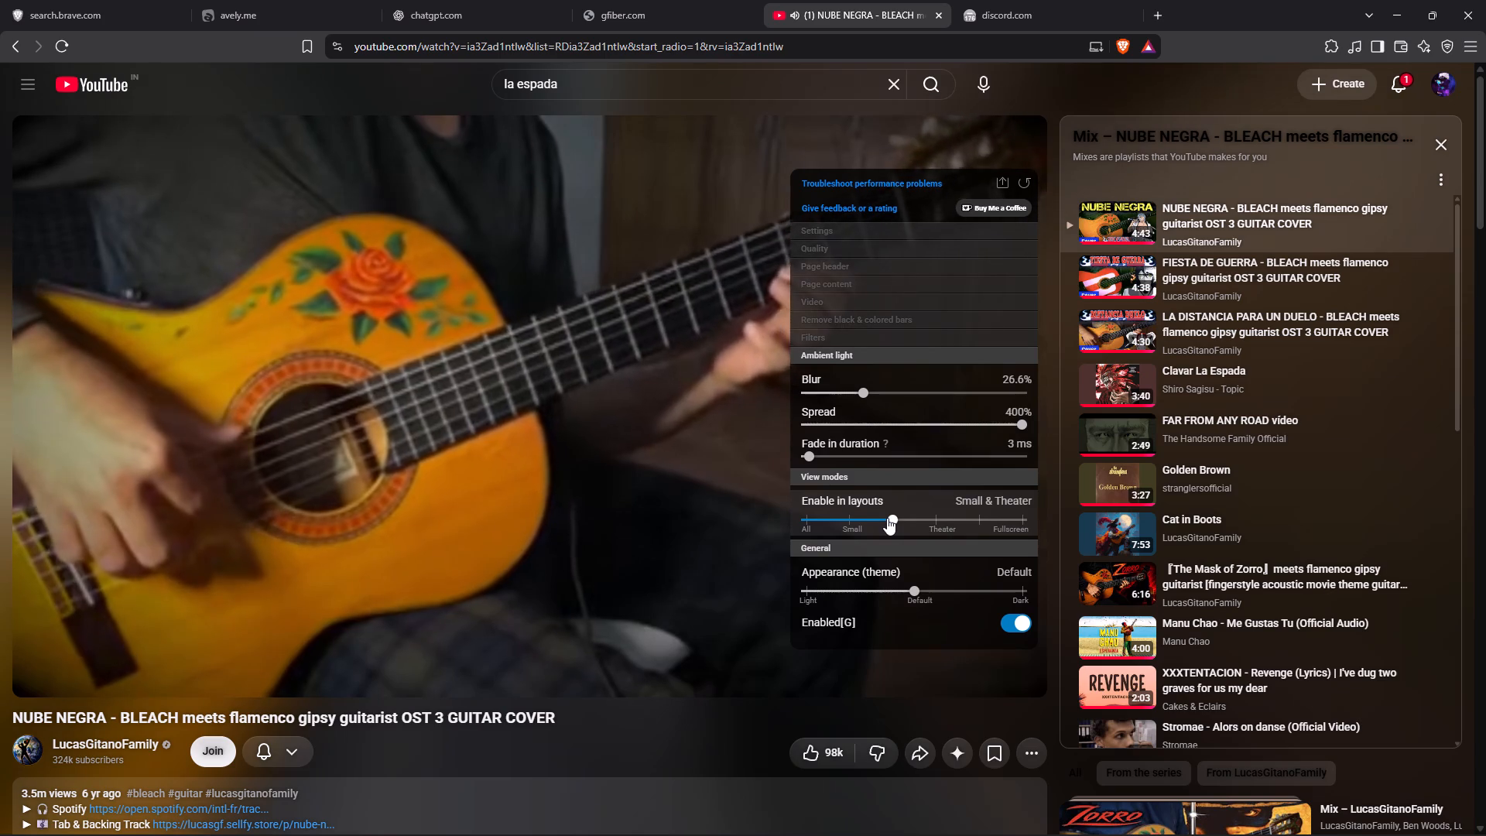
drag(887, 518, 925, 529)
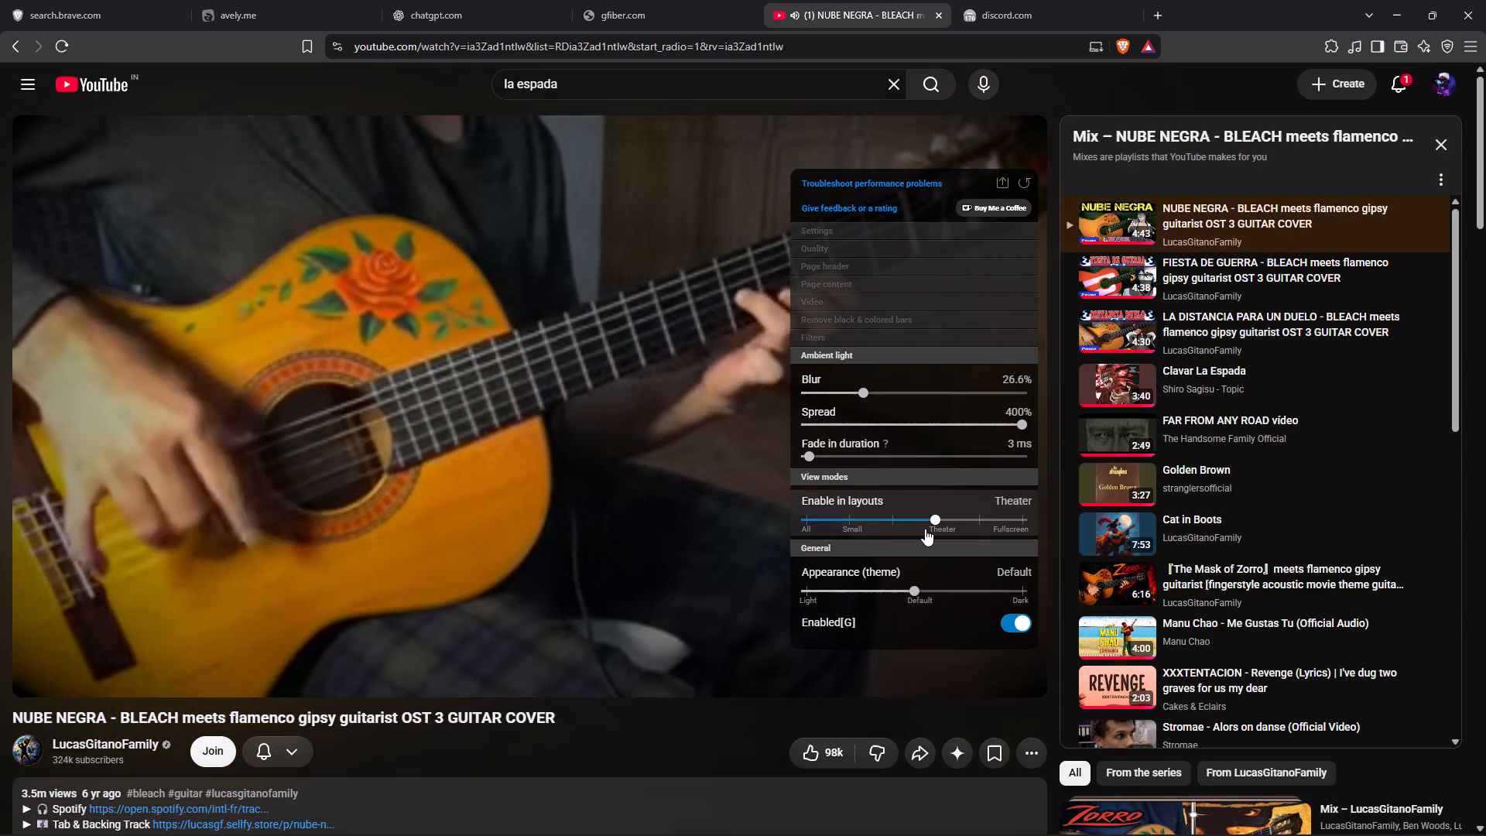
drag(925, 529, 916, 536)
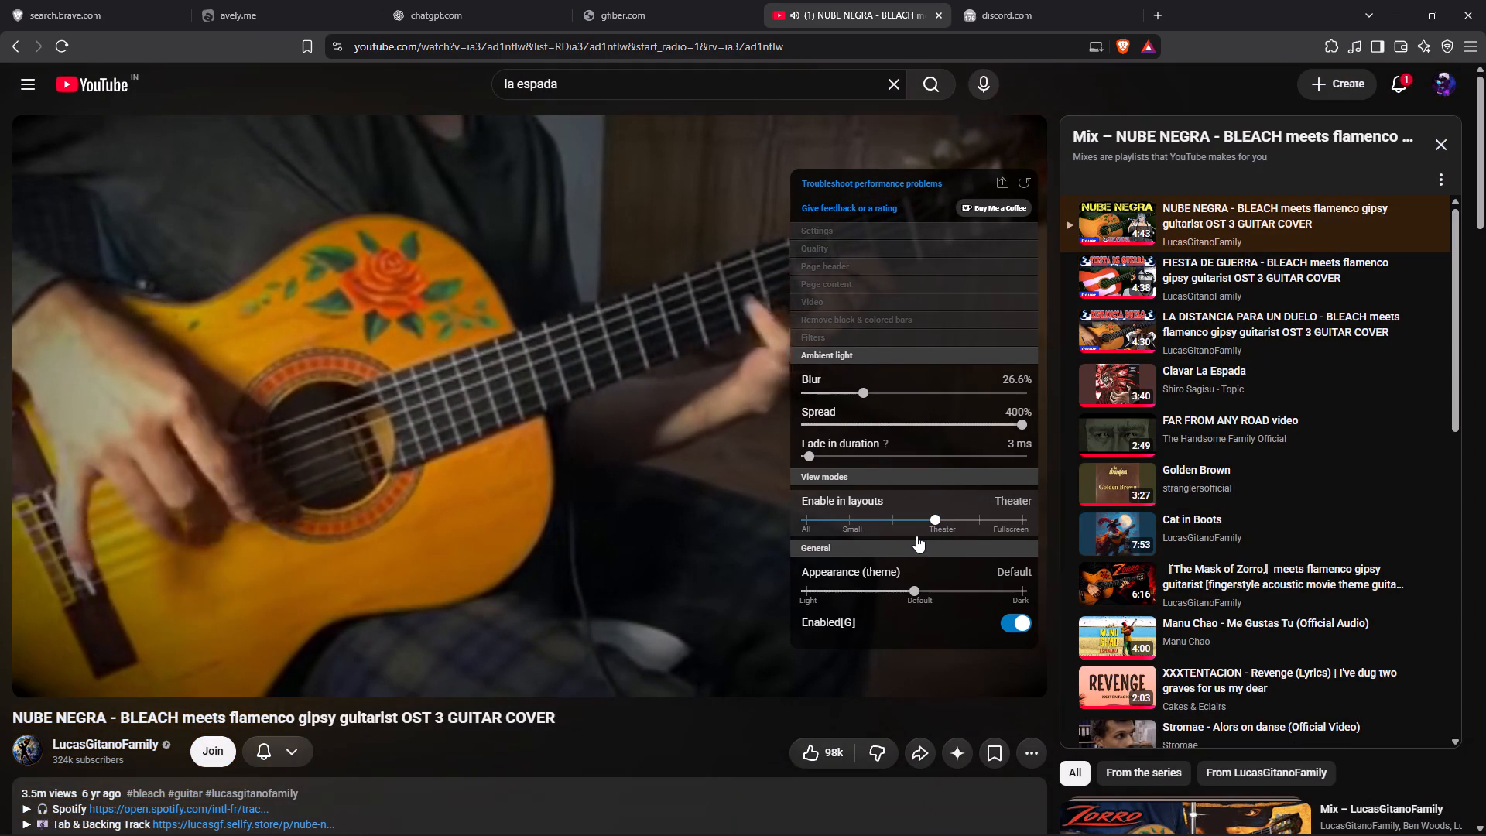
drag(916, 536, 856, 560)
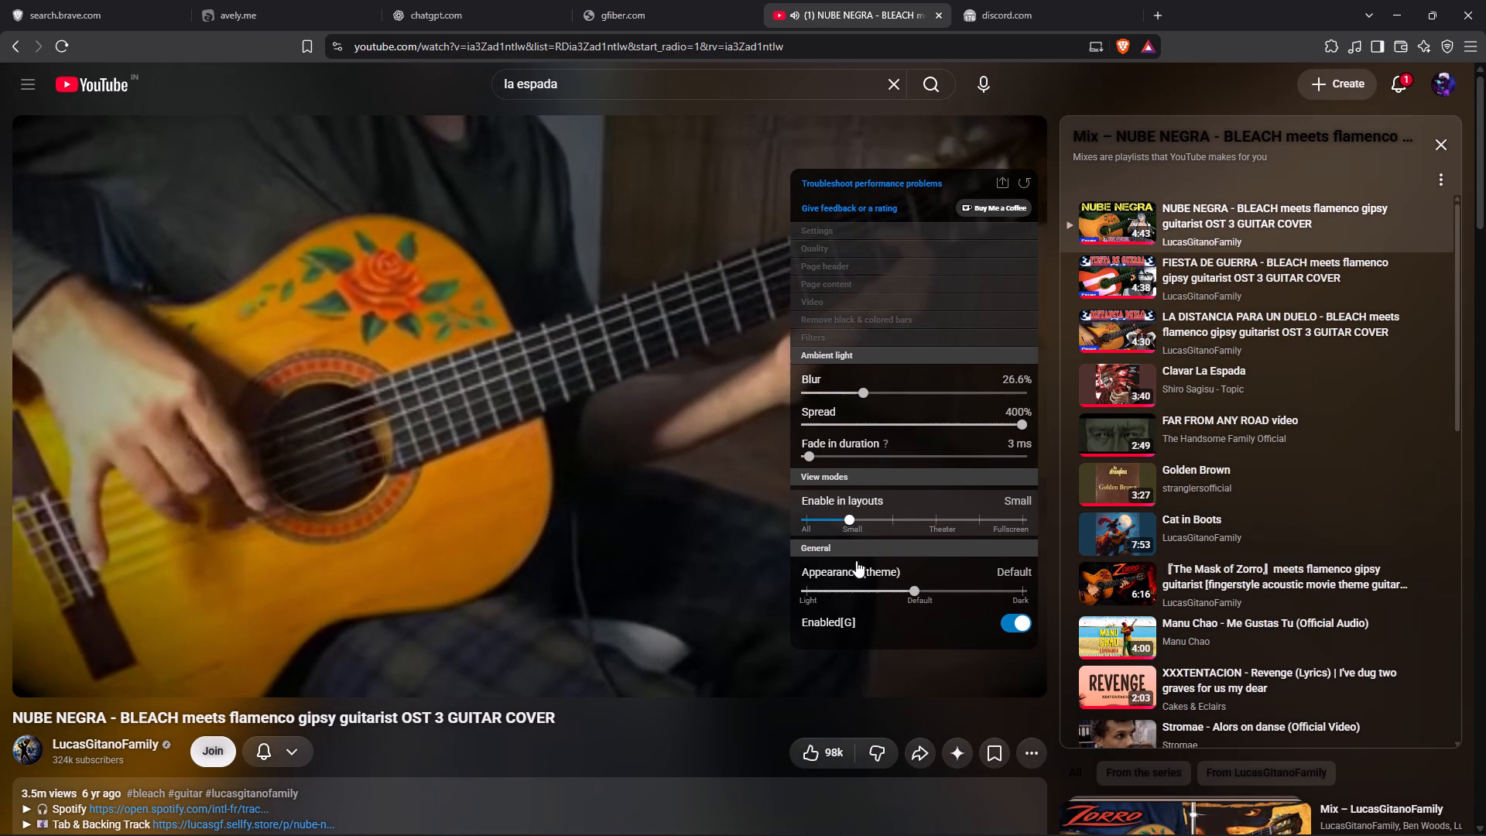
drag(856, 560, 863, 591)
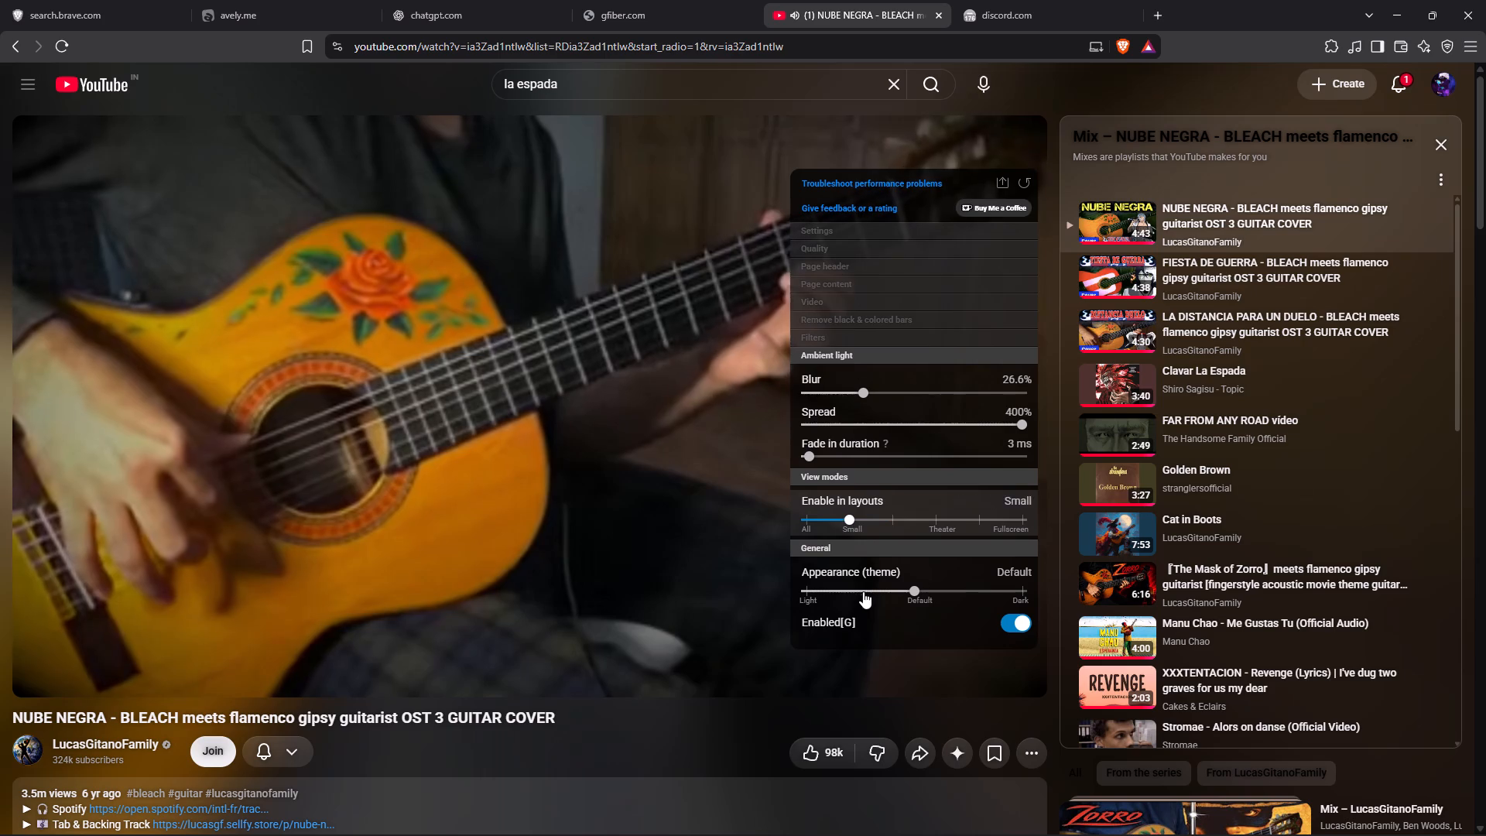
drag(863, 591, 893, 593)
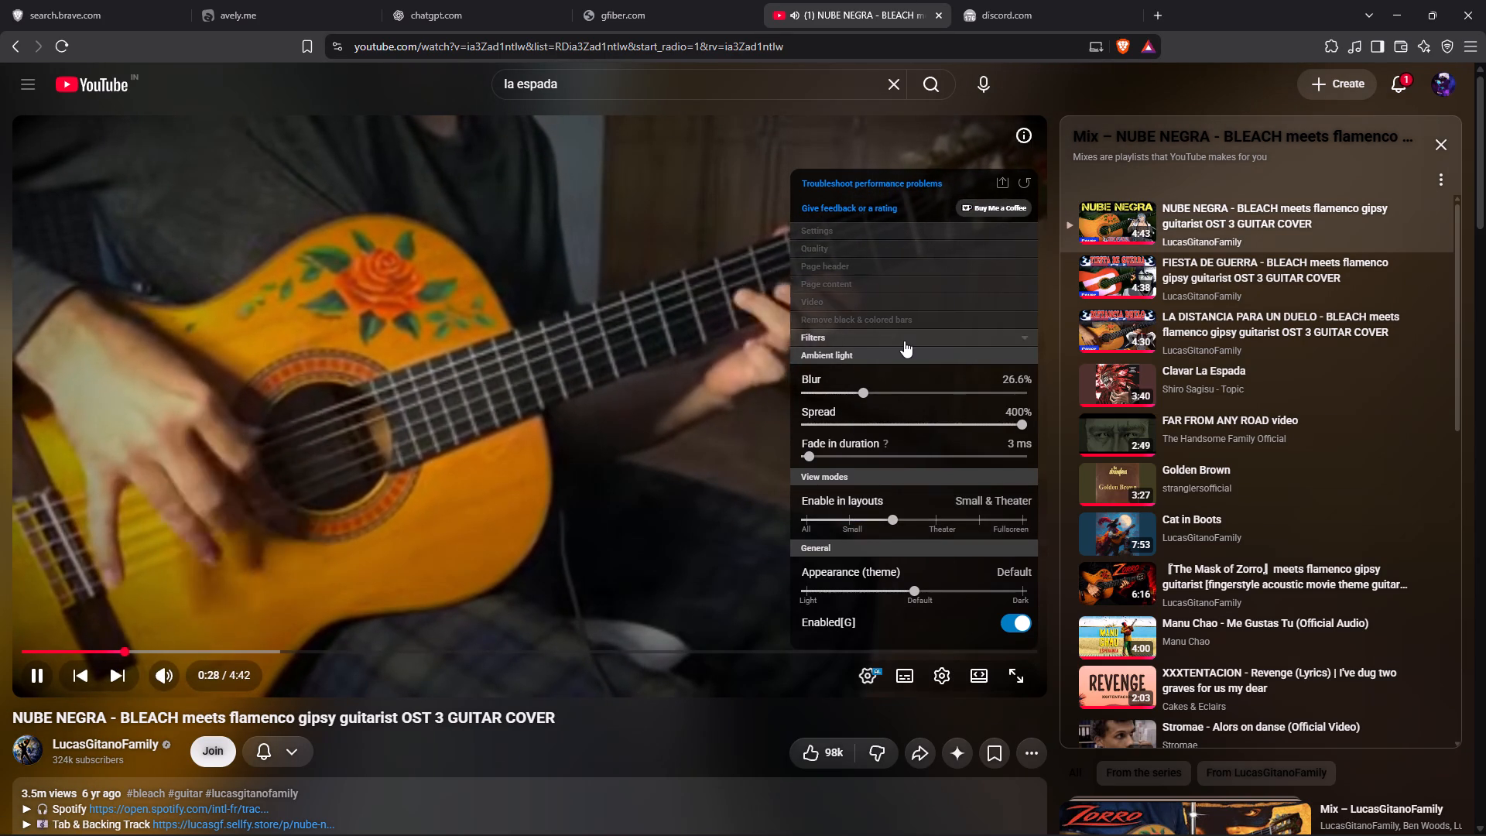
Browse the comments and suggested videos below the NUBE NEGRA video, ending back at the player.
scroll(931, 540, down, 4)
scroll(855, 512, up, 4)
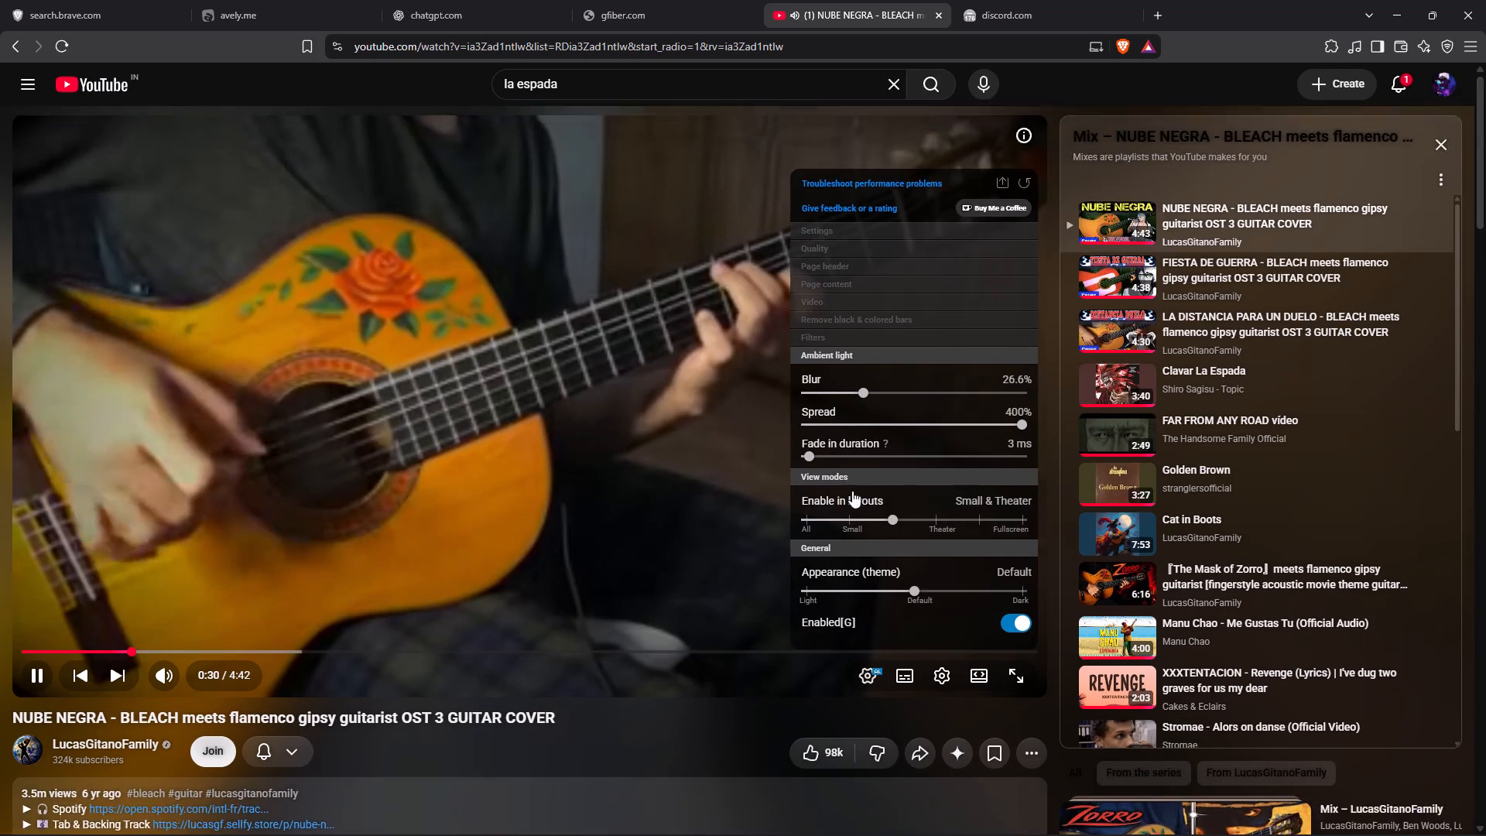
scroll(851, 491, down, 10)
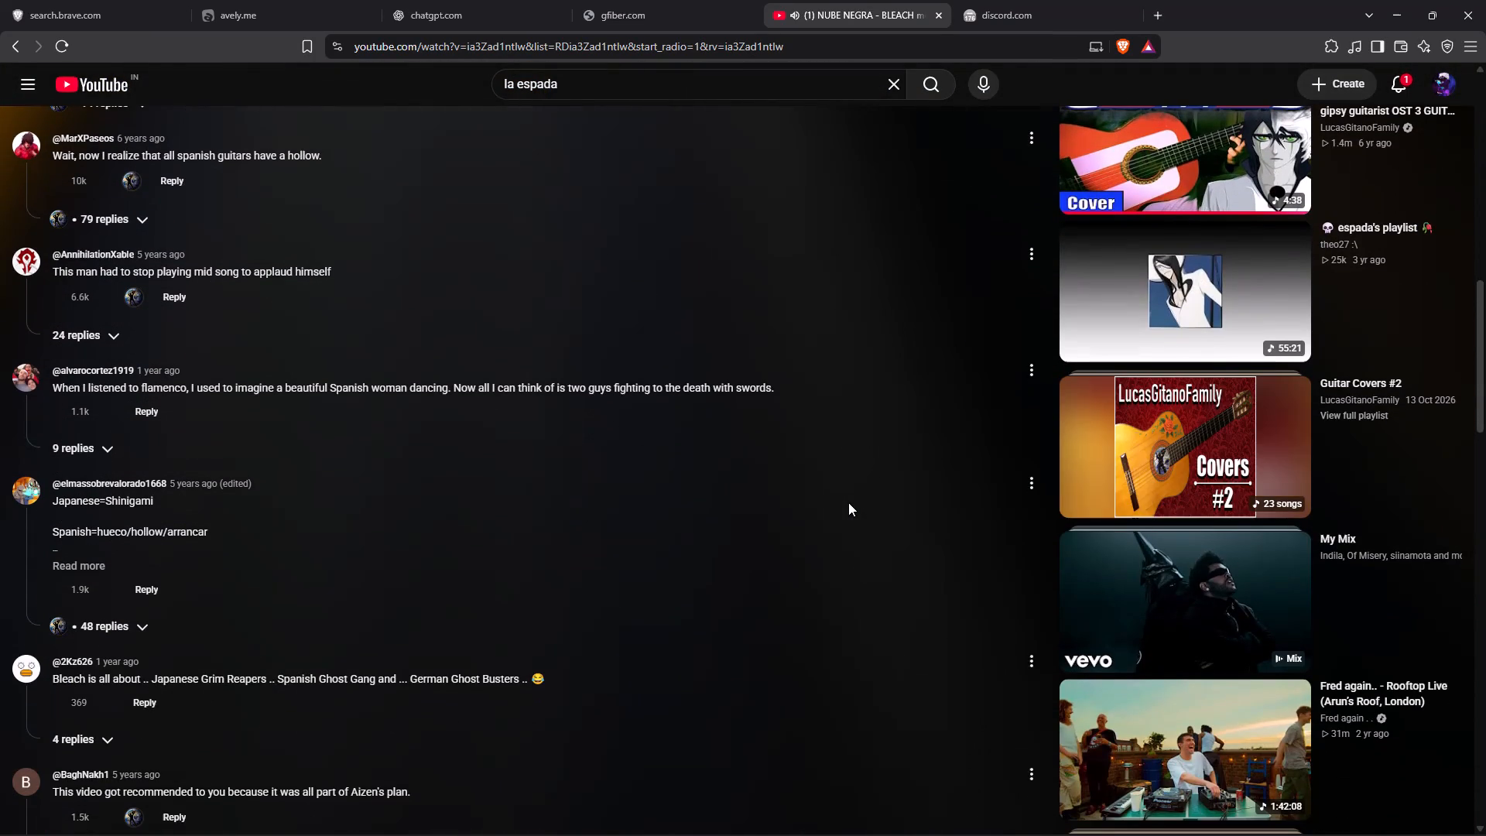
scroll(848, 502, down, 1)
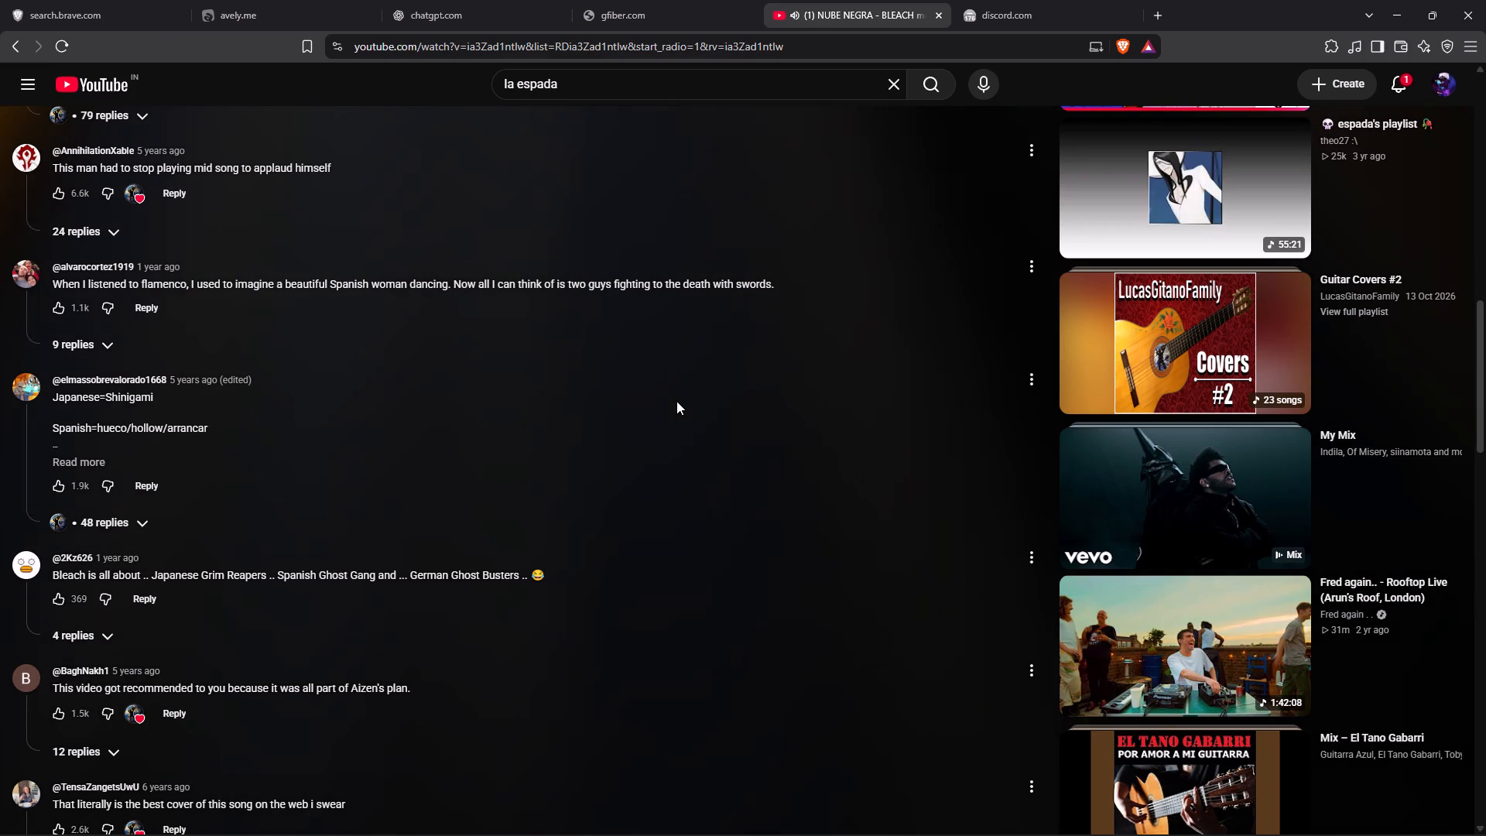
scroll(669, 410, up, 1)
scroll(669, 410, down, 2)
scroll(669, 410, up, 10)
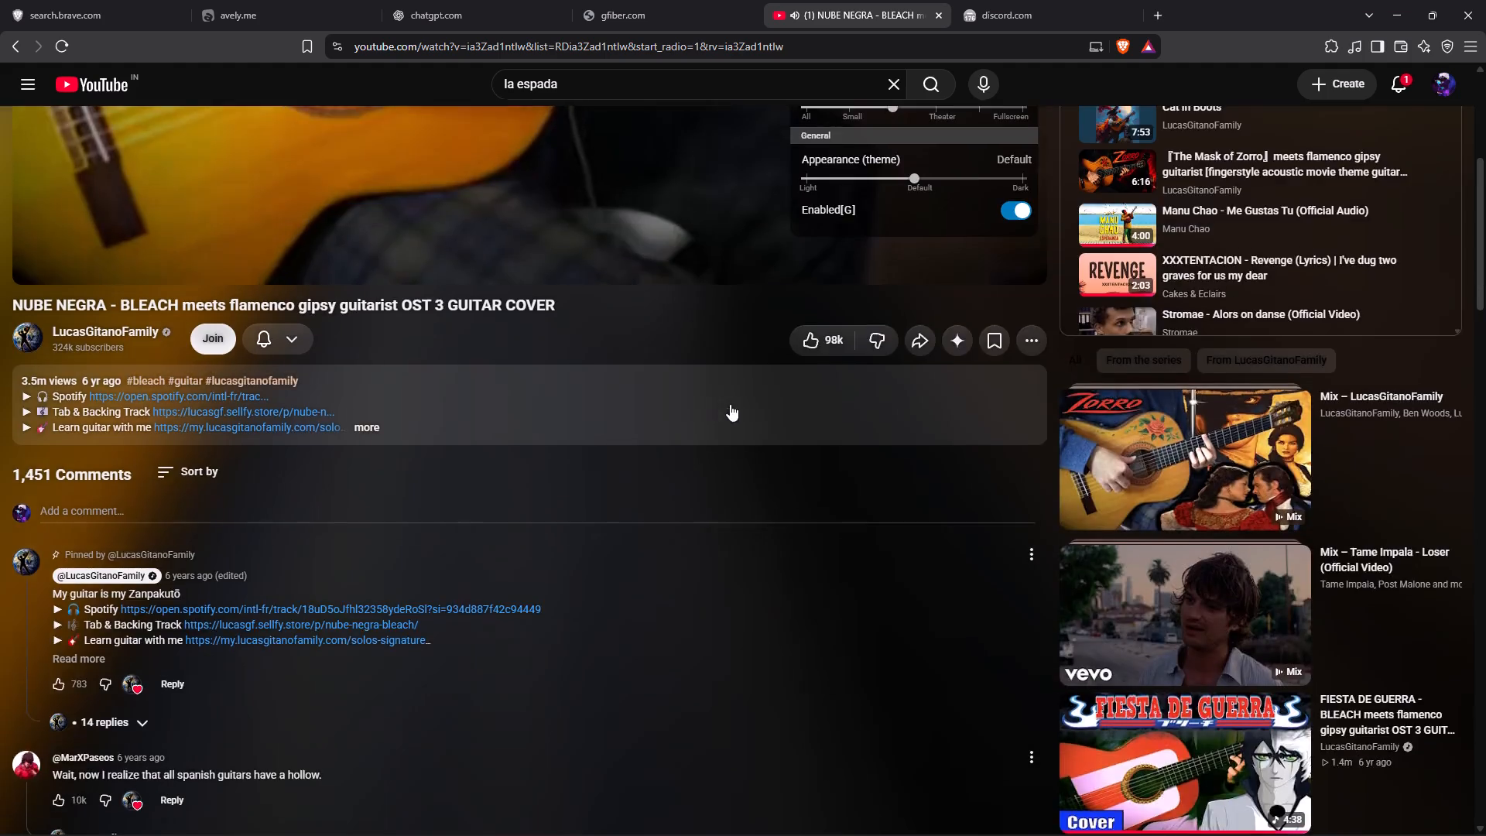
scroll(730, 404, up, 3)
scroll(756, 462, up, 4)
Close the ambient light settings and minimize the browser to return to Adobe After Effects 2020.
click(591, 725)
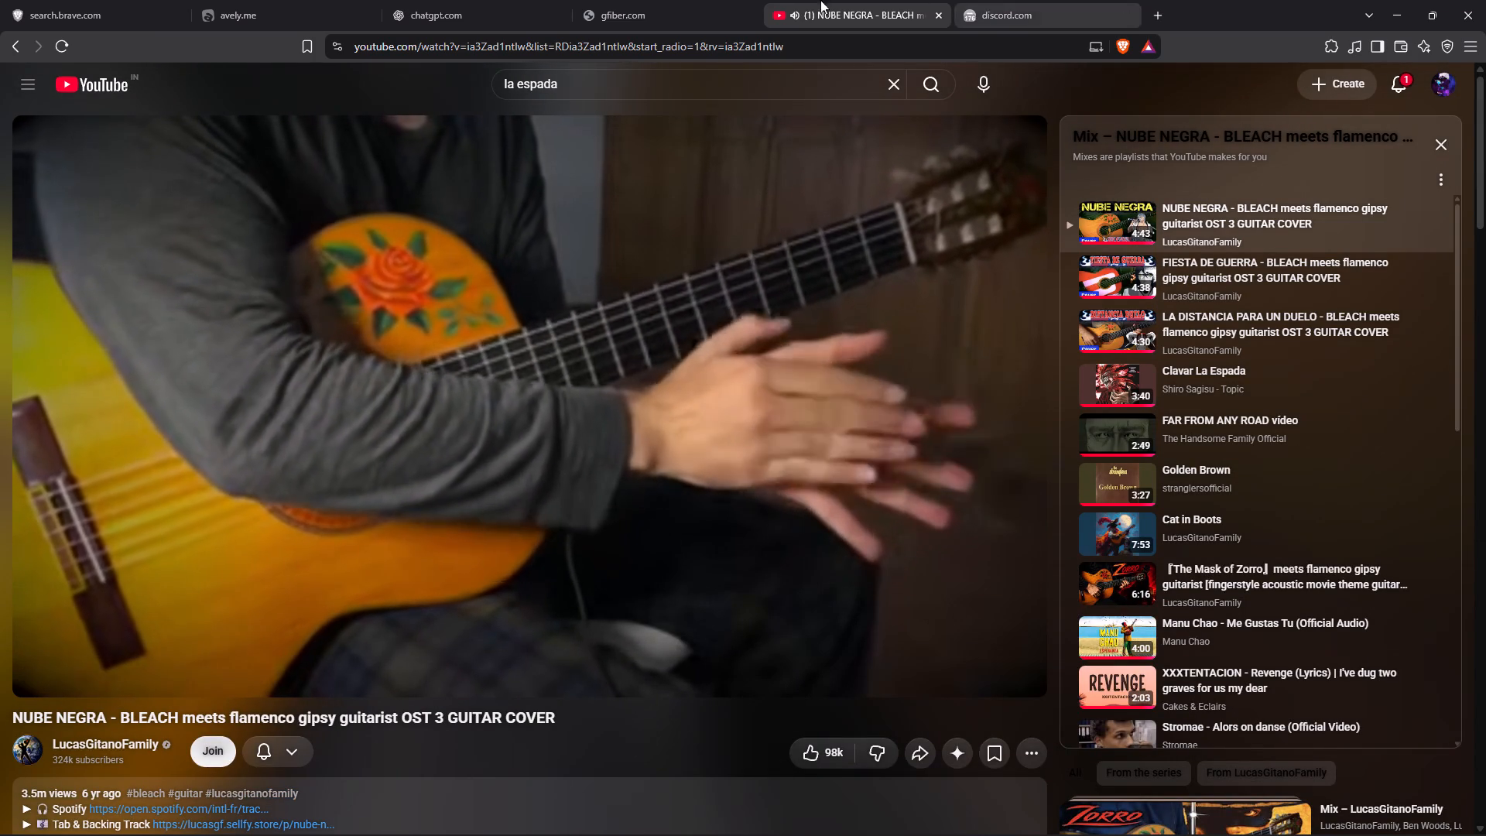
click(1385, 15)
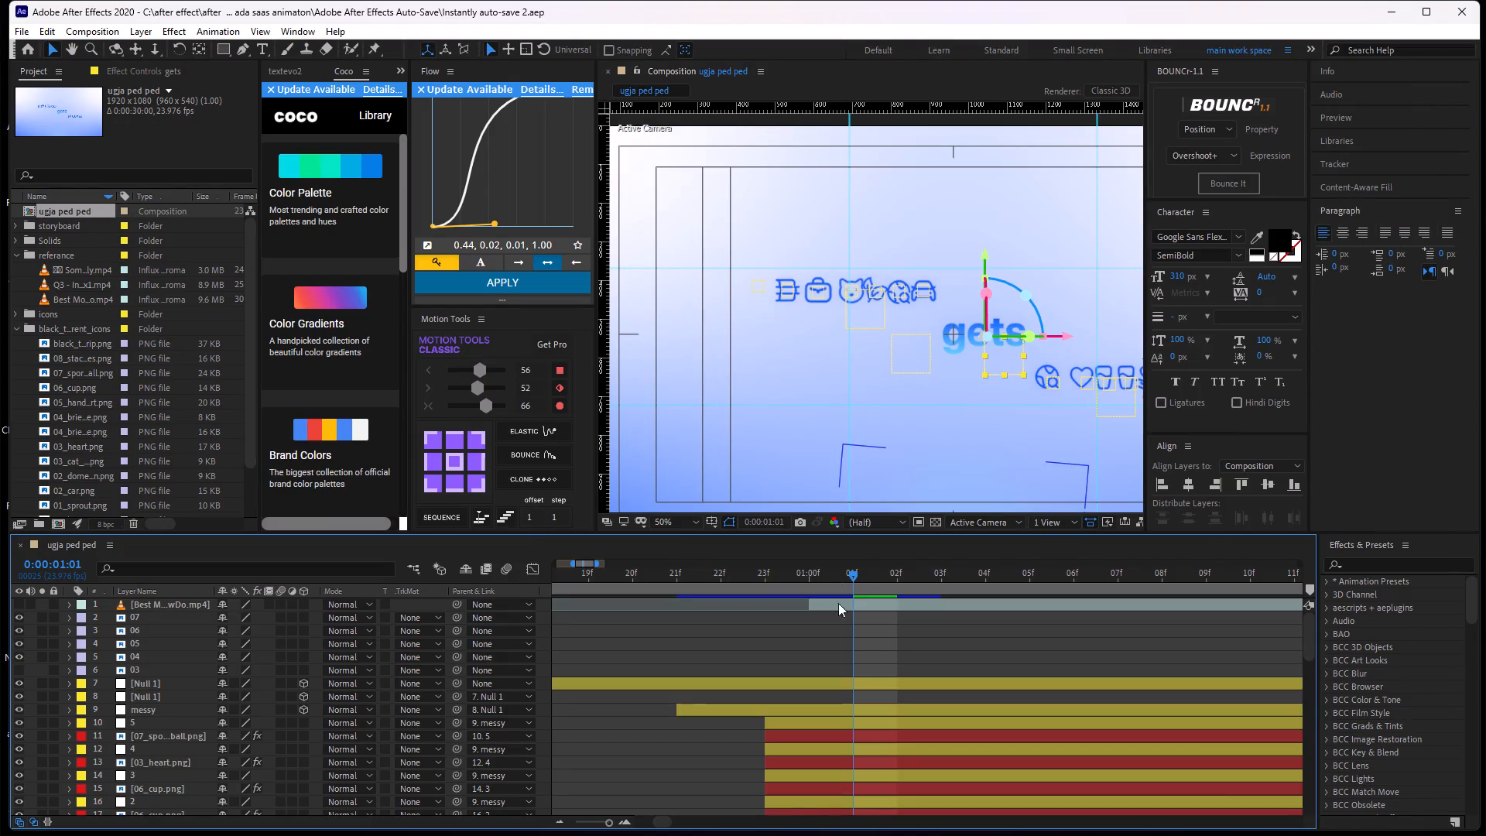
Scrub the ugja ped ped timeline between 0:00:00:22 and 0:00:01:01 to review the switch from words to icons.
drag(854, 582, 758, 615)
drag(847, 577, 805, 608)
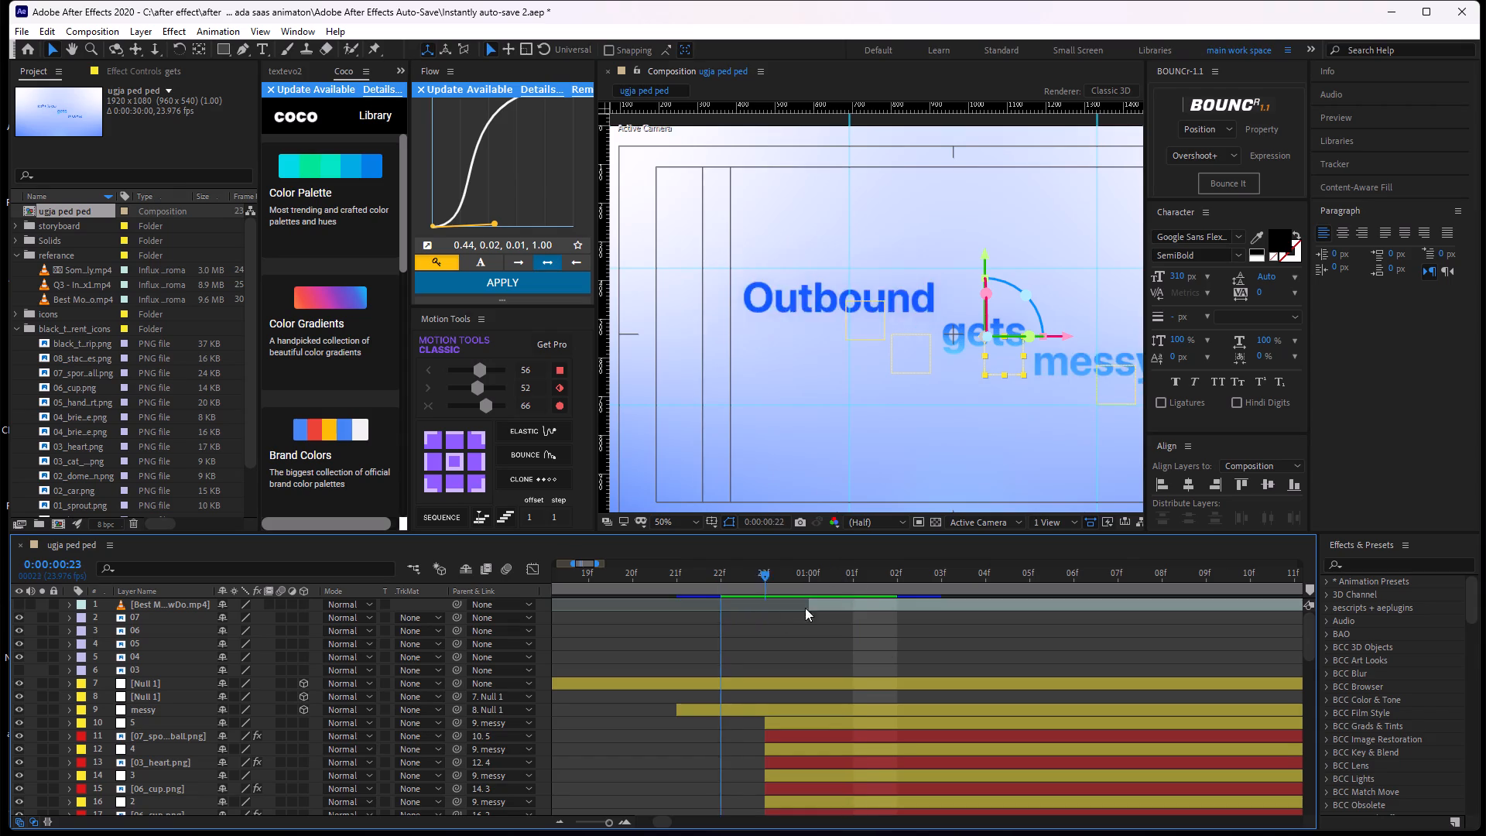
drag(805, 608, 806, 619)
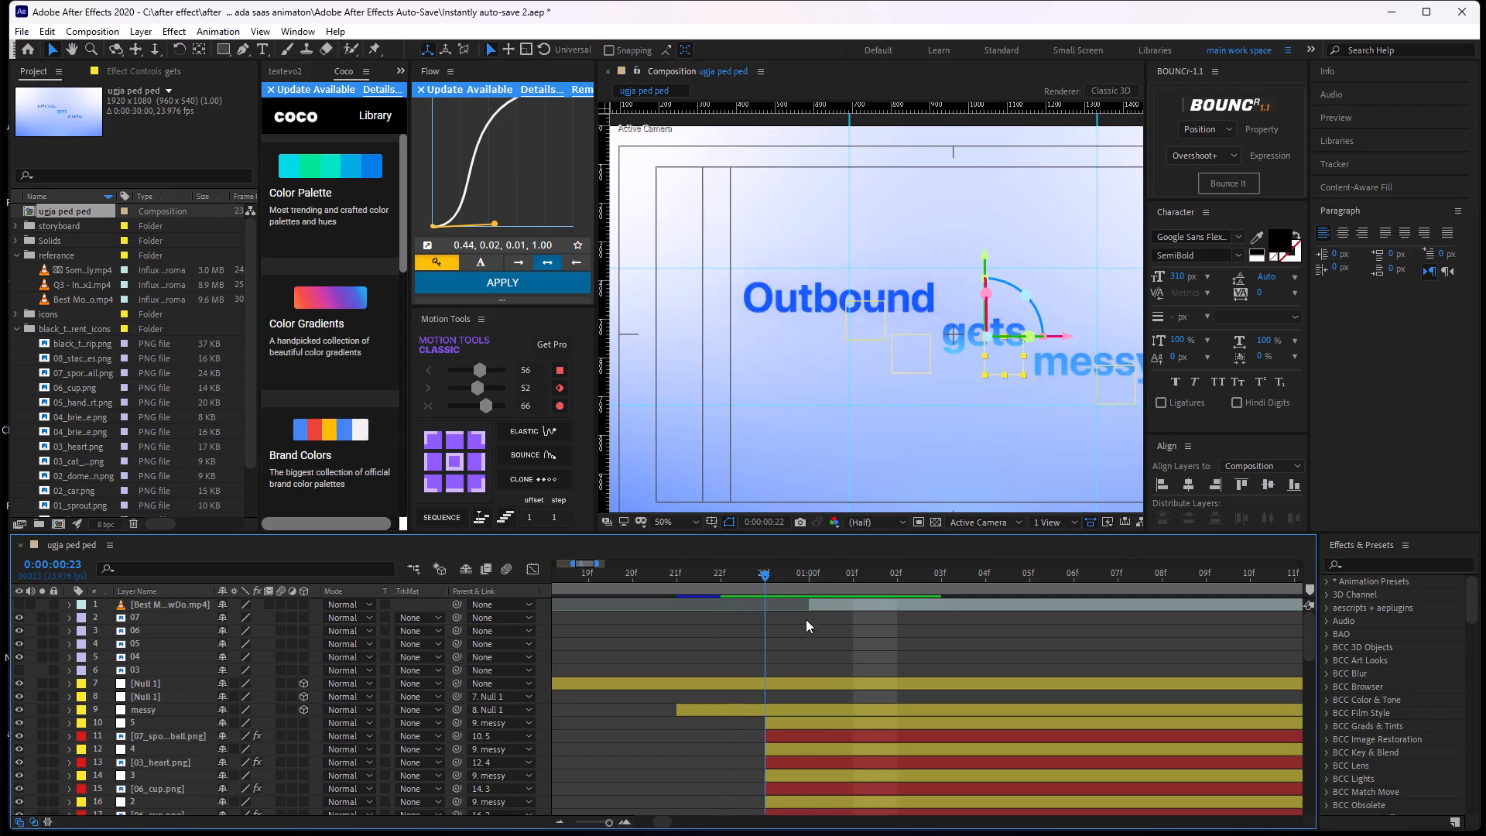
drag(806, 619, 734, 644)
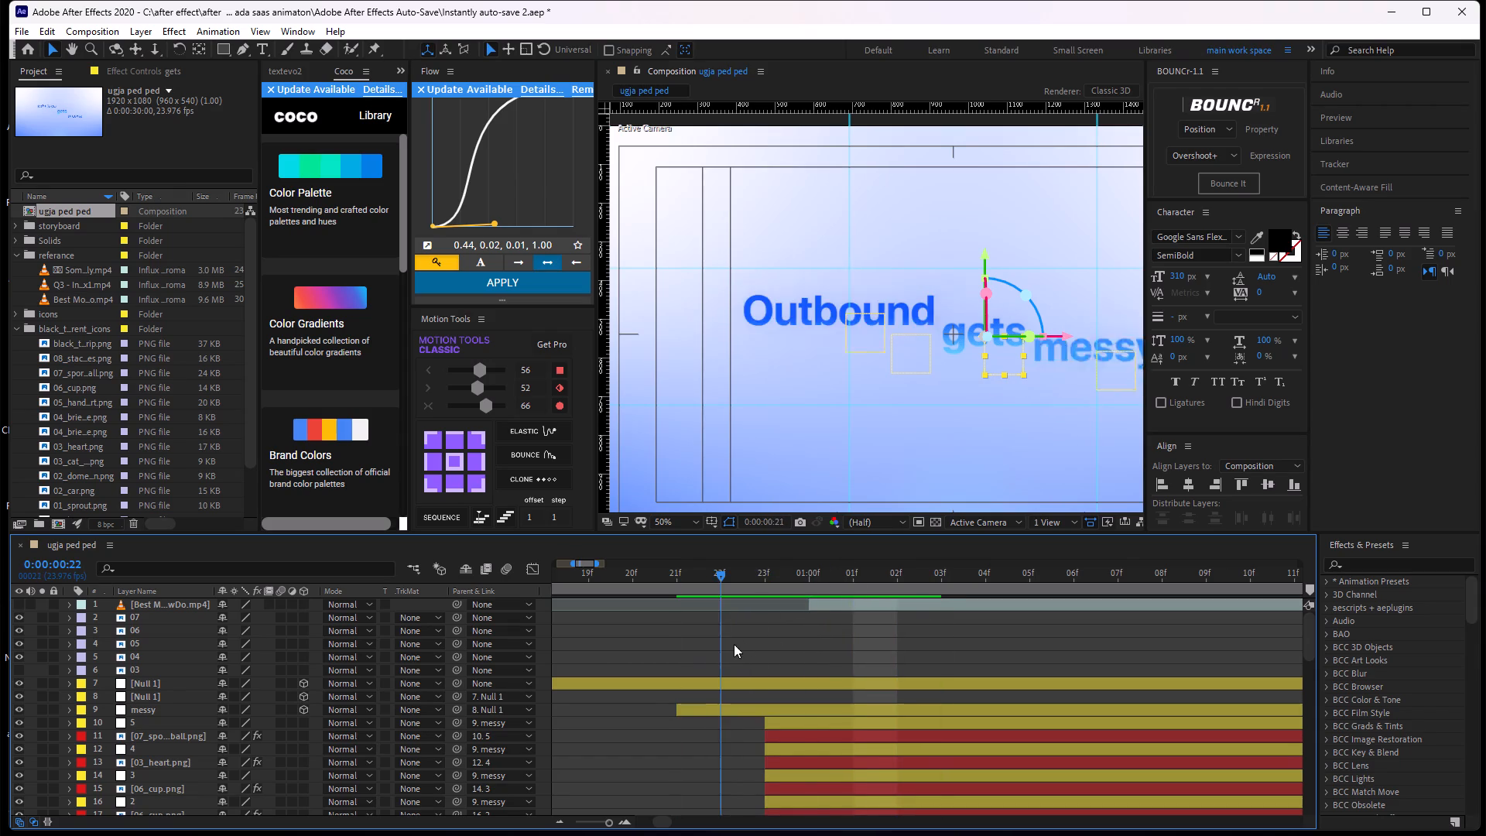
drag(734, 644, 796, 654)
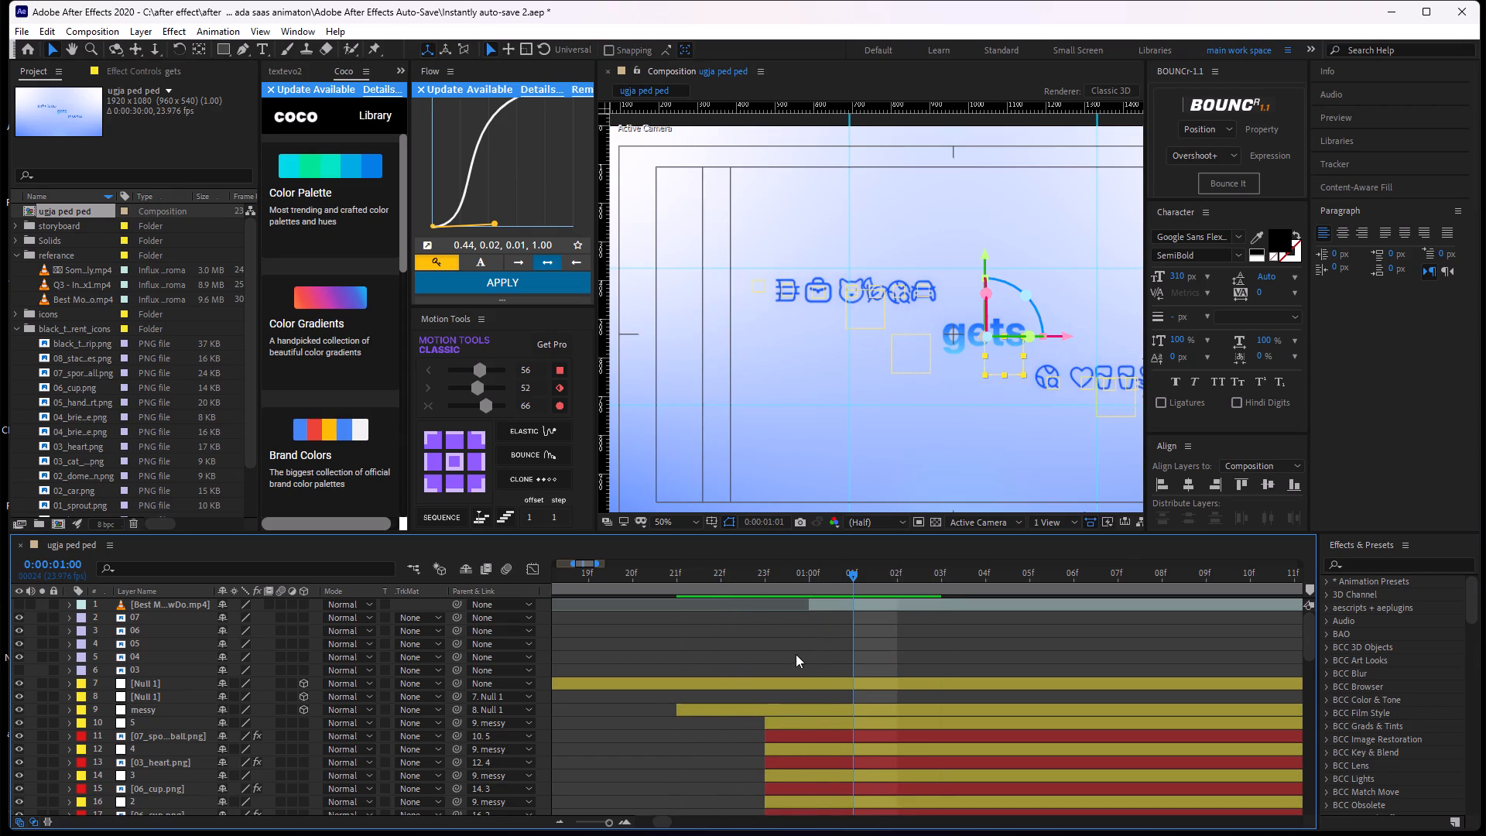
drag(796, 654, 844, 636)
Clear the layer selection and examine the Source Text and Opacity keyframes of the messy text layer and its icon layers.
middle_drag(835, 677, 827, 623)
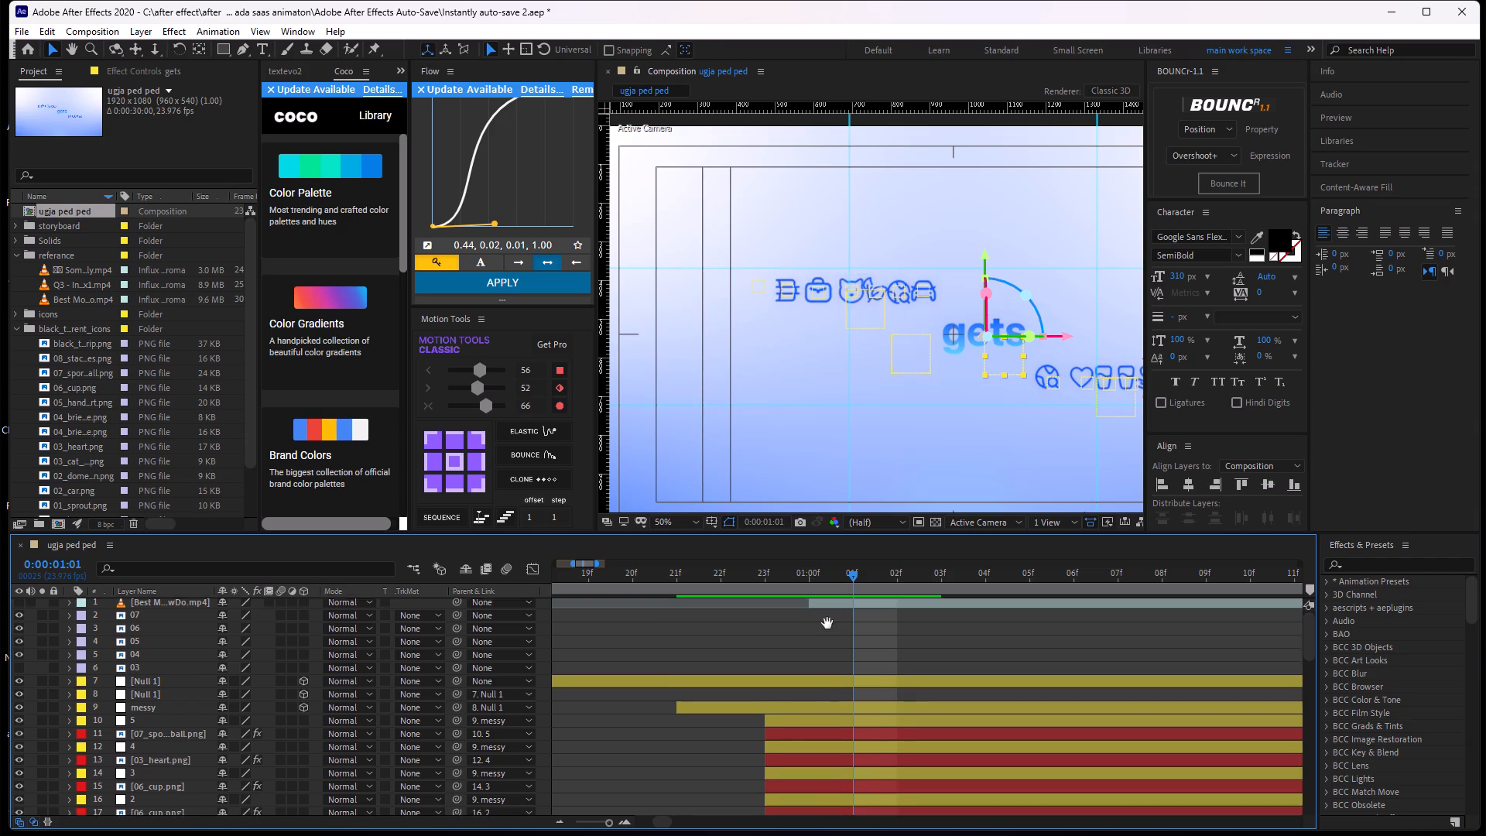
middle_drag(827, 623, 827, 547)
middle_drag(802, 695, 803, 642)
click(955, 718)
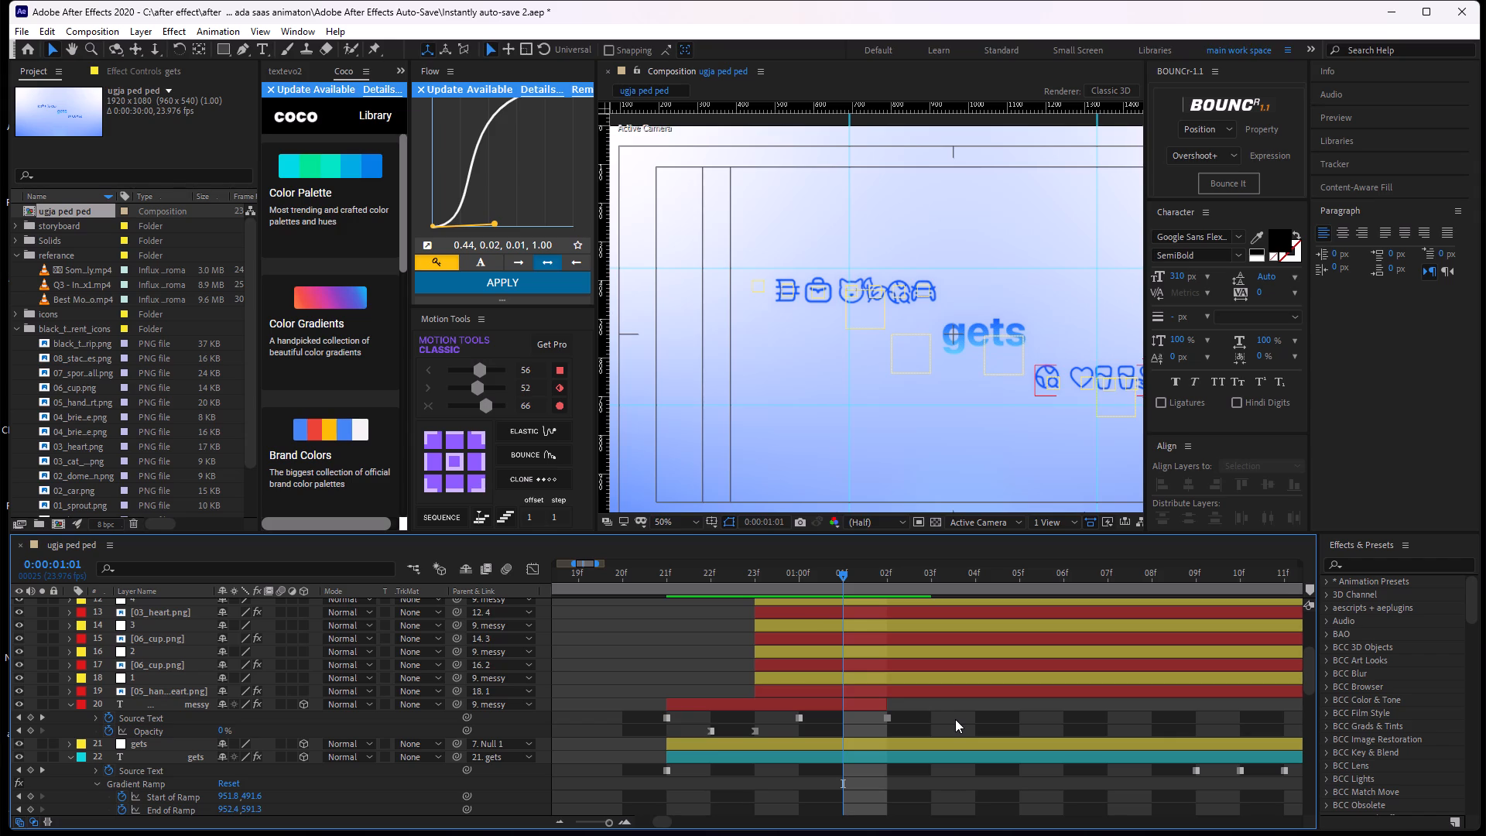
scroll(955, 719, up, 1)
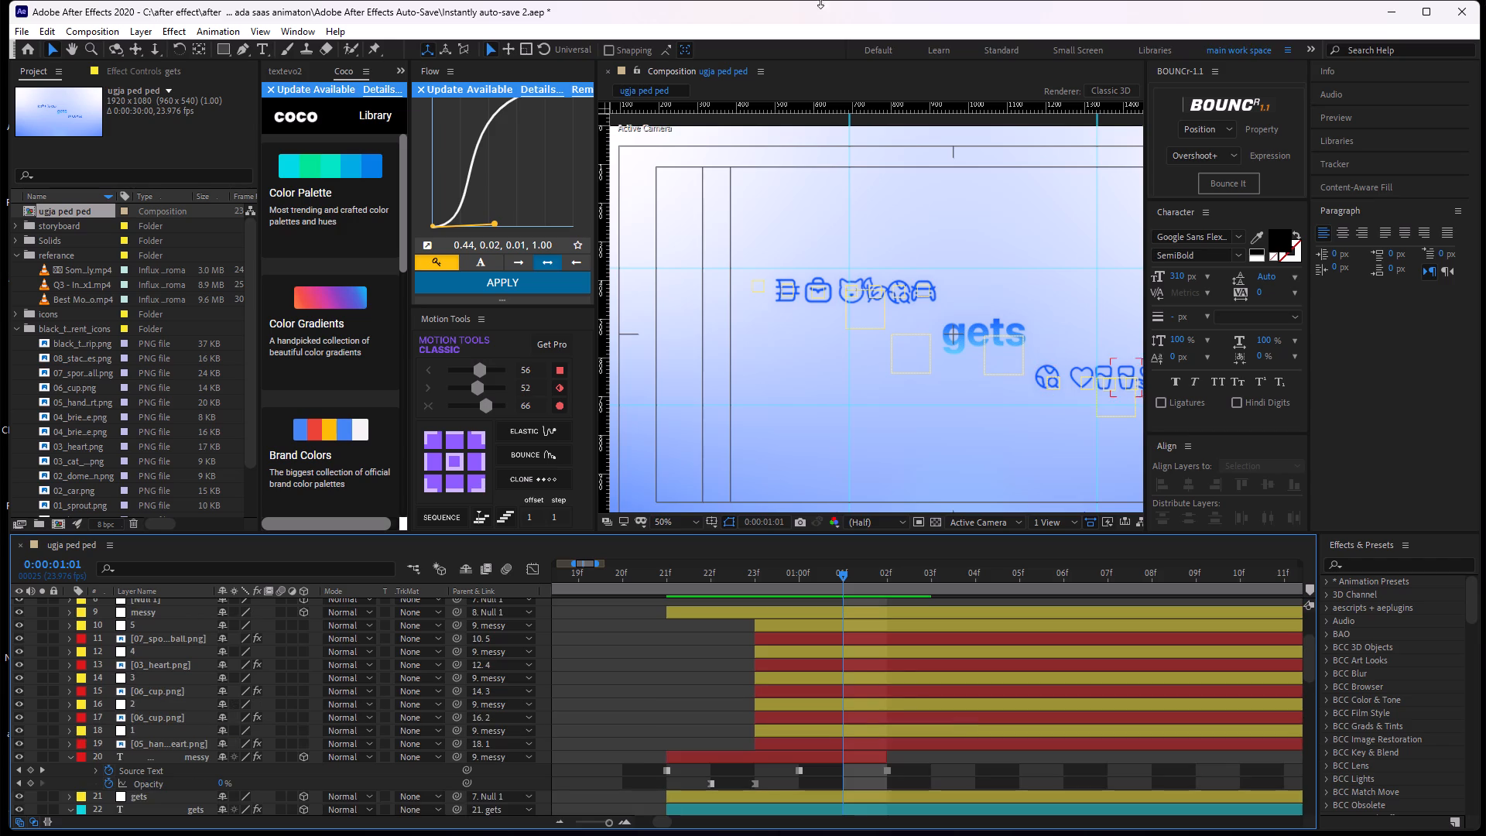
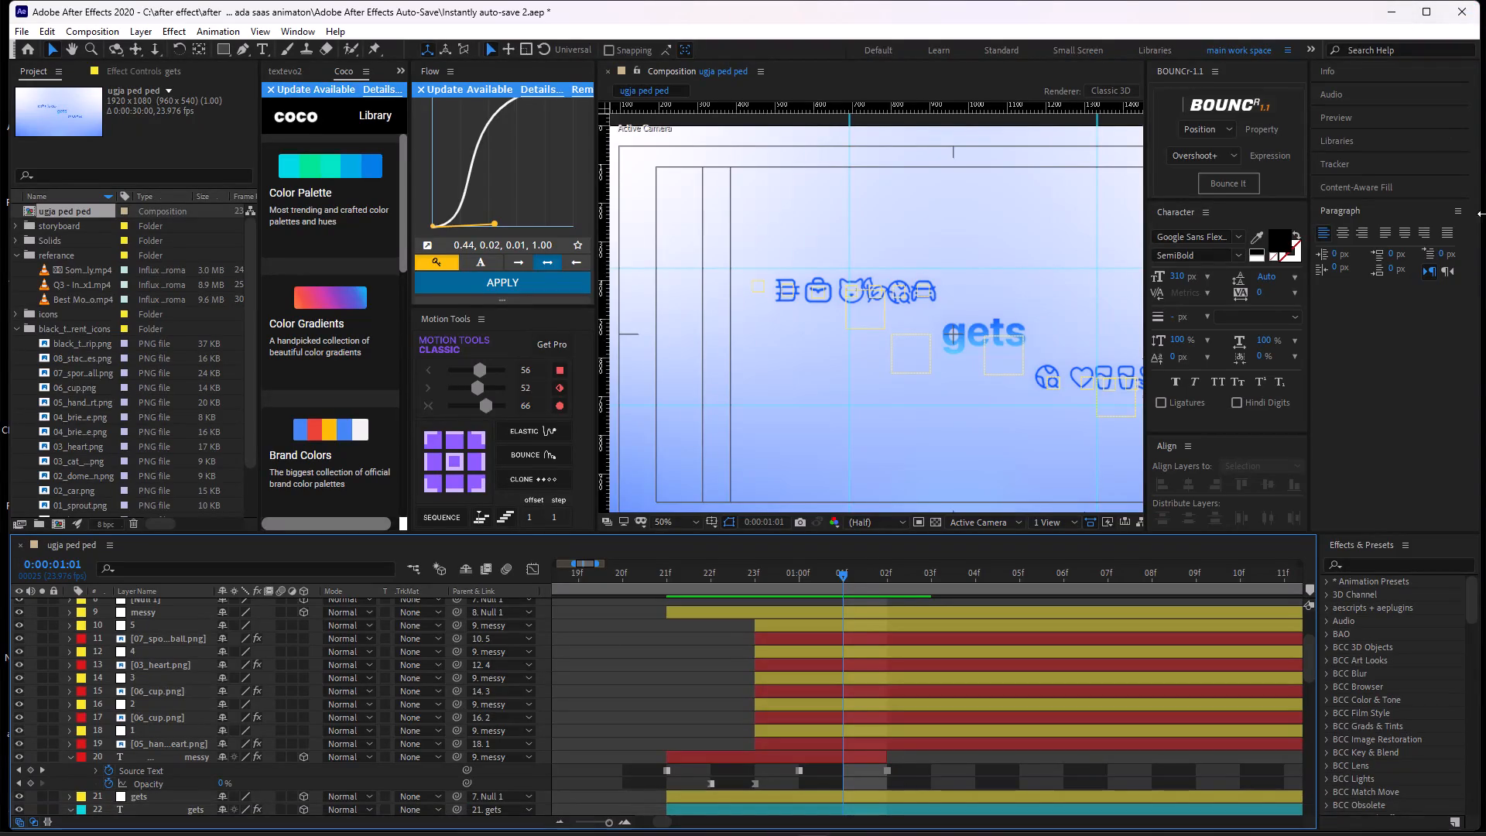
Scrub and preview the switch from words to icons between 0:00:00:21 and 0:00:01:03 in the ugja ped ped timeline.
right_drag(1330, 0, 1174, 0)
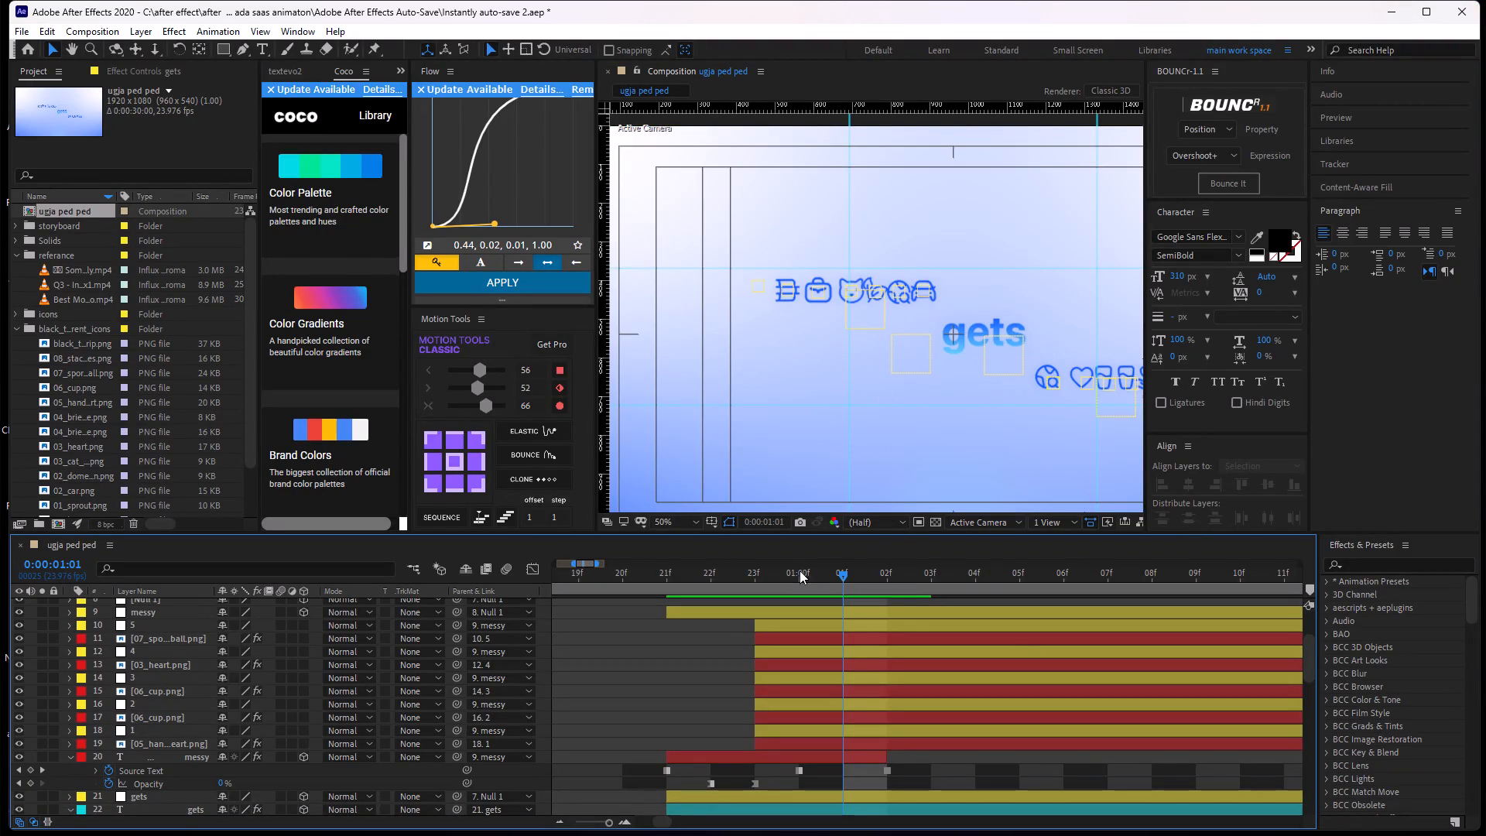
drag(853, 573, 820, 623)
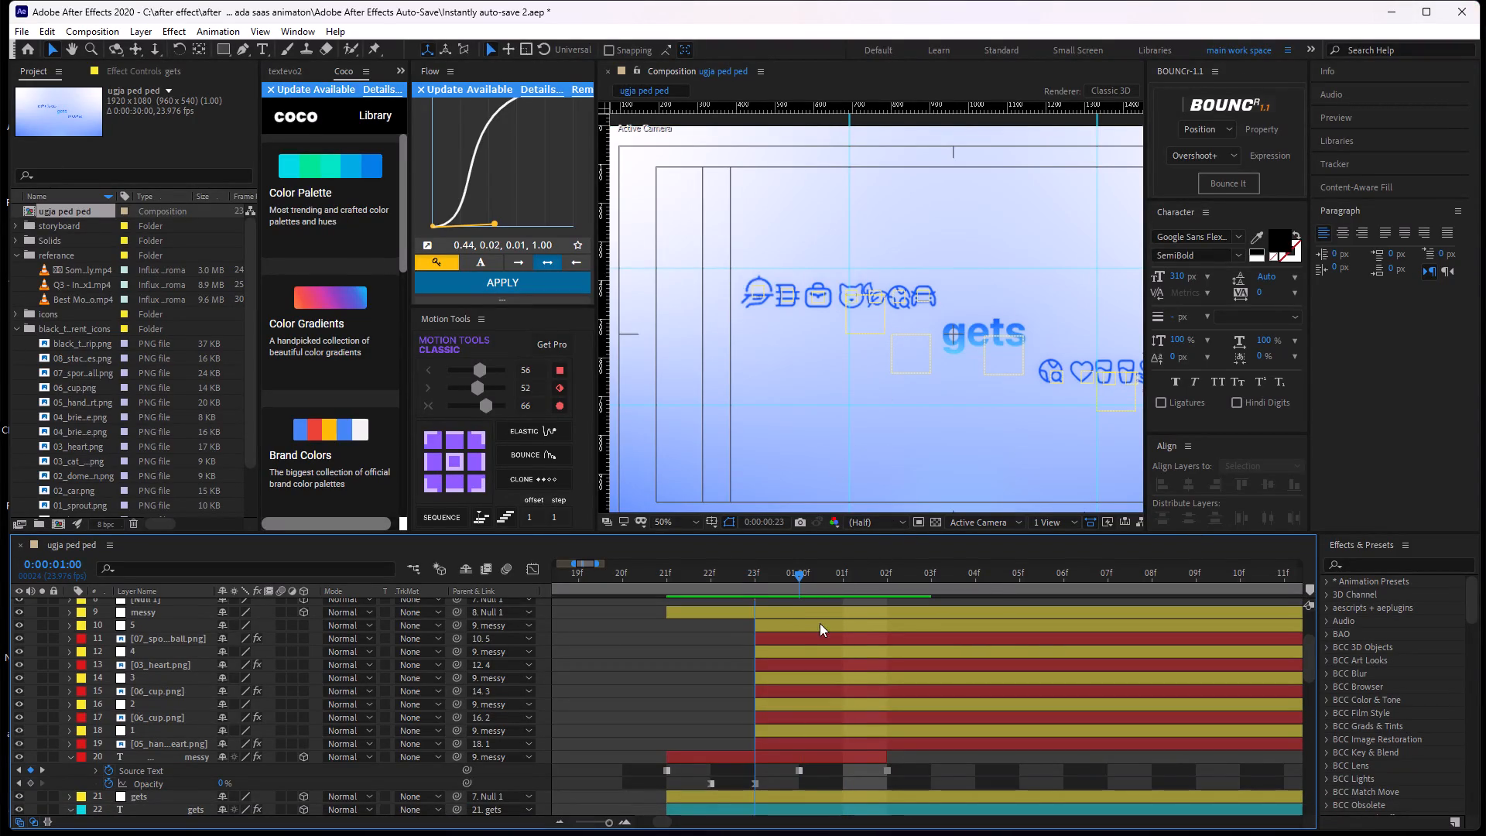
drag(820, 623, 698, 617)
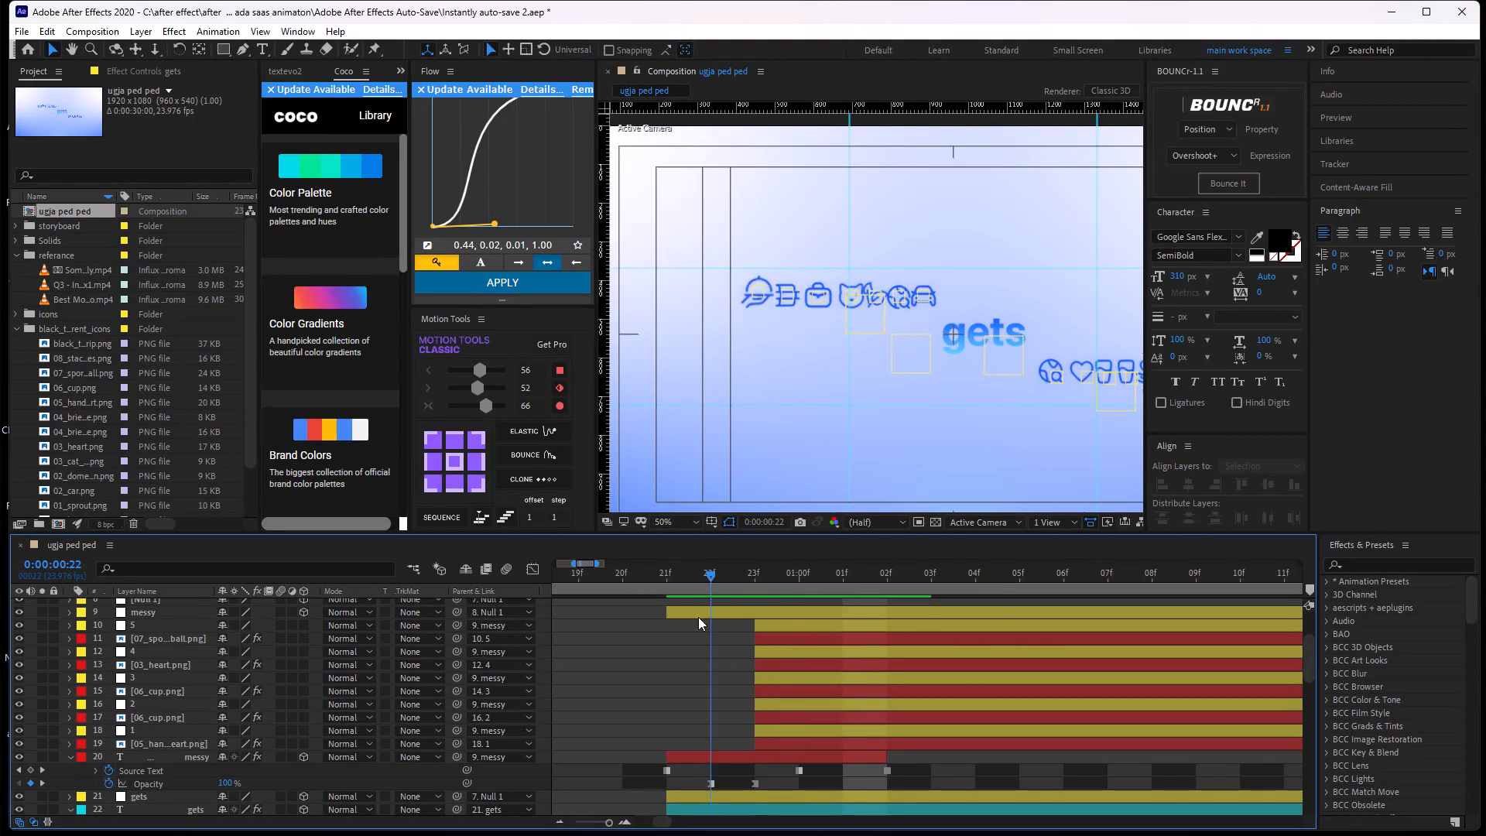
drag(698, 617, 661, 608)
key(space)
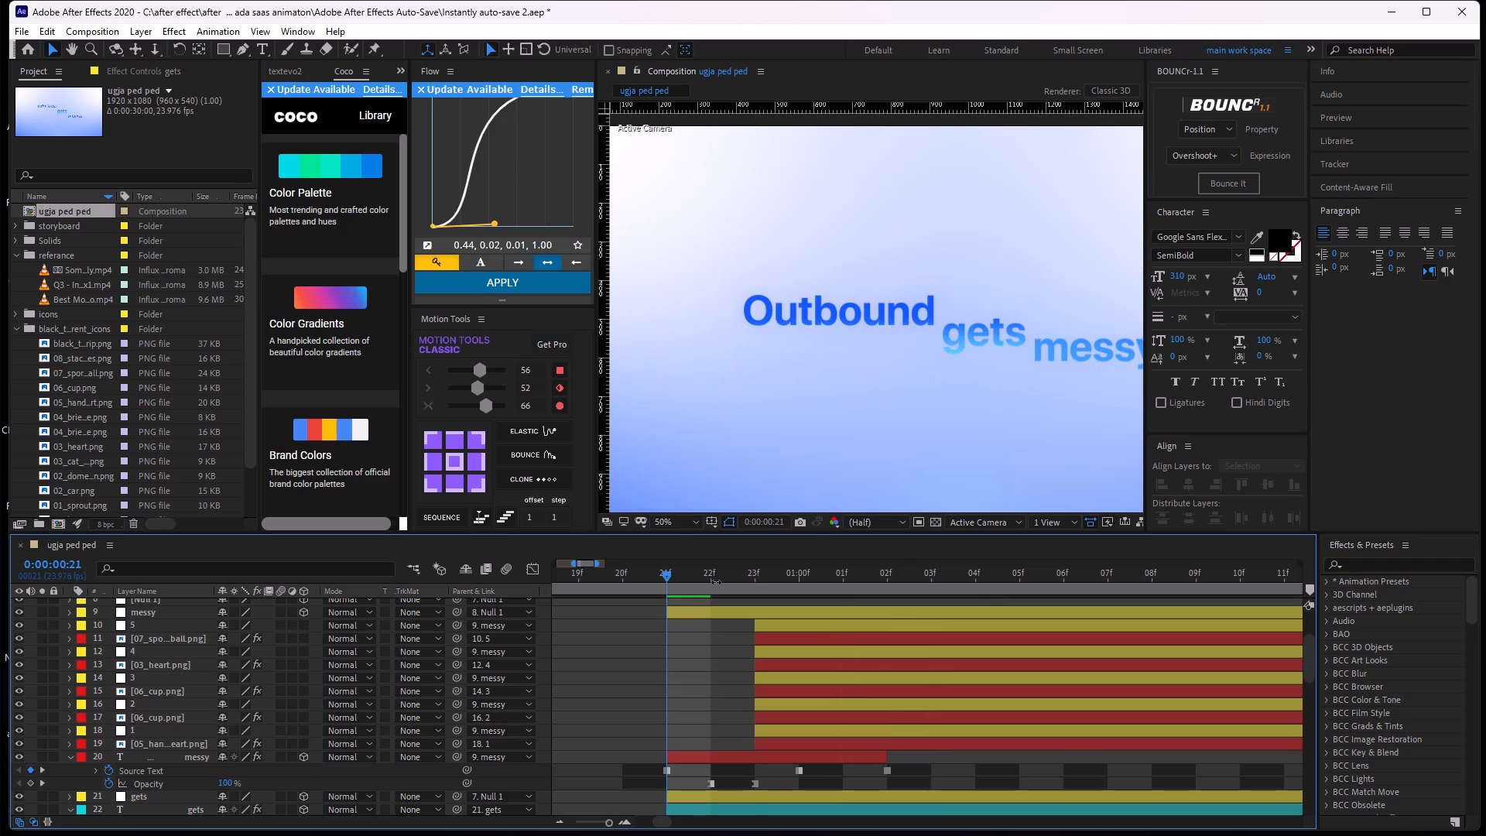
key(space)
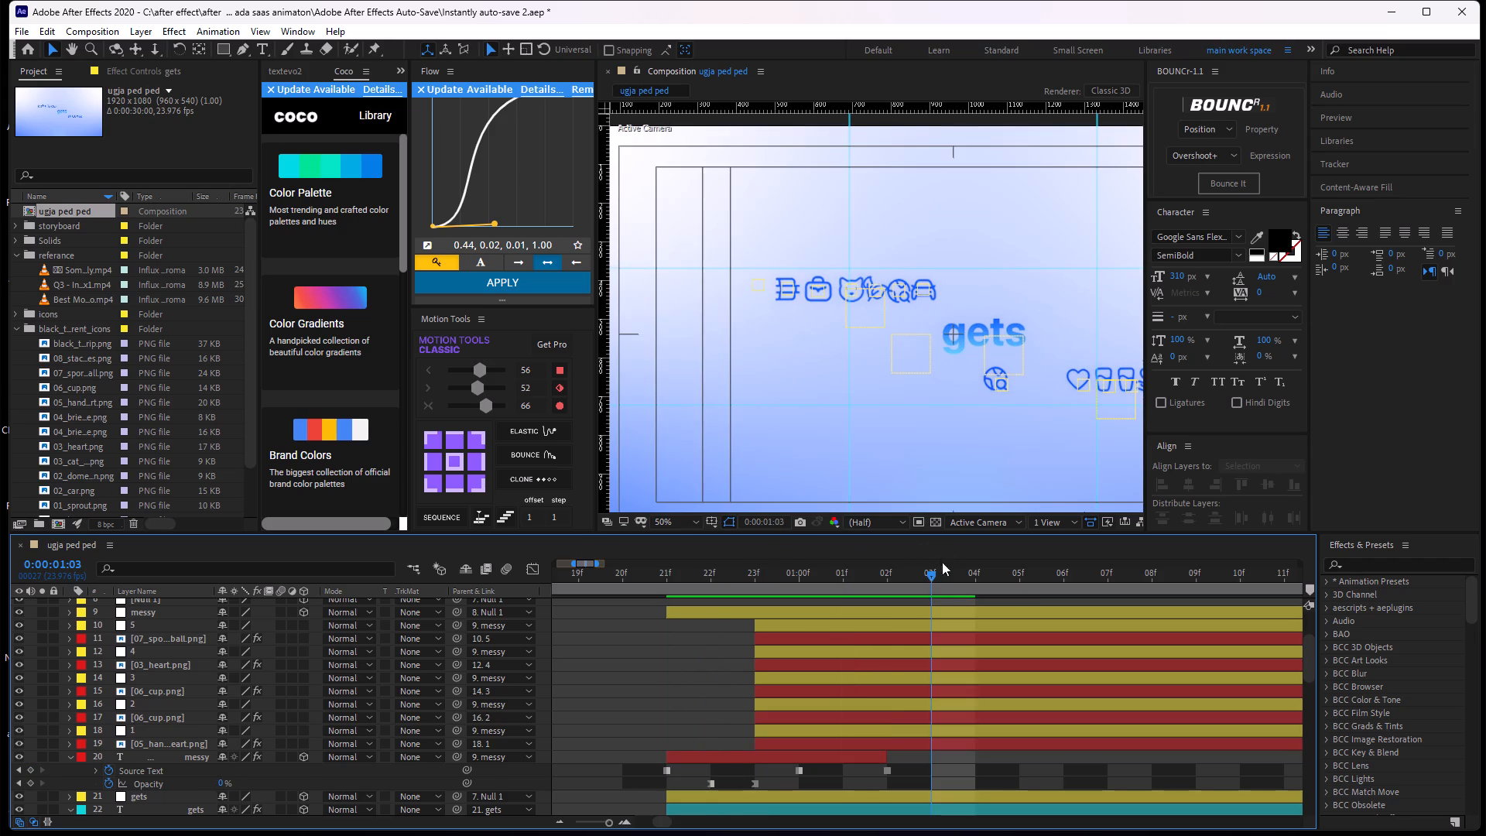
drag(937, 574, 844, 571)
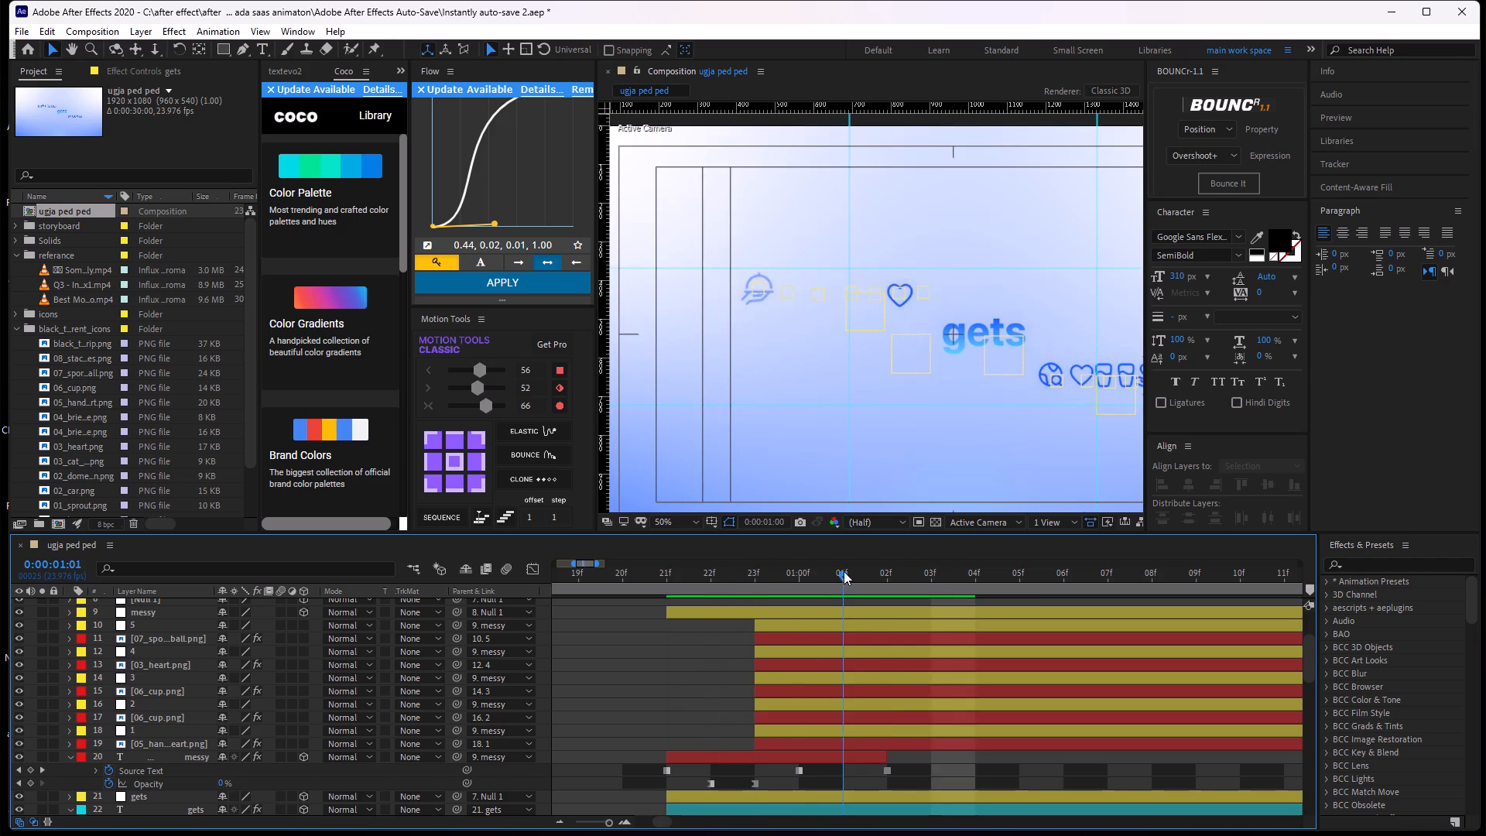
drag(844, 571, 895, 663)
middle_drag(896, 643, 861, 636)
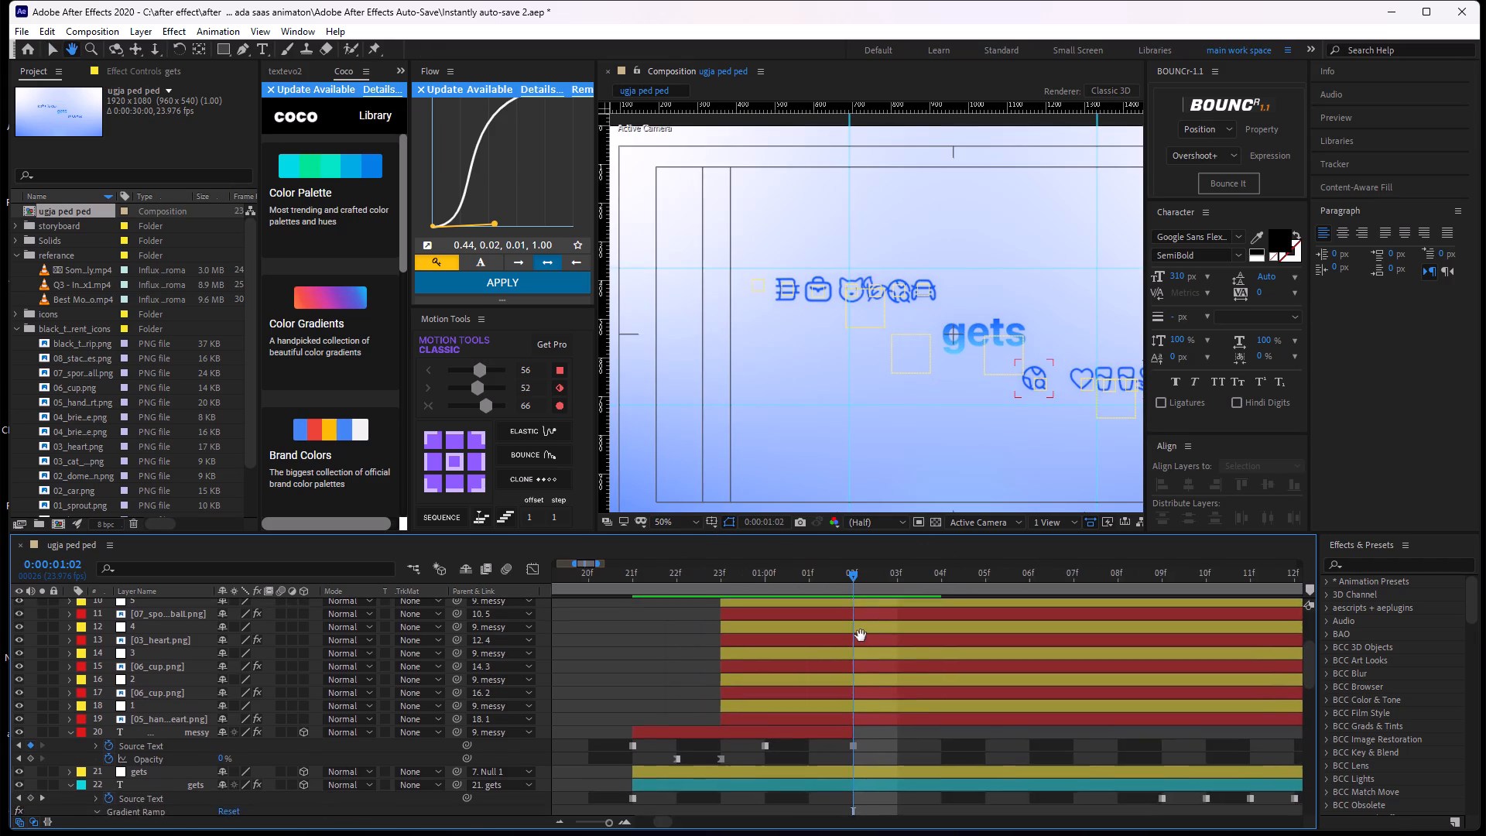
middle_drag(861, 636, 856, 669)
drag(851, 570, 774, 597)
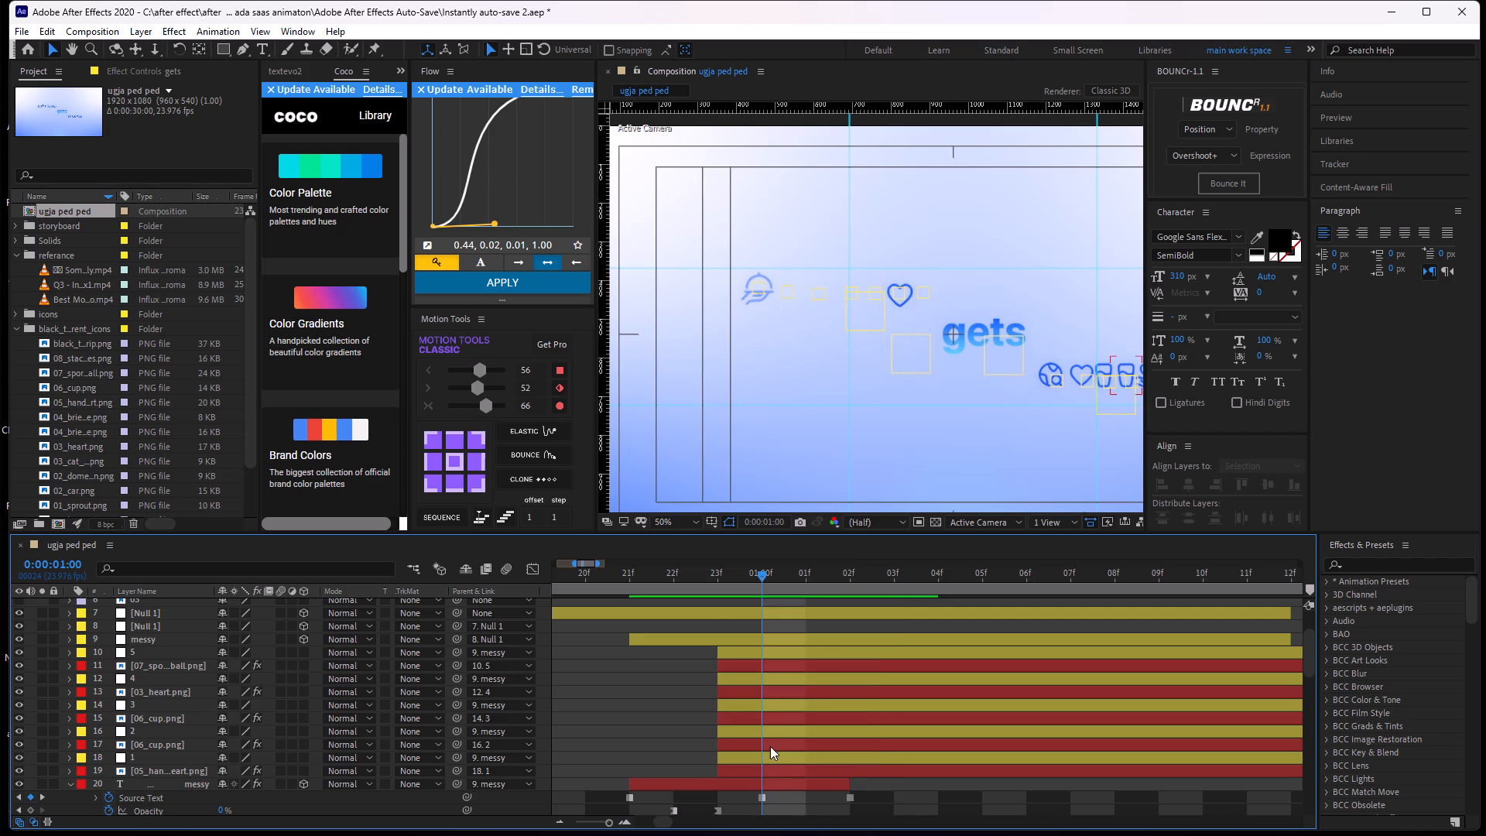
Examine the outbound icon layers and their Opacity keyframes at 0:00:00:23 and 0:00:01:00.
scroll(778, 779, down, 11)
scroll(779, 762, up, 3)
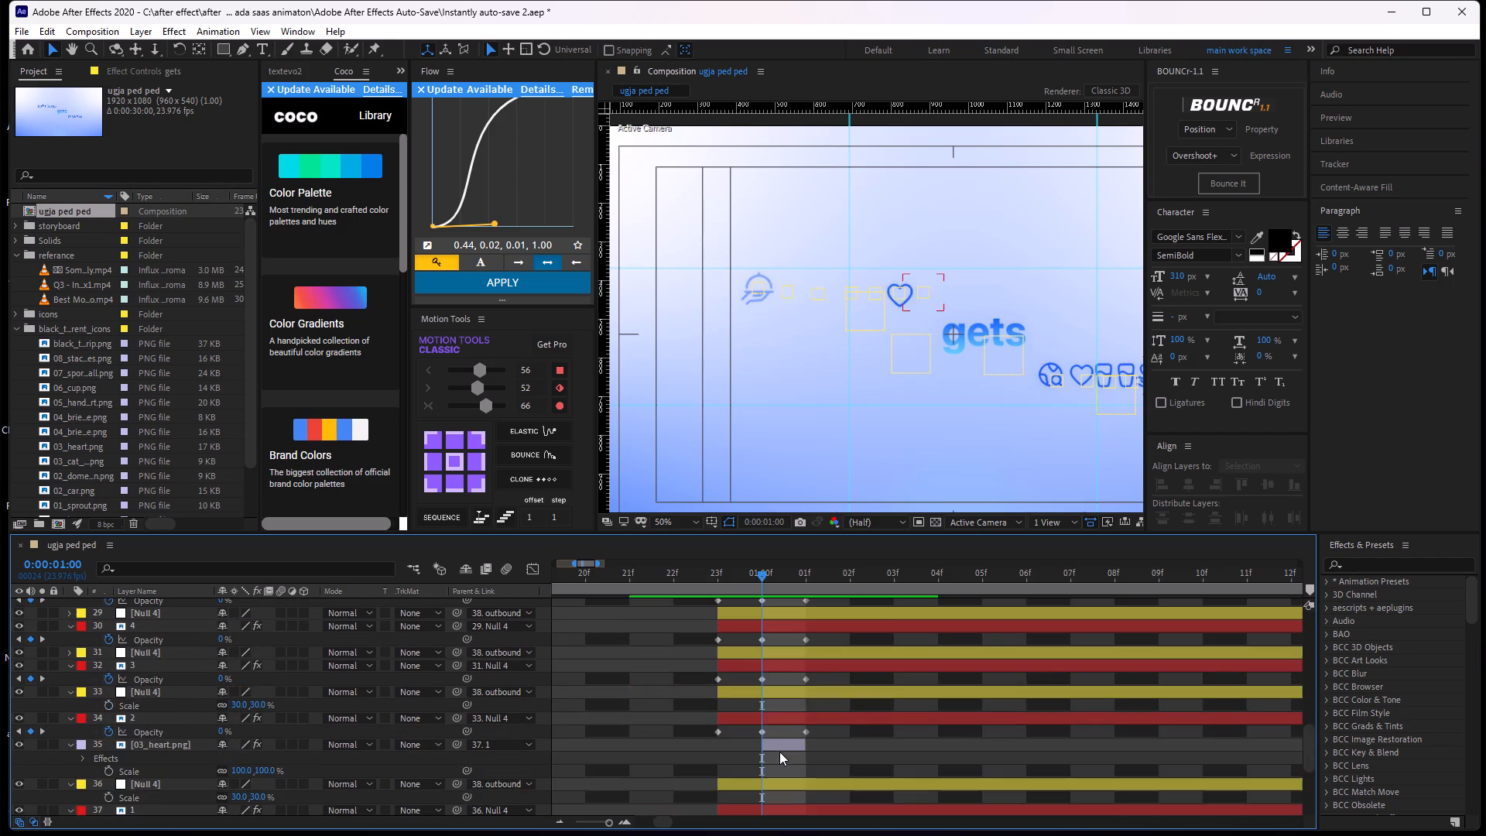
scroll(779, 752, up, 1)
click(769, 718)
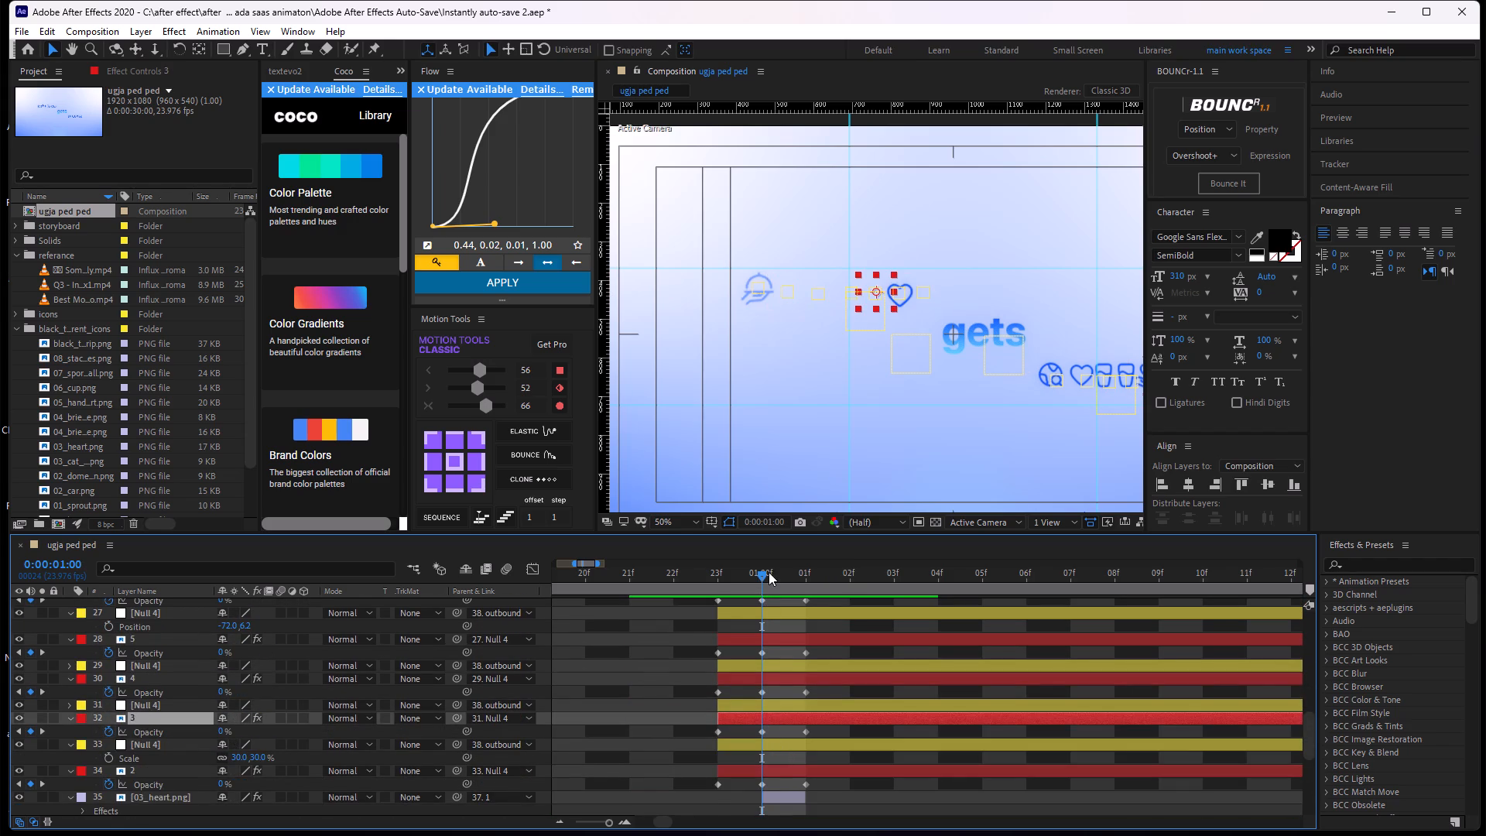
drag(769, 572, 727, 602)
click(762, 722)
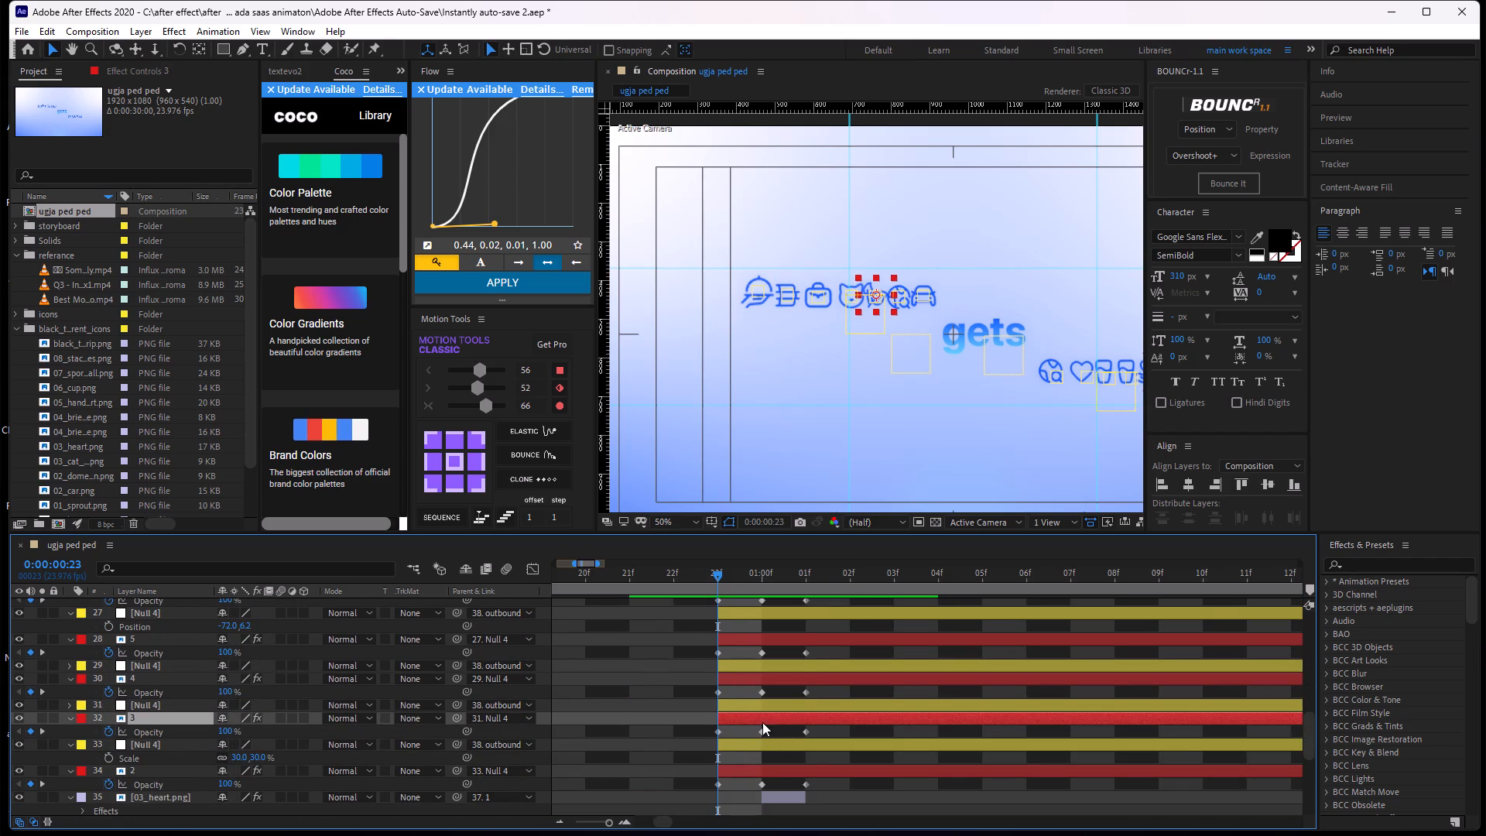
click(676, 725)
Duplicate the 06_cup.png layer parented to null 2 of messy and move the copy directly below outbound icon layer 3.
scroll(816, 687, up, 5)
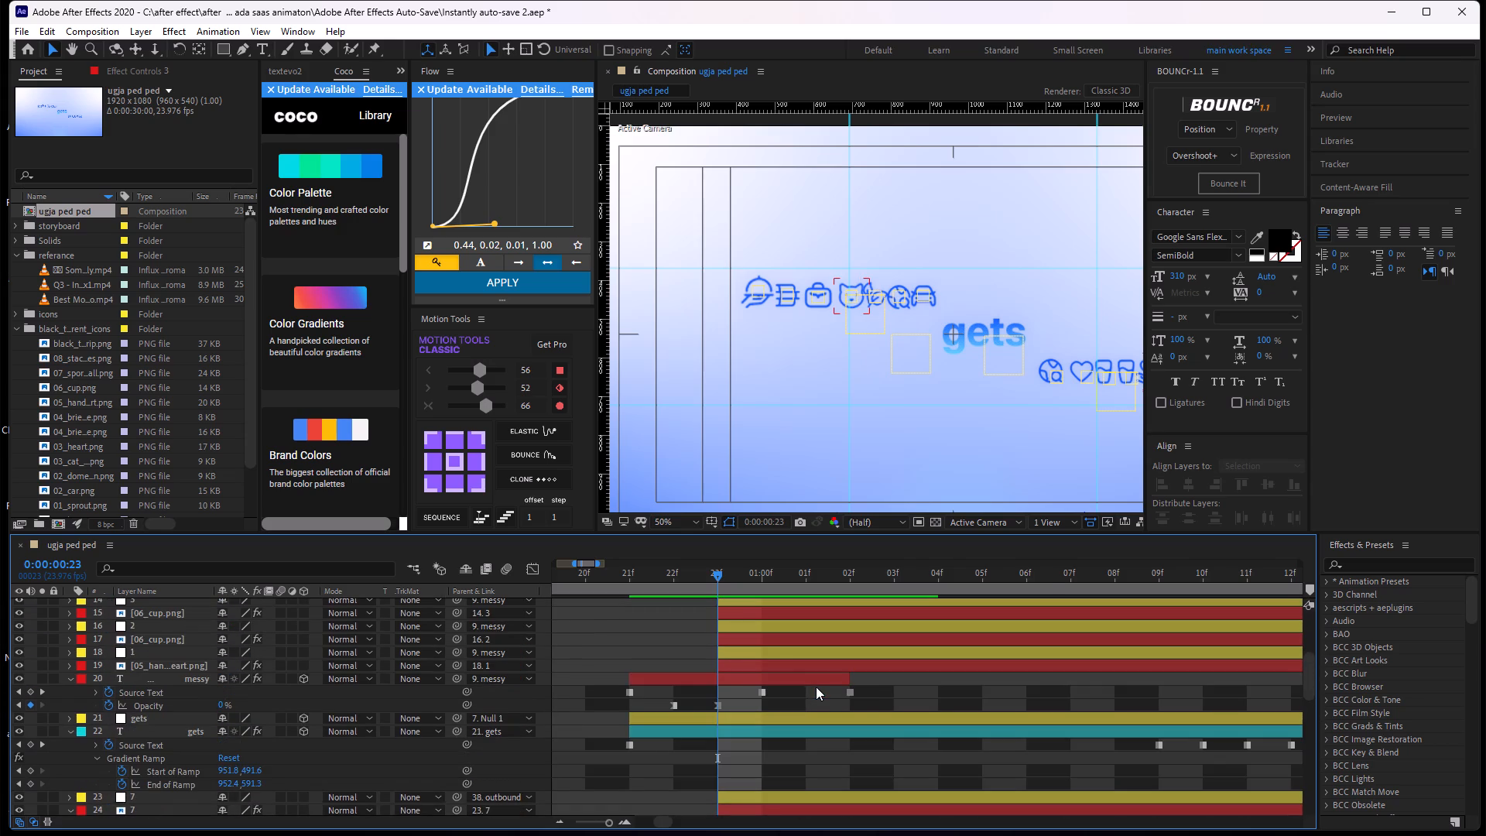
click(752, 642)
key(ctrl+d)
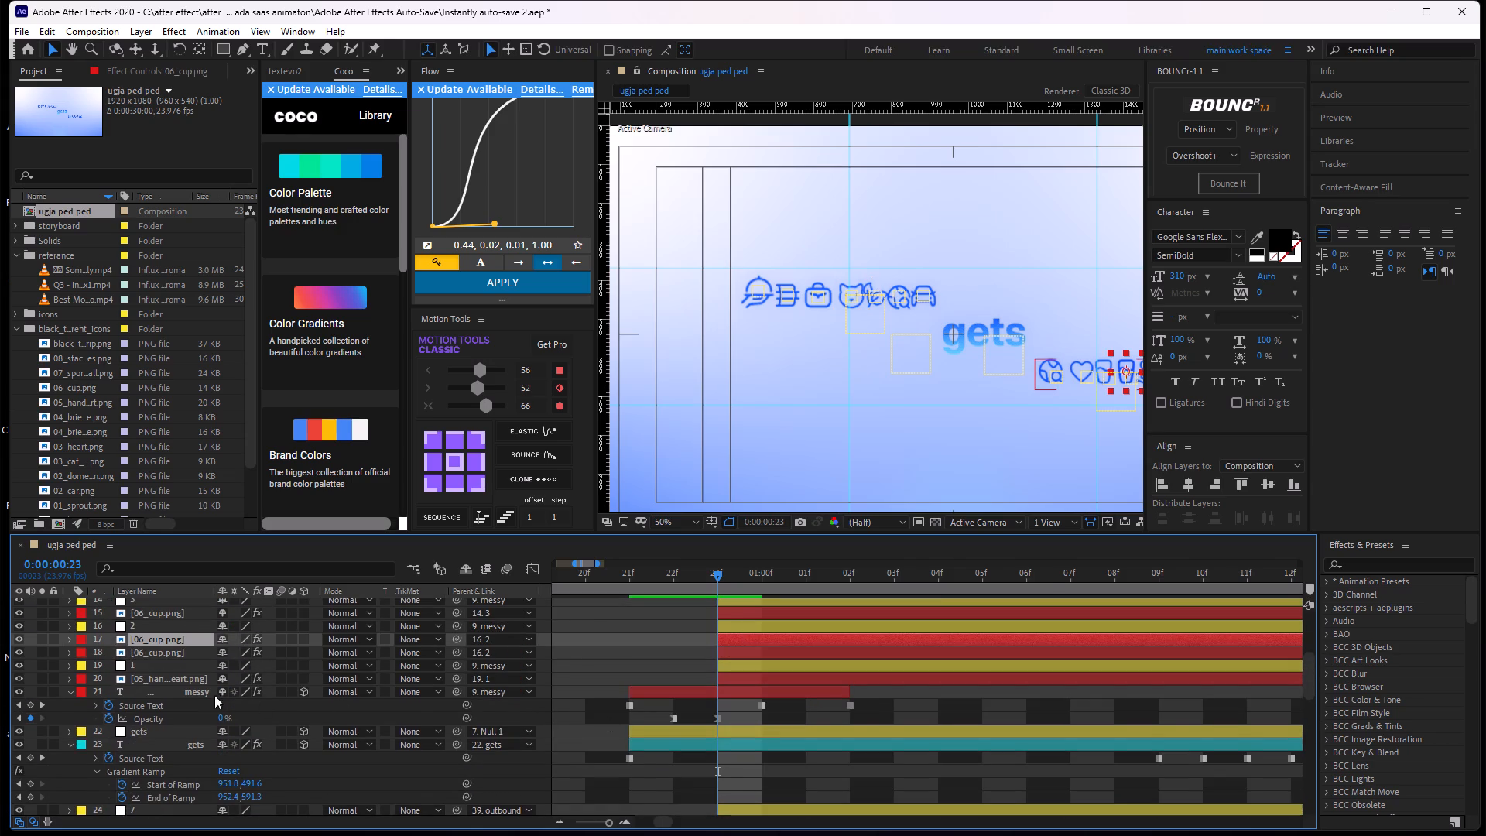
drag(156, 638, 182, 783)
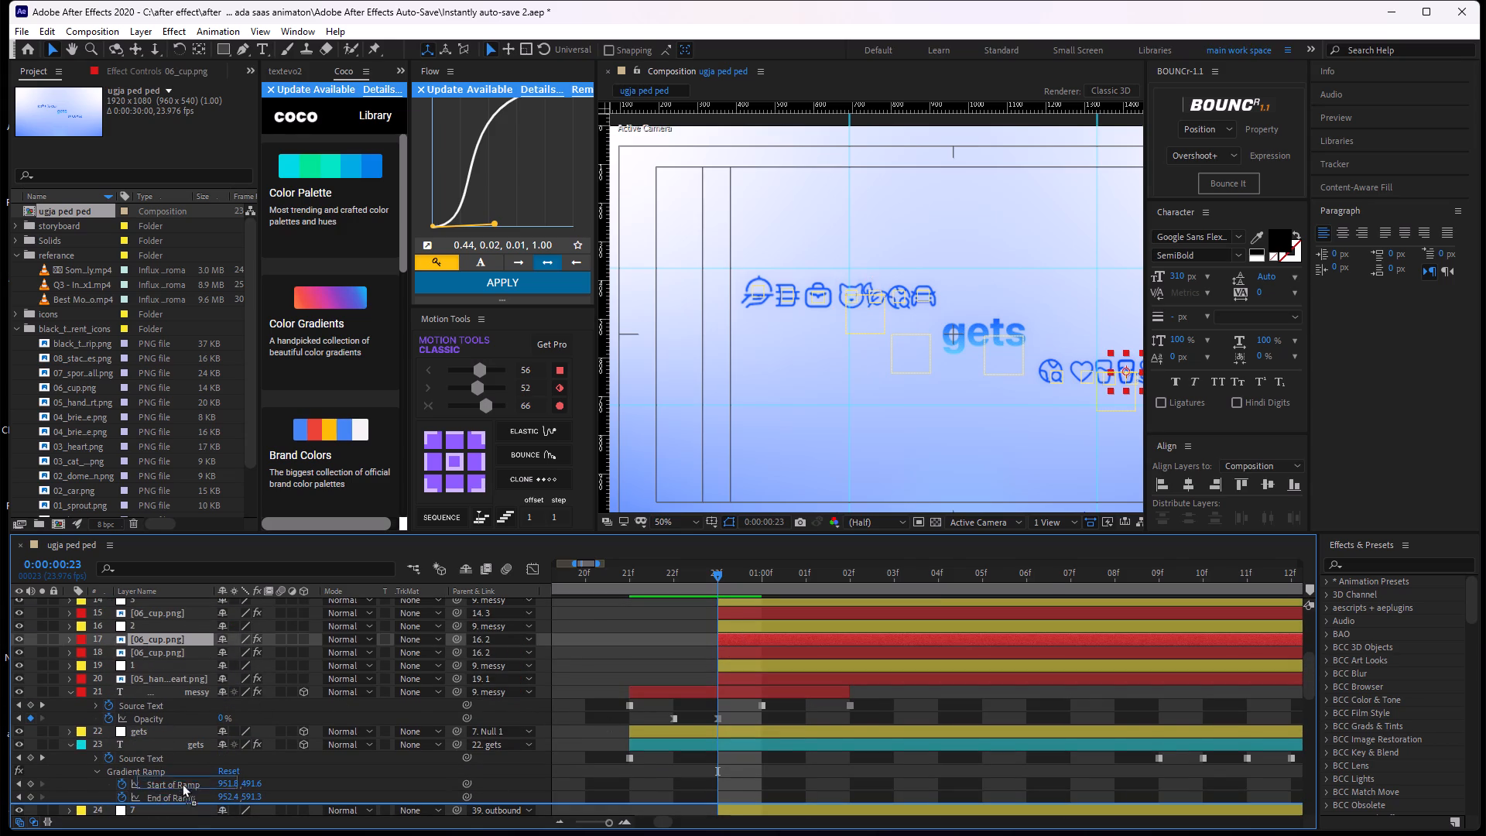
drag(182, 783, 186, 805)
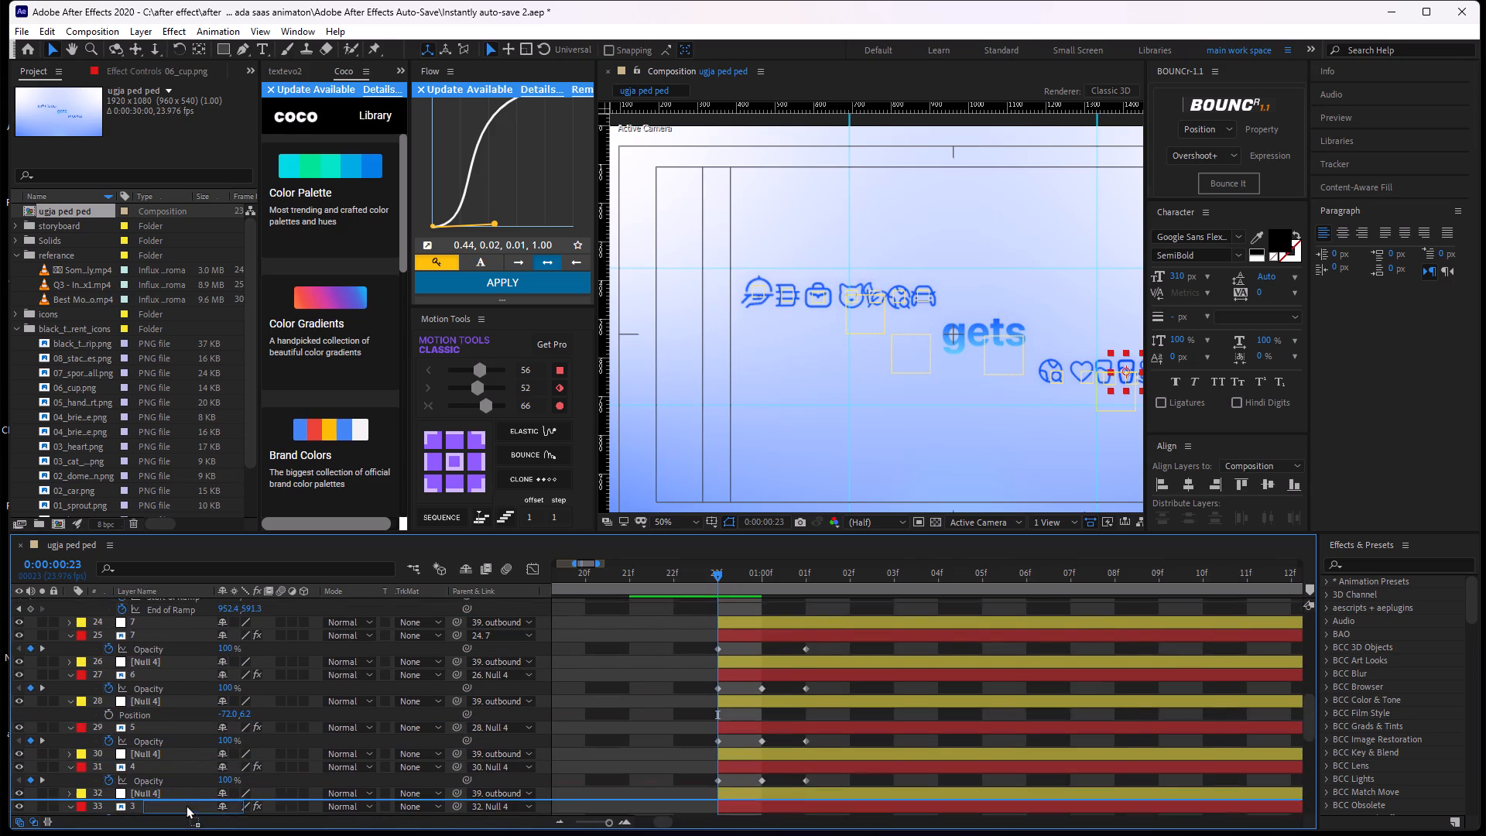
drag(186, 805, 204, 779)
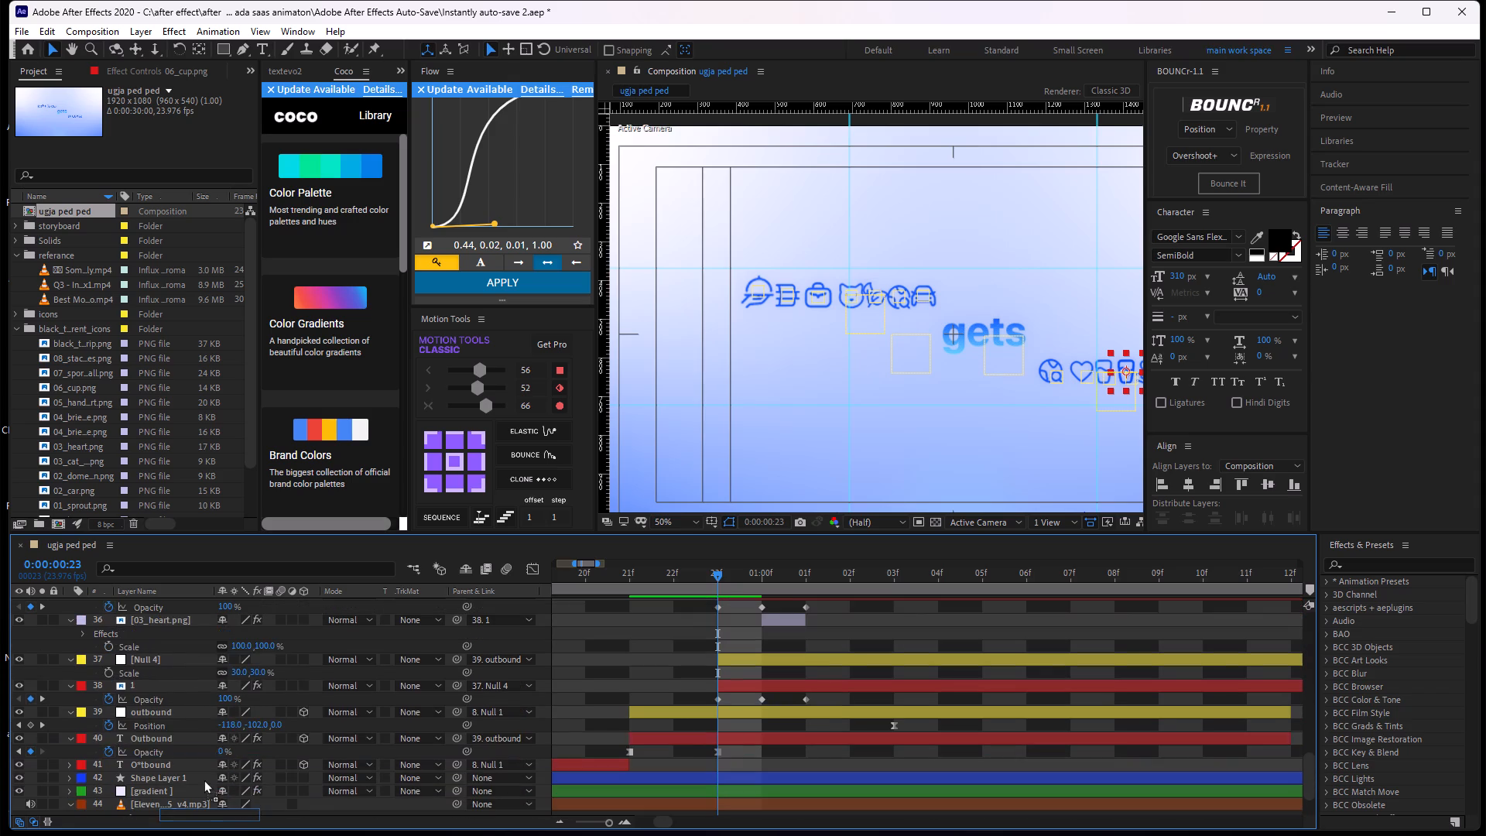
drag(204, 779, 217, 645)
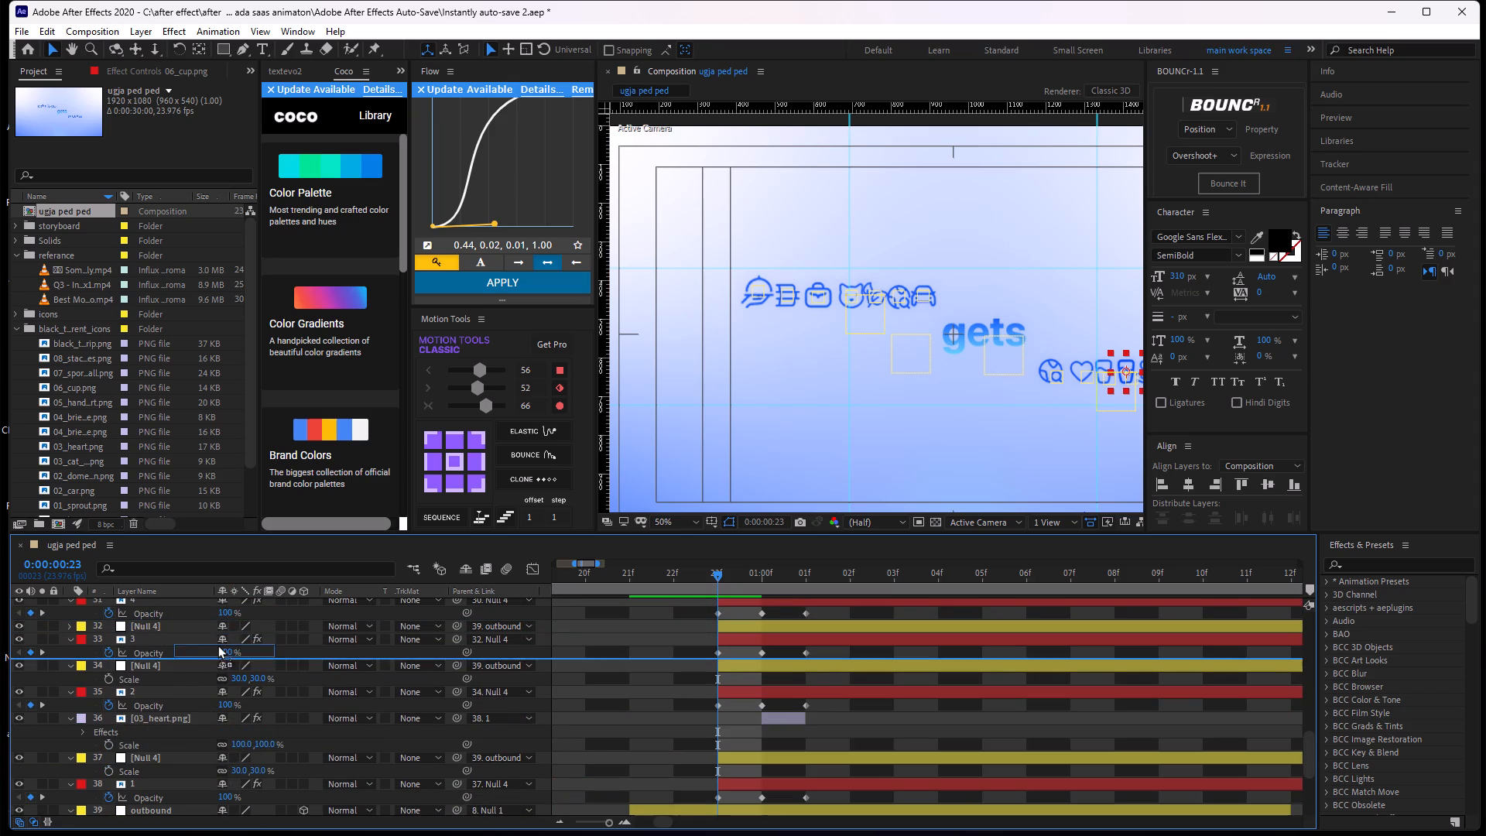
drag(217, 645, 226, 649)
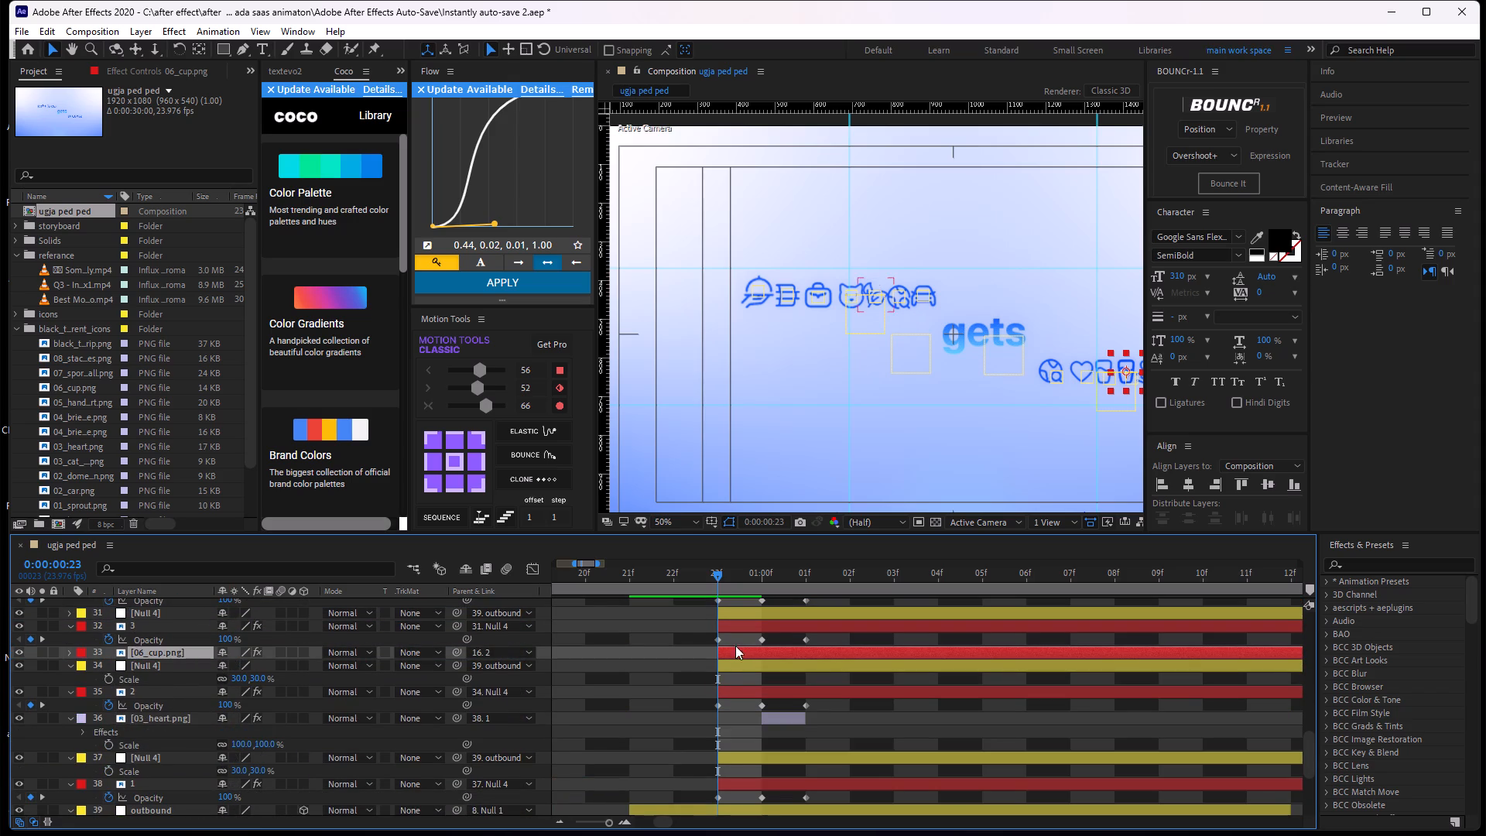
Split the copied 06_cup.png layer at 0:00:01:00 and delete the part after that frame.
drag(722, 573, 758, 589)
key(ctrl+shift+d)
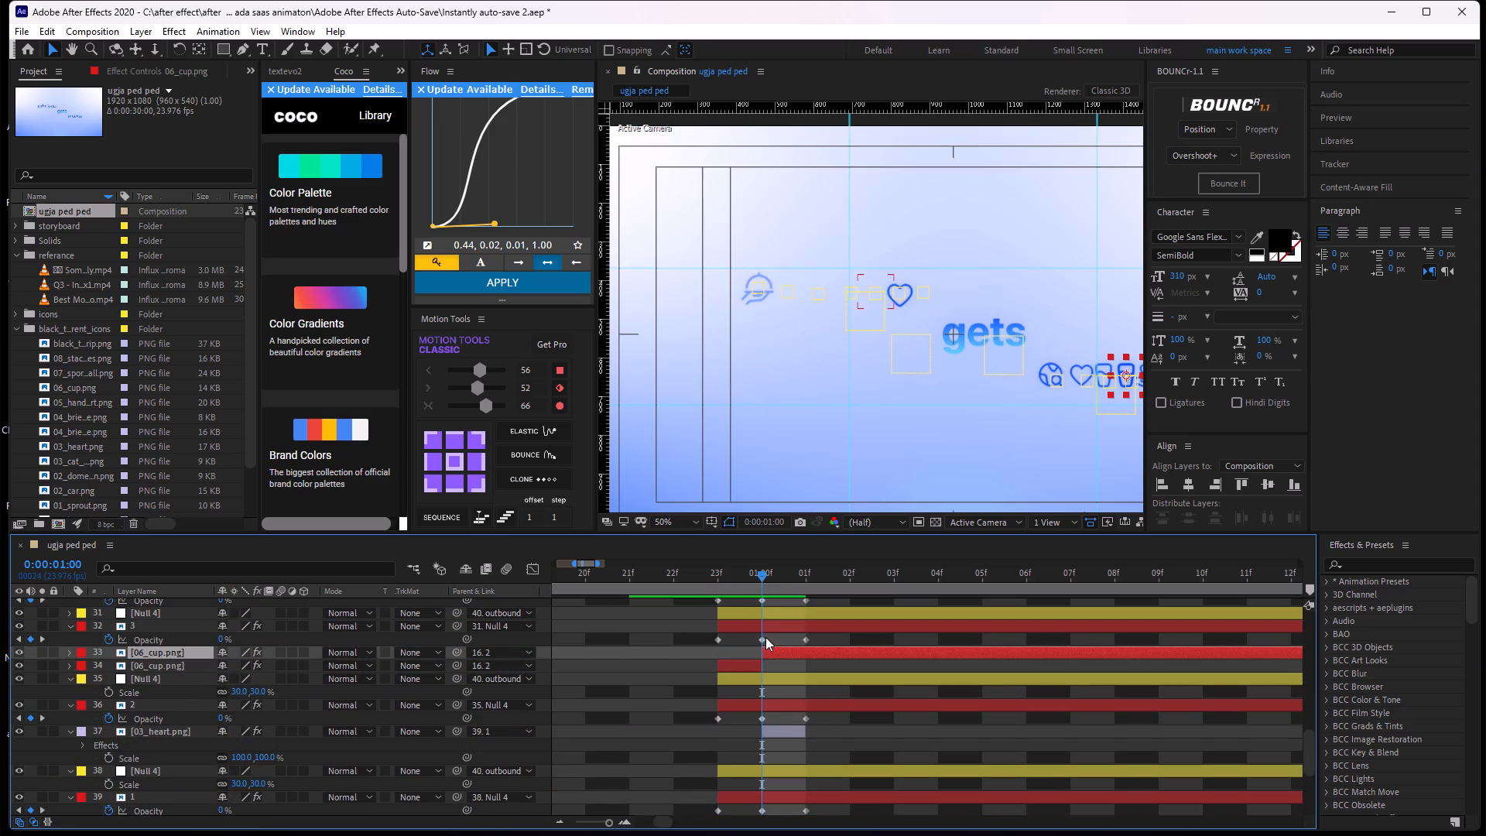
key(BackSpace)
click(741, 654)
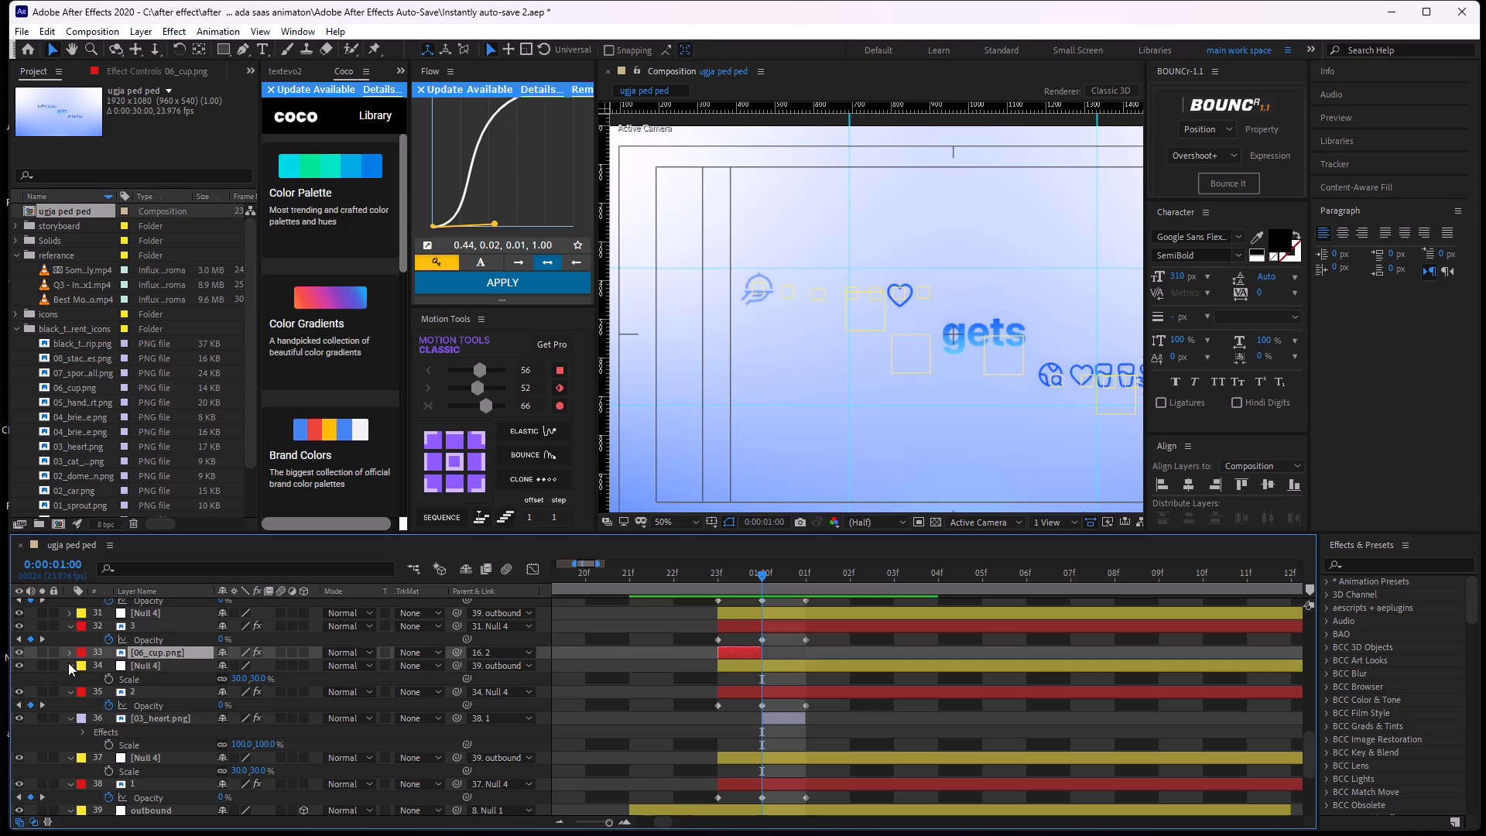
Change the trimmed 06_cup.png copy's label colour to Aqua.
click(78, 650)
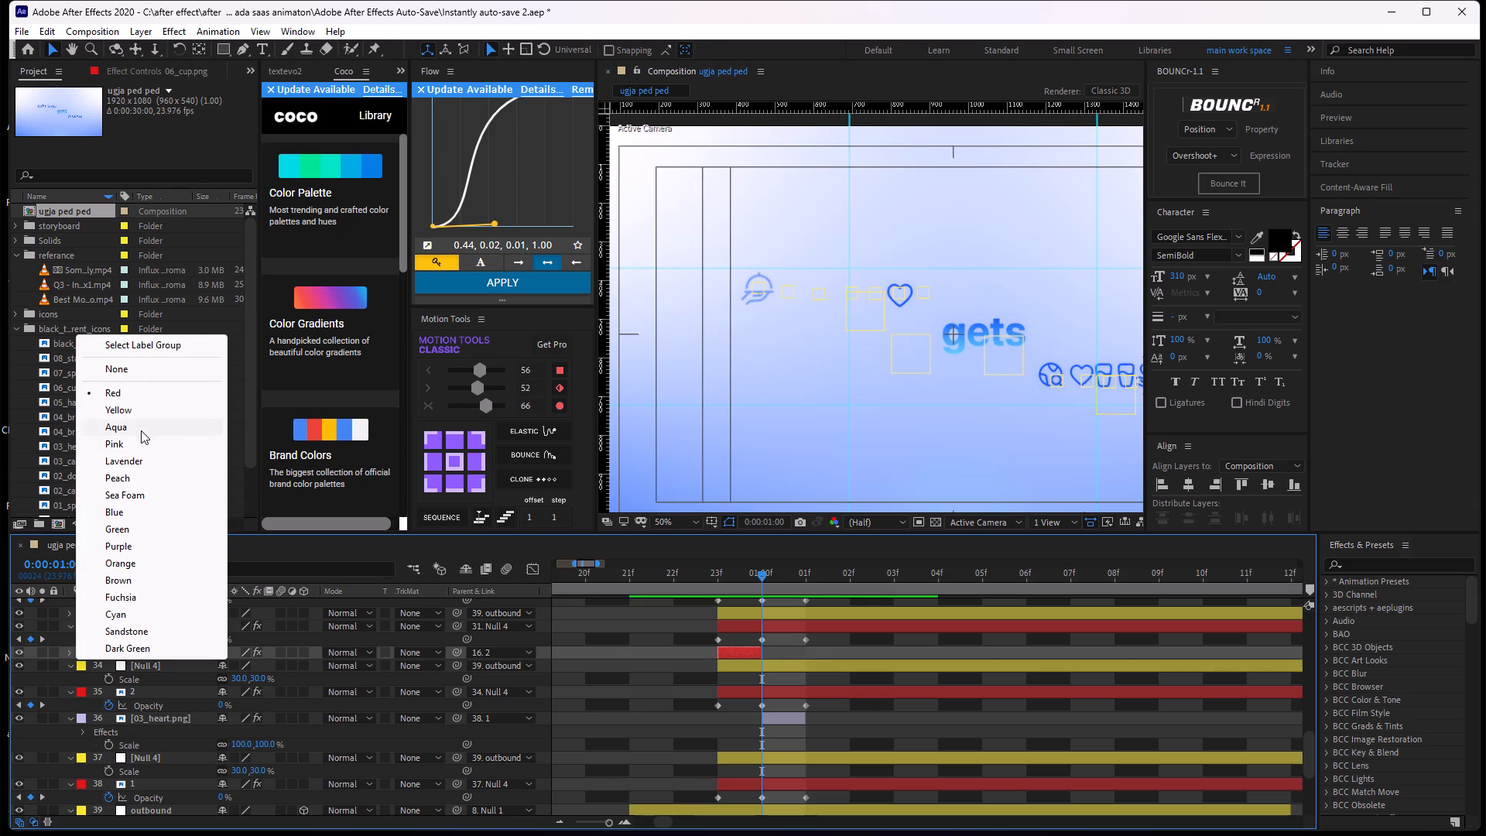
click(143, 430)
click(651, 691)
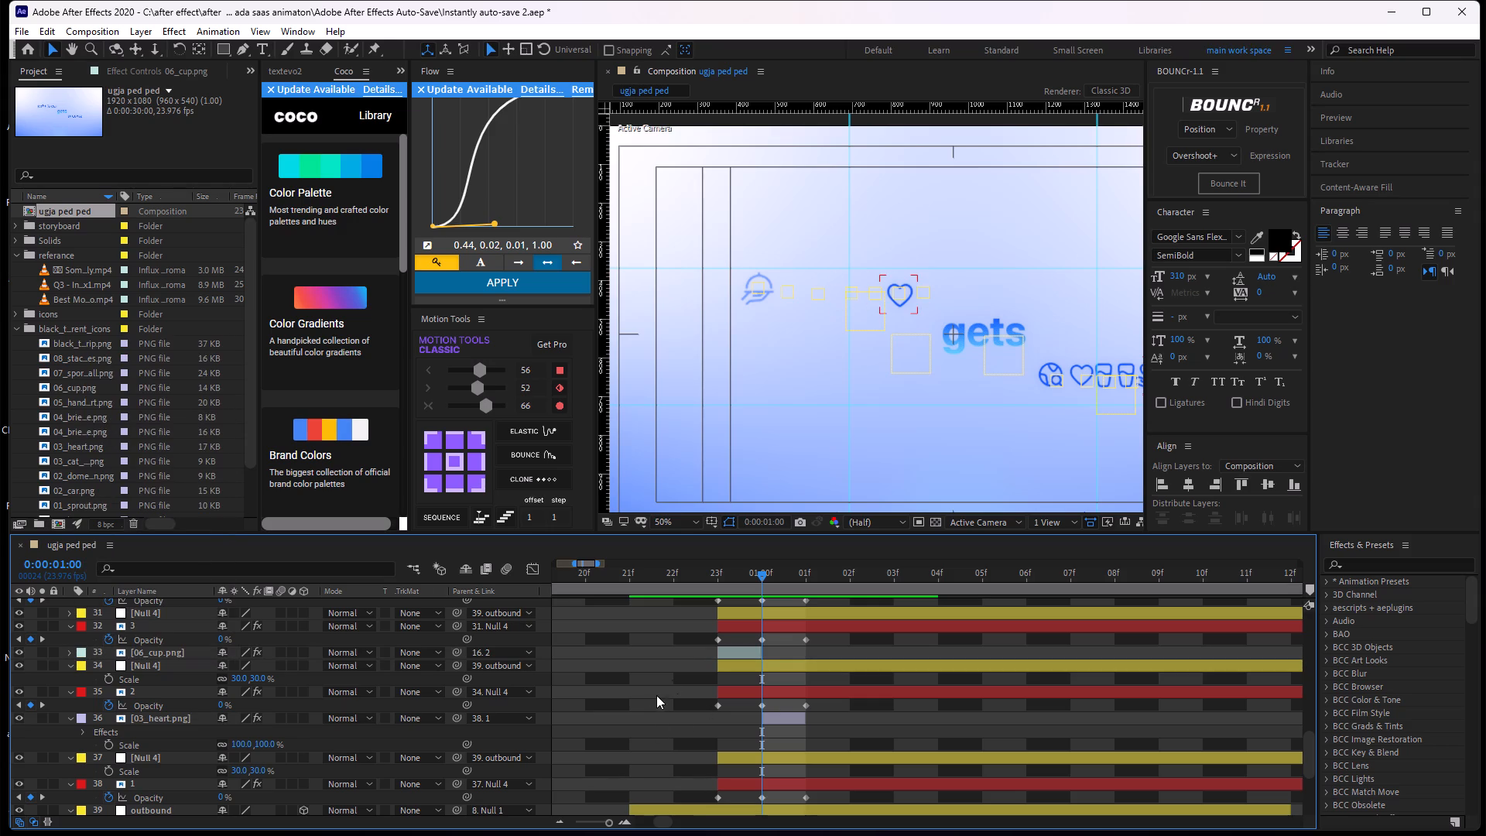
Return to 0:00:00:23 and set the parent of the aqua 06_cup.png layer to None.
drag(758, 576, 722, 660)
click(736, 656)
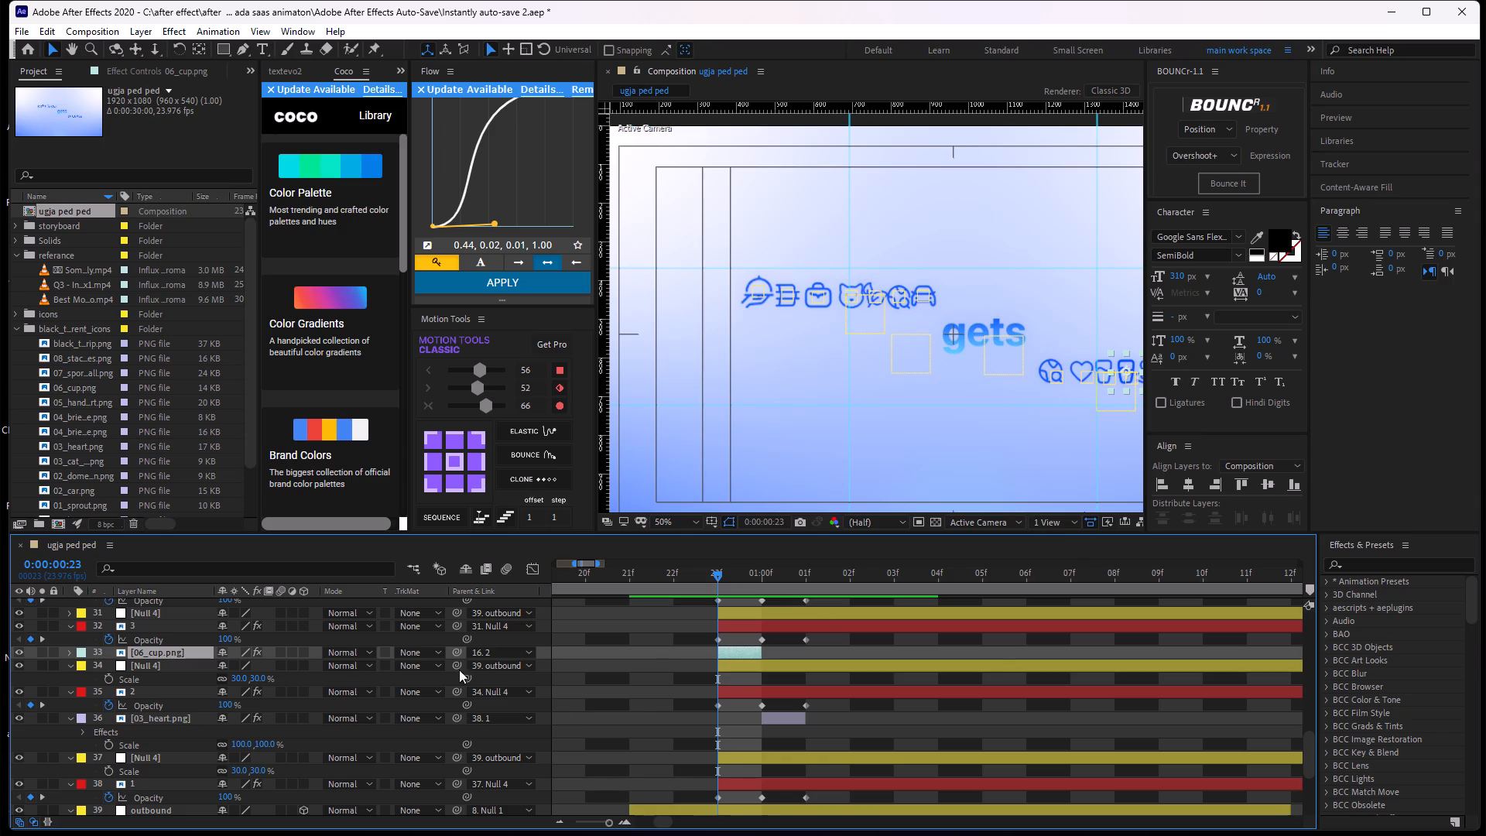
click(491, 657)
click(487, 653)
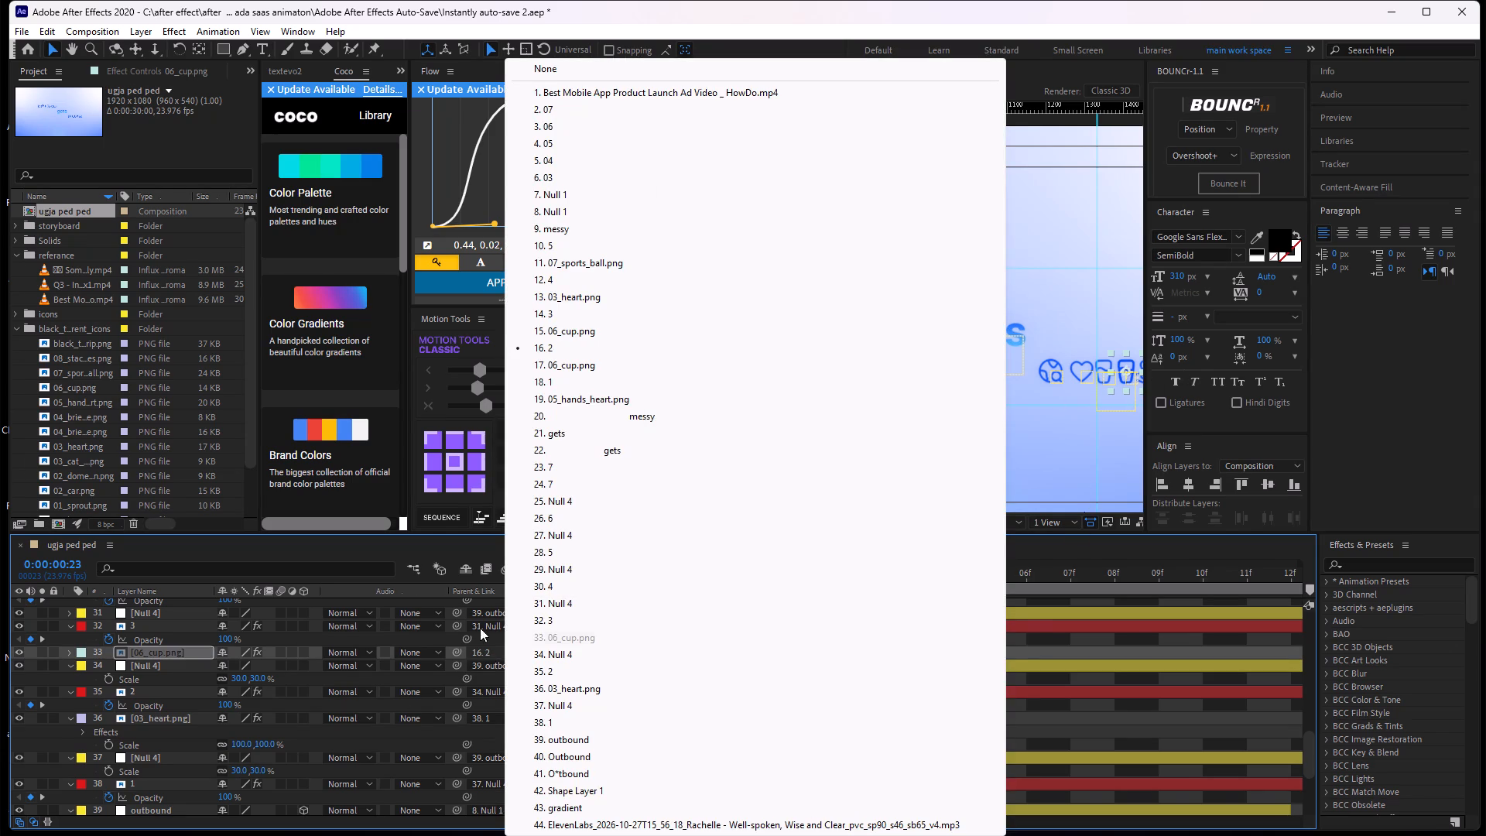
click(1046, 634)
click(526, 656)
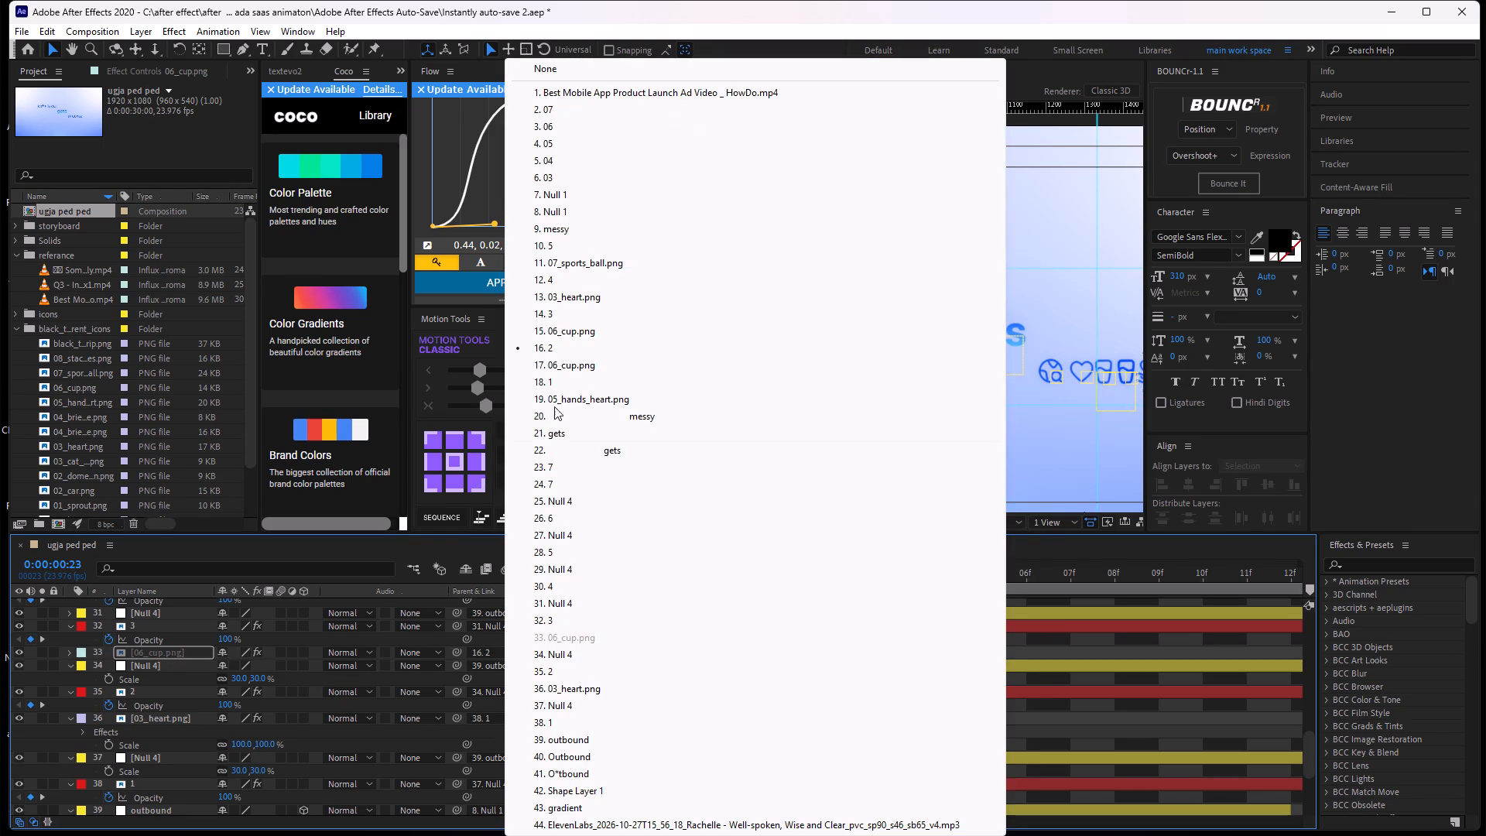
click(554, 74)
click(690, 678)
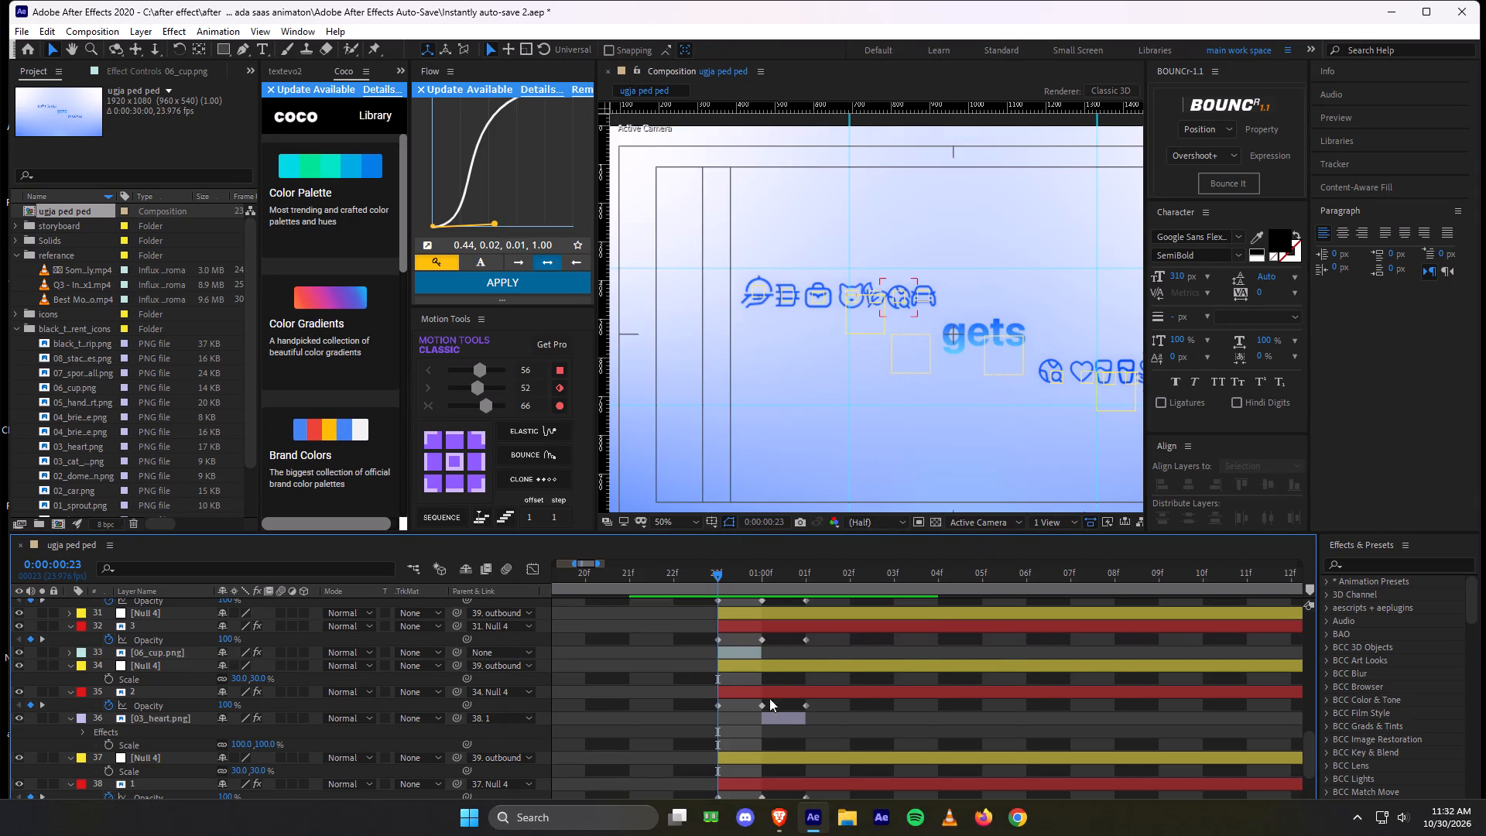
Parent the lavender 03_heart.png layer to outbound icon layer 2 instead of layer 1.
click(779, 714)
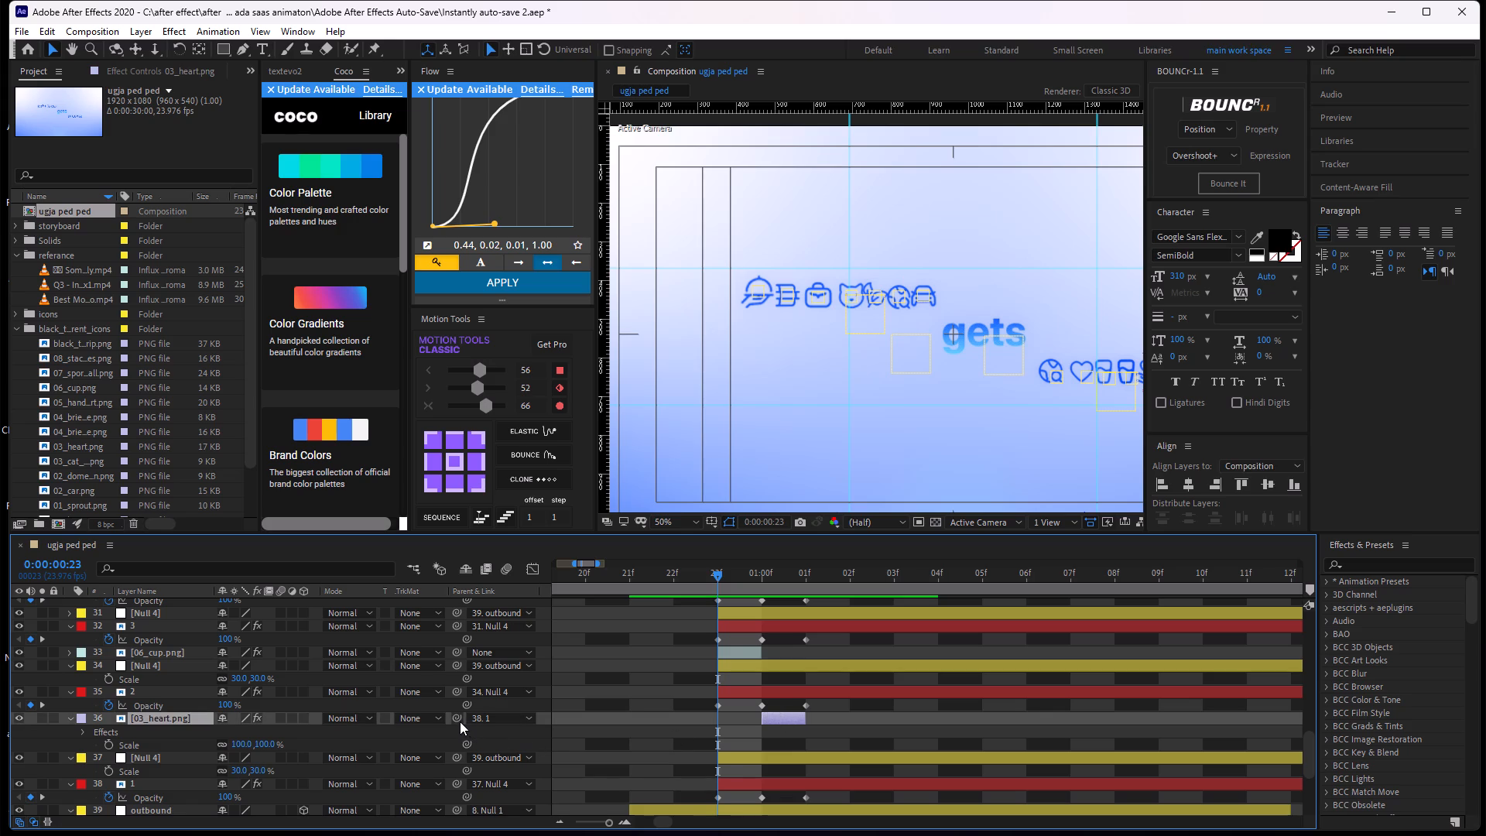
drag(457, 718, 176, 695)
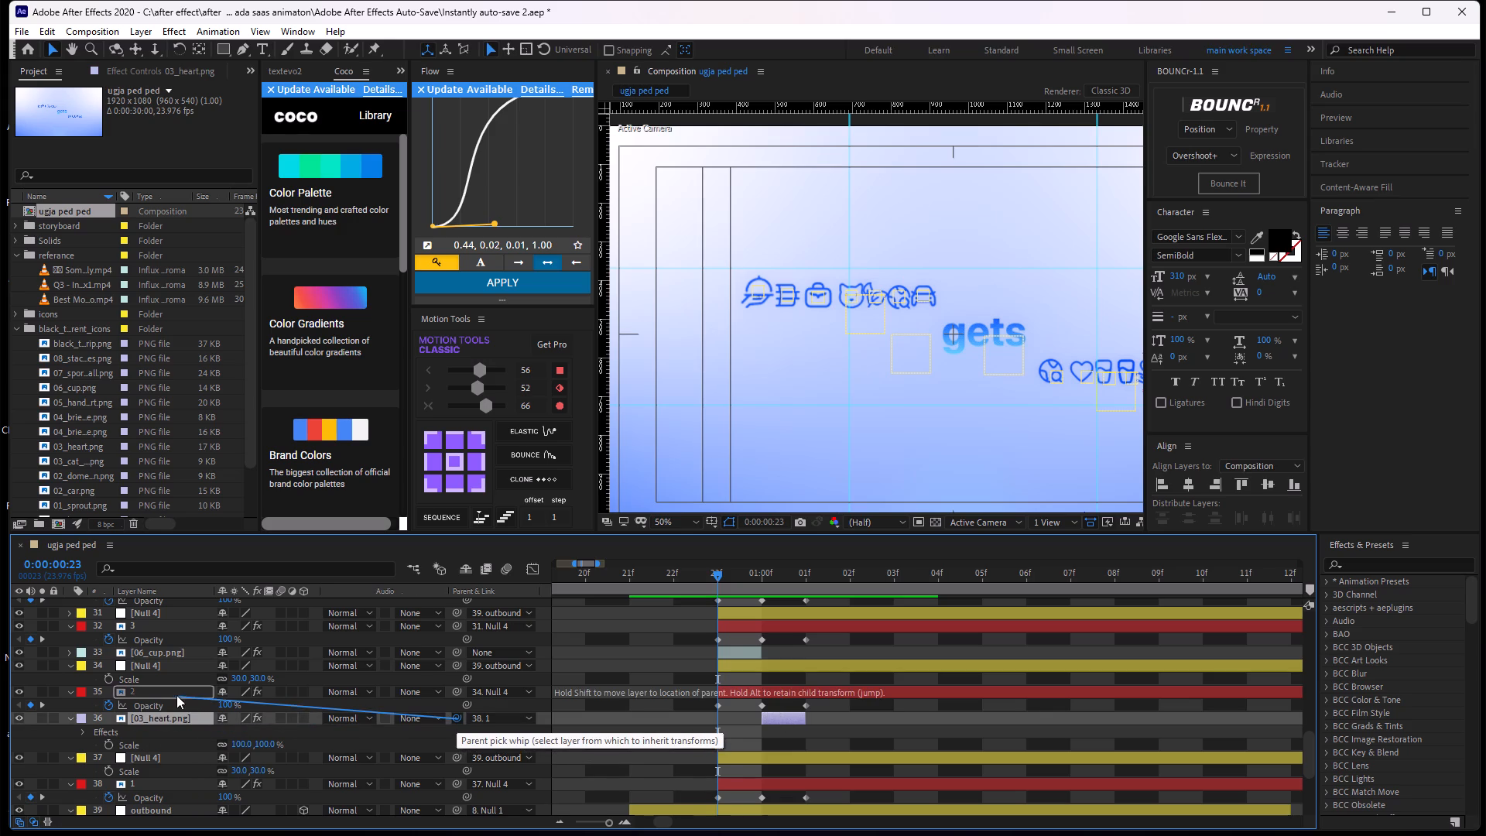
drag(176, 695, 177, 695)
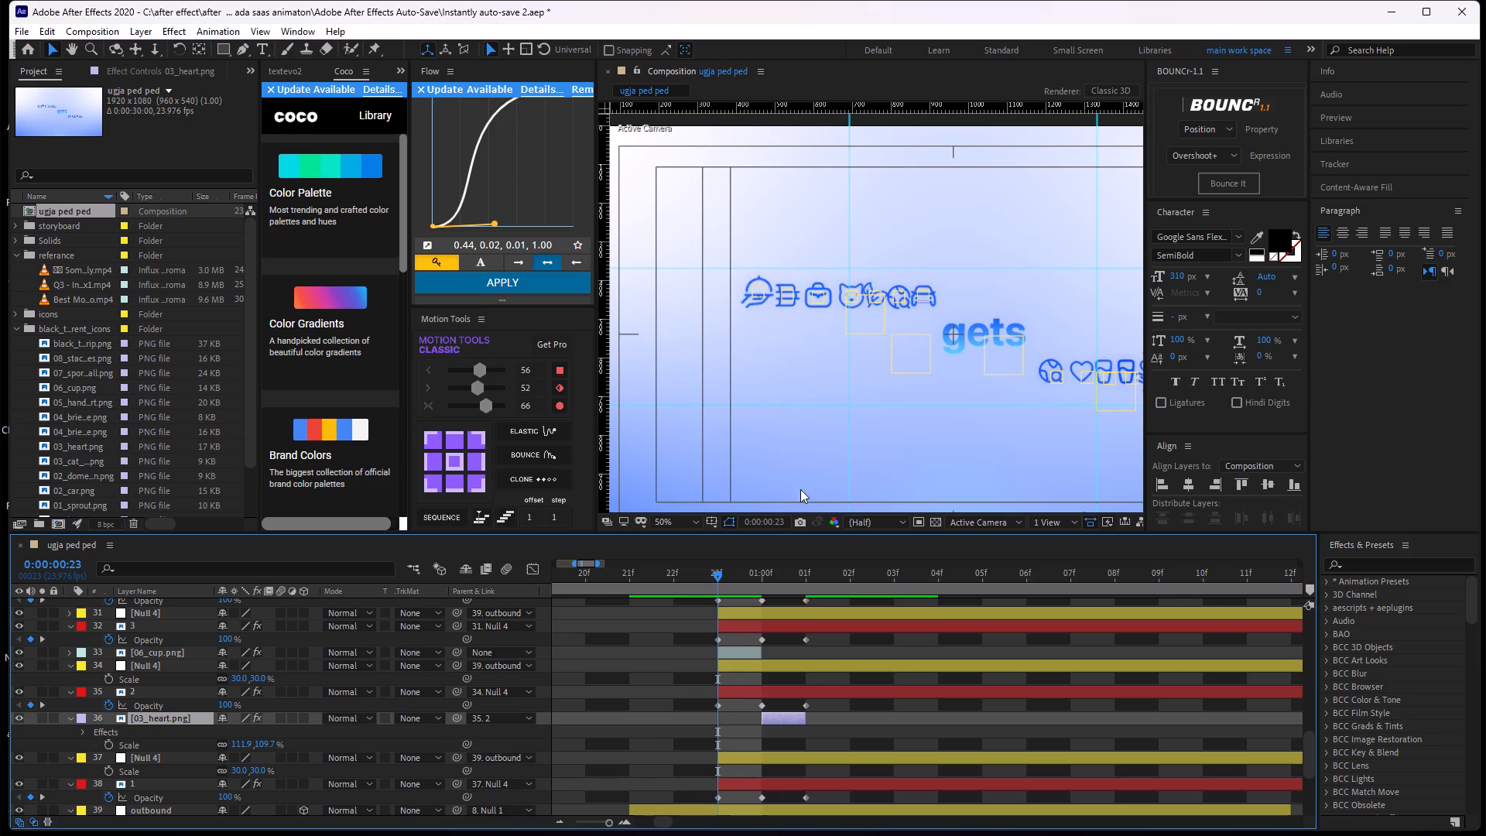
click(737, 711)
Move the aqua 06_cup.png icon from the messy row onto the second icon of the outbound row, centring it there.
click(739, 646)
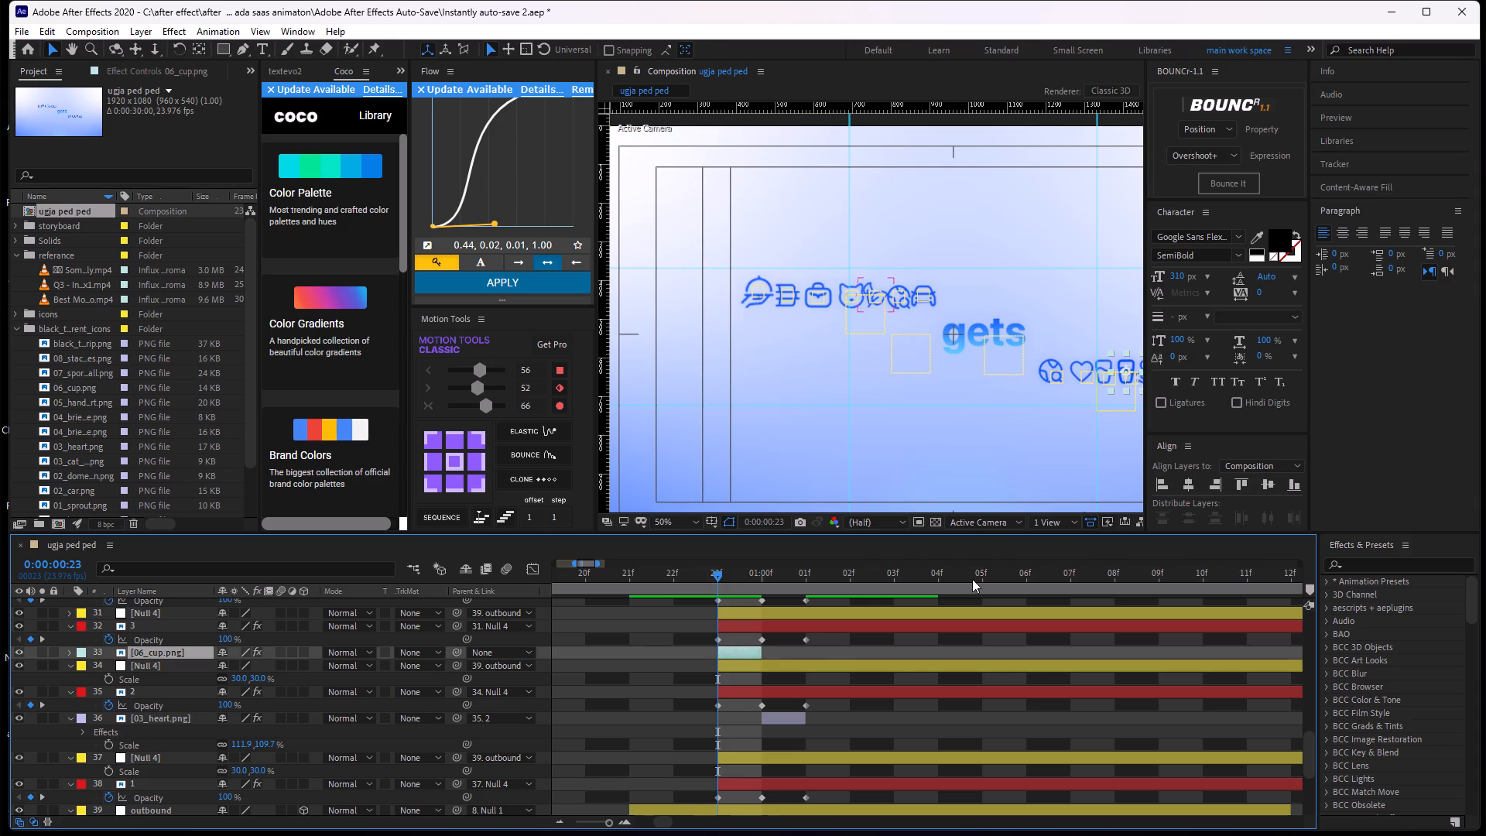
drag(1121, 378, 867, 319)
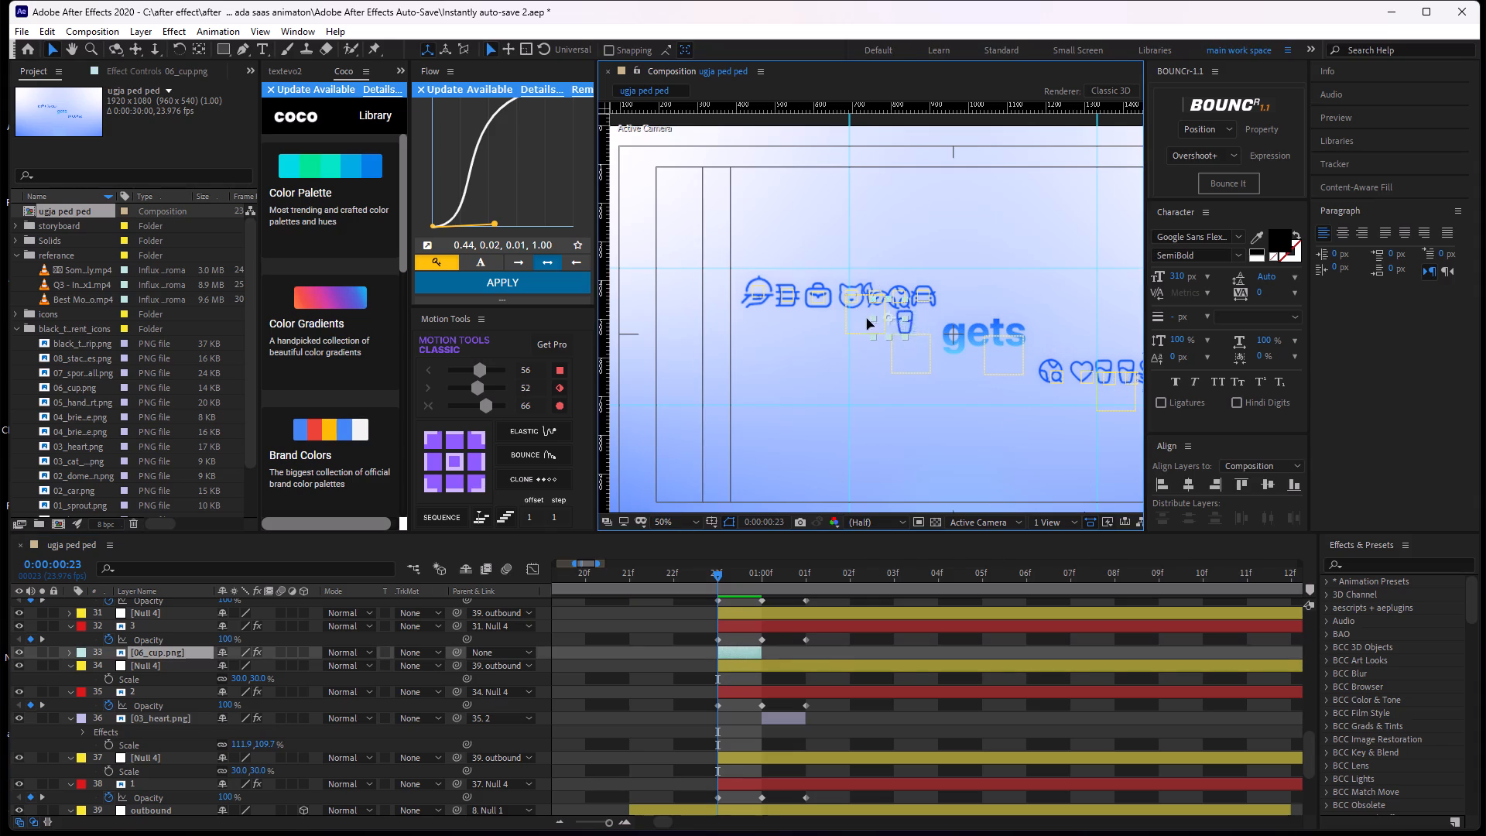
drag(867, 319, 773, 299)
drag(773, 299, 779, 298)
scroll(789, 302, up, 1)
middle_drag(798, 316, 837, 355)
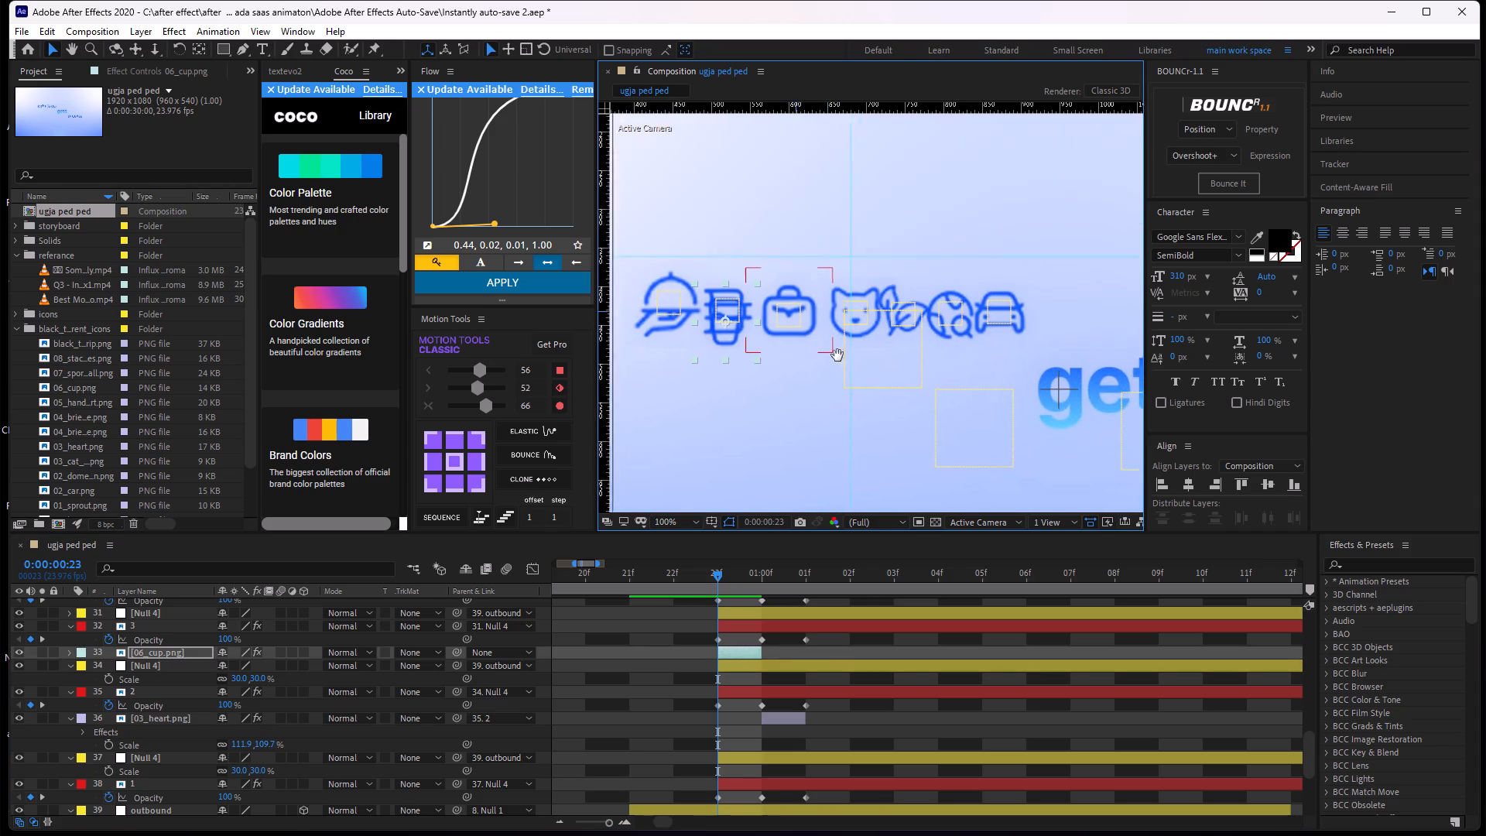
middle_drag(837, 355, 837, 356)
scroll(806, 332, up, 1)
middle_drag(775, 344, 940, 360)
drag(756, 392, 757, 358)
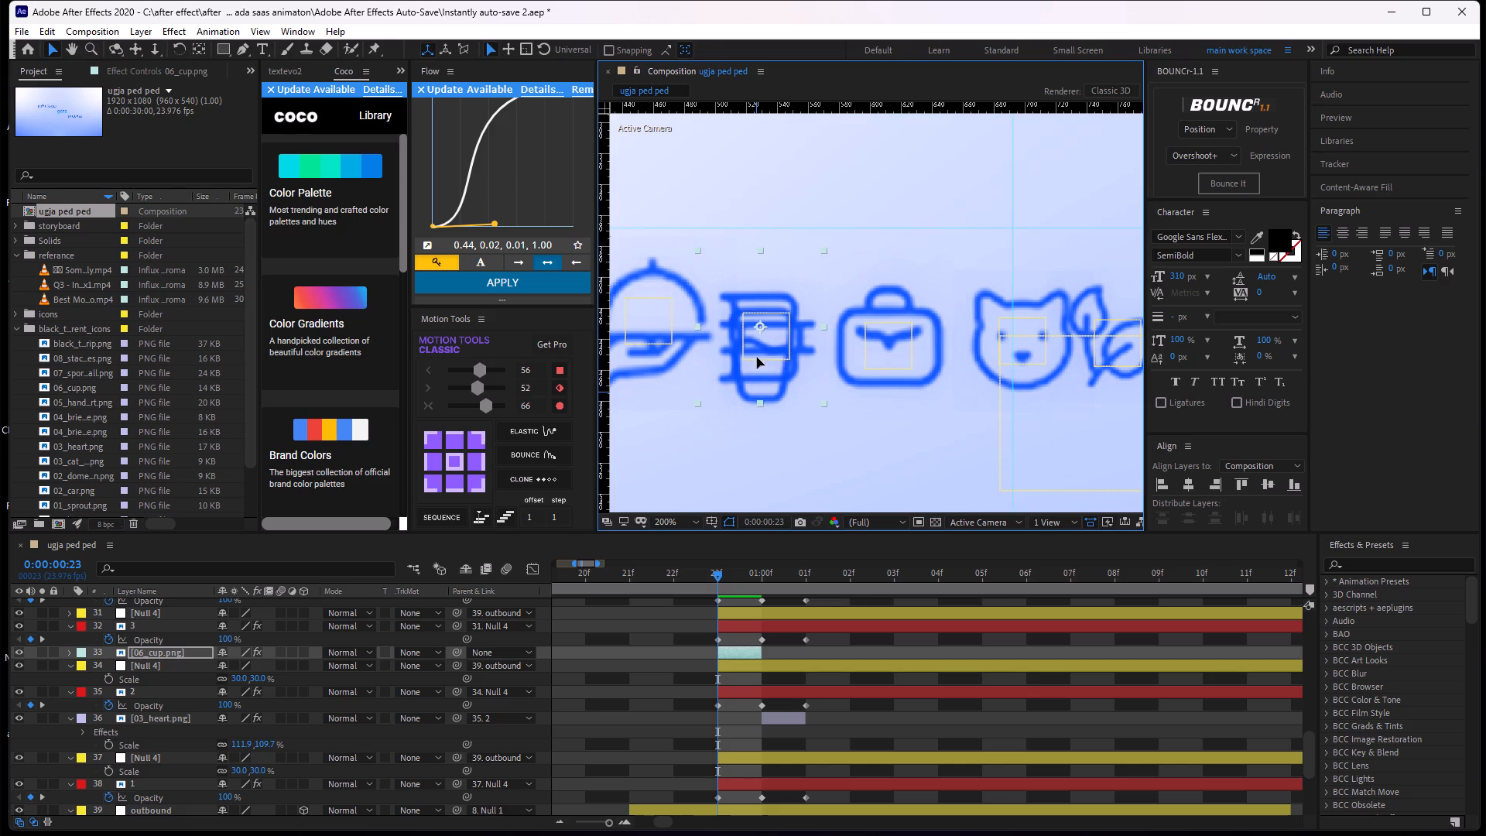
drag(757, 358, 758, 368)
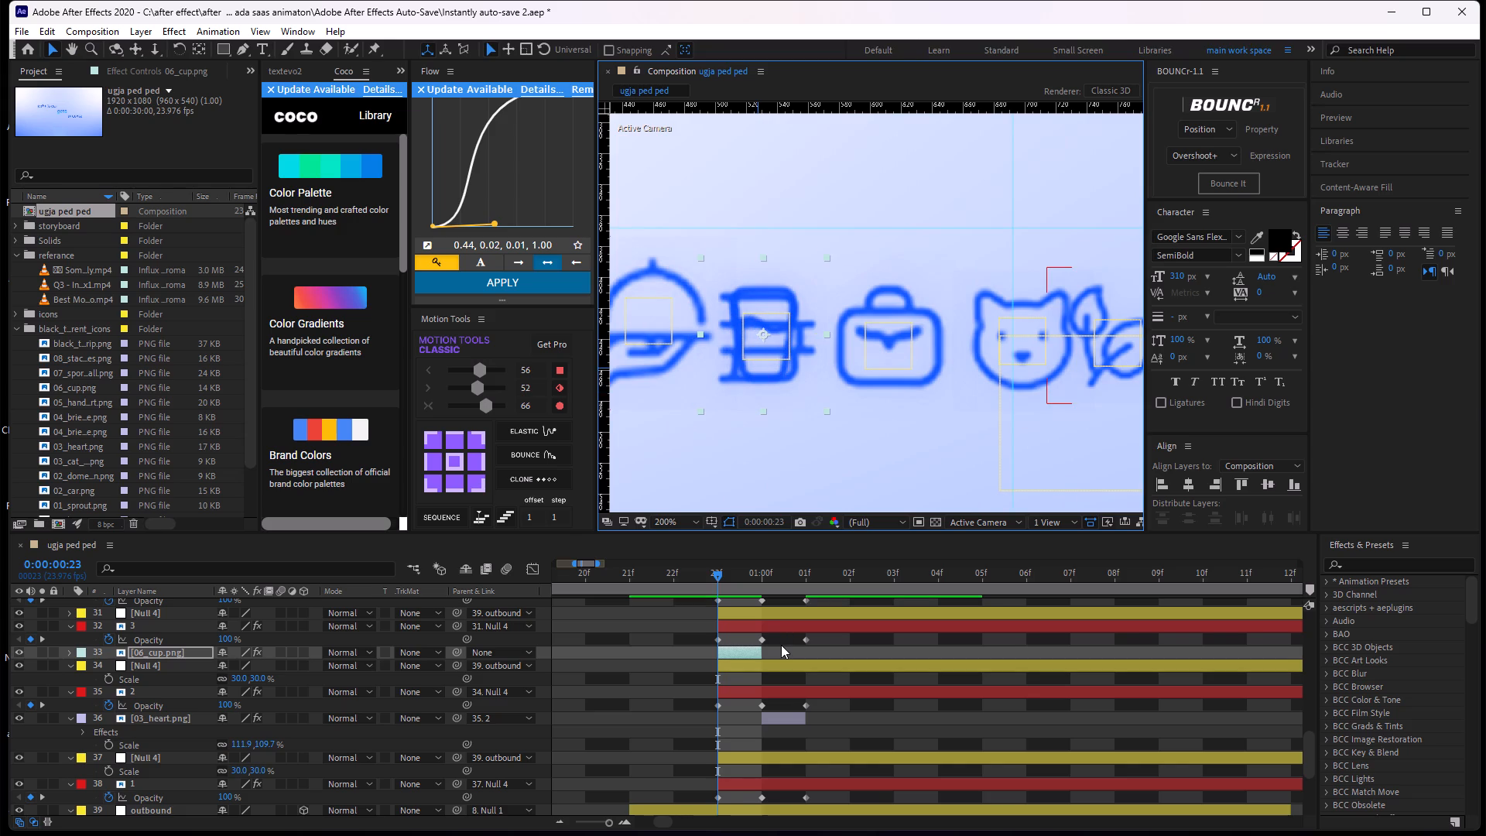
Set outbound icon layer 3's opacity keyframes to 0% at 0:00:00:23 and 100% at 0:00:01:00.
click(781, 645)
click(748, 628)
click(721, 634)
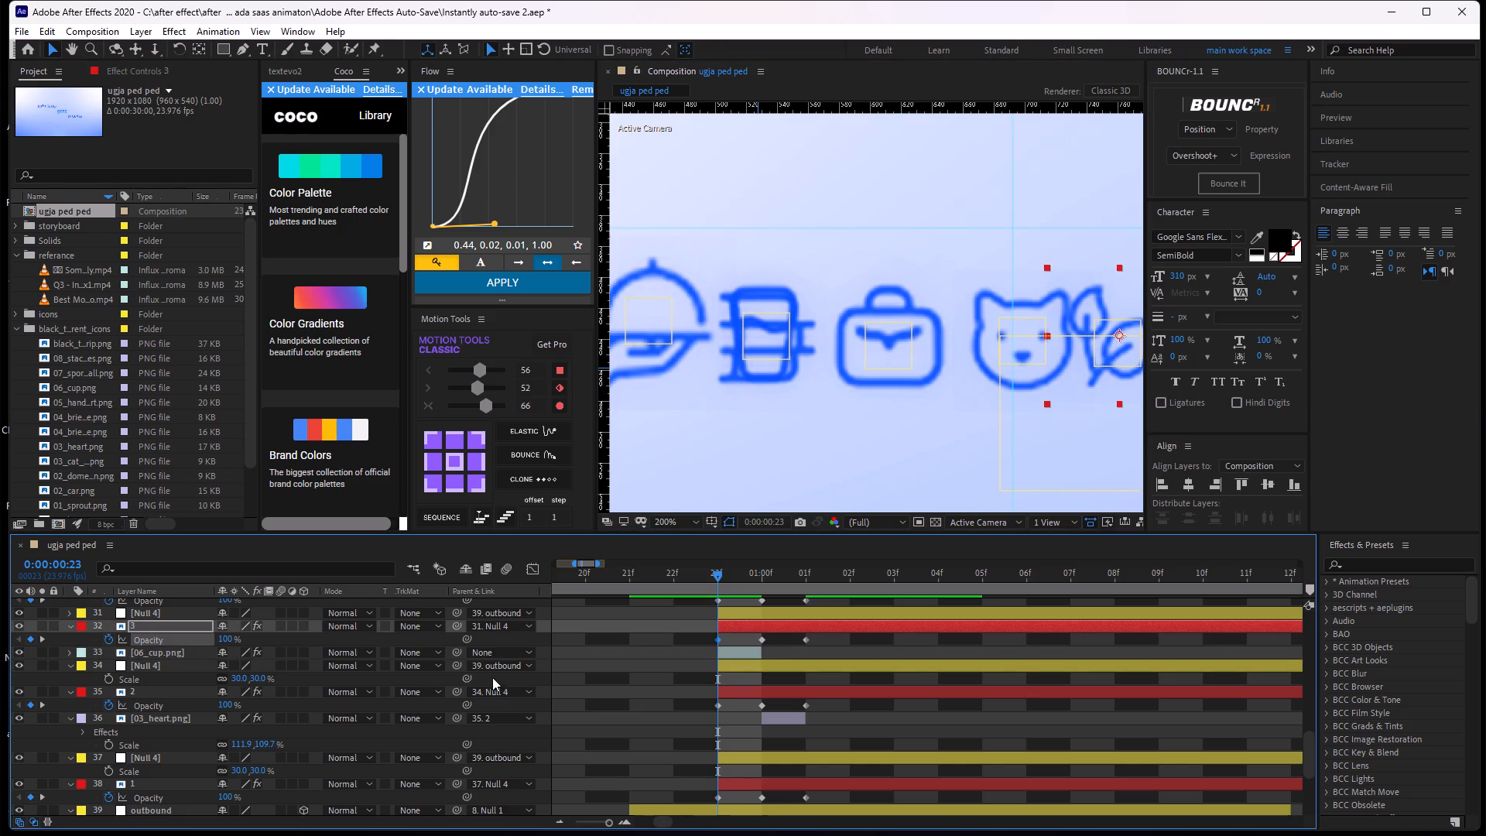
drag(230, 640, 76, 634)
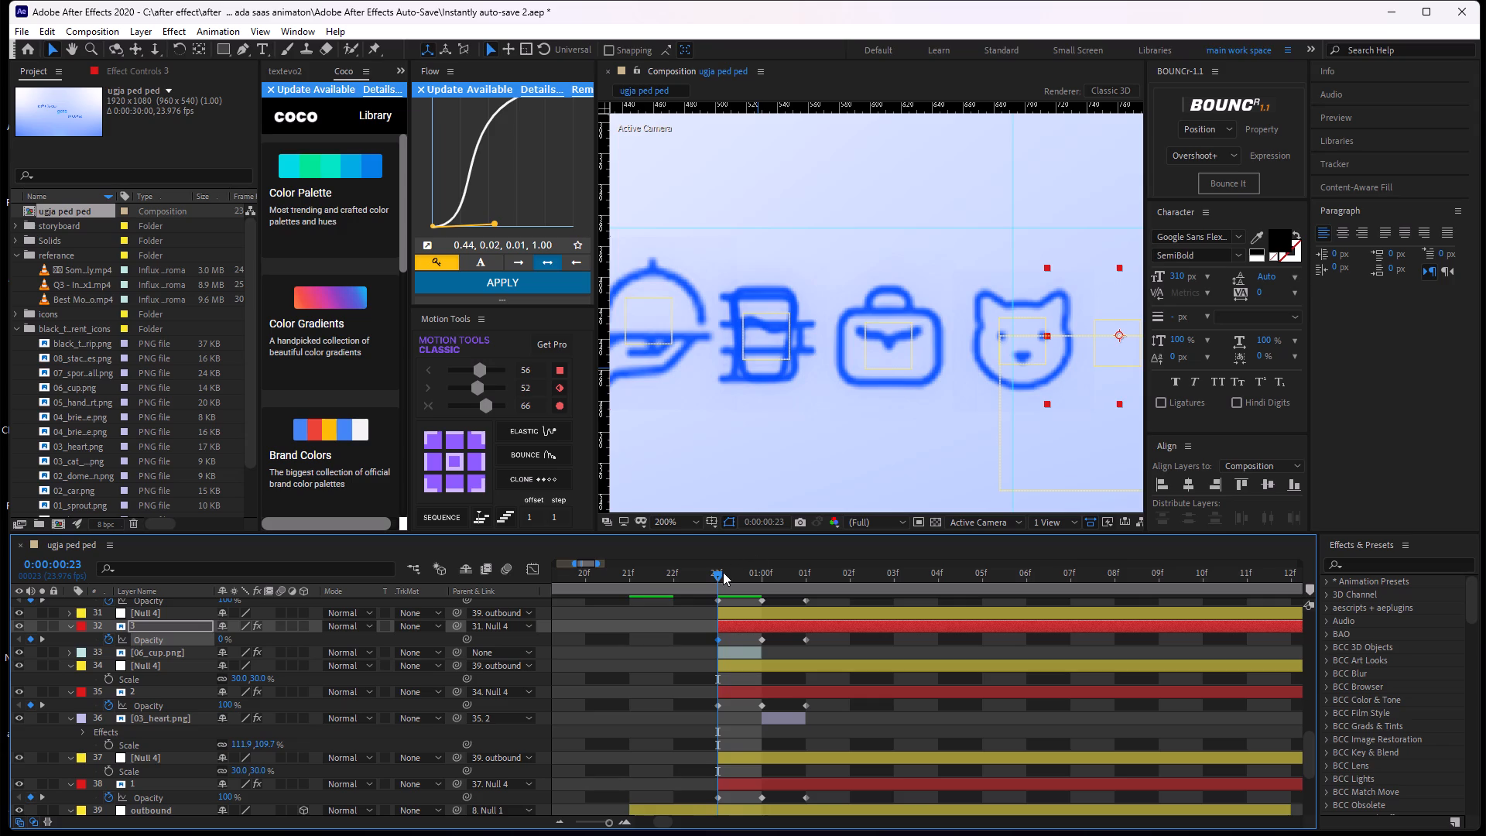
drag(723, 574, 764, 599)
click(764, 642)
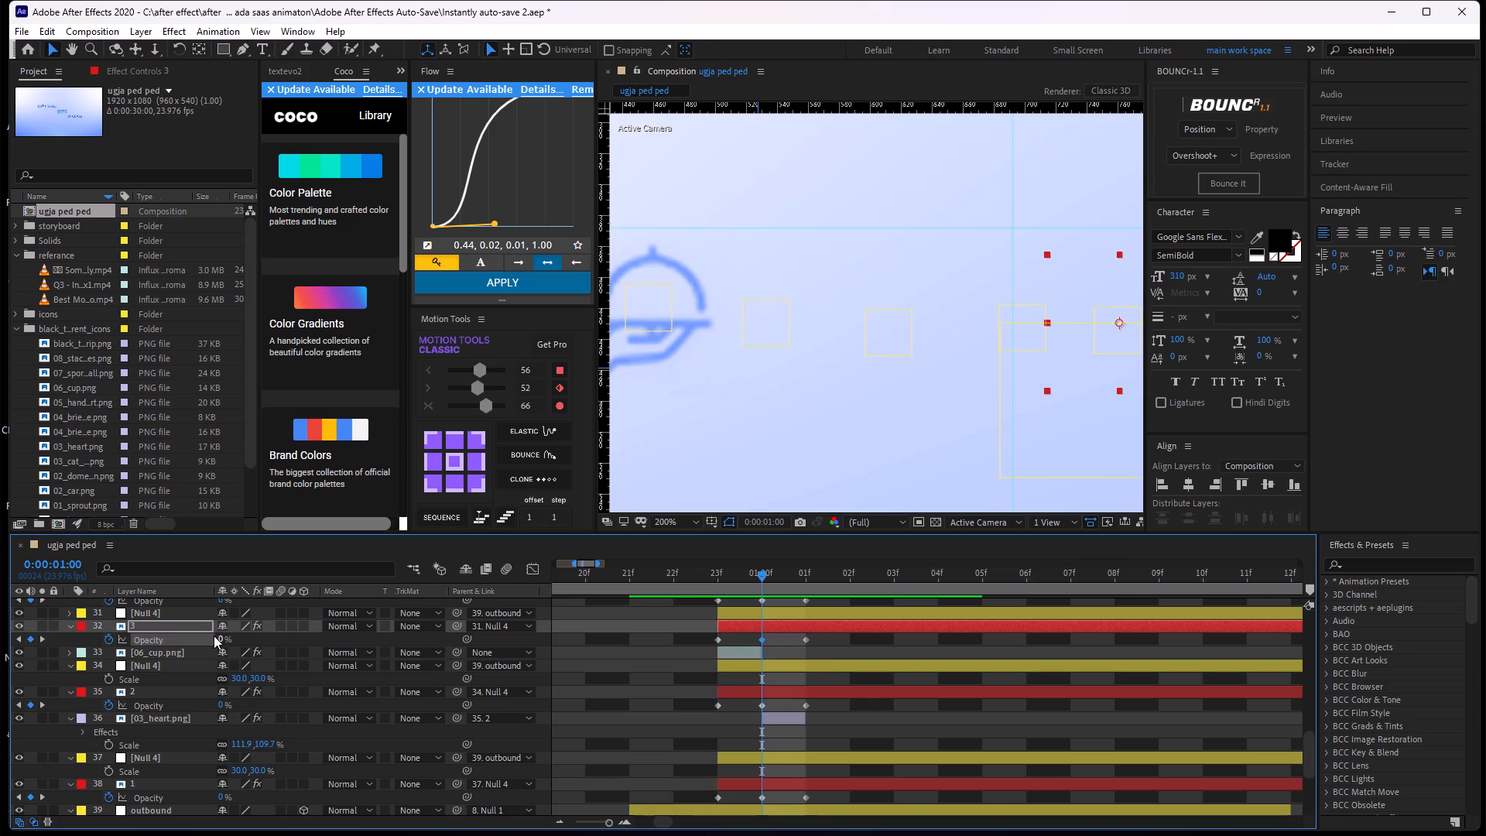
drag(222, 637, 565, 684)
Delete outbound icon layer 3's last opacity keyframe, at 0:00:01:01.
click(787, 652)
click(806, 638)
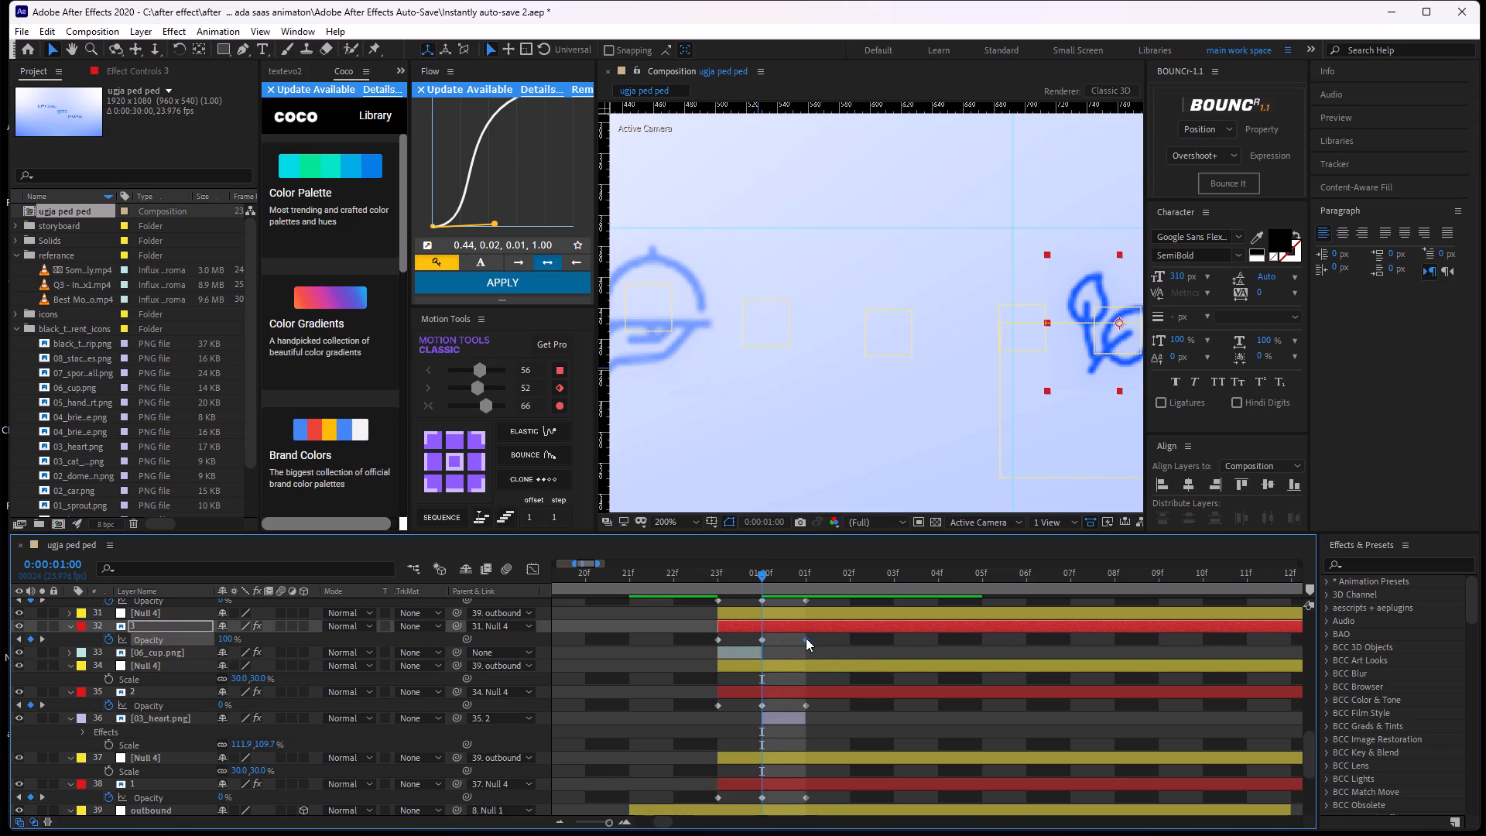
key(BackSpace)
click(782, 649)
Compare the outbound icon row at 0:00:00:23 and 0:00:01:00 to examine how layer 3's icon switches.
click(767, 625)
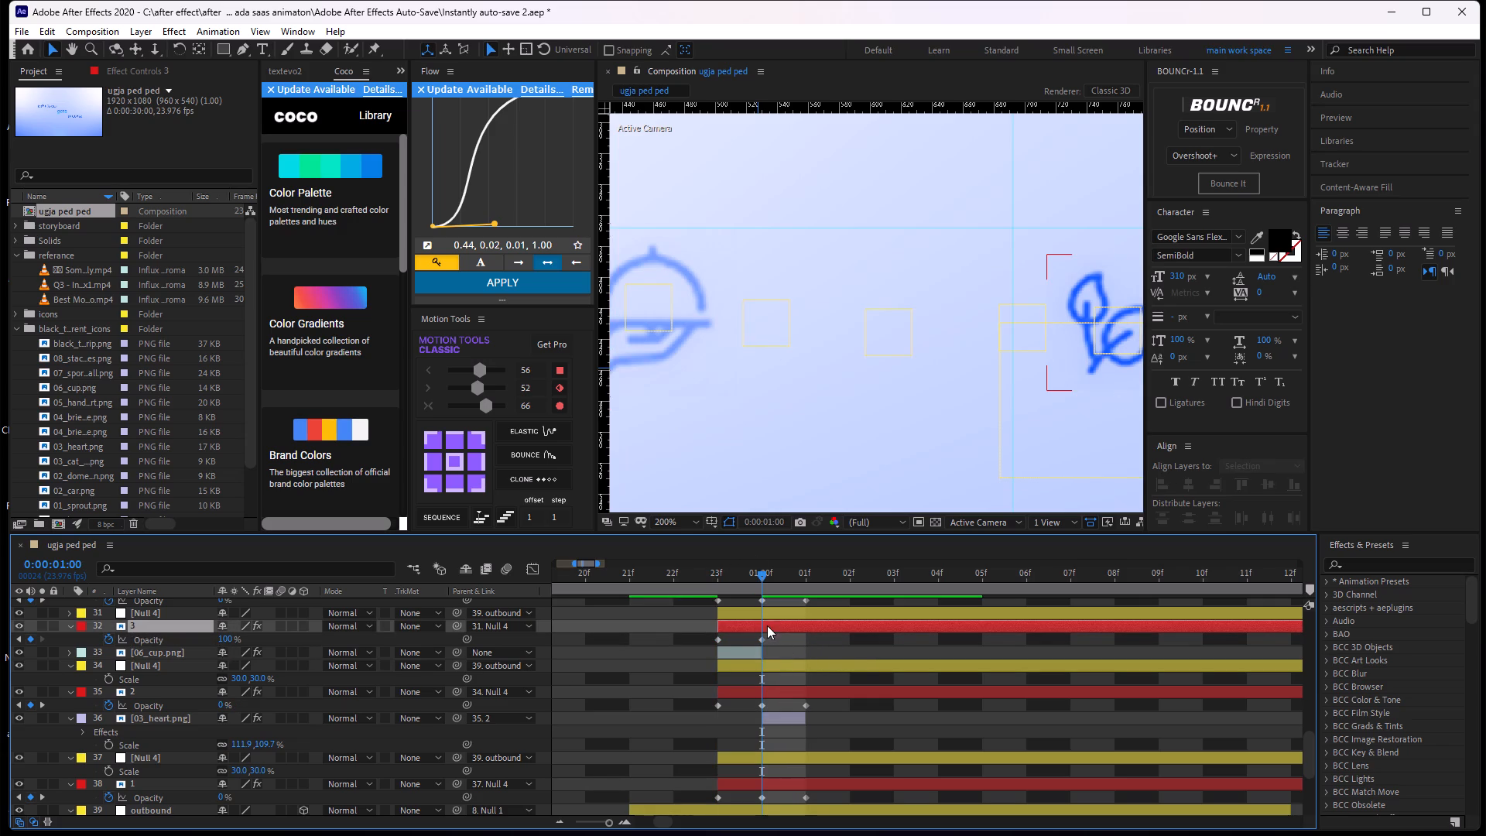
click(742, 651)
scroll(925, 351, down, 1)
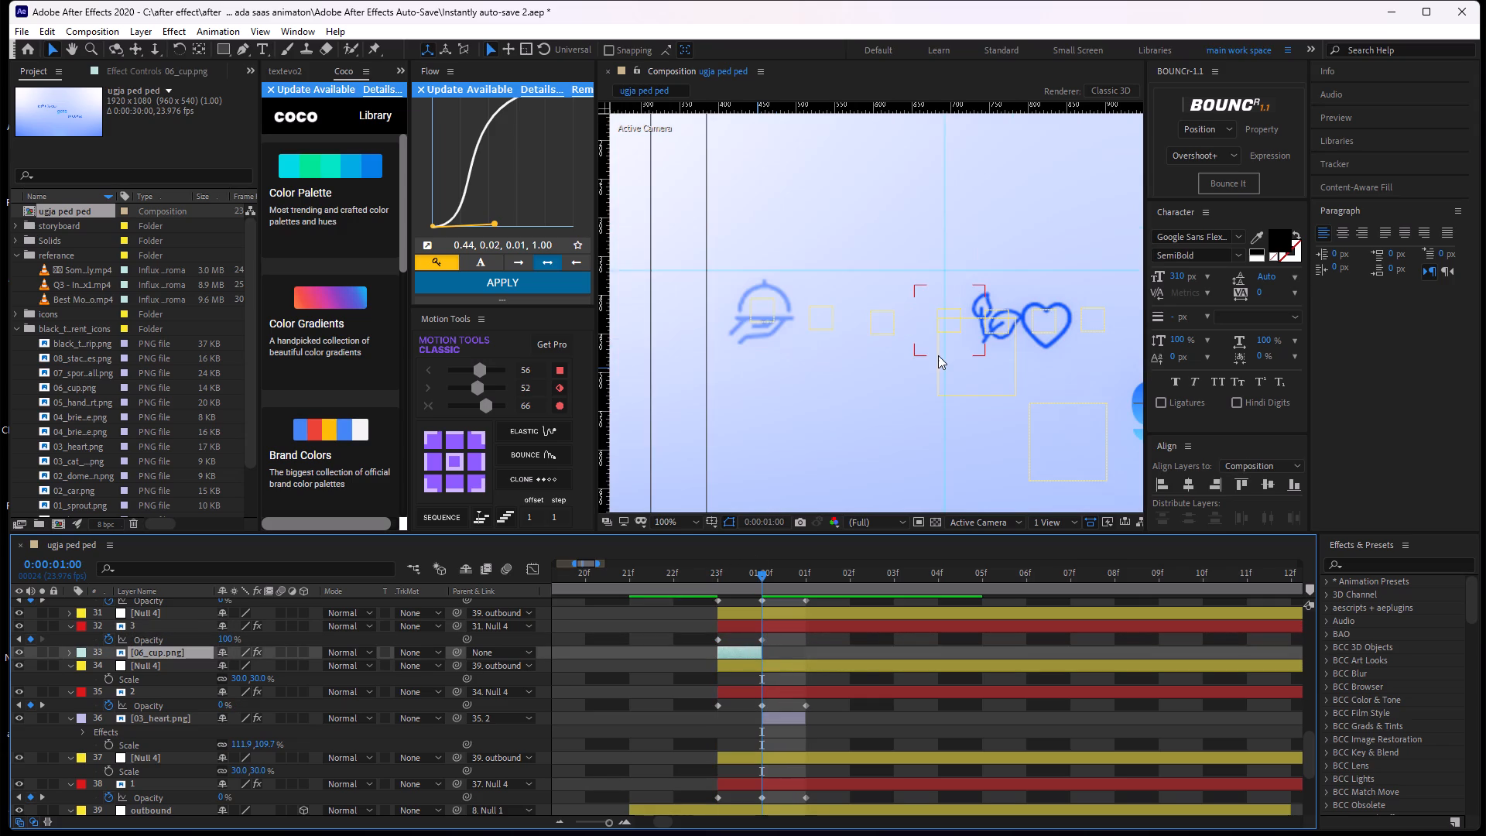
click(744, 628)
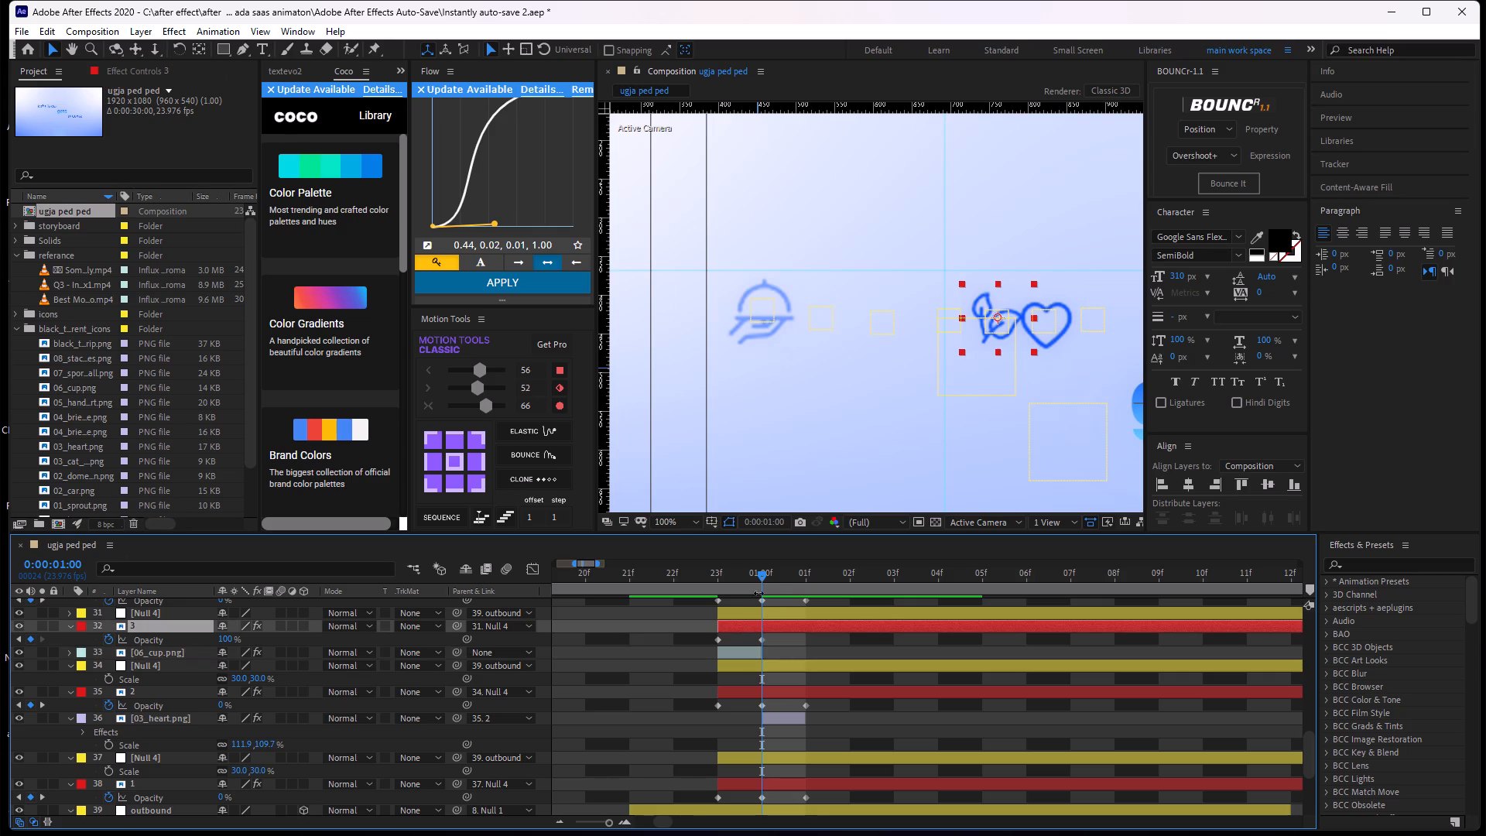
drag(758, 574, 728, 598)
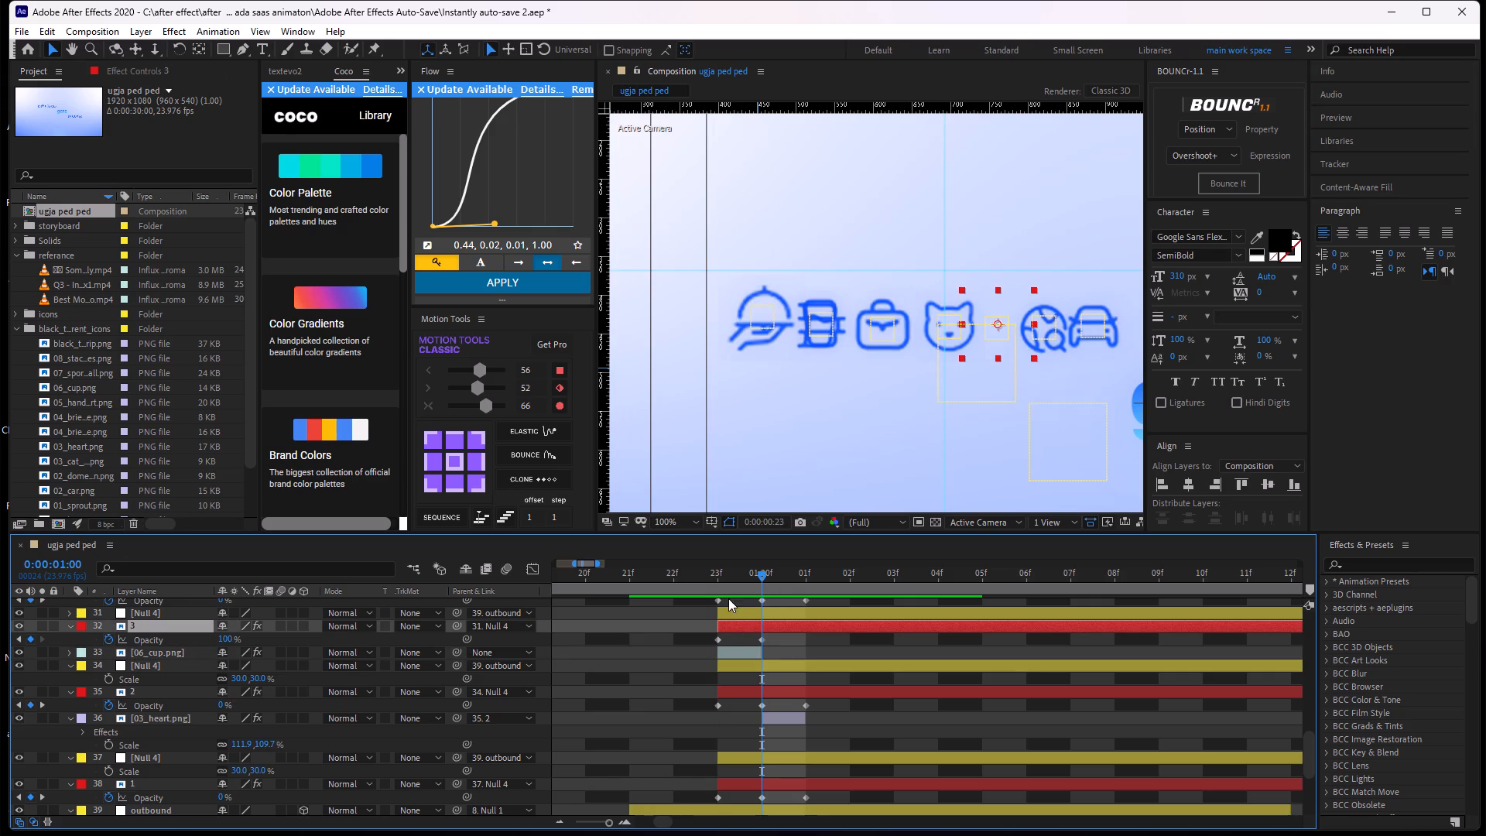
drag(728, 598, 708, 615)
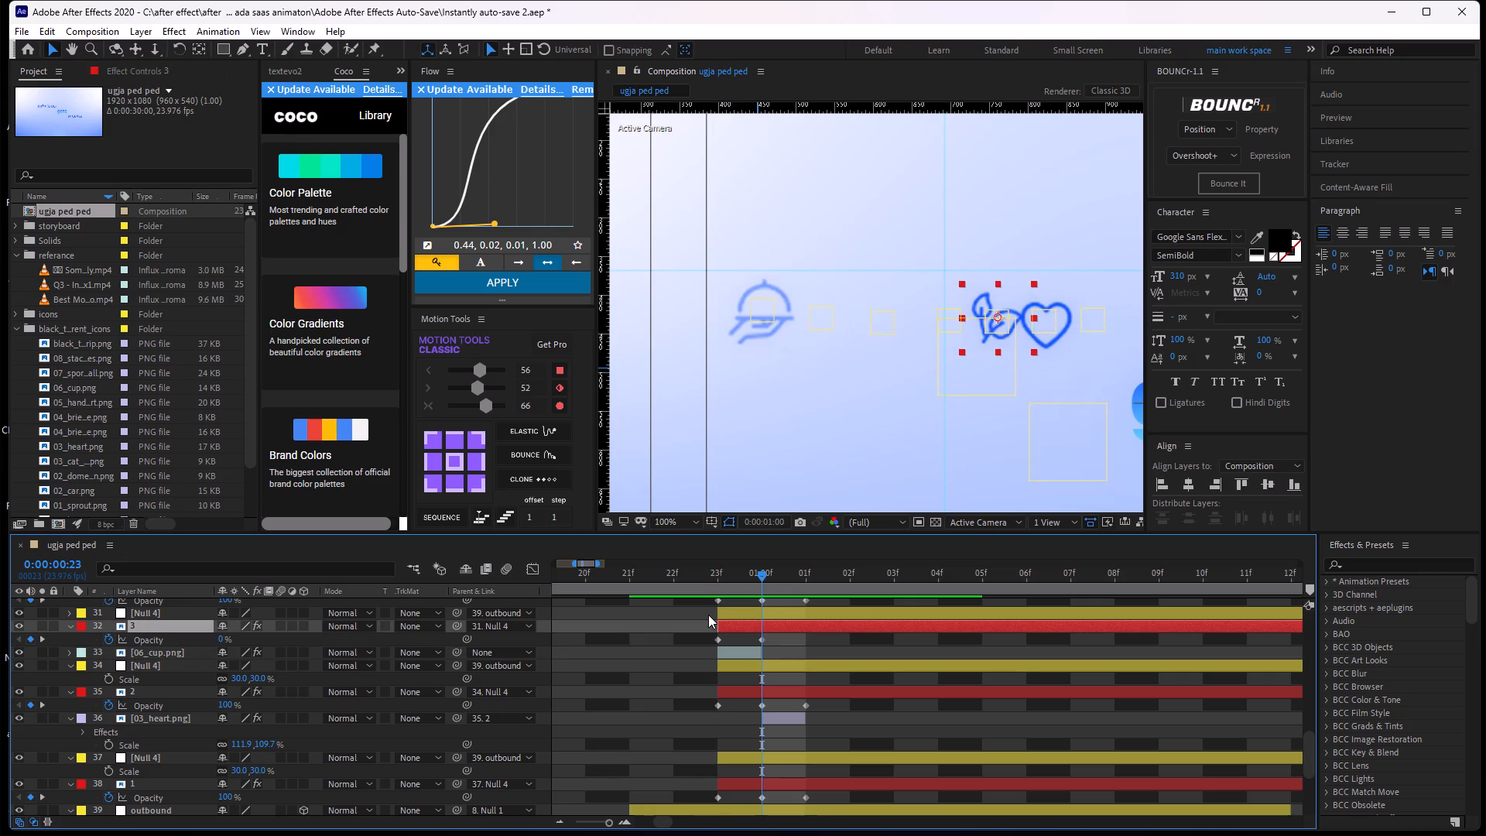
drag(708, 615, 745, 632)
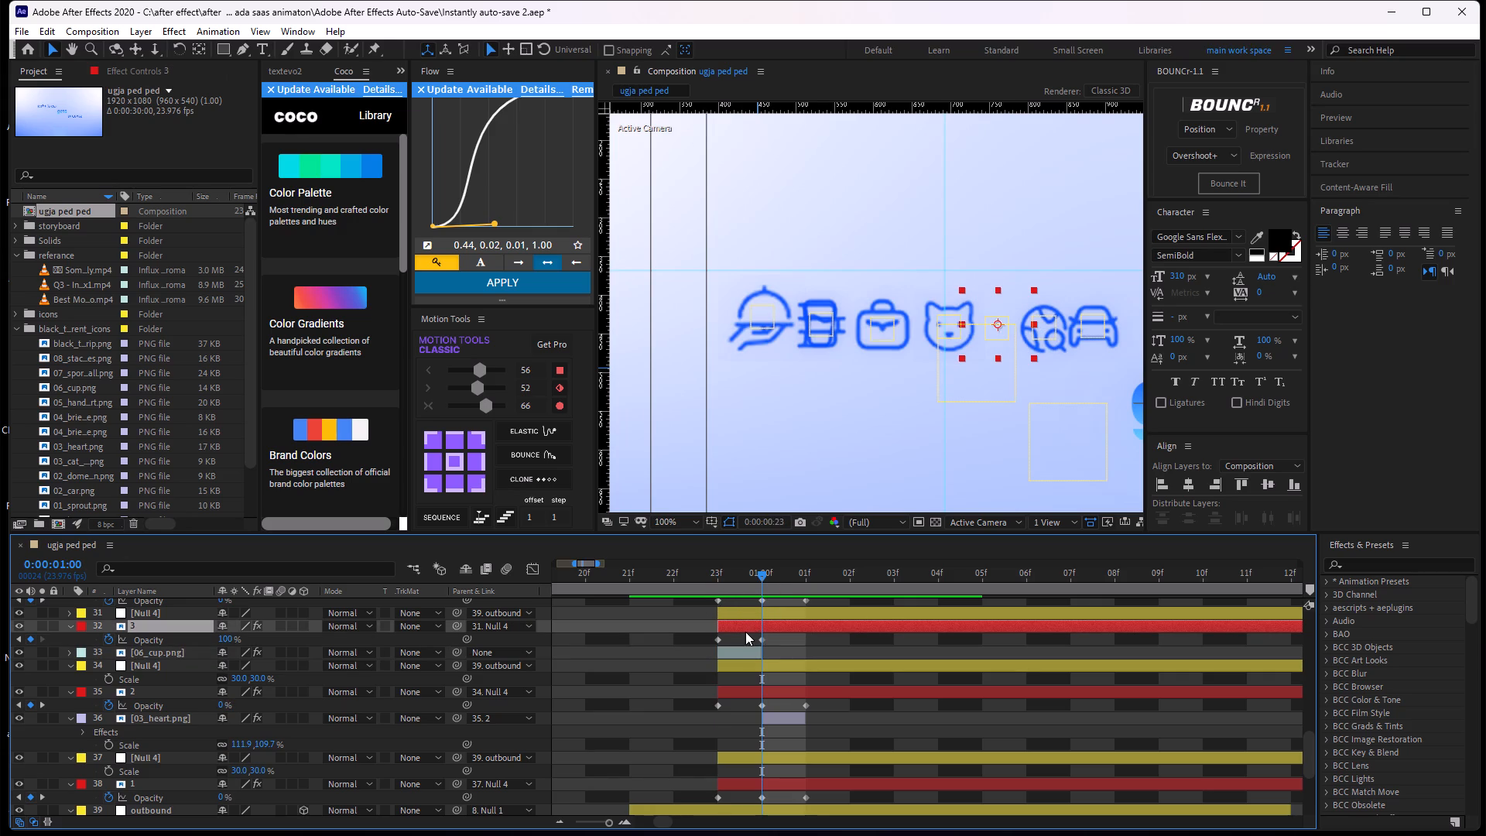
drag(745, 632, 717, 659)
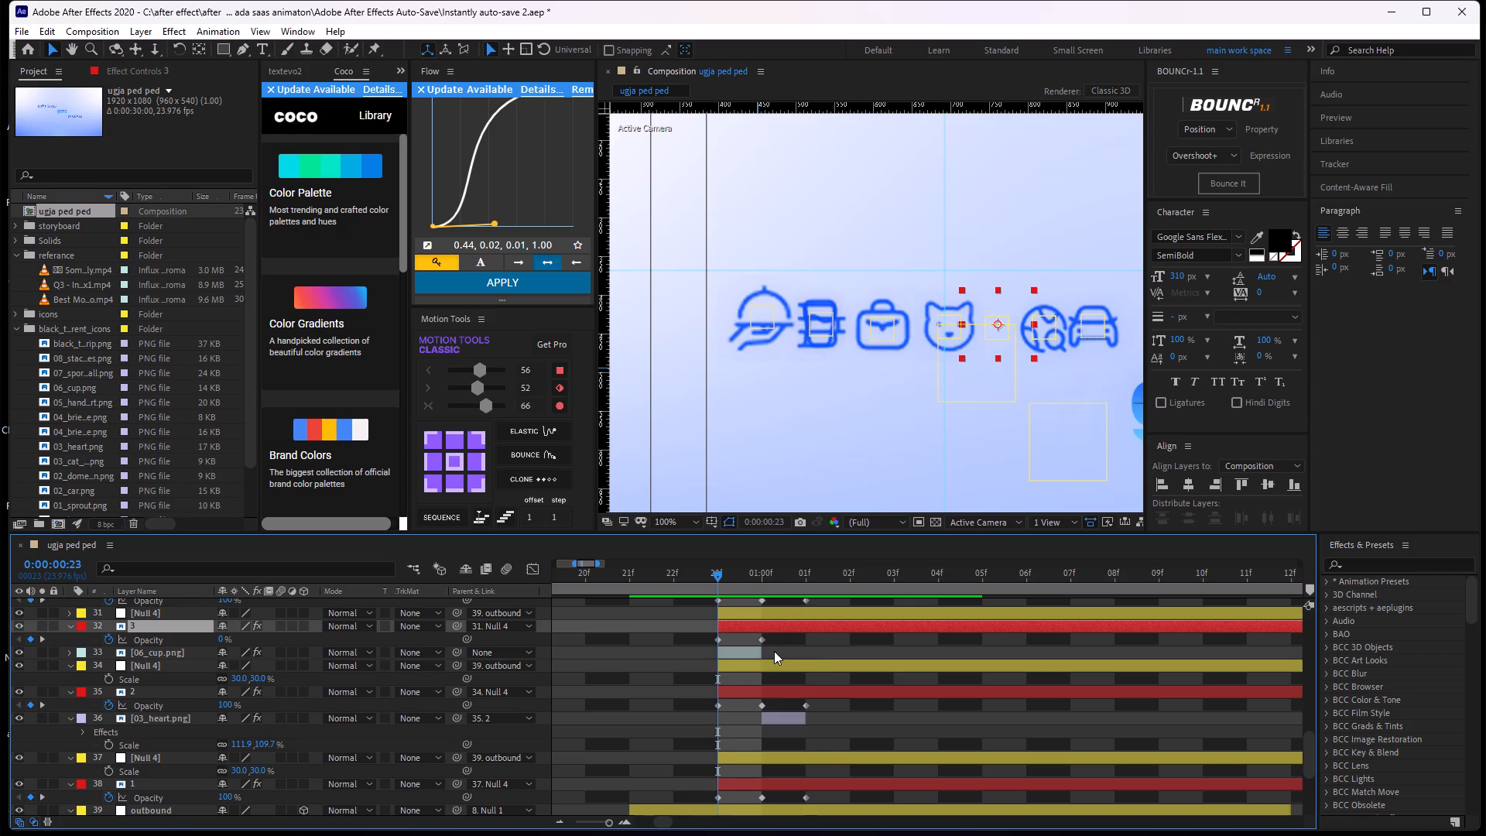
click(781, 646)
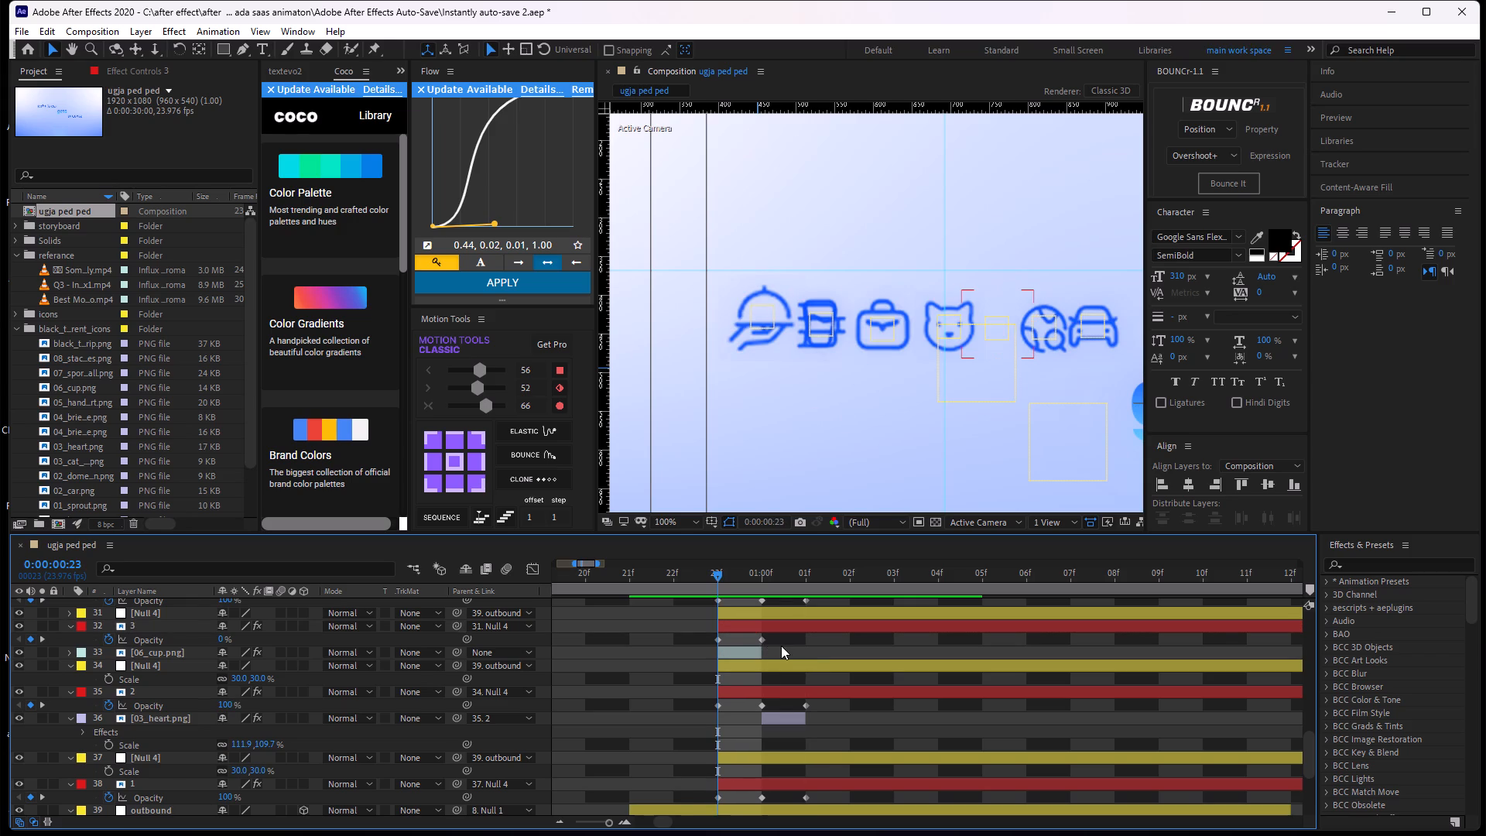
click(760, 625)
Move the aqua 06_cup.png layer up the stack to directly below outbound icon layer 6.
click(752, 649)
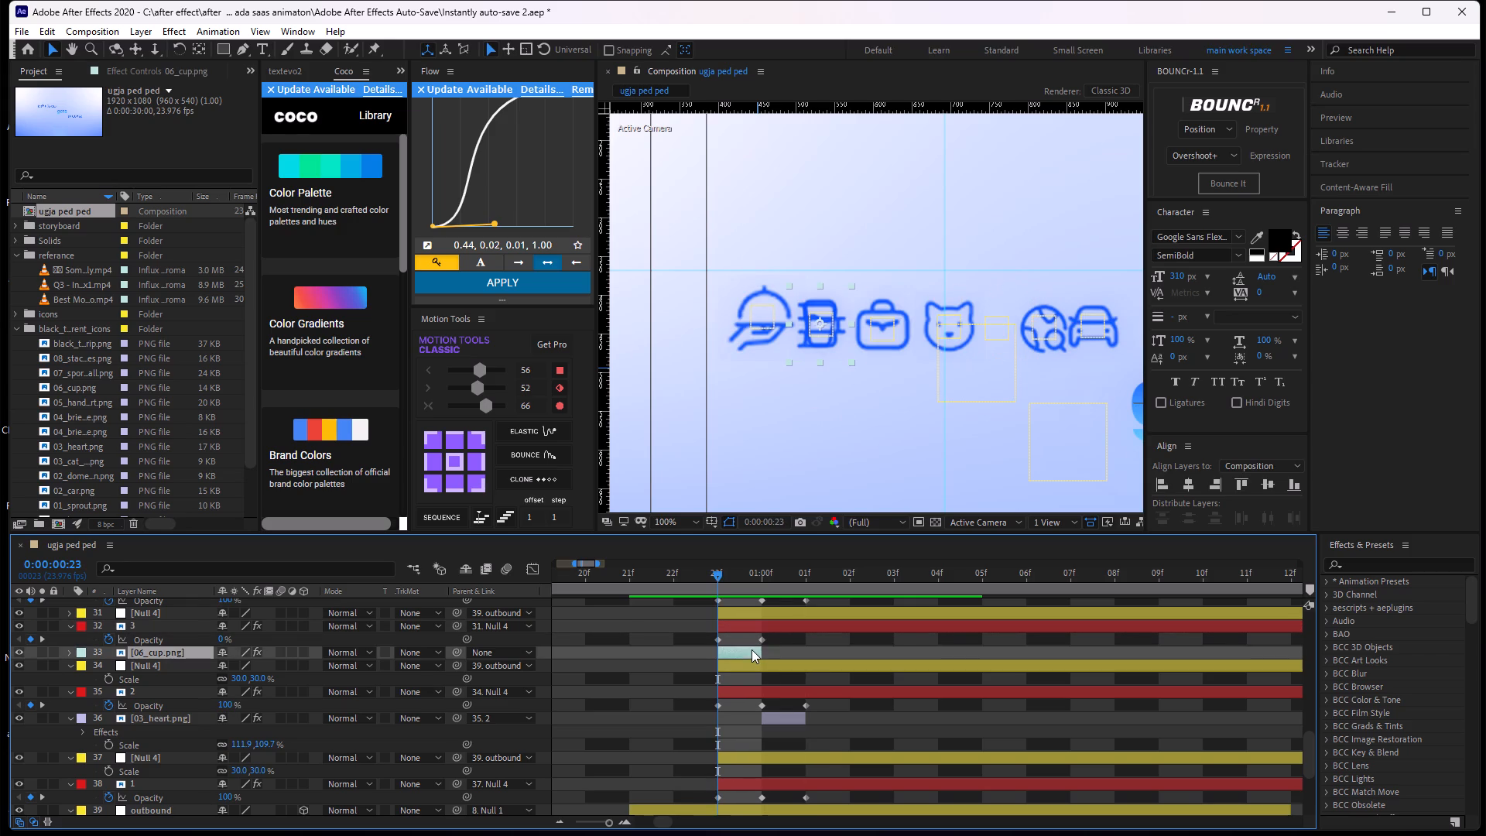
click(813, 355)
scroll(733, 648, up, 2)
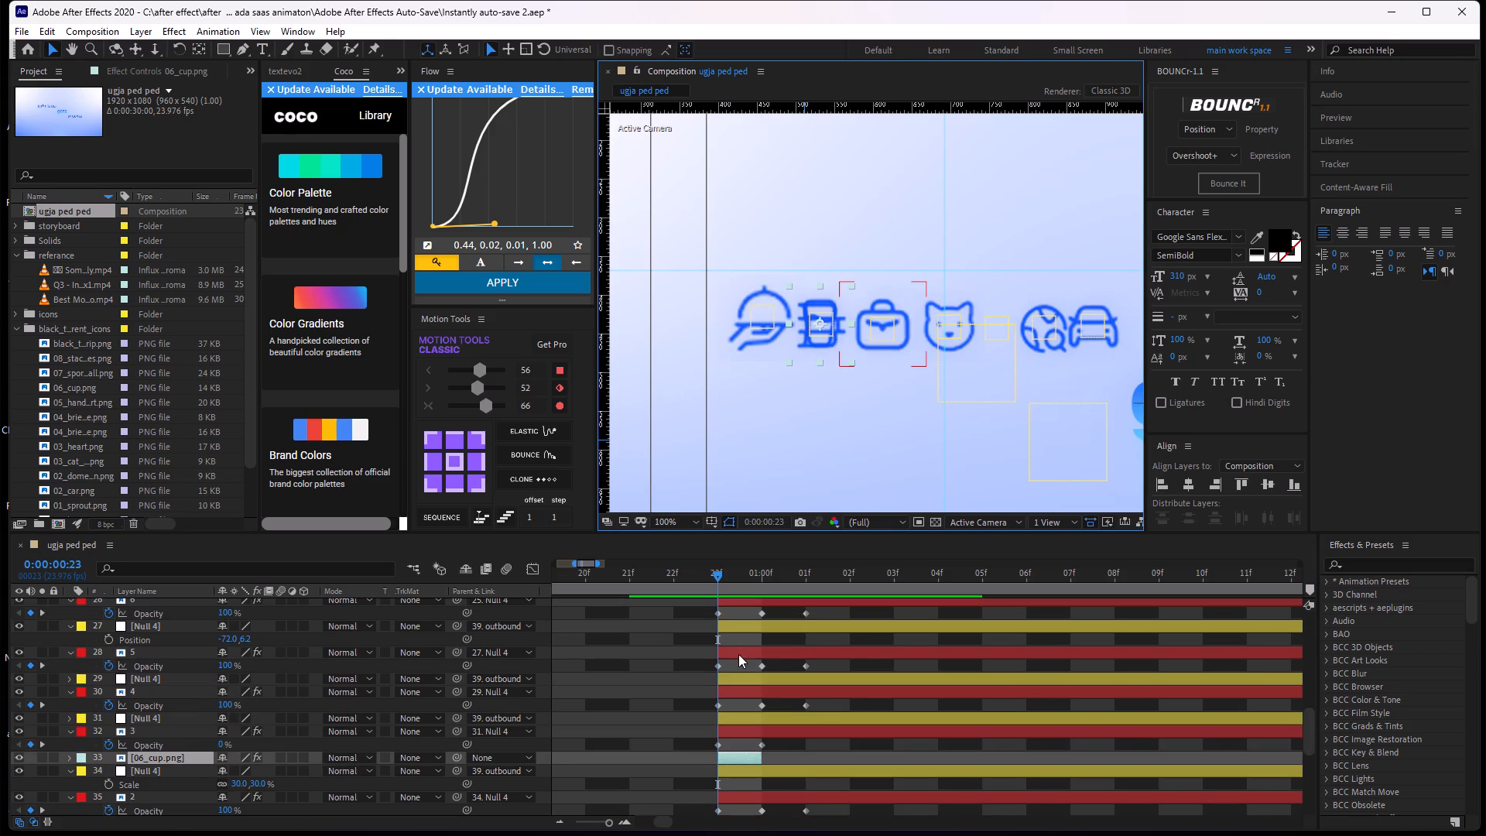
scroll(745, 614, up, 1)
click(750, 650)
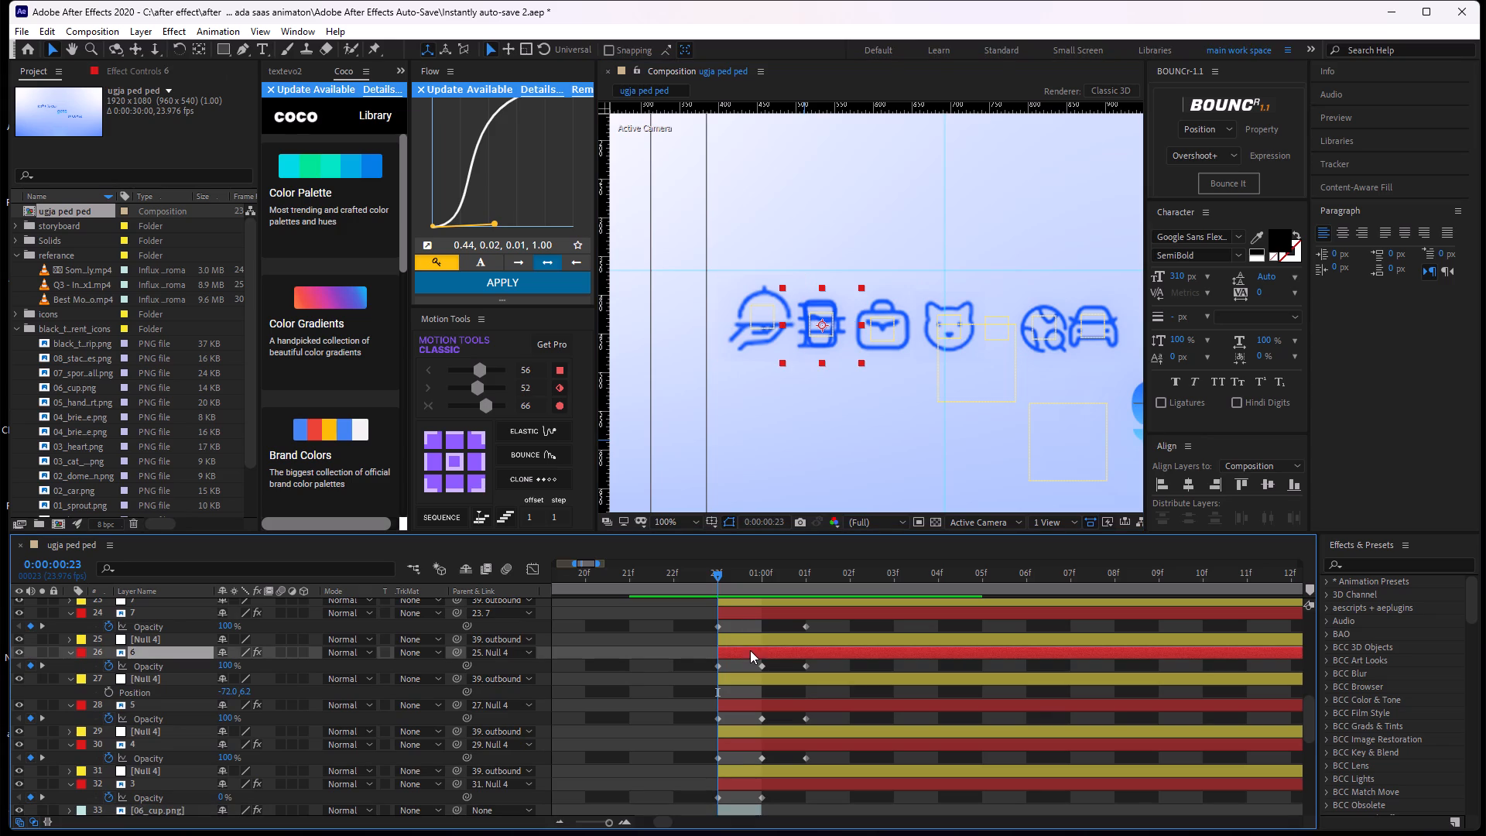
scroll(747, 787, down, 1)
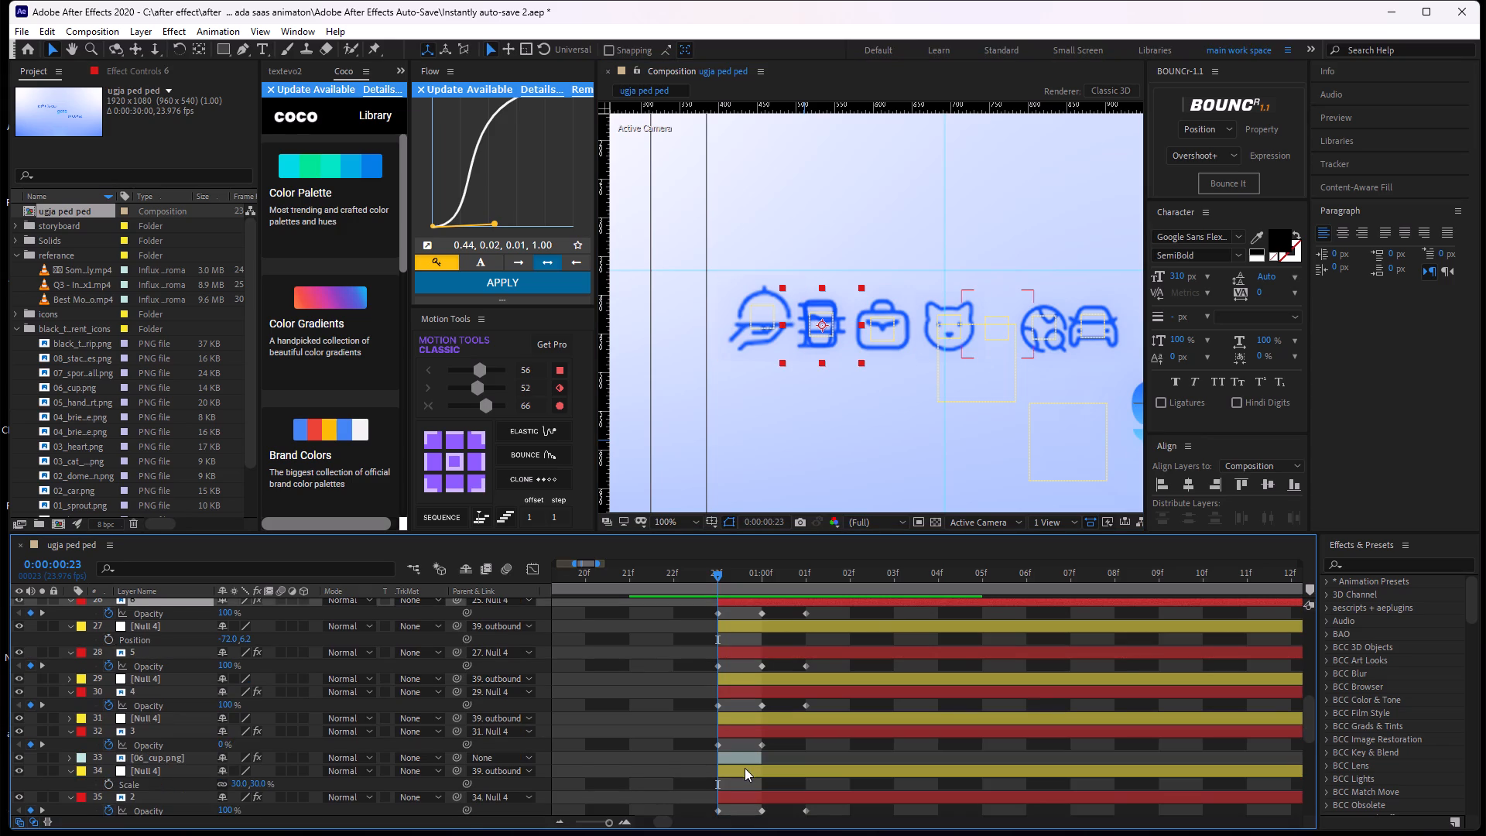
click(745, 760)
drag(187, 757, 199, 629)
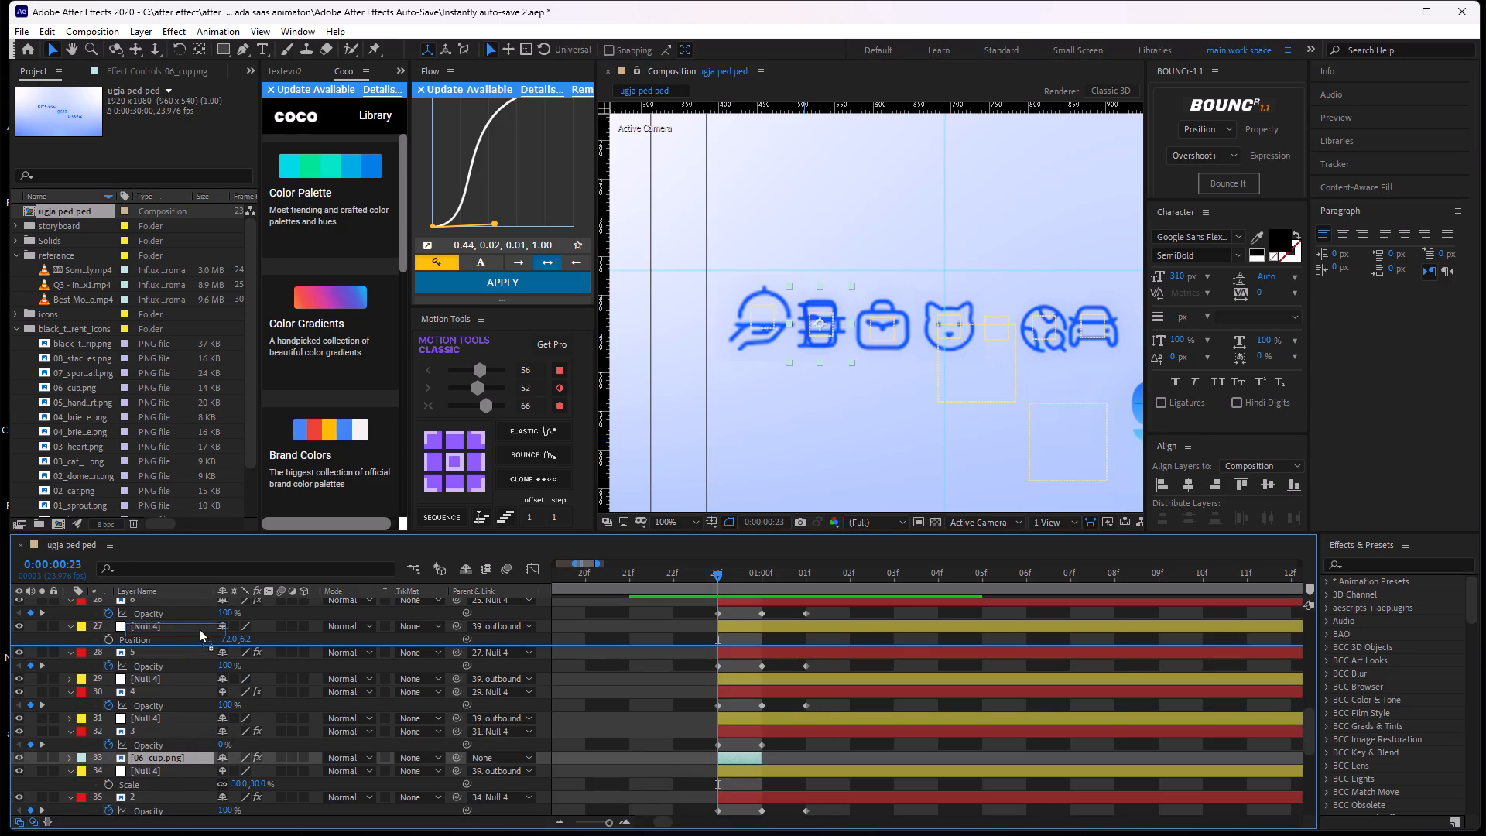
drag(199, 629, 237, 635)
scroll(821, 660, up, 2)
drag(166, 759, 163, 731)
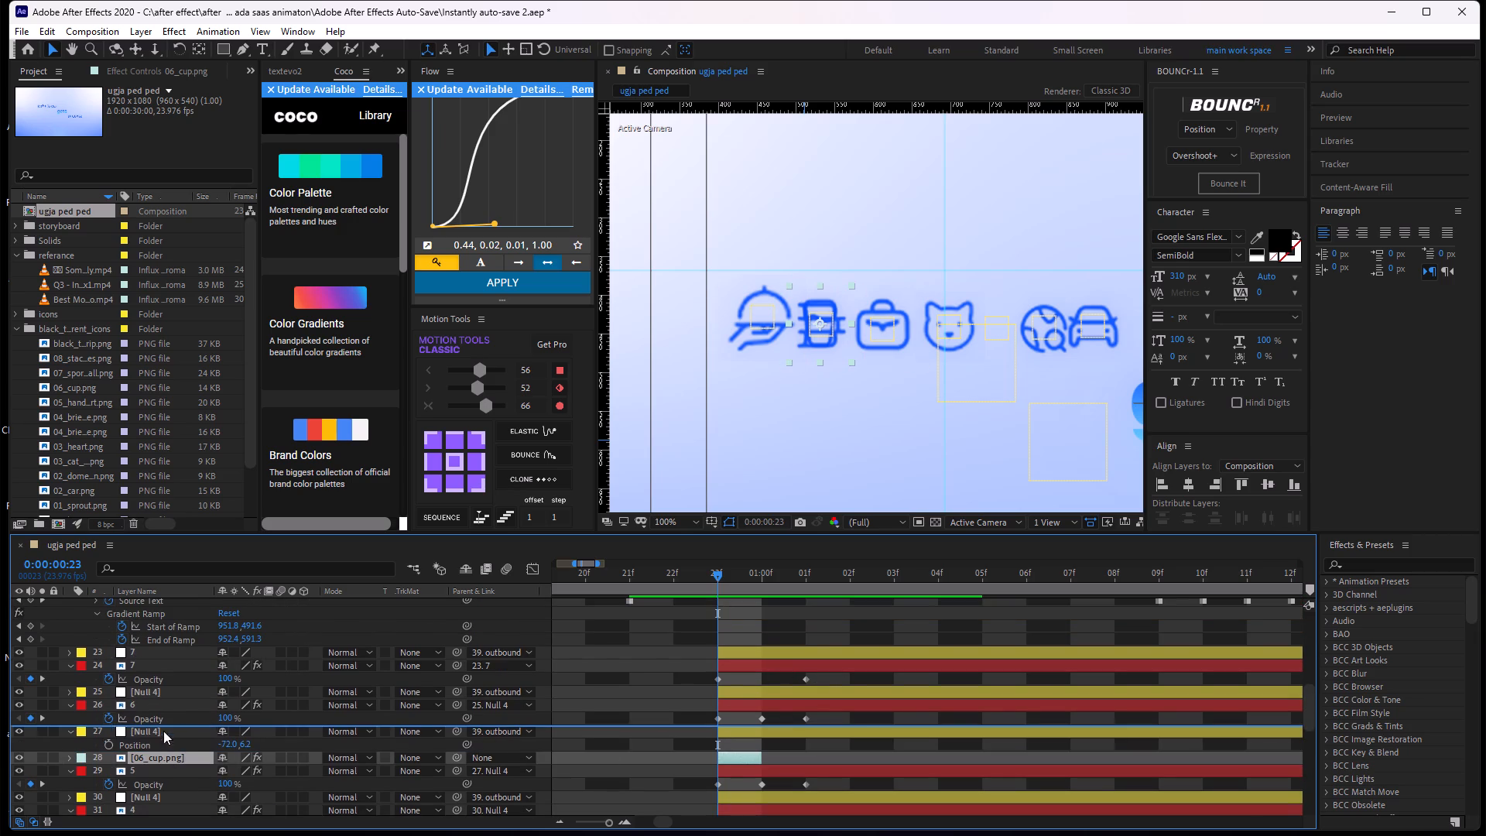
click(630, 679)
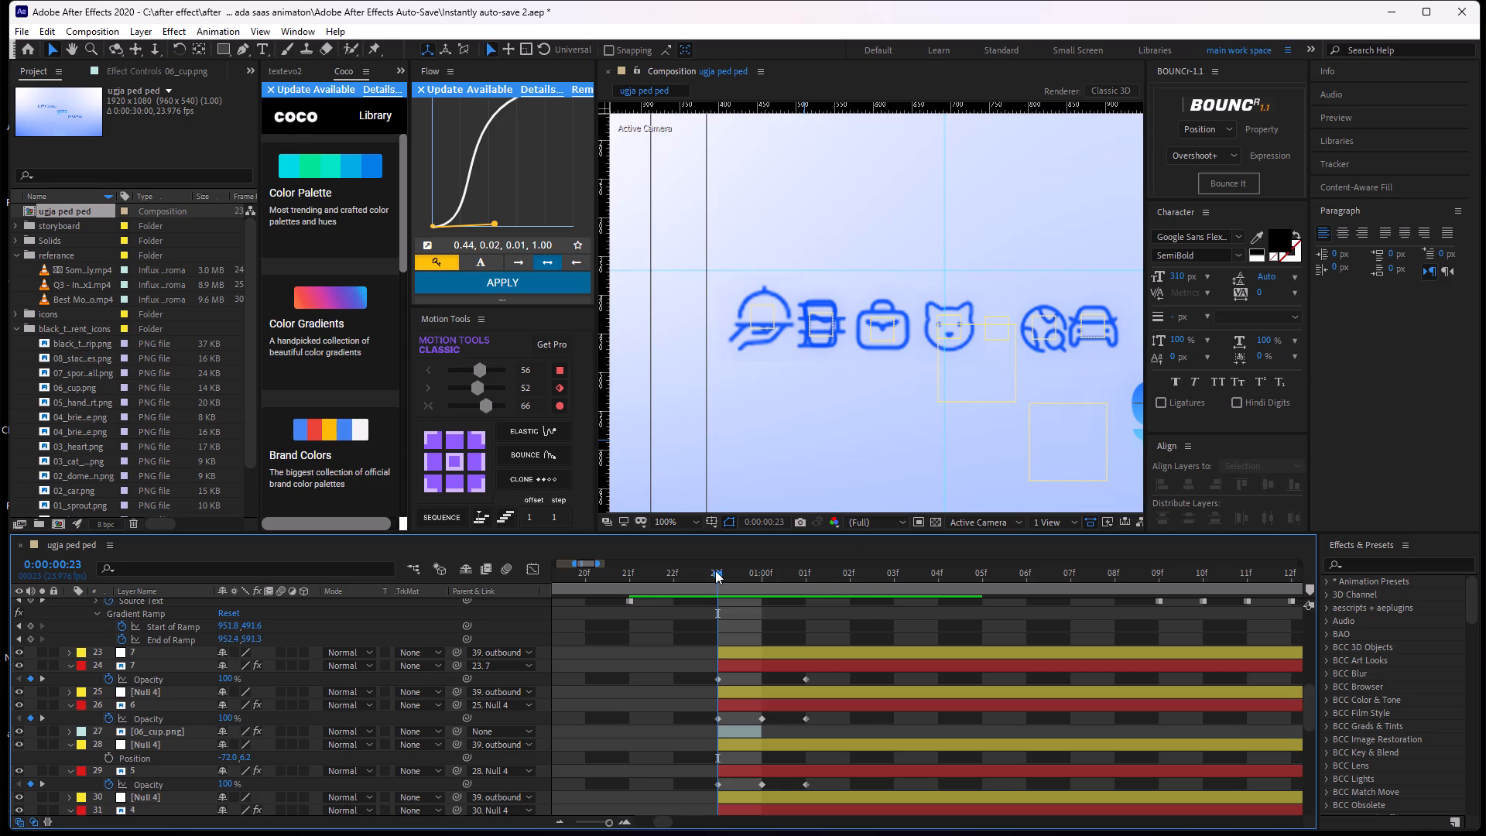
Set outbound icon layer 6's opacity keyframes to 0% at 0:00:00:23 and fully opaque at 0:00:01:00, and check the cup swap.
drag(715, 570, 749, 642)
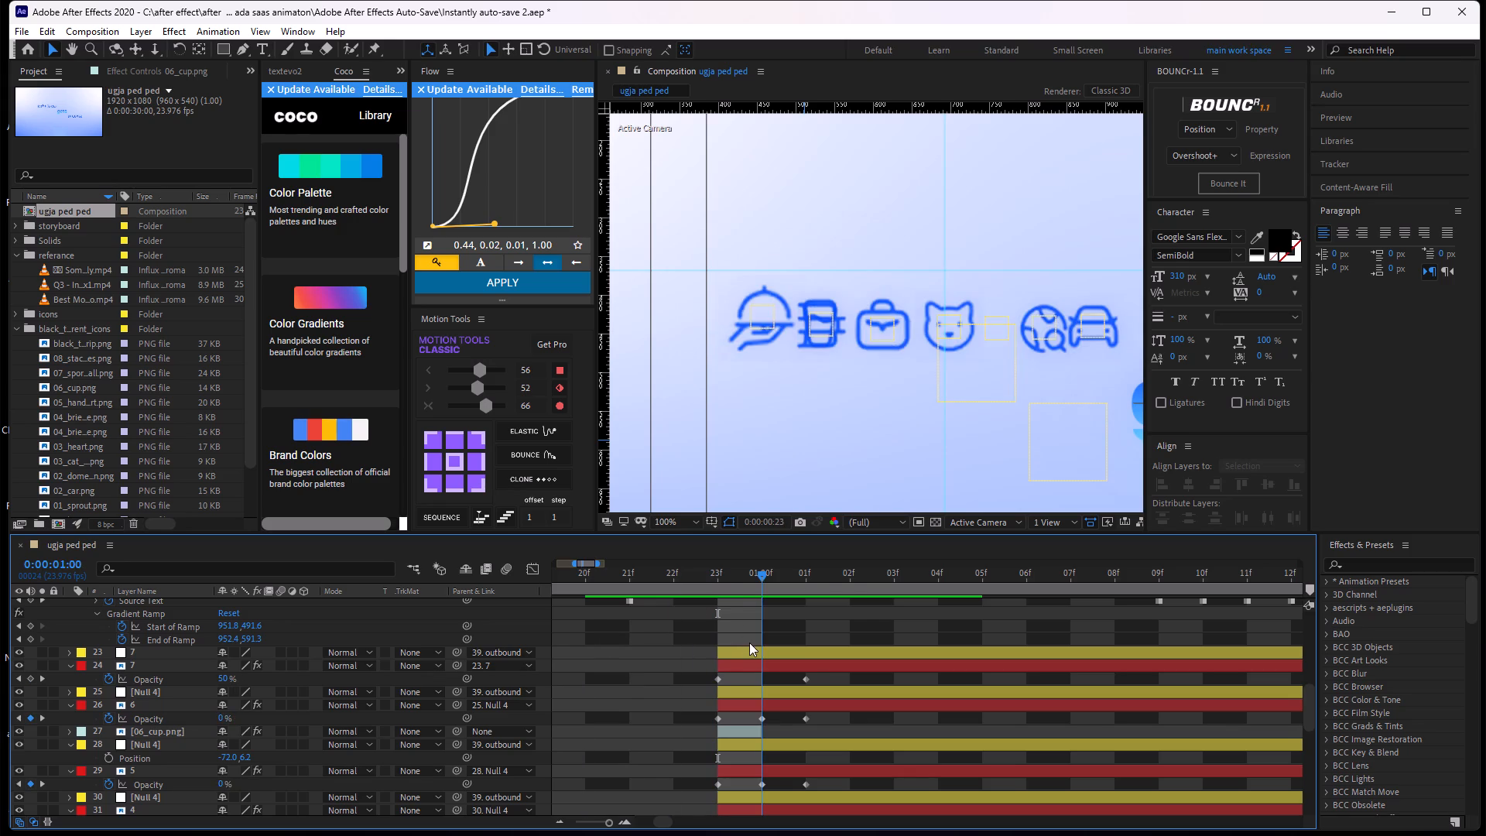
drag(749, 642, 716, 653)
click(734, 731)
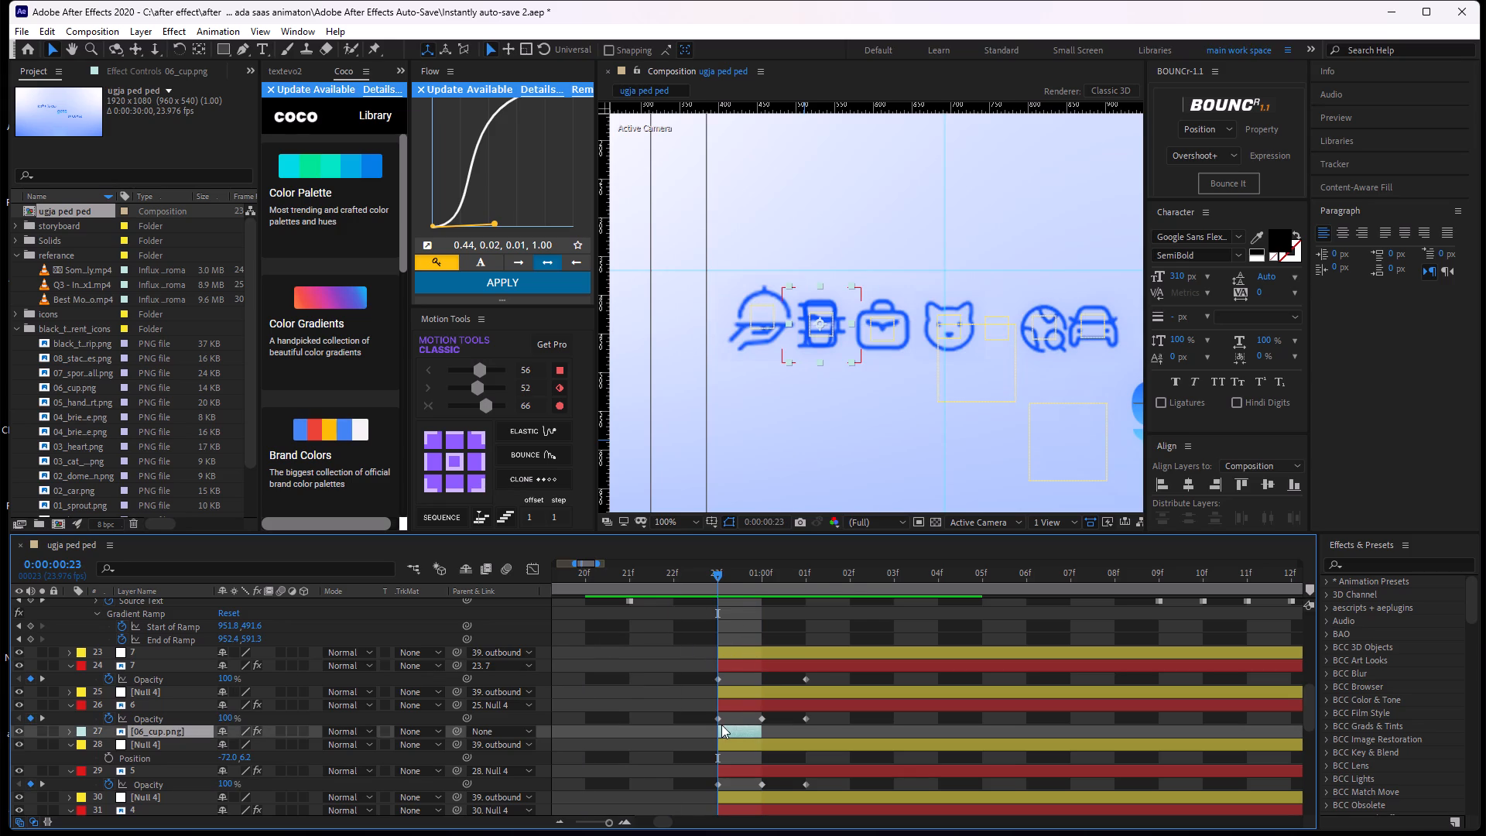
click(721, 721)
drag(228, 720, 0, 714)
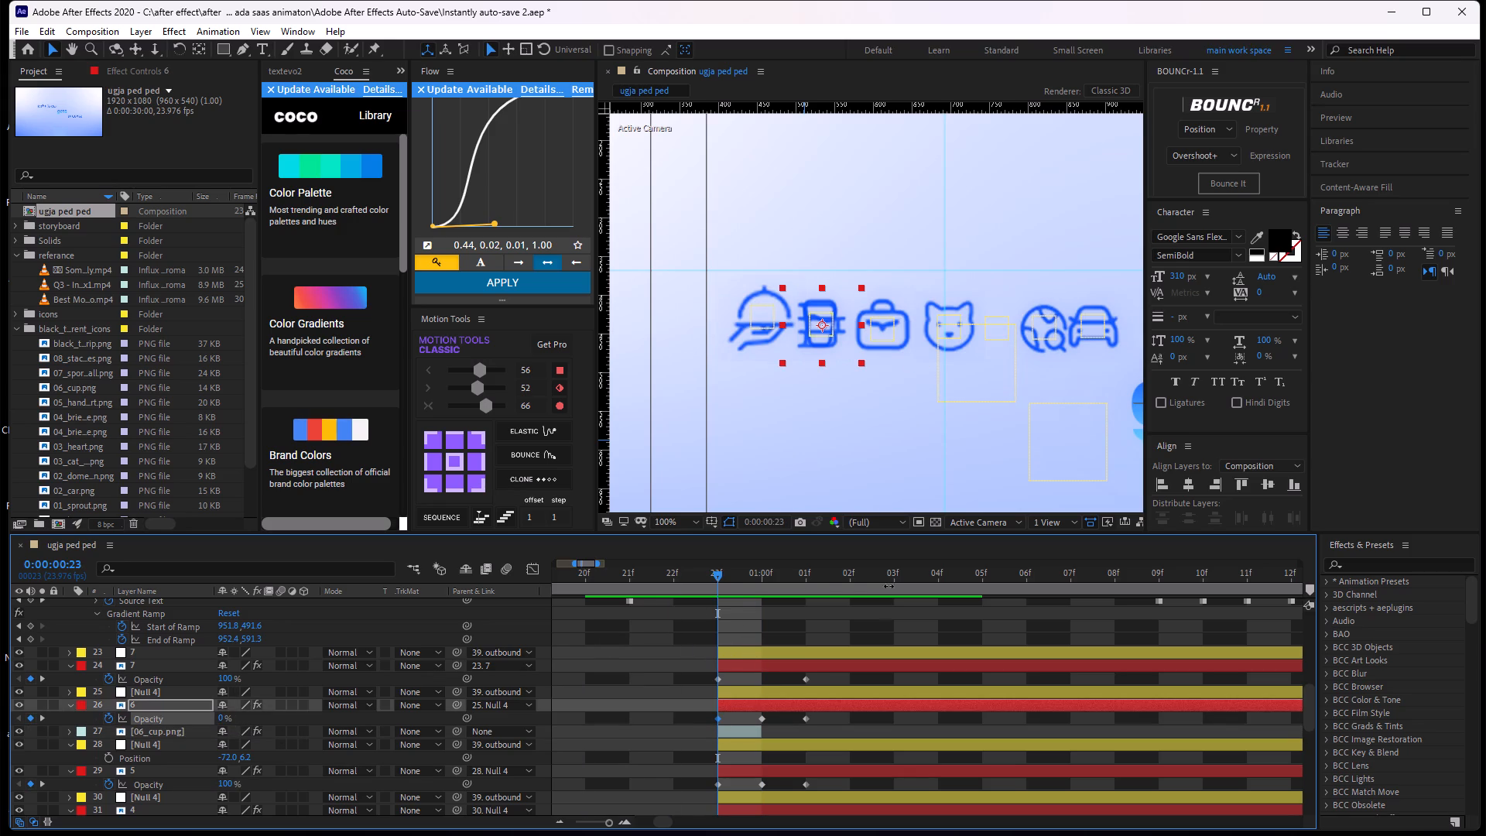
drag(725, 576, 773, 587)
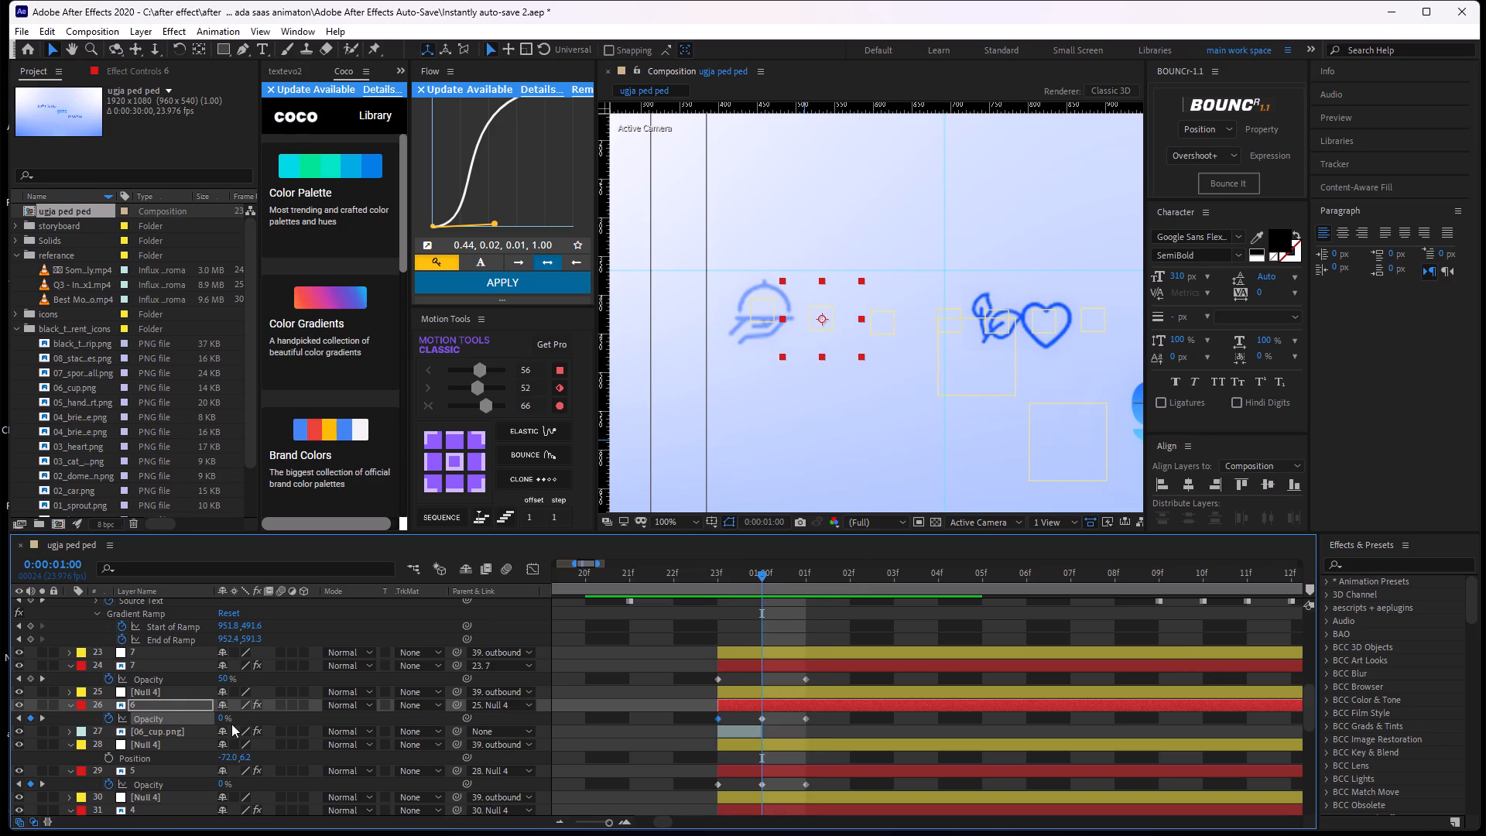
click(216, 718)
drag(219, 718, 280, 719)
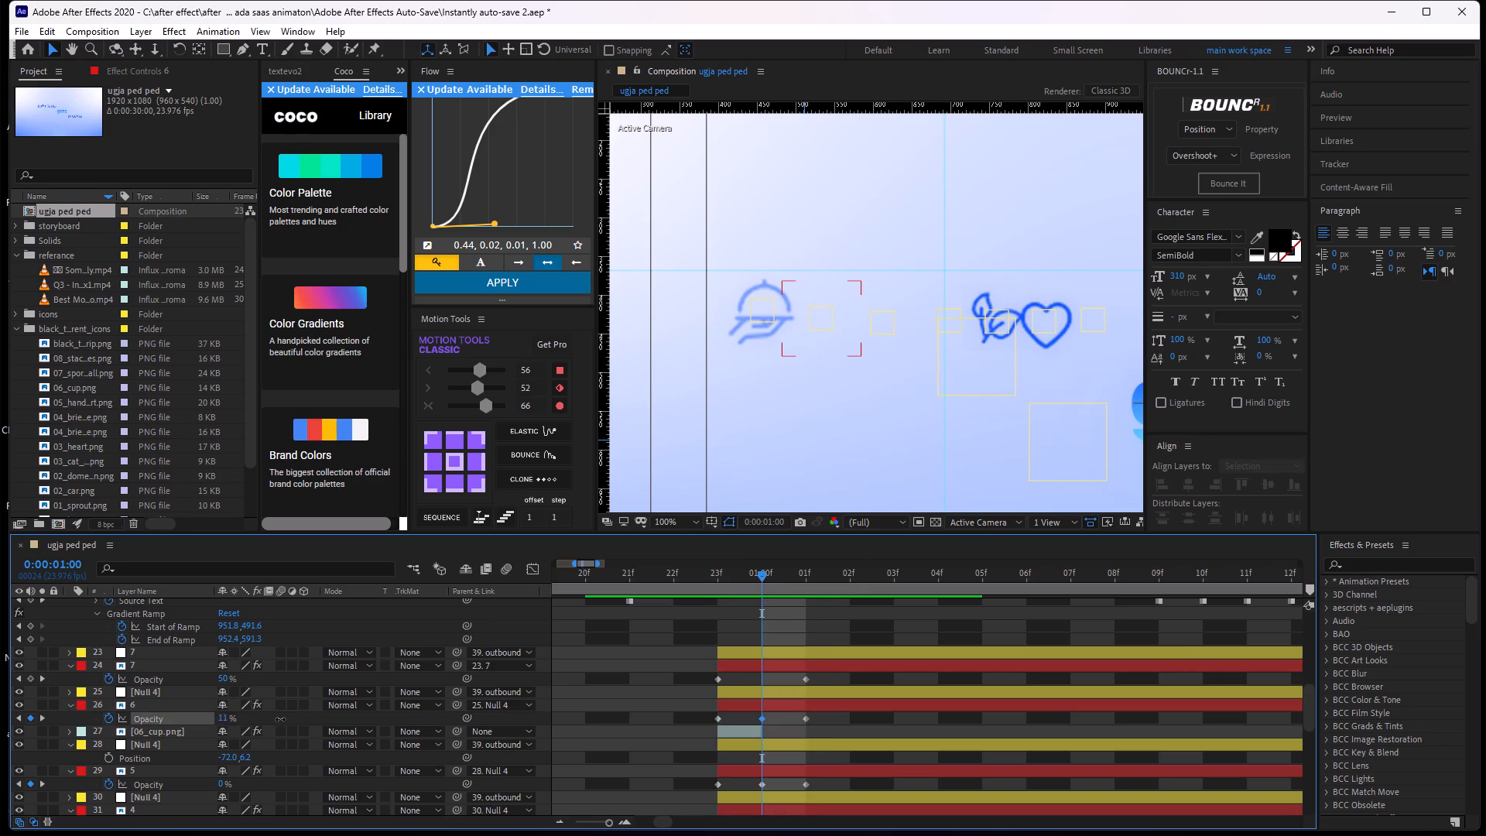
drag(280, 719, 669, 748)
click(674, 644)
drag(761, 571, 704, 596)
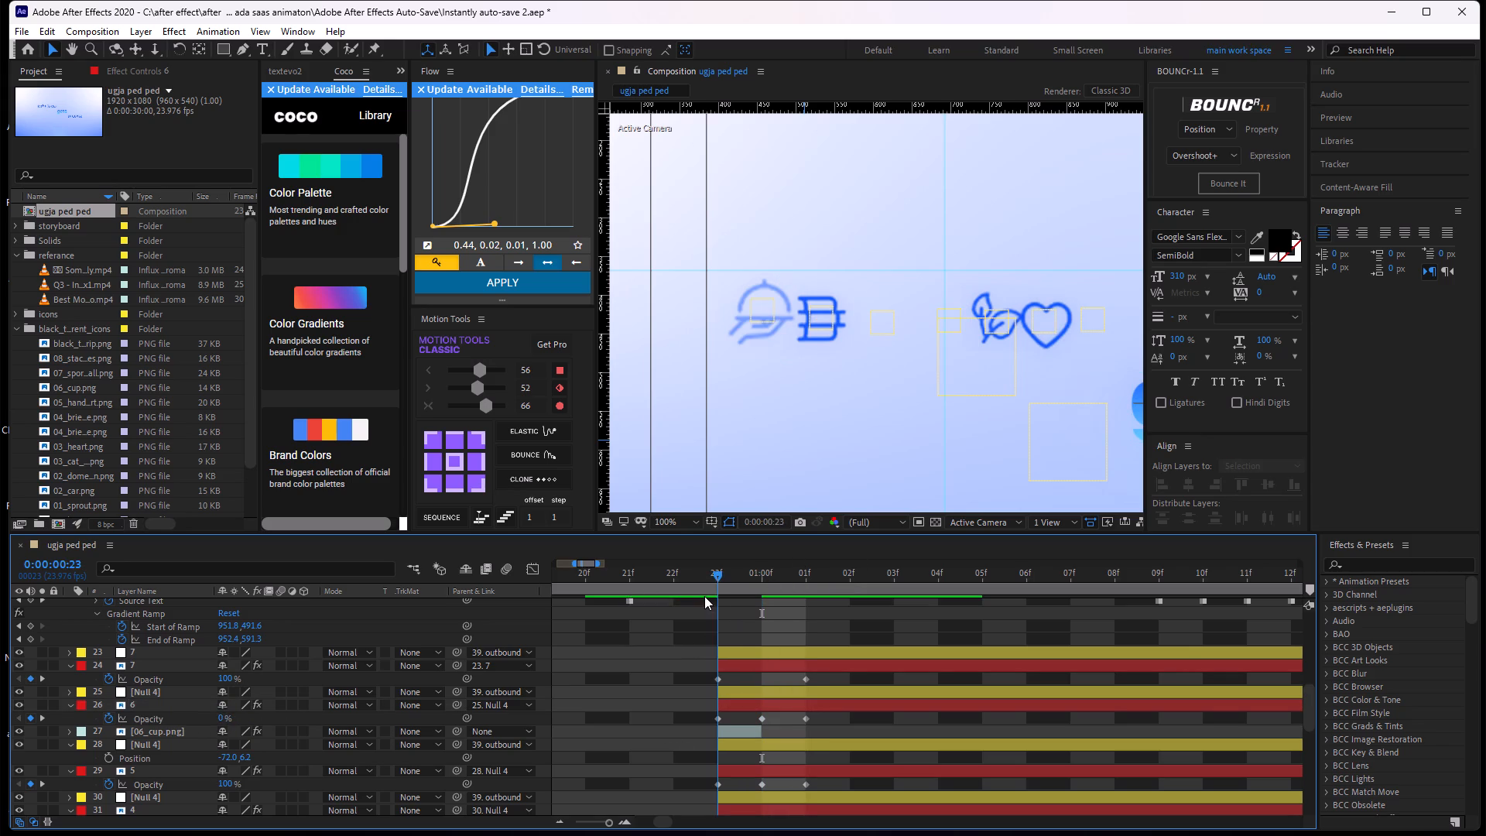
drag(704, 596, 701, 648)
drag(701, 648, 723, 709)
click(643, 716)
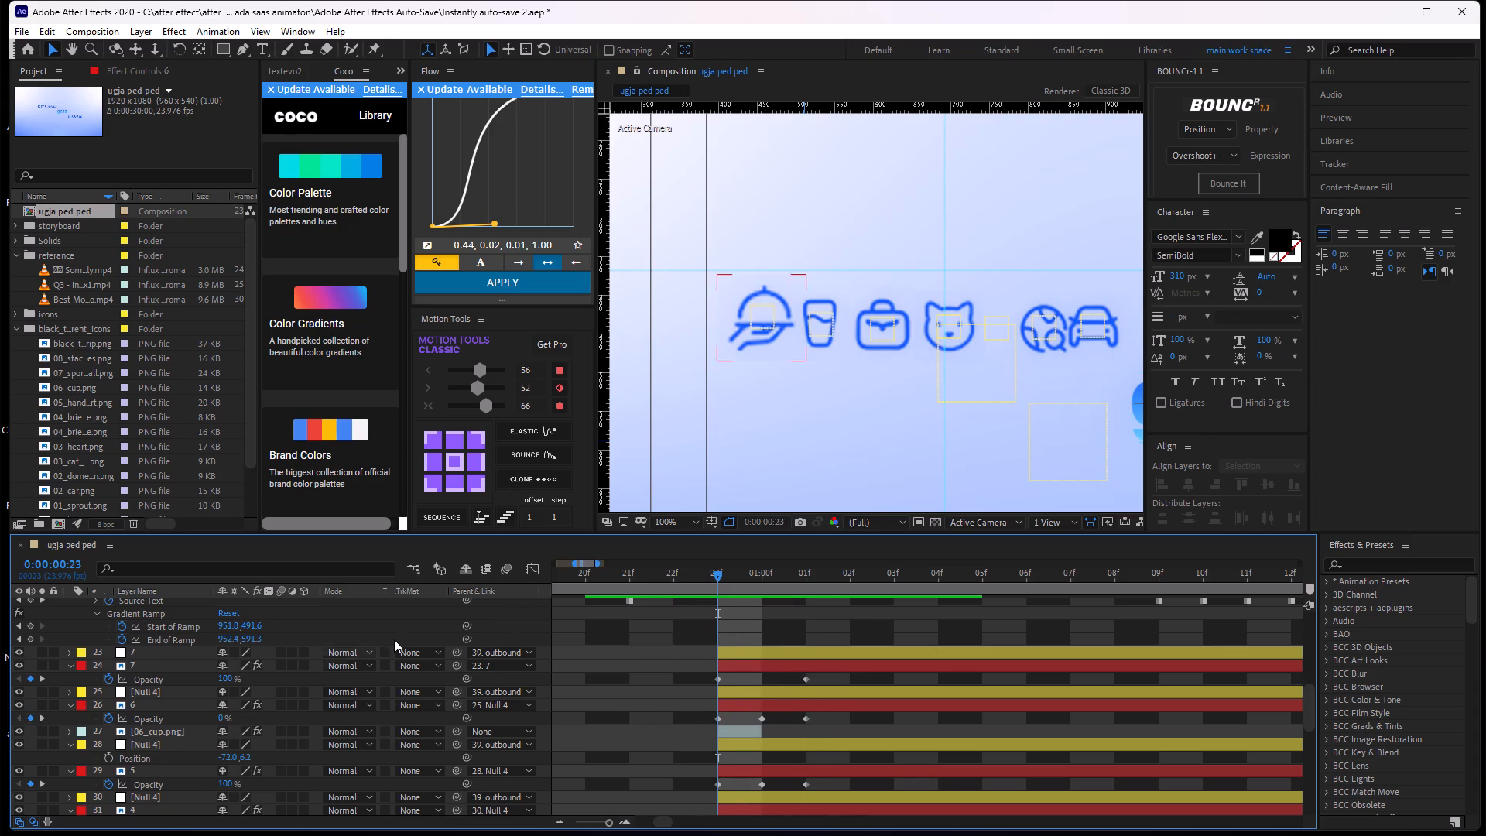
Examine the PNG files in the black transparent icons folder to choose the next replacement icon for the outbound row.
middle_drag(946, 397, 850, 378)
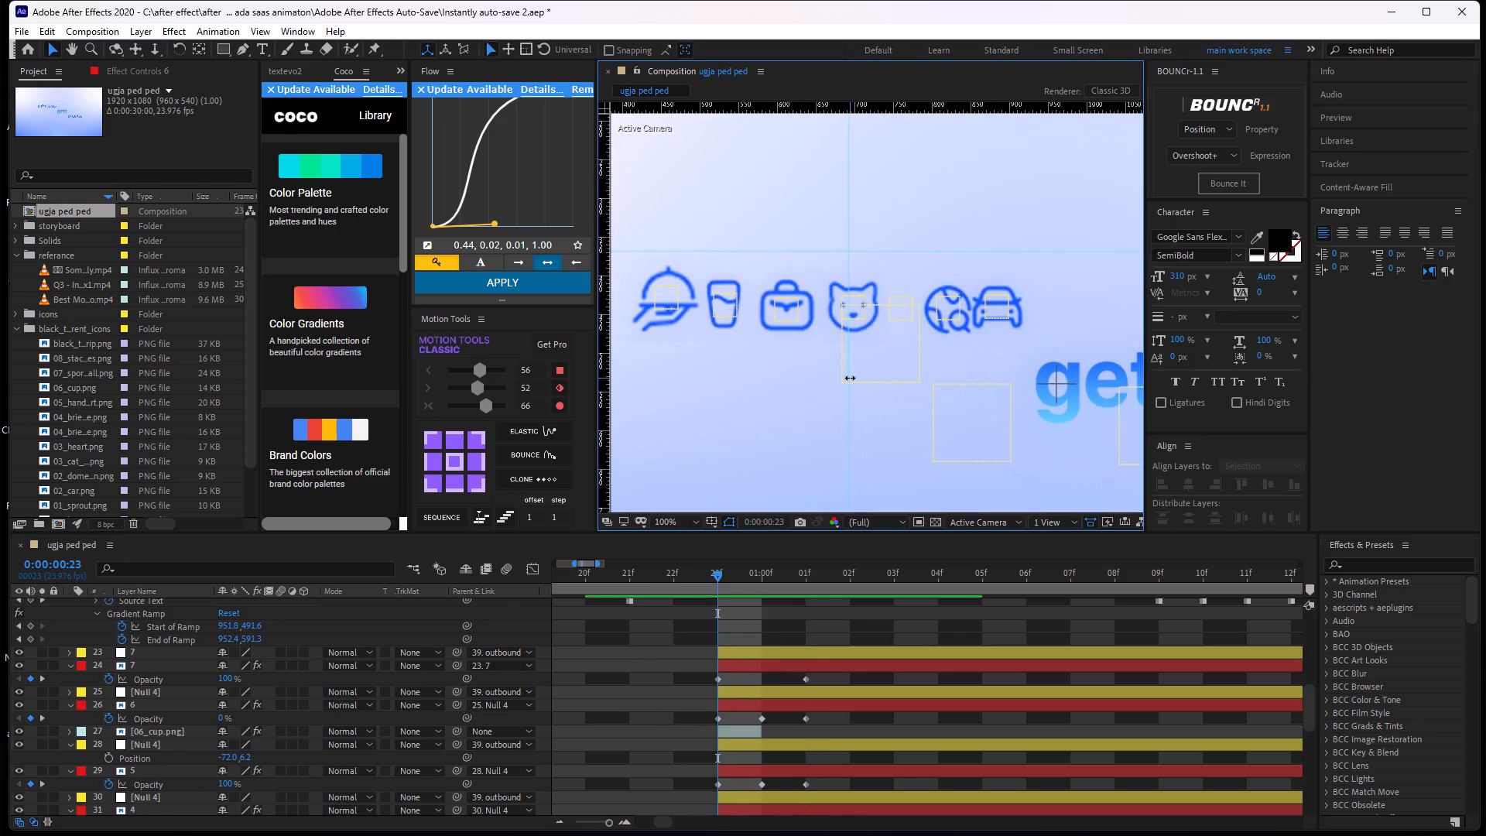
click(78, 365)
click(82, 349)
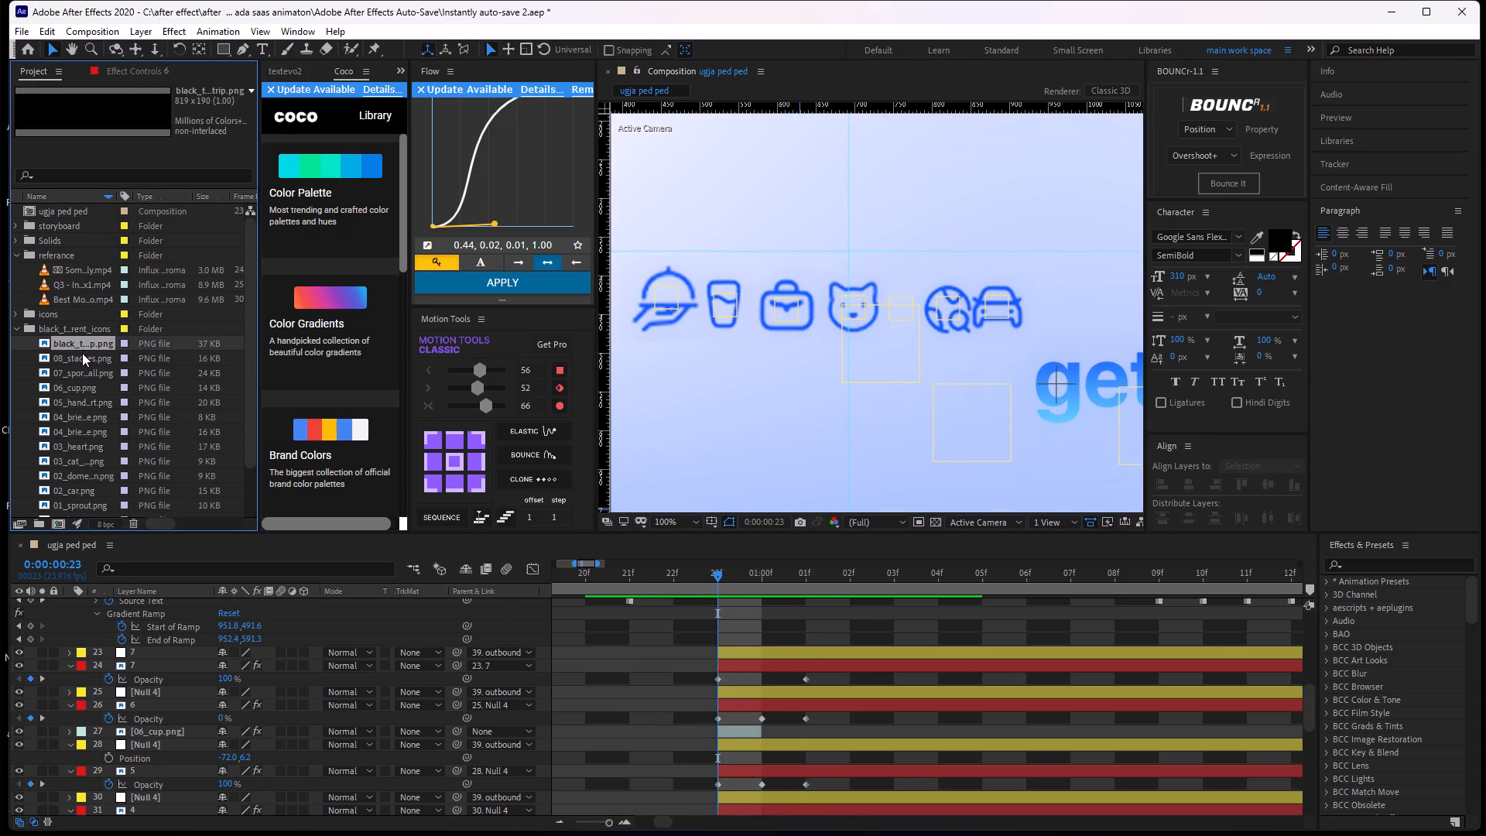
click(80, 403)
click(77, 440)
click(81, 374)
click(63, 438)
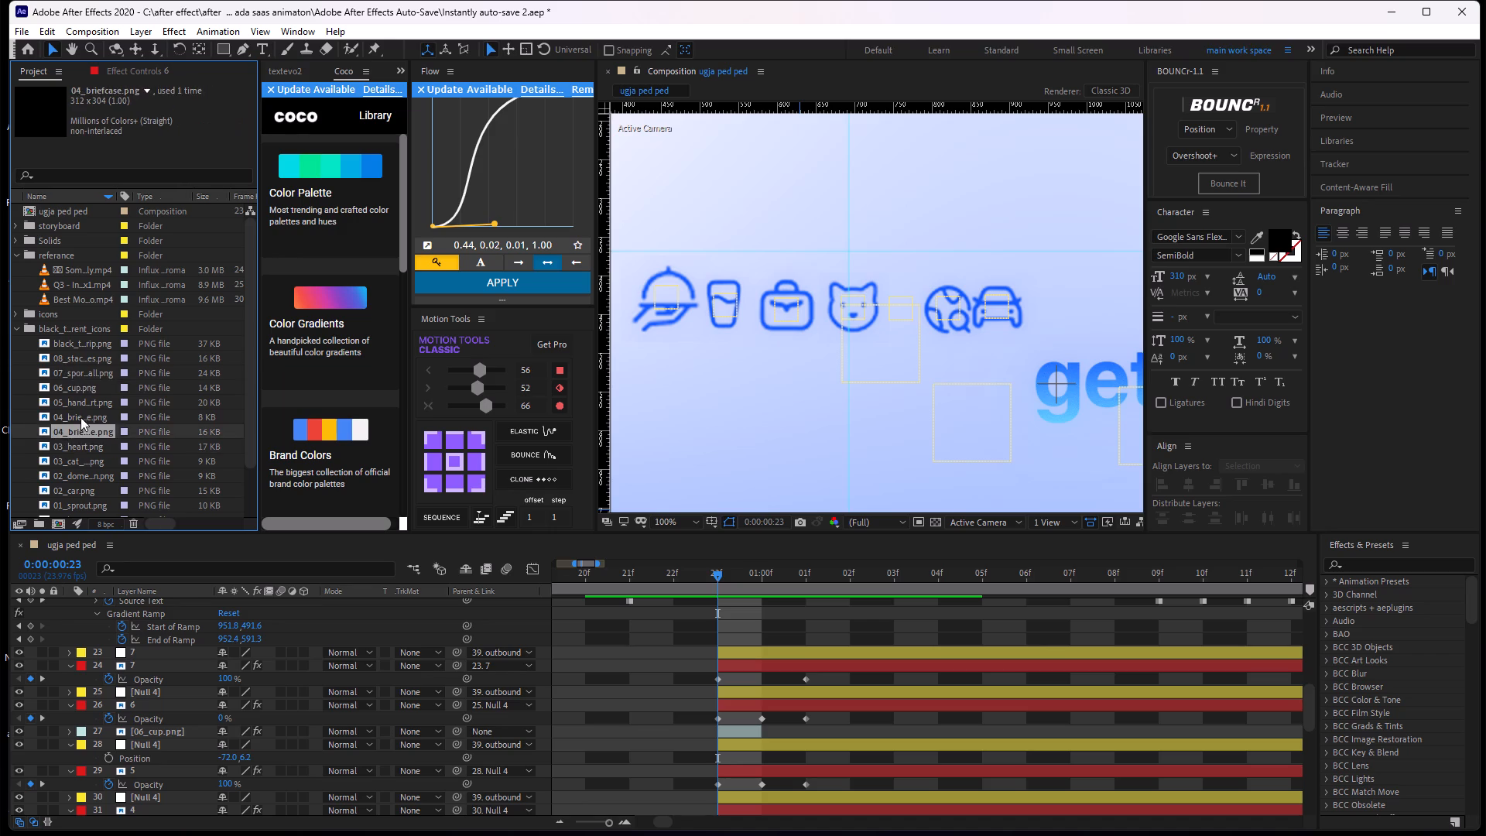
click(91, 393)
click(74, 383)
double_click(66, 450)
click(68, 467)
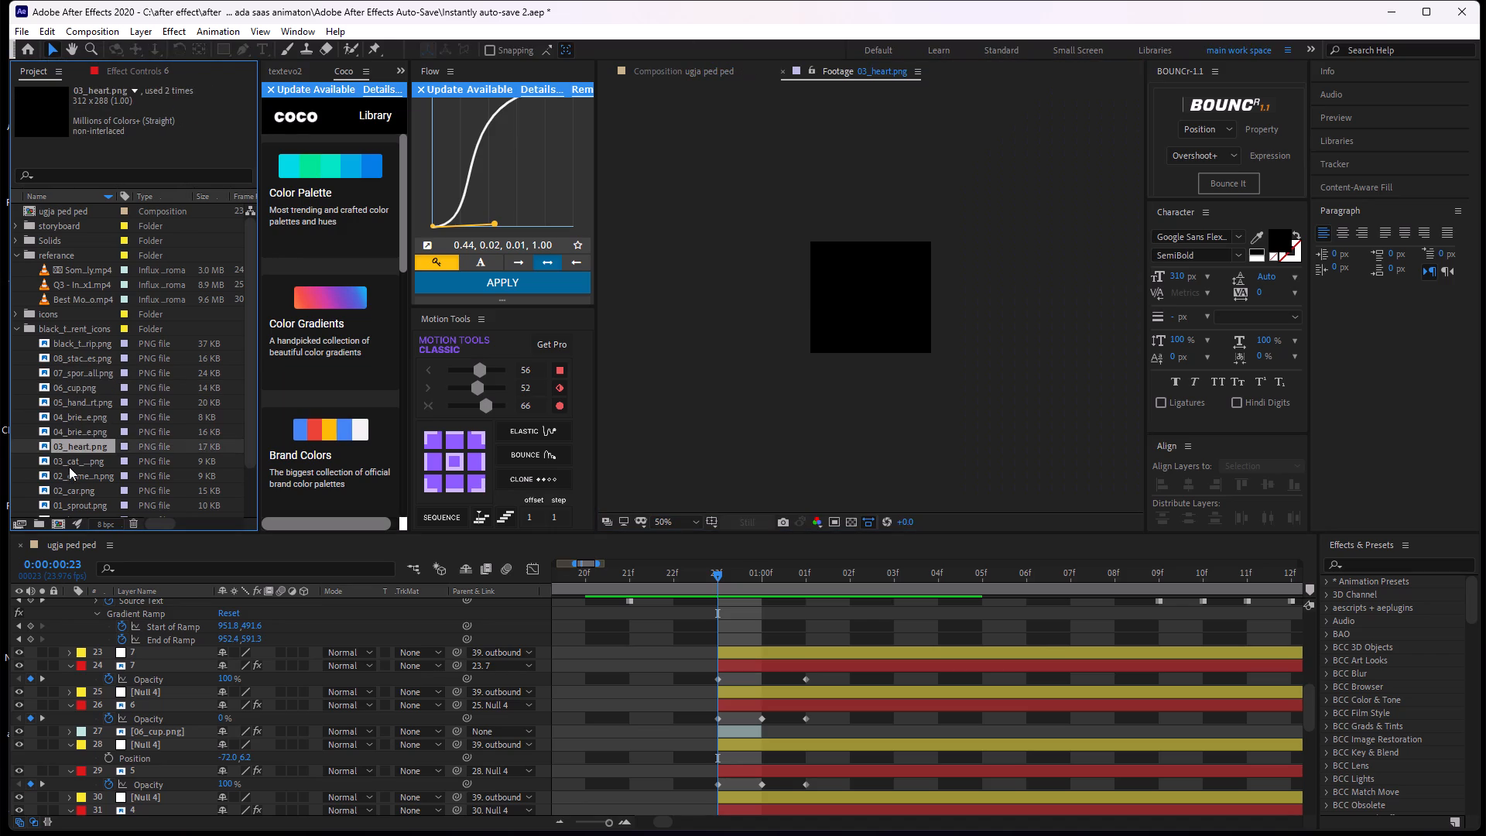
click(68, 471)
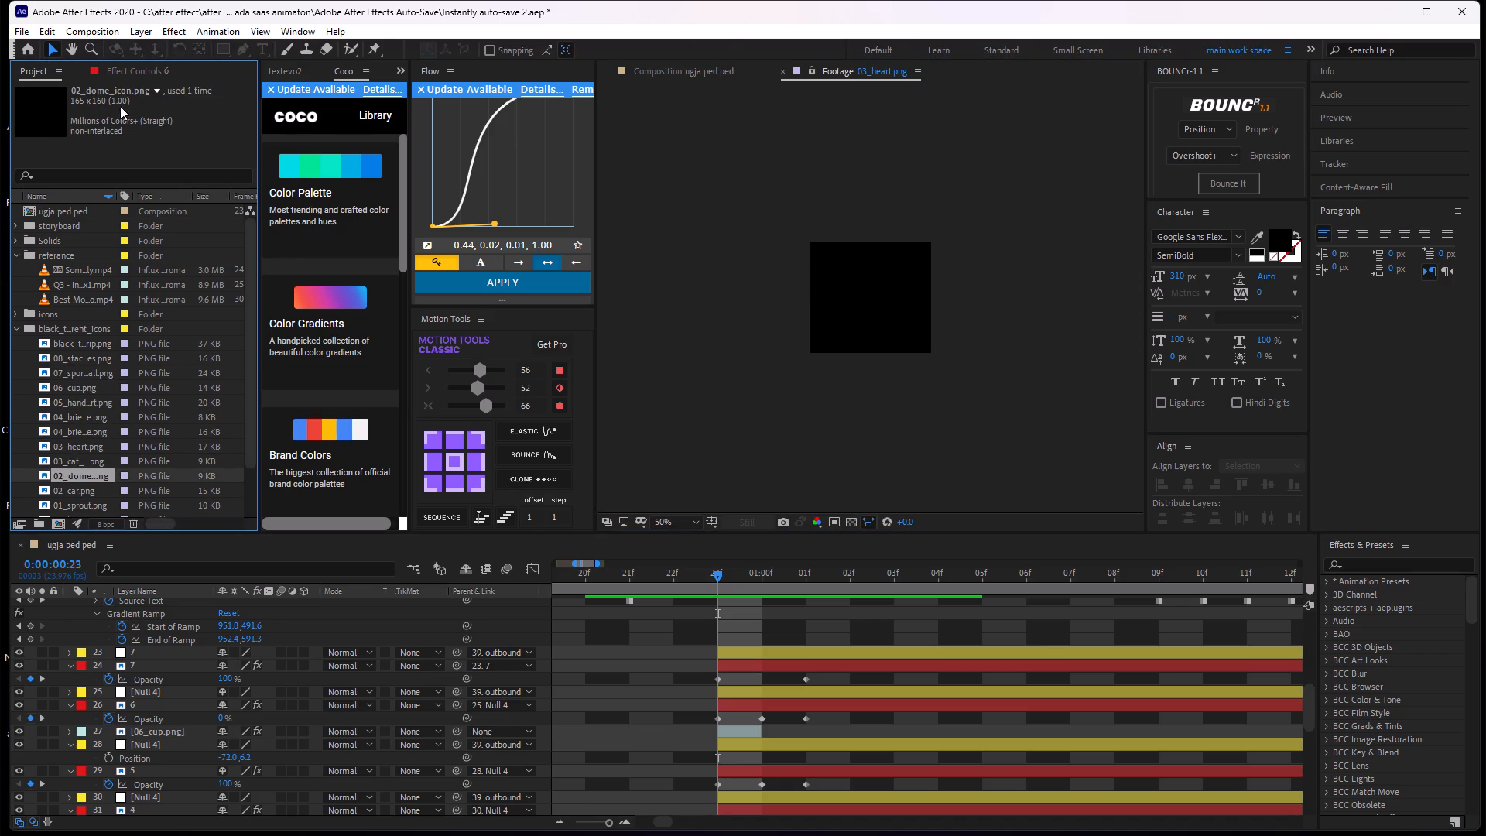
click(783, 69)
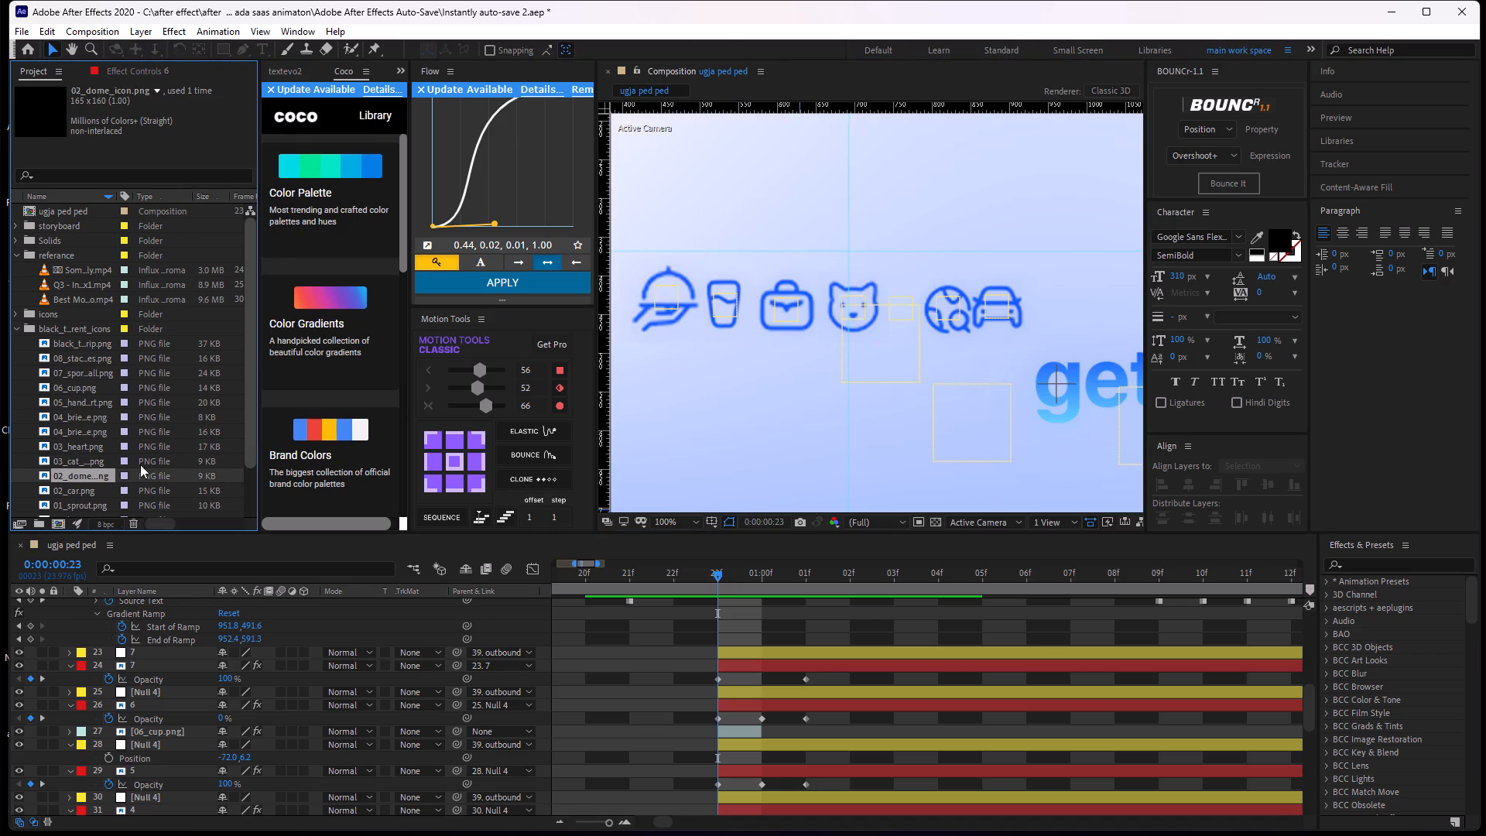
Add 02_dome_icon.png to the composition directly below outbound icon layer 5, starting at 0:00:00:23.
drag(93, 479, 737, 711)
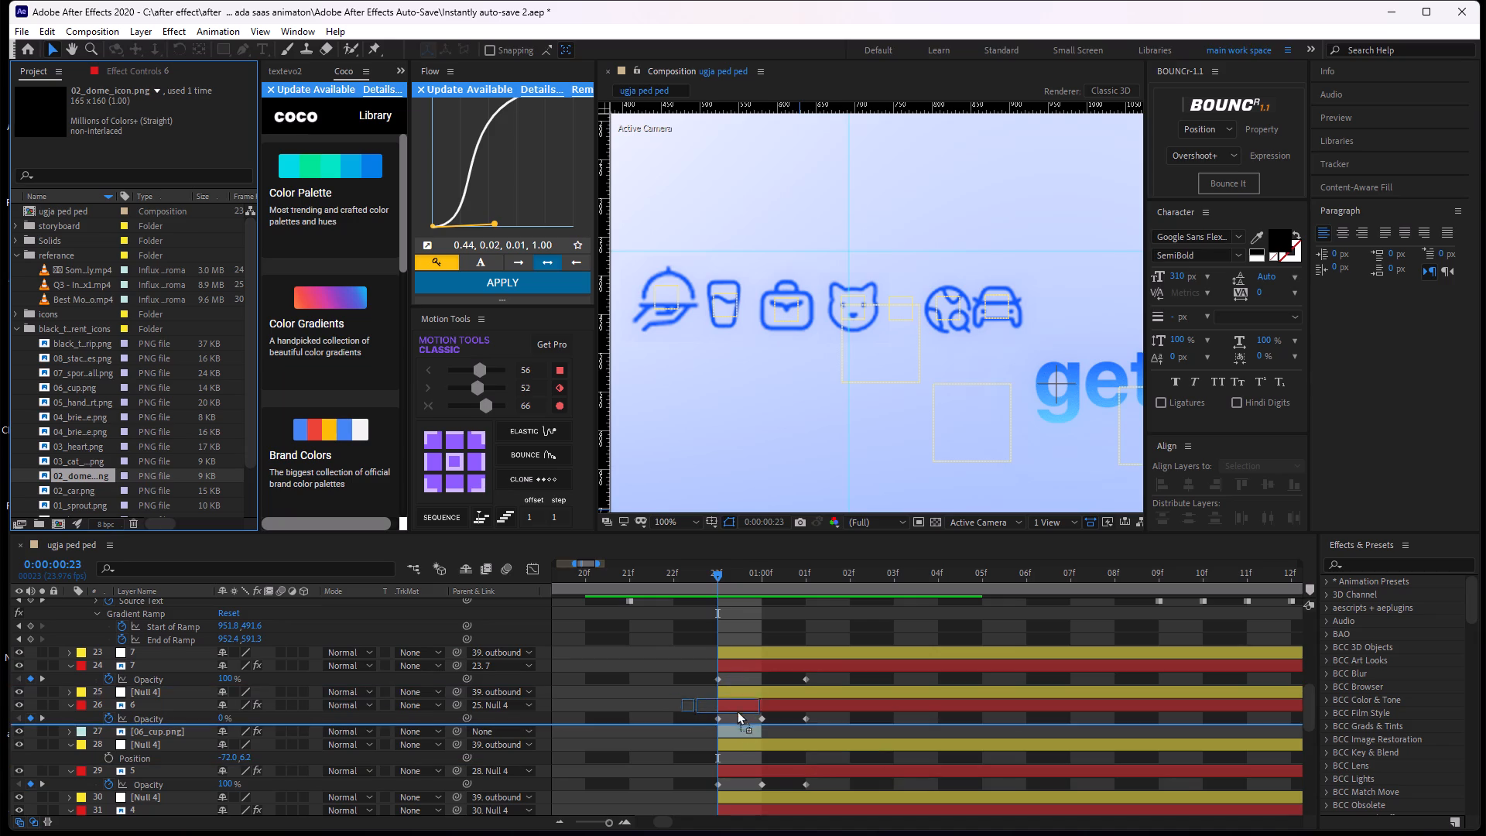
drag(737, 711, 744, 778)
middle_drag(782, 739, 760, 674)
key(bracketleft)
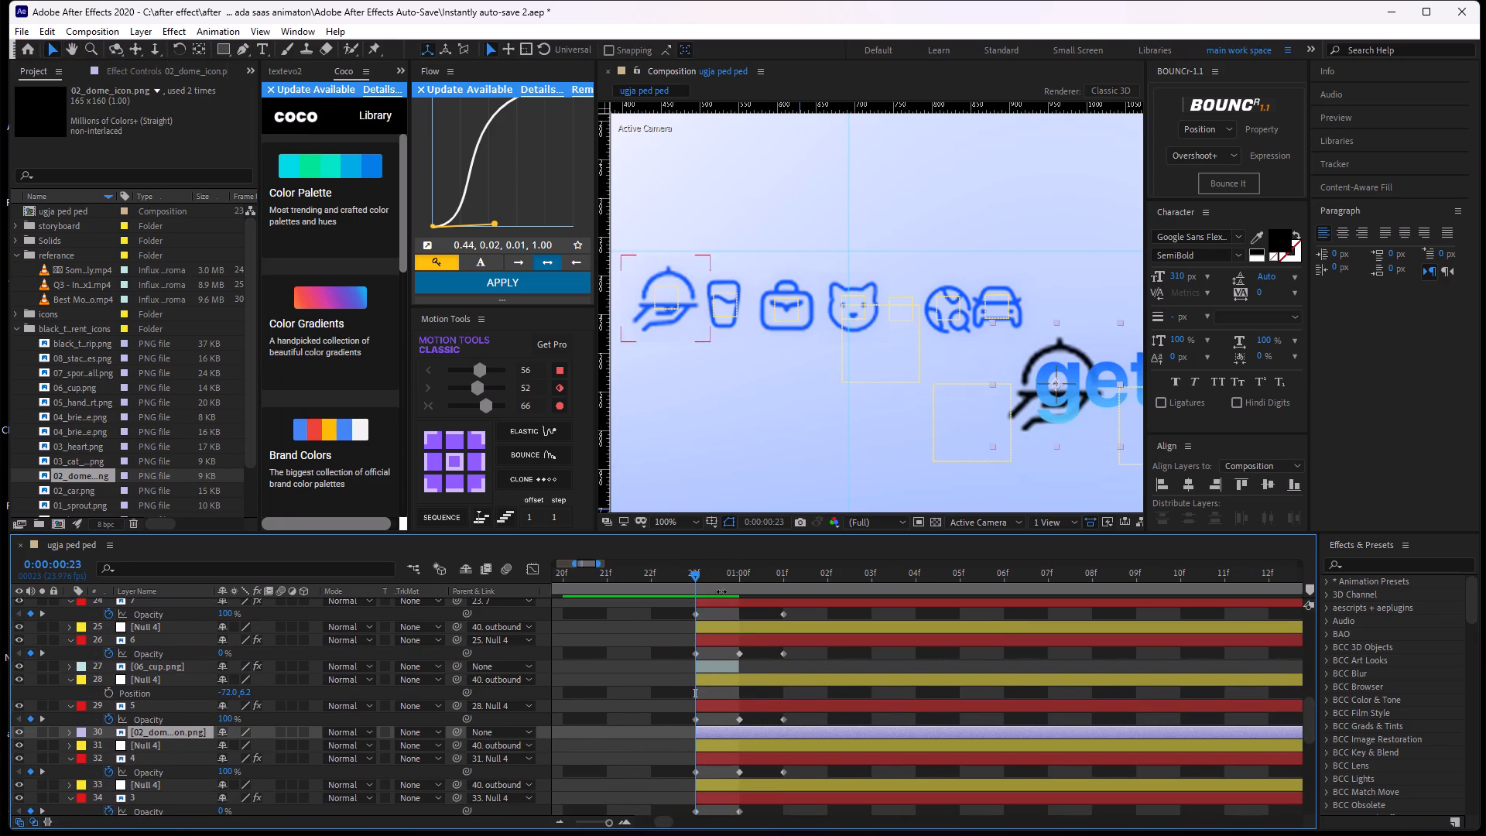
Scale 02_dome_icon.png to 55% and position it over the cat icon in the outbound row.
middle_drag(1016, 378, 967, 371)
drag(986, 411, 752, 391)
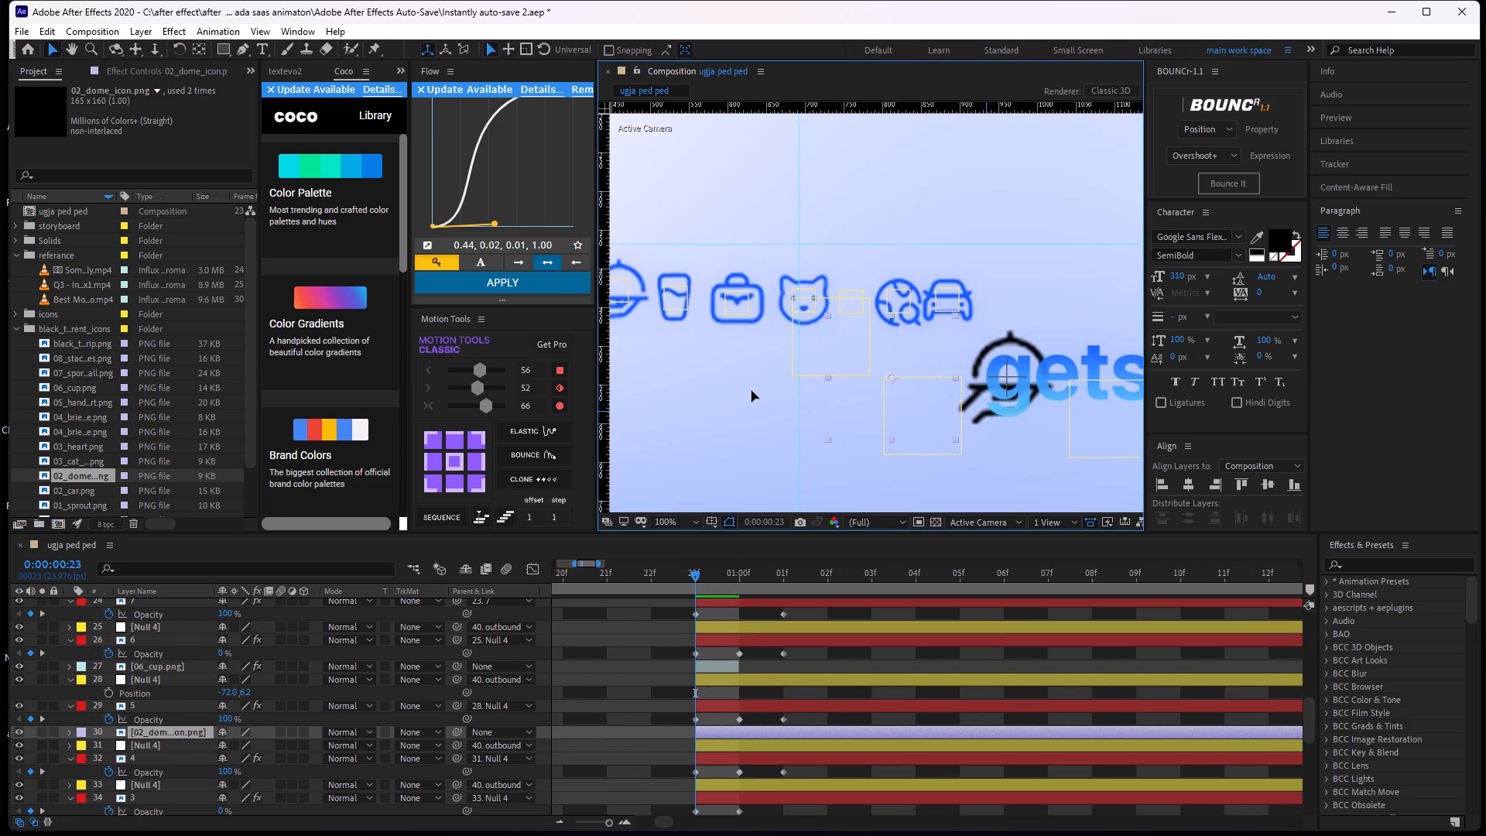
drag(752, 391, 777, 383)
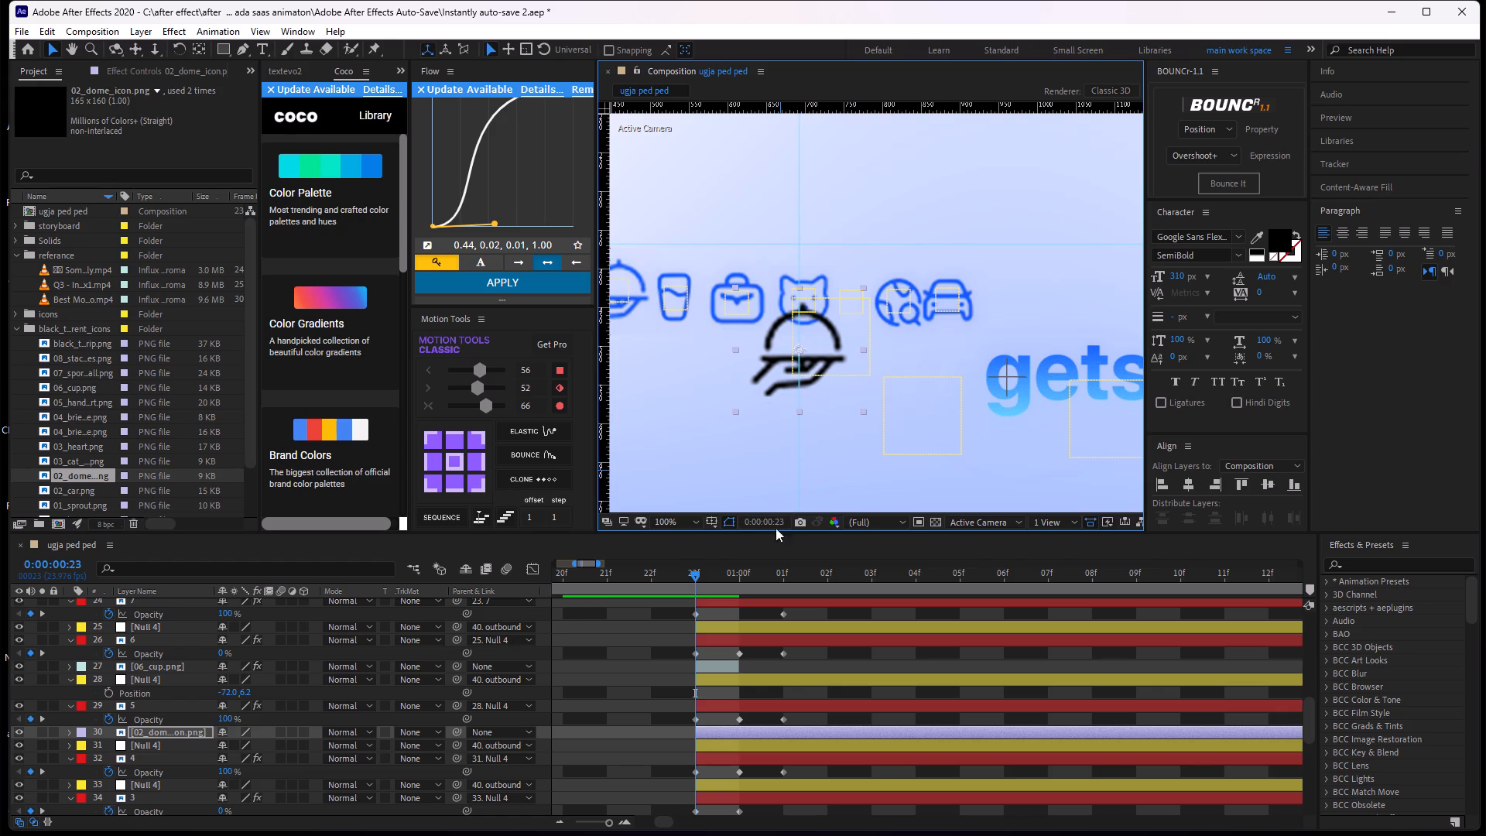
key(s)
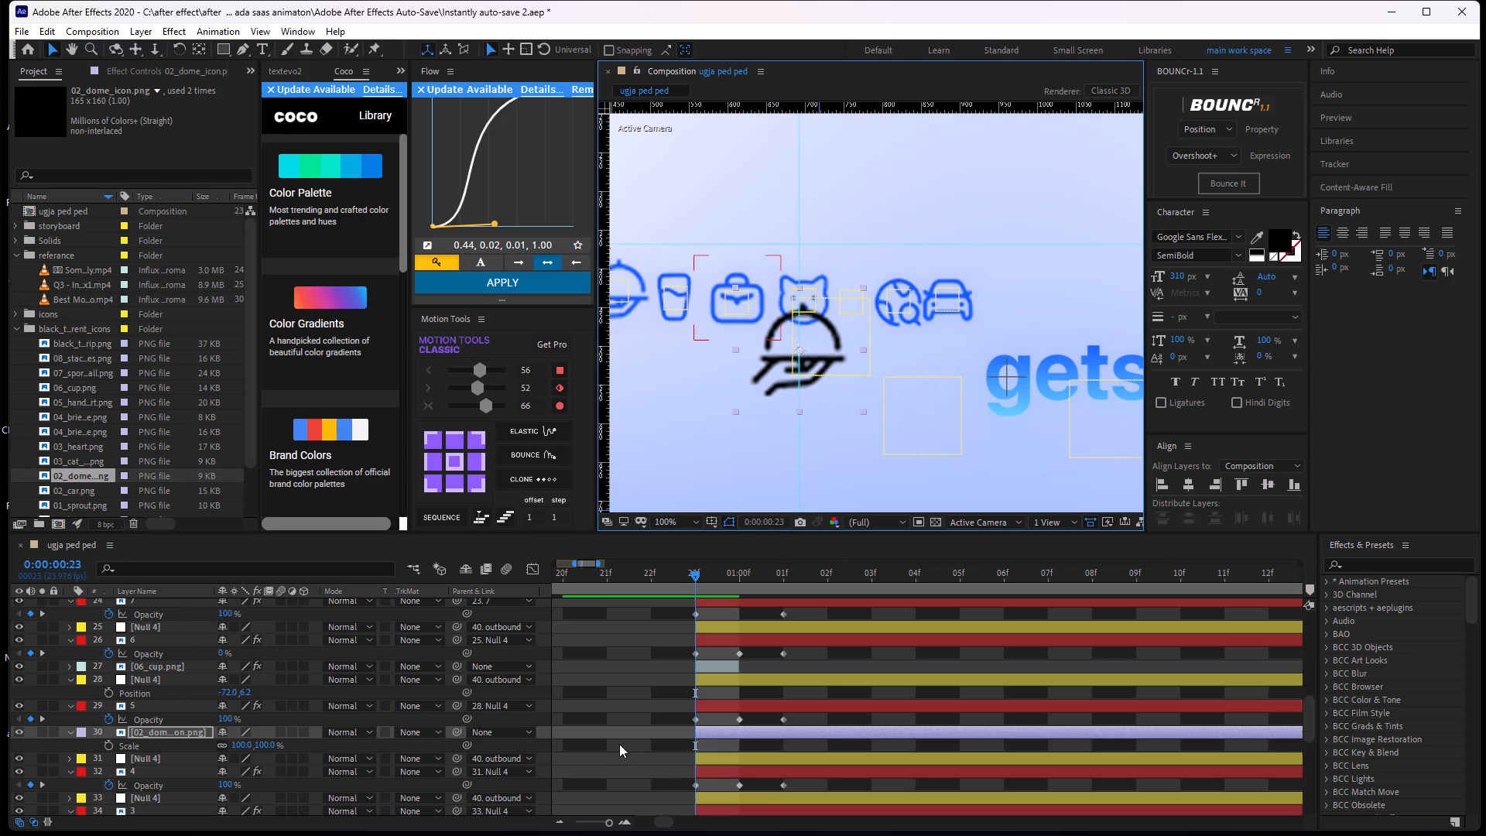
drag(268, 742, 248, 751)
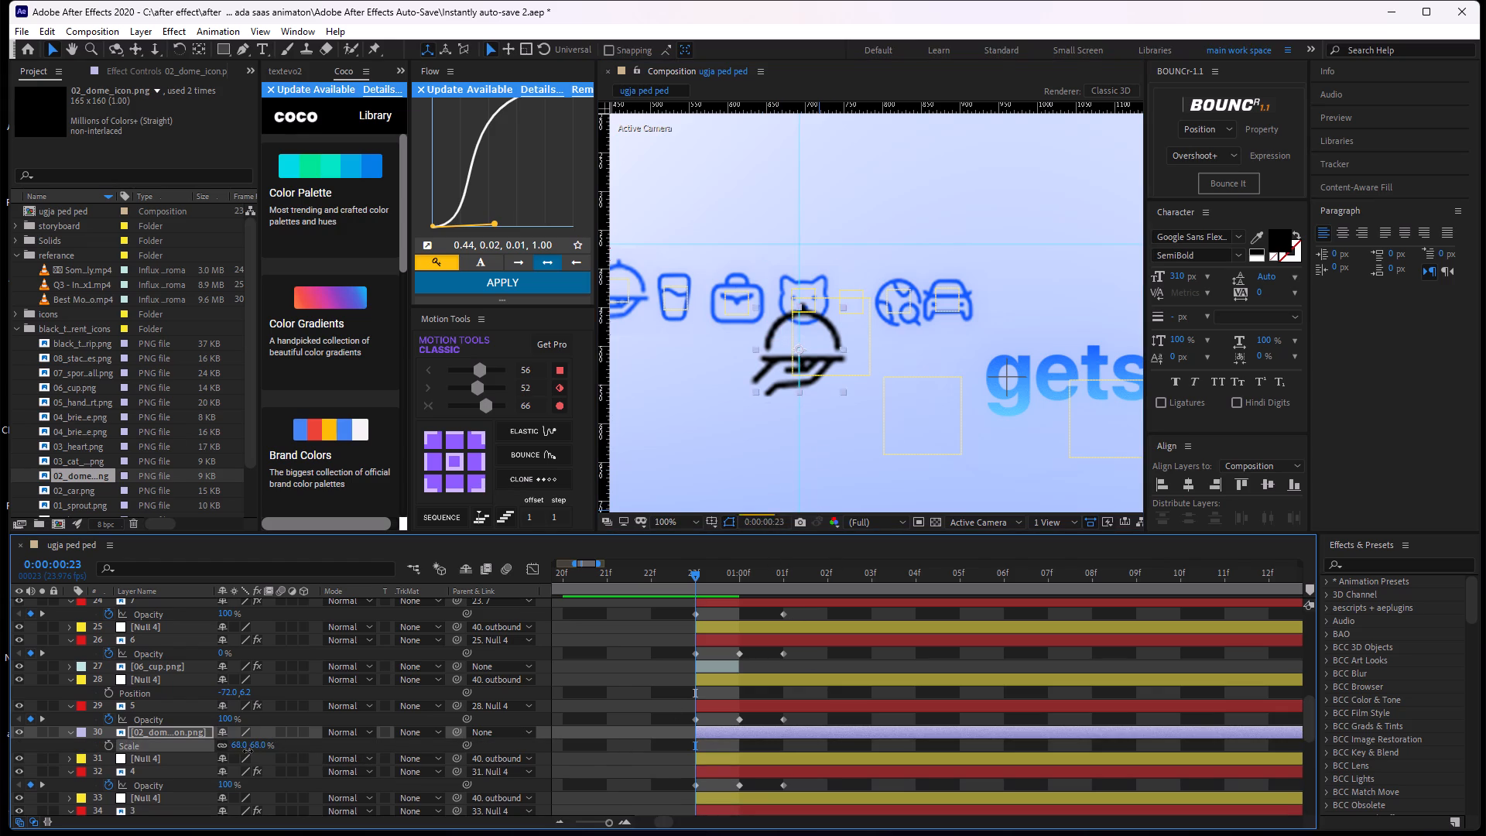
drag(248, 751, 252, 761)
scroll(834, 325, up, 1)
drag(755, 416, 755, 370)
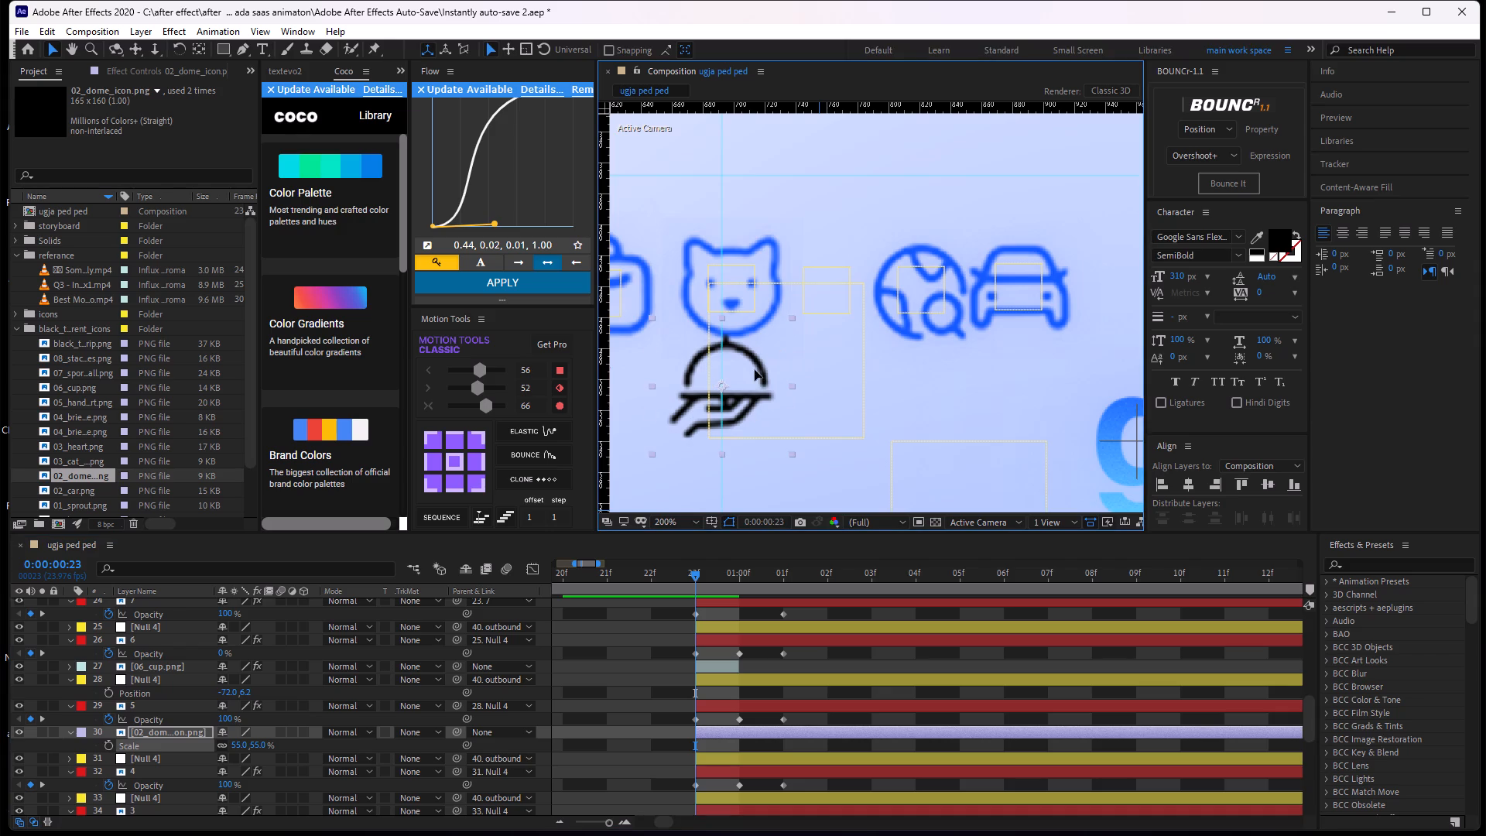
drag(755, 370, 772, 310)
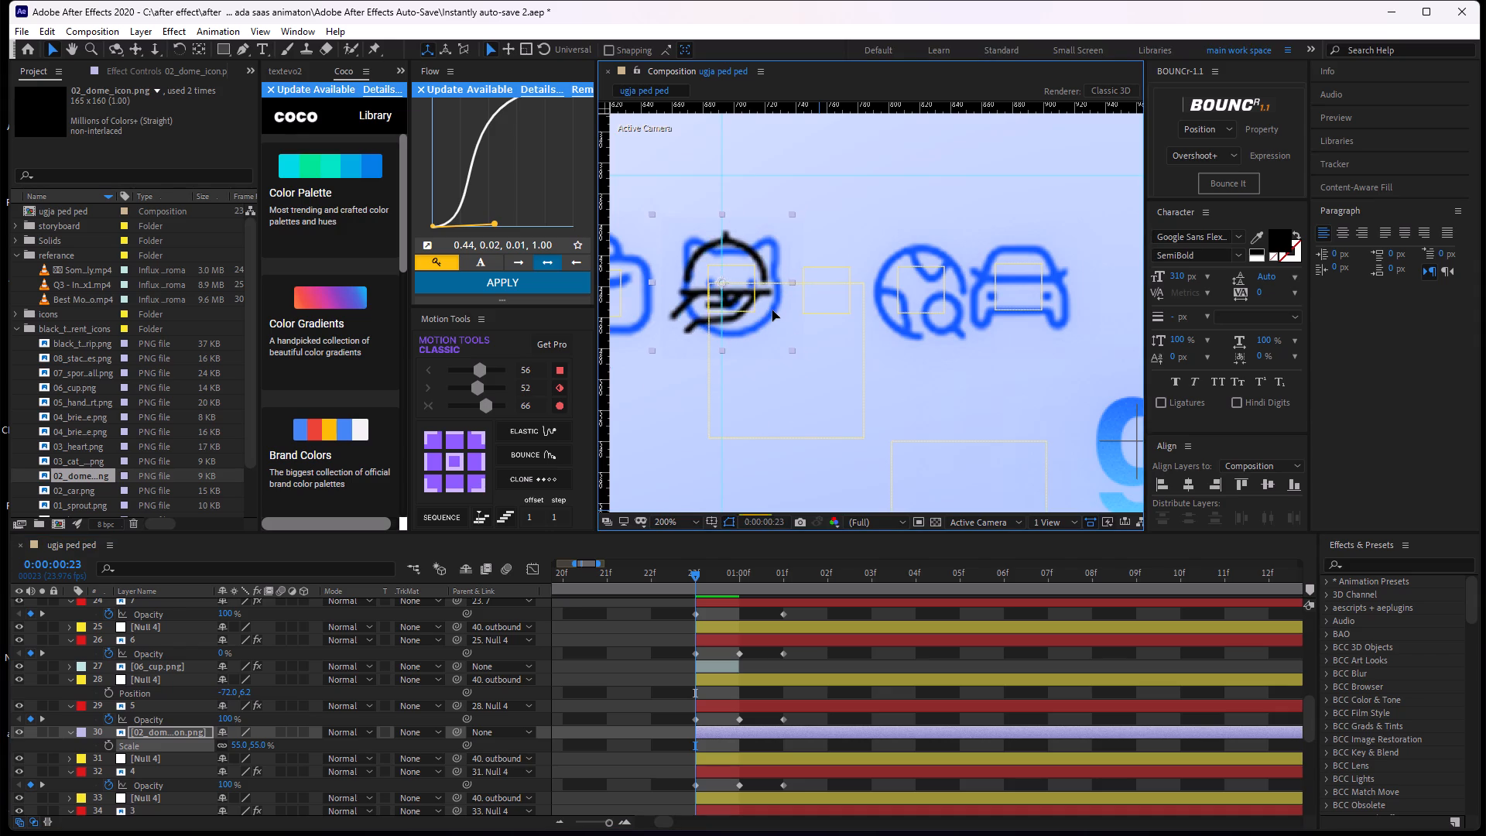
drag(772, 310, 765, 312)
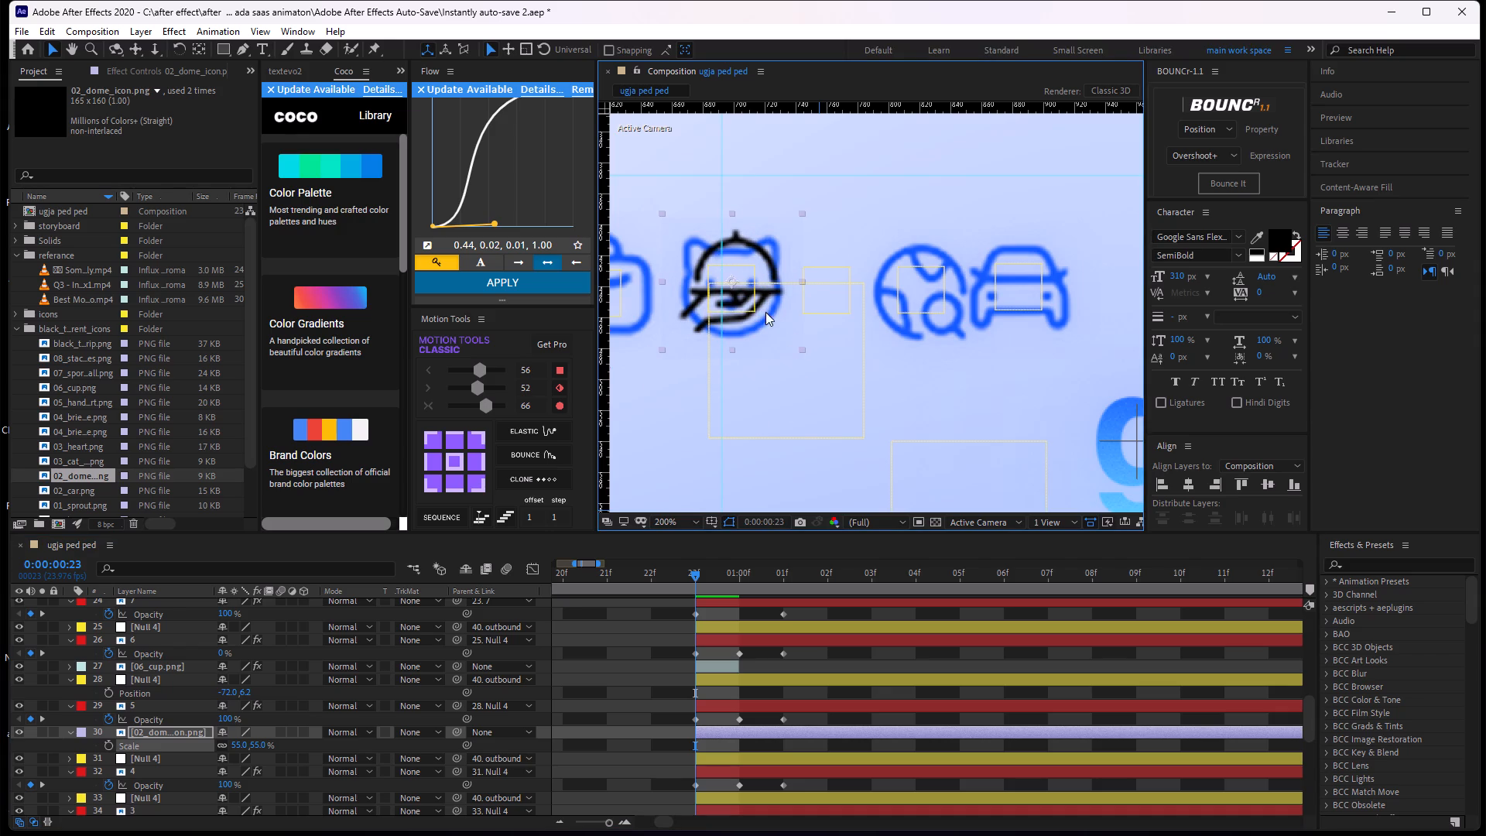
Move the 02_dome_icon.png layer down the stack to directly below outbound icon layer 4.
click(720, 703)
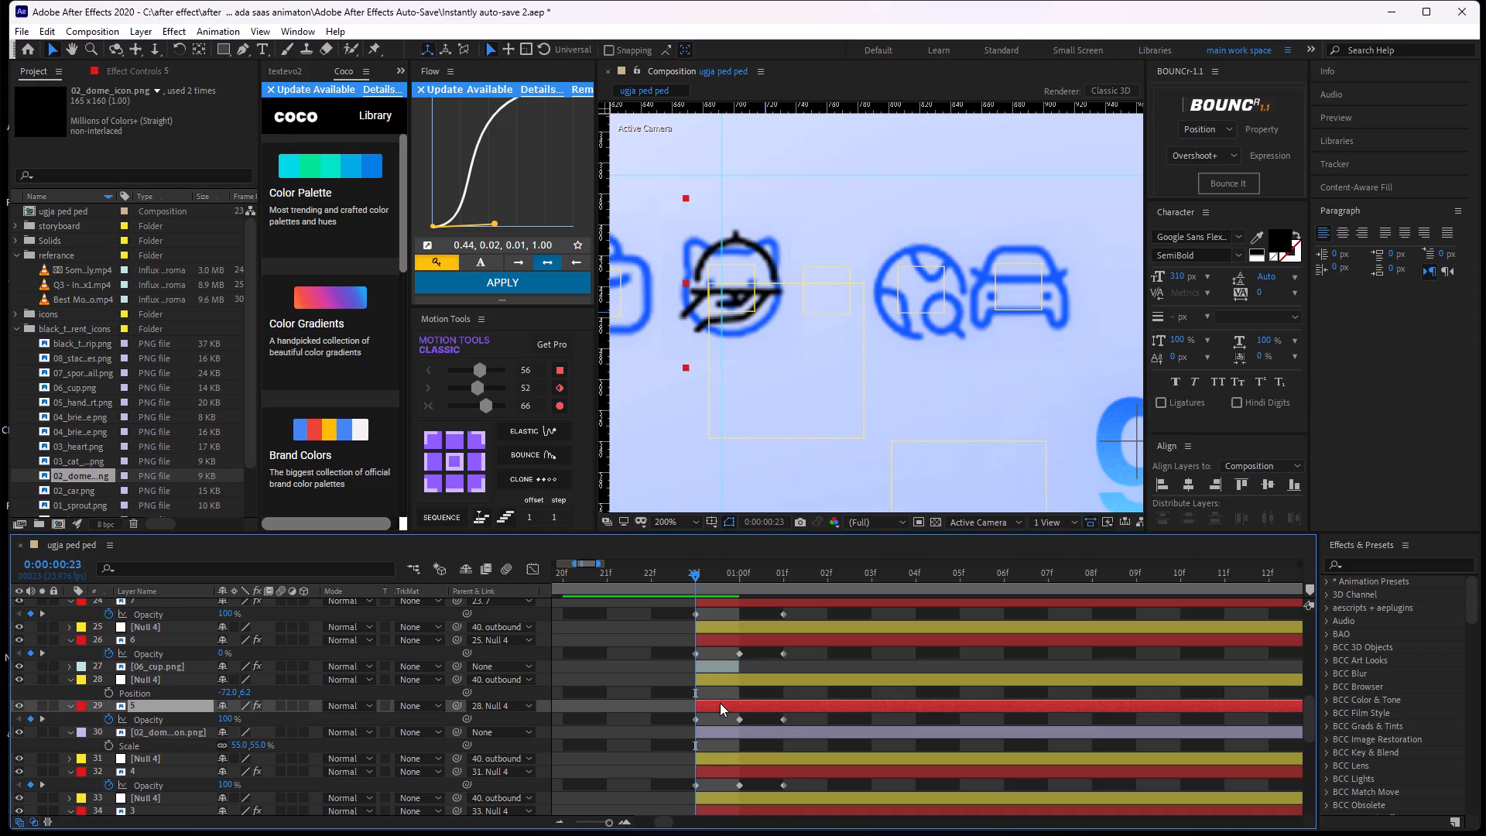
click(723, 741)
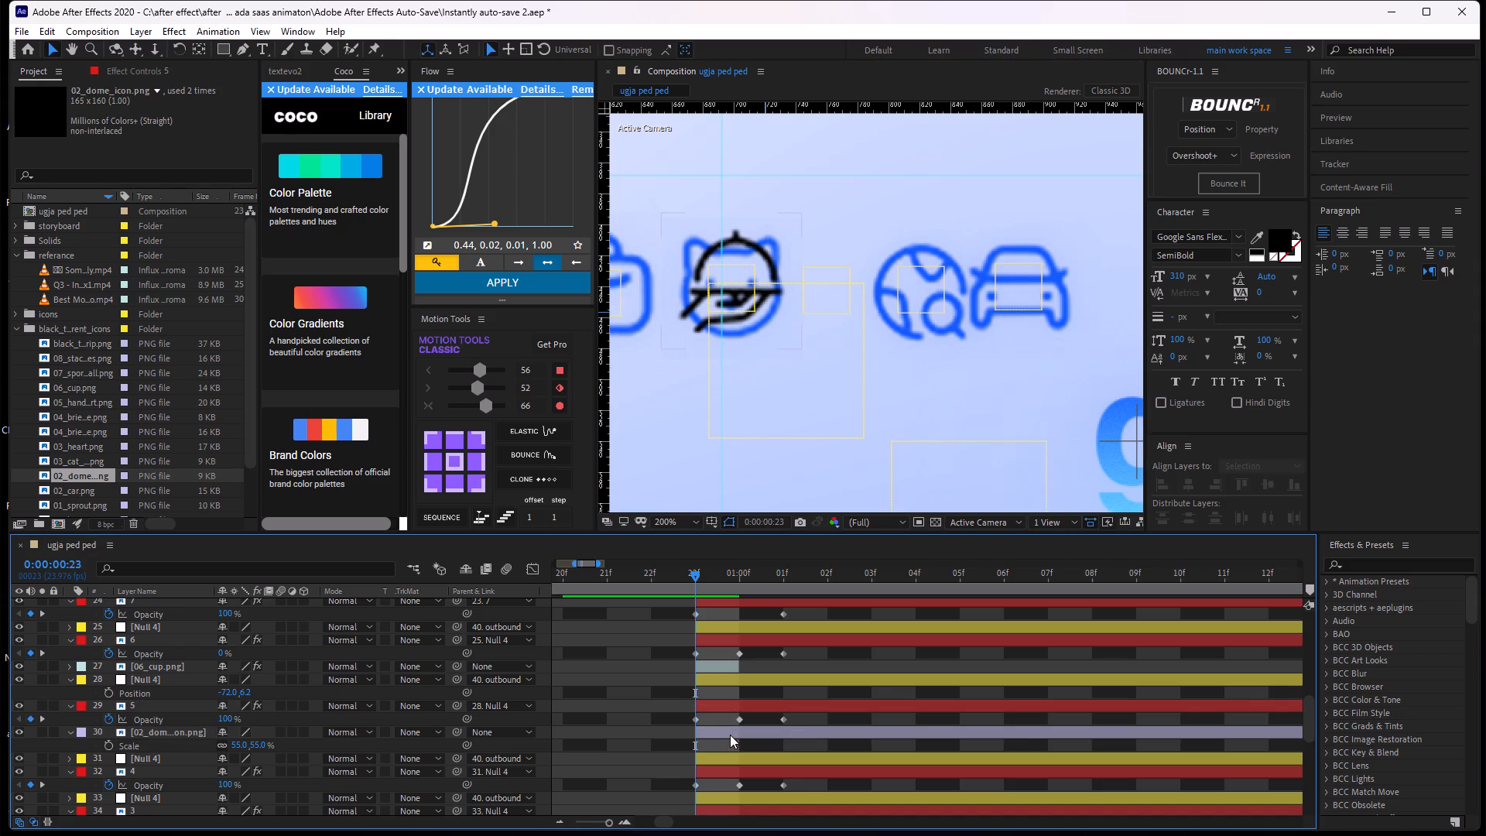
click(731, 733)
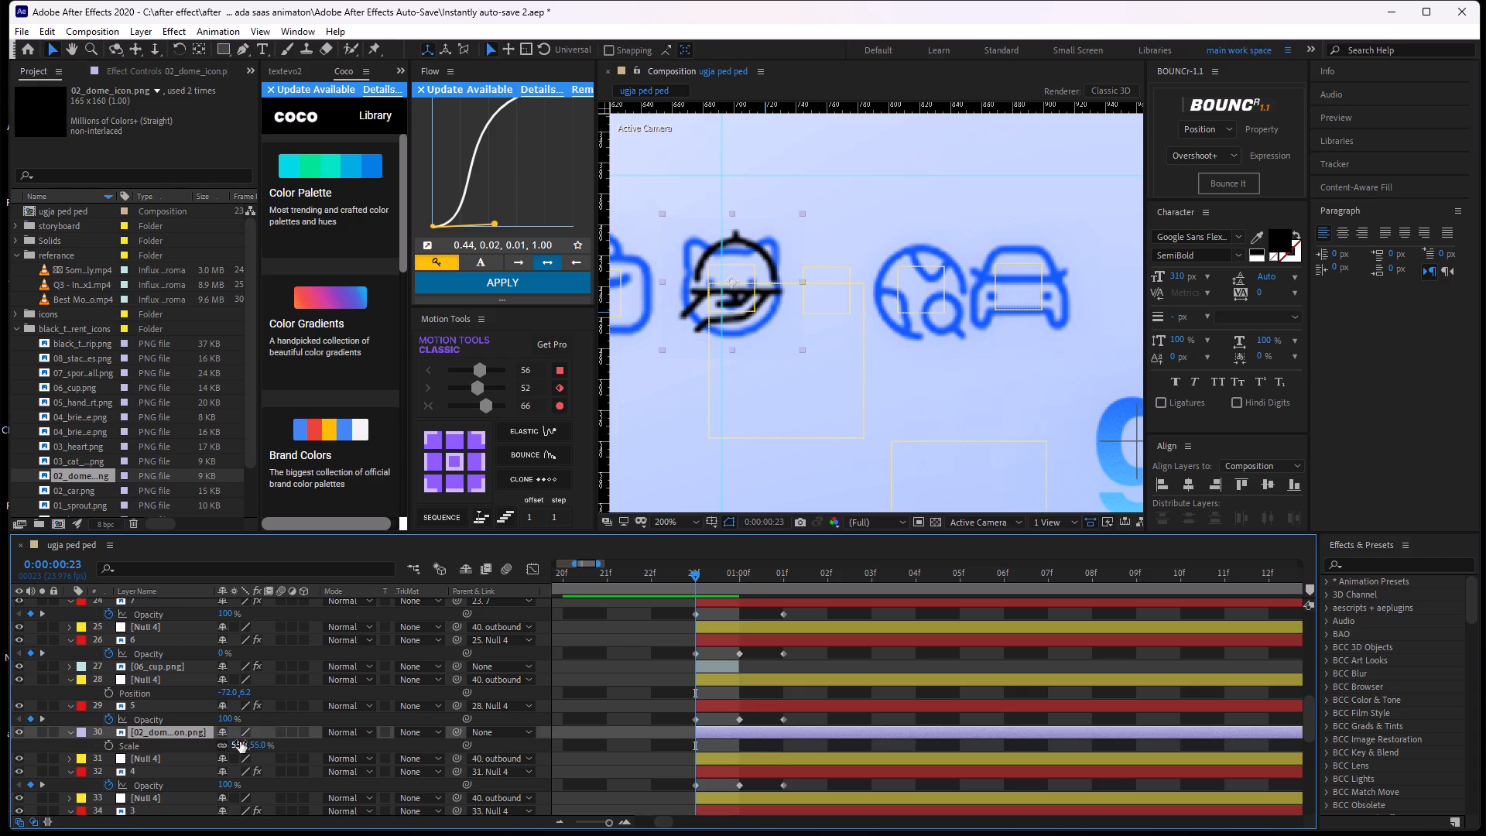
drag(185, 738, 176, 775)
middle_drag(762, 701, 750, 653)
click(677, 708)
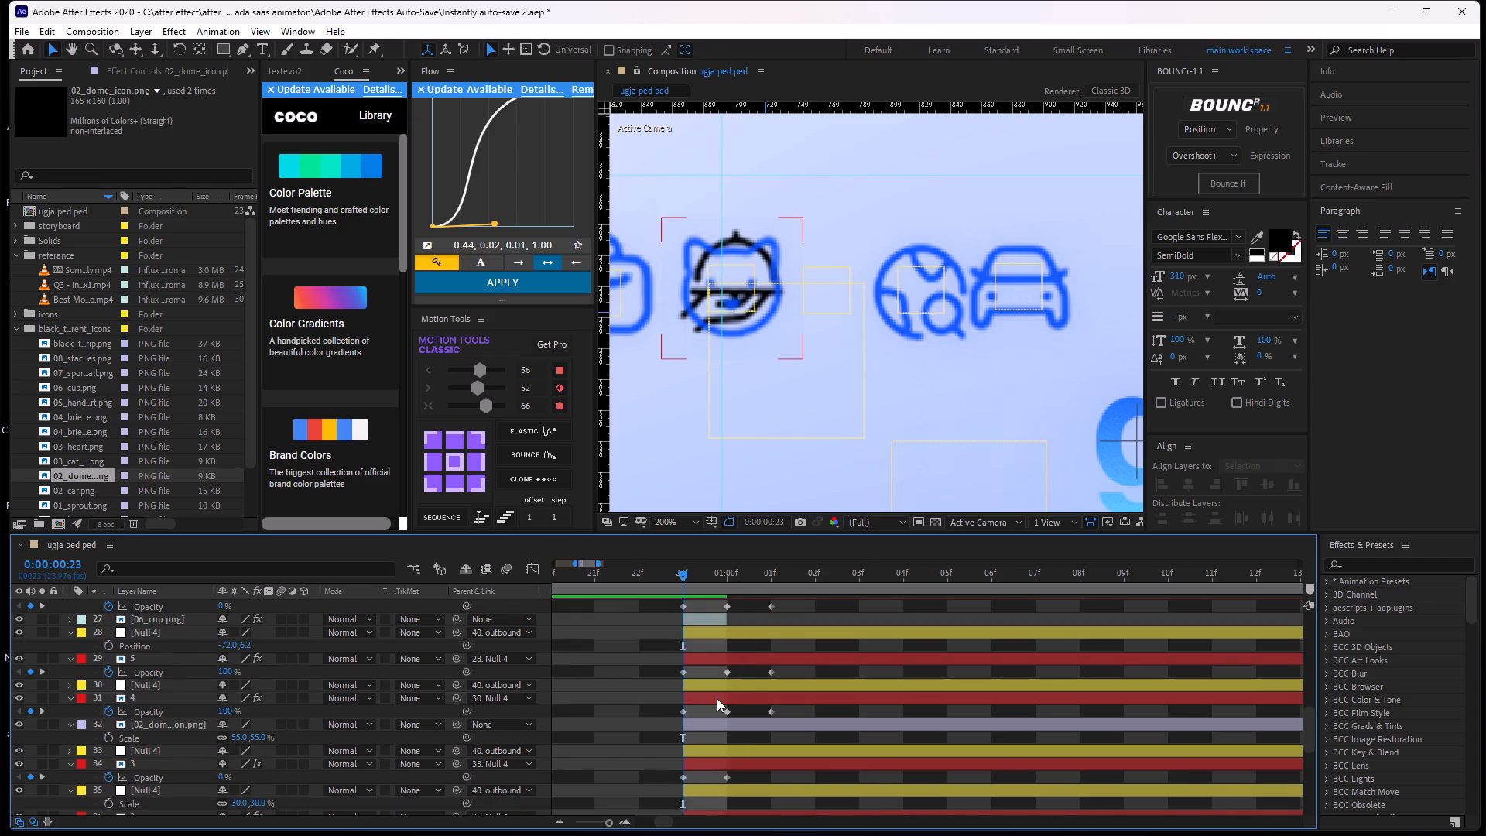
Copy the Gradient Ramp and Deep Glow effects from outbound icon layer 4 onto the 02_dome_icon.png layer.
click(717, 698)
click(707, 729)
click(650, 735)
click(698, 719)
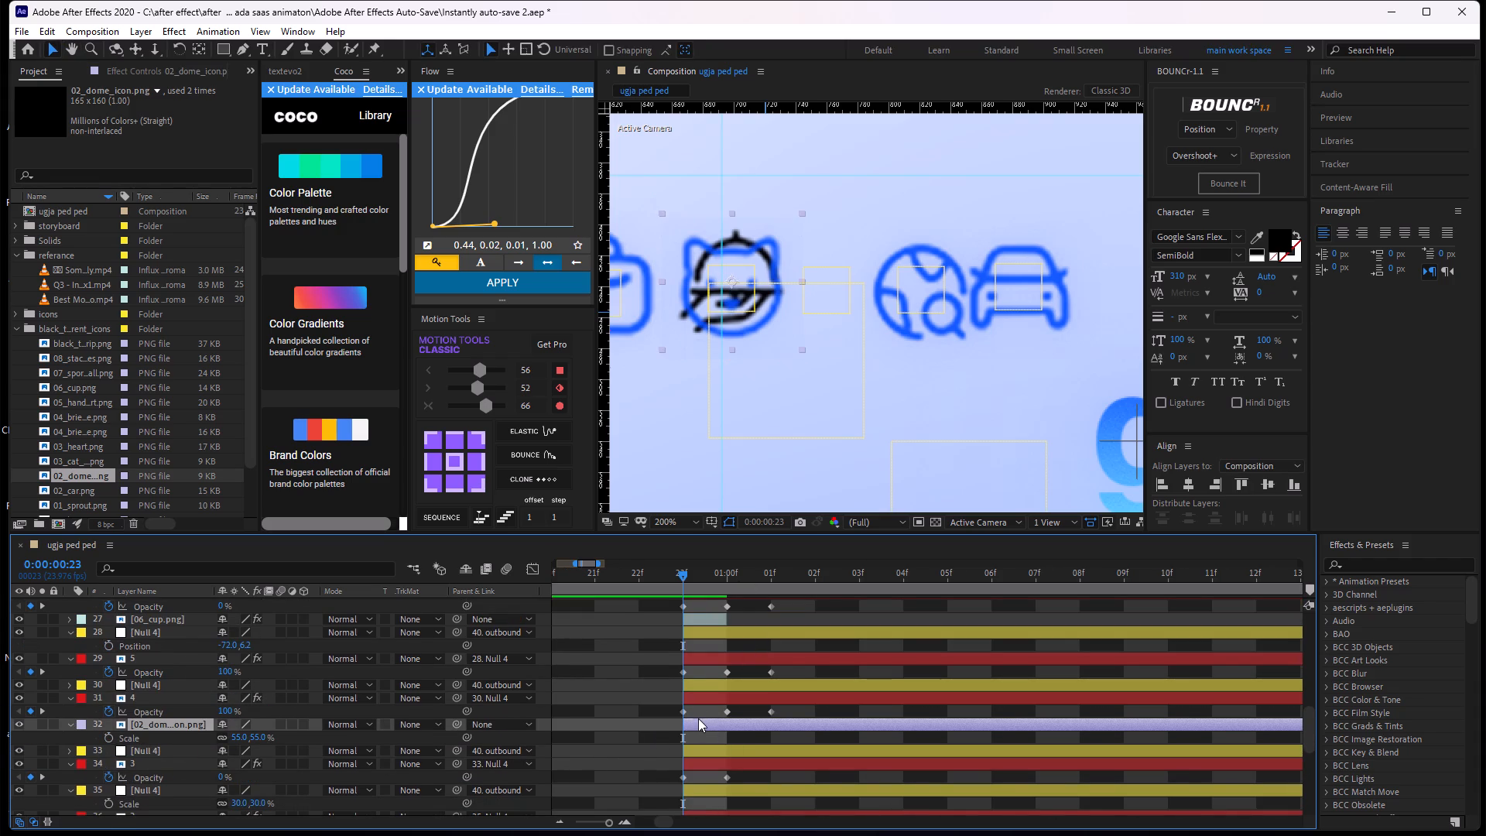
click(714, 701)
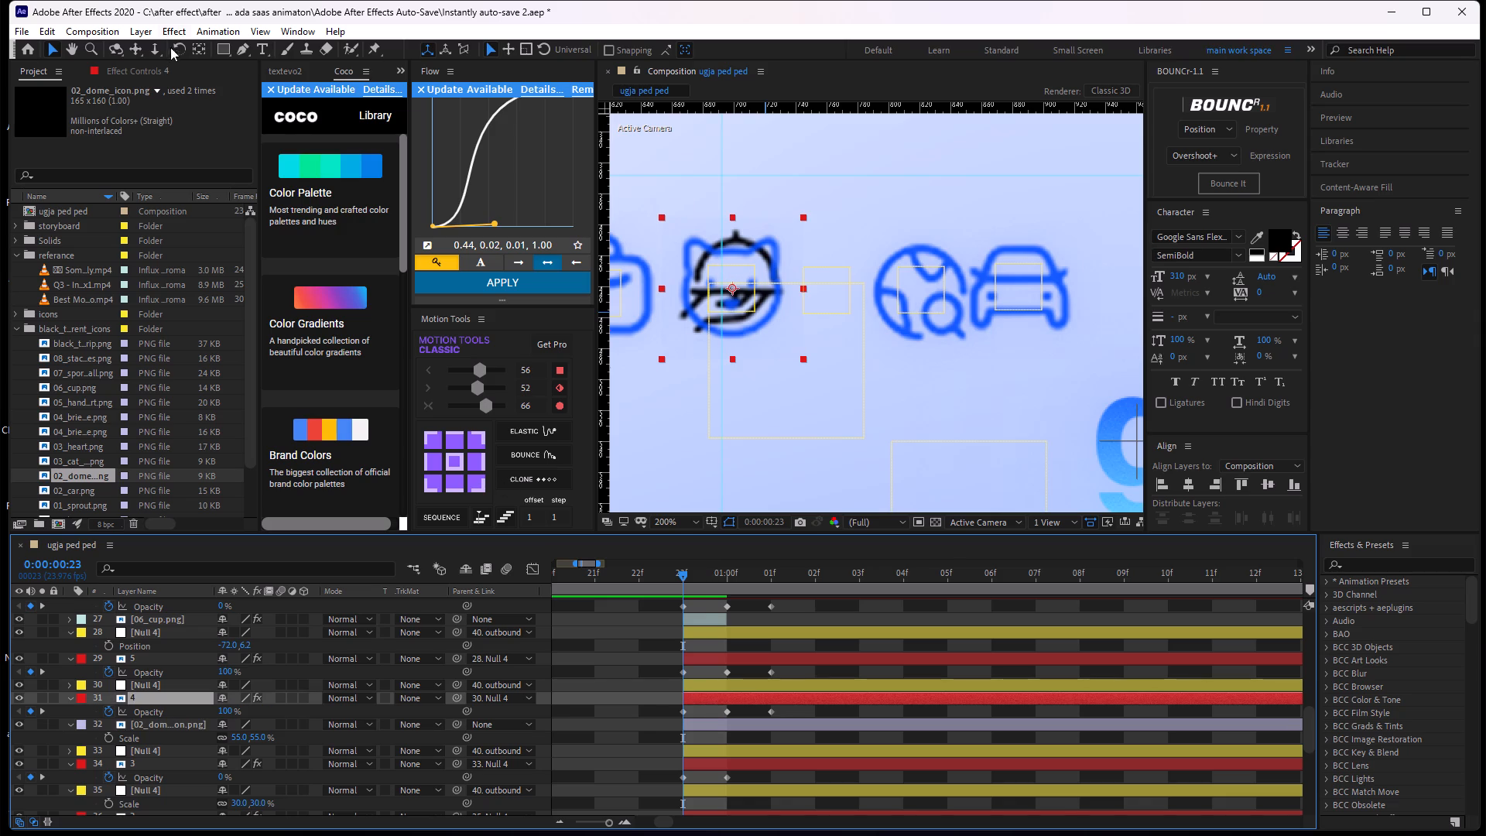
click(148, 68)
click(71, 103)
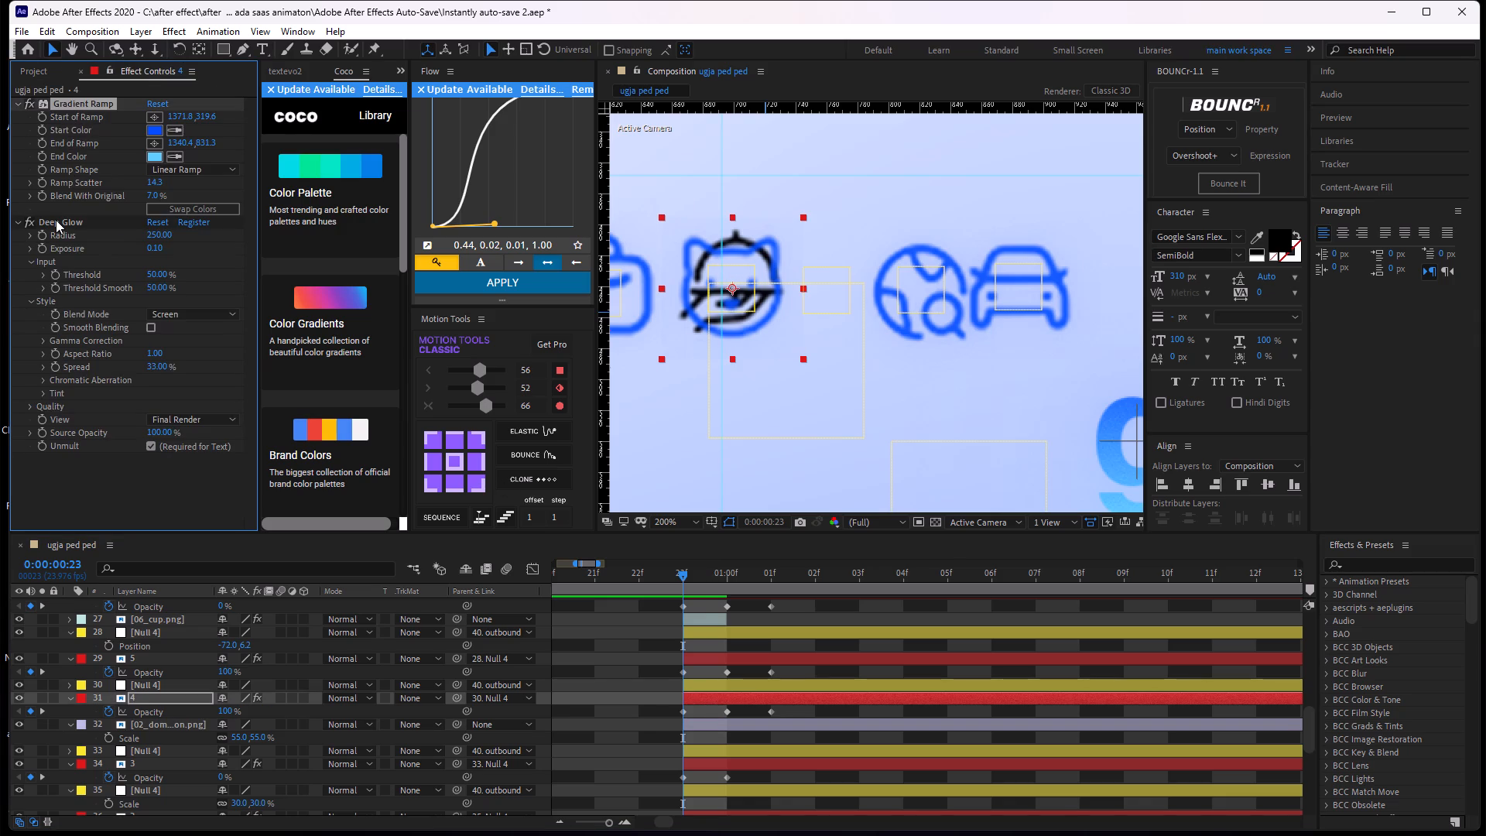
shift+click(56, 220)
key(ctrl+c)
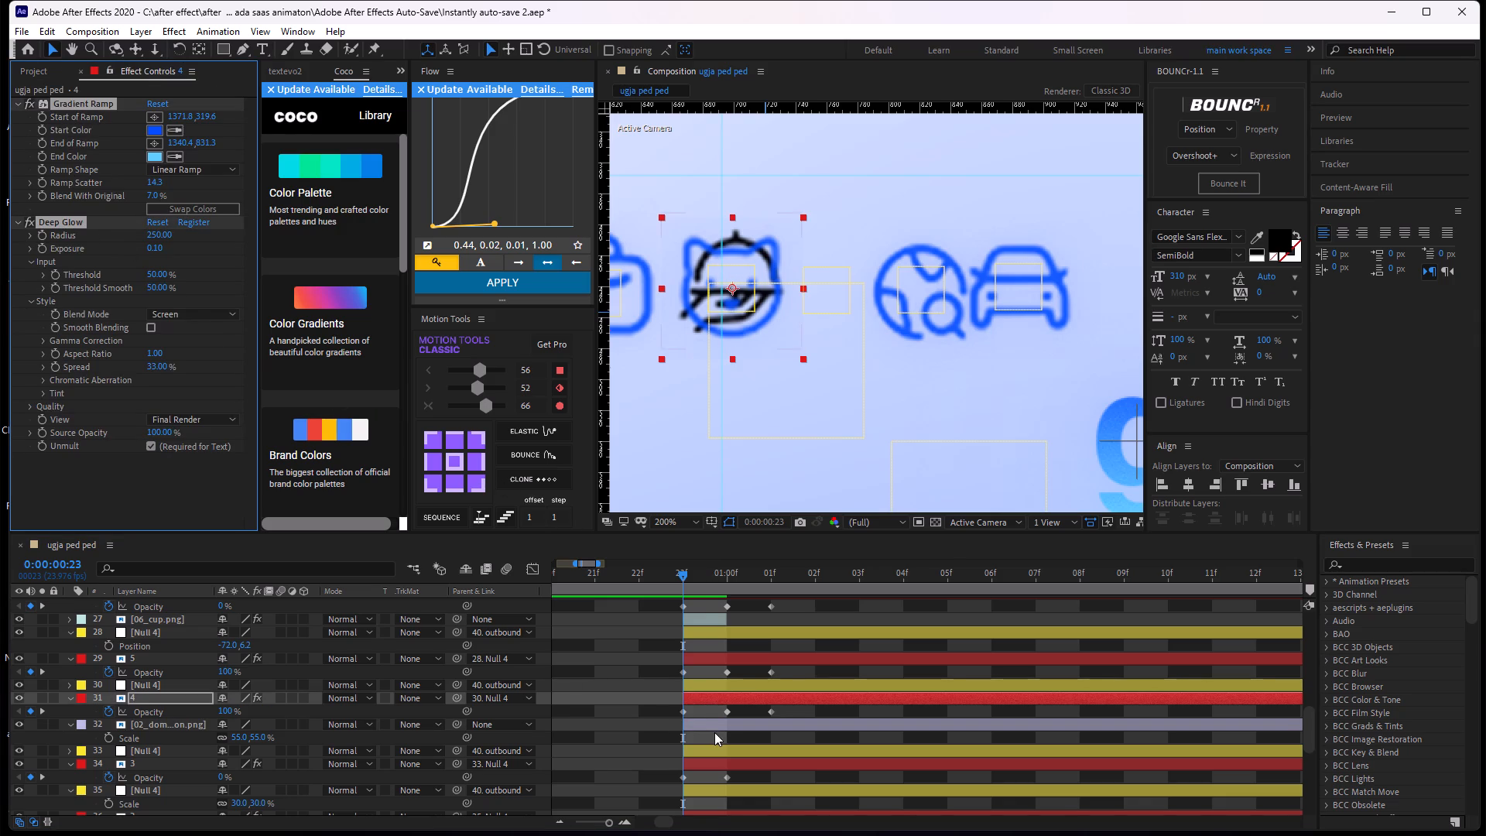
click(714, 732)
click(720, 719)
key(ctrl+v)
click(634, 704)
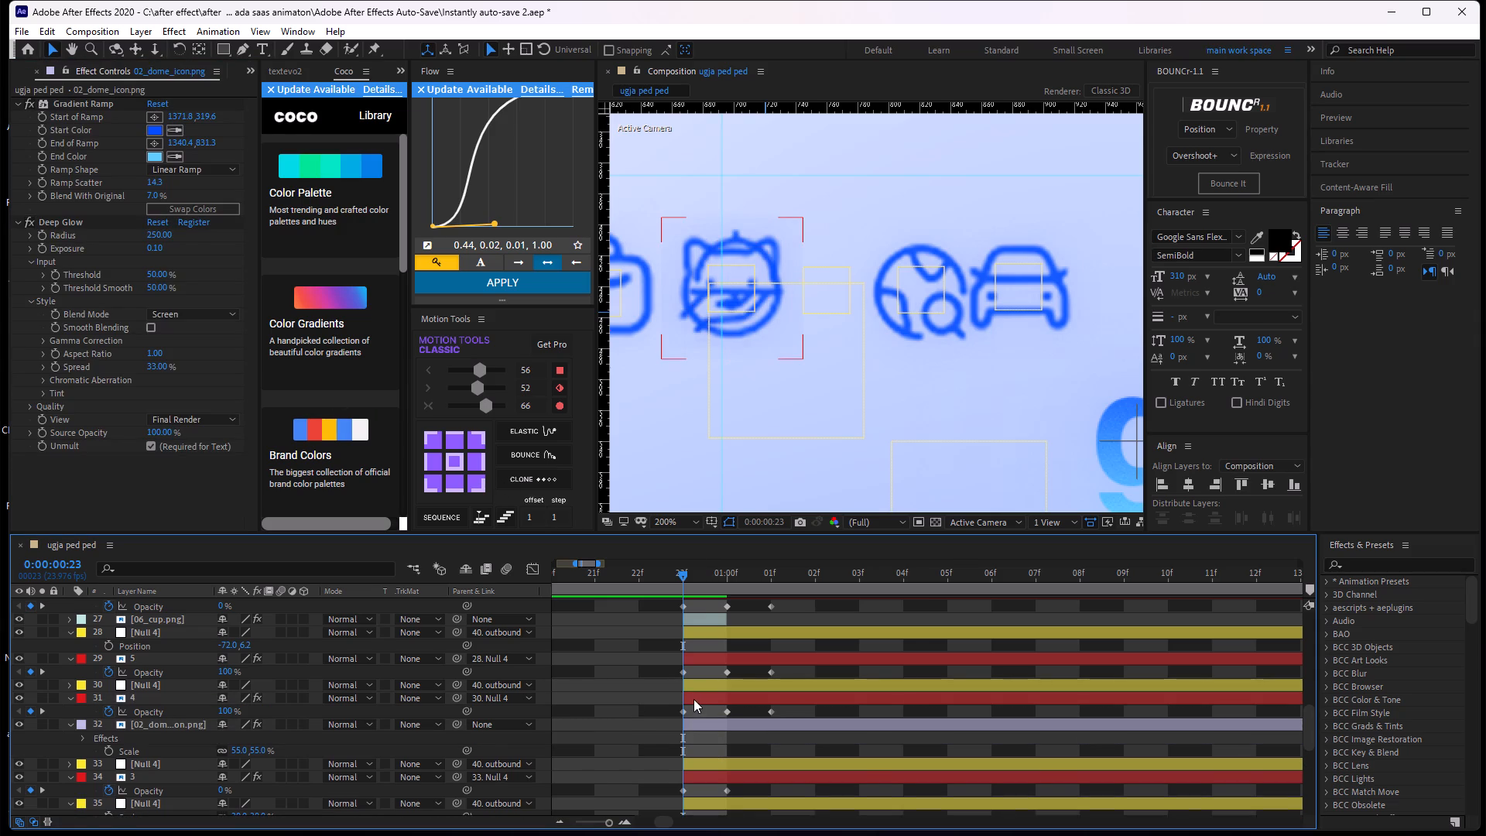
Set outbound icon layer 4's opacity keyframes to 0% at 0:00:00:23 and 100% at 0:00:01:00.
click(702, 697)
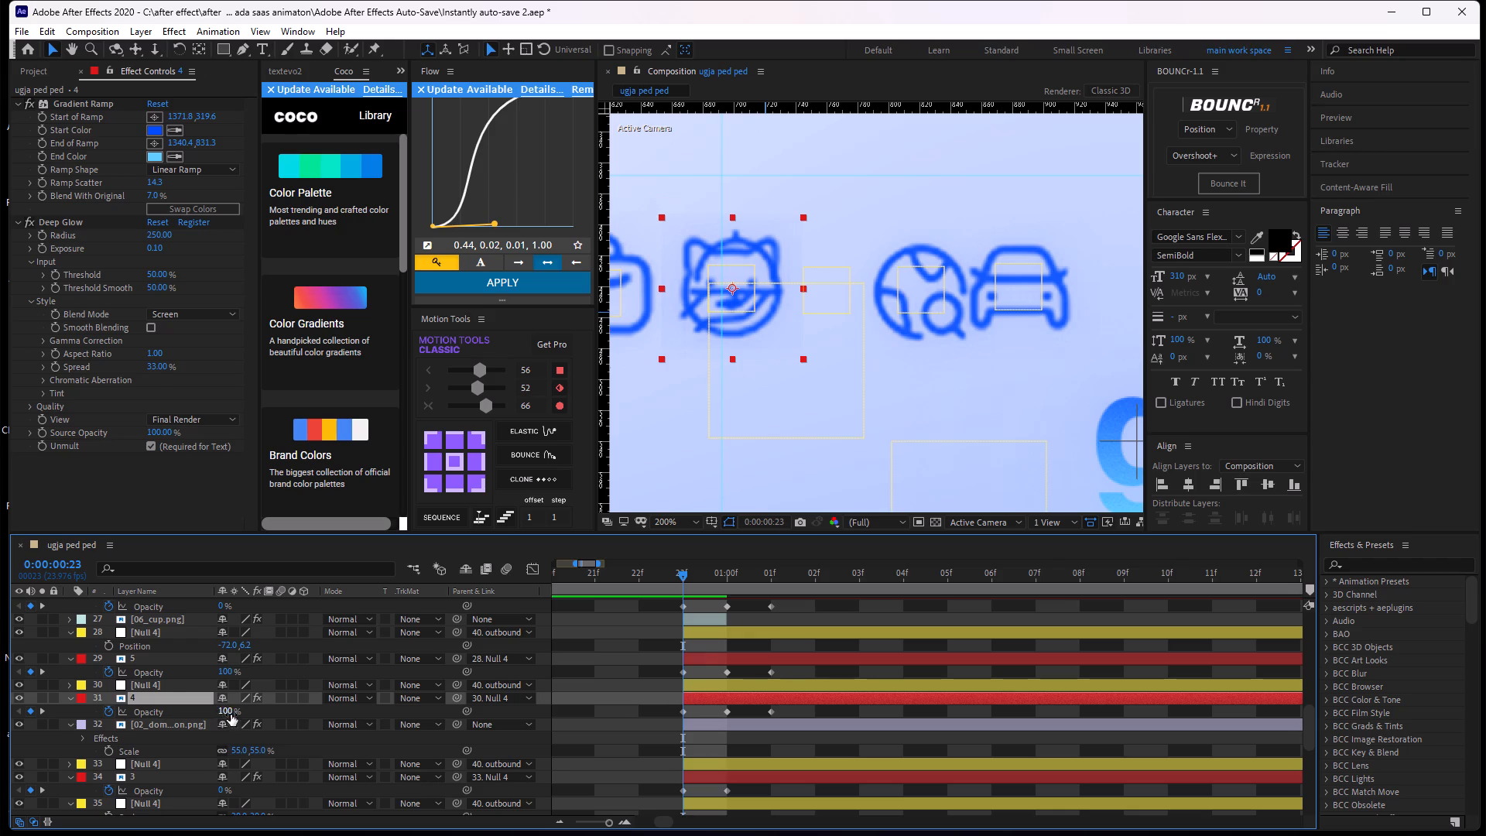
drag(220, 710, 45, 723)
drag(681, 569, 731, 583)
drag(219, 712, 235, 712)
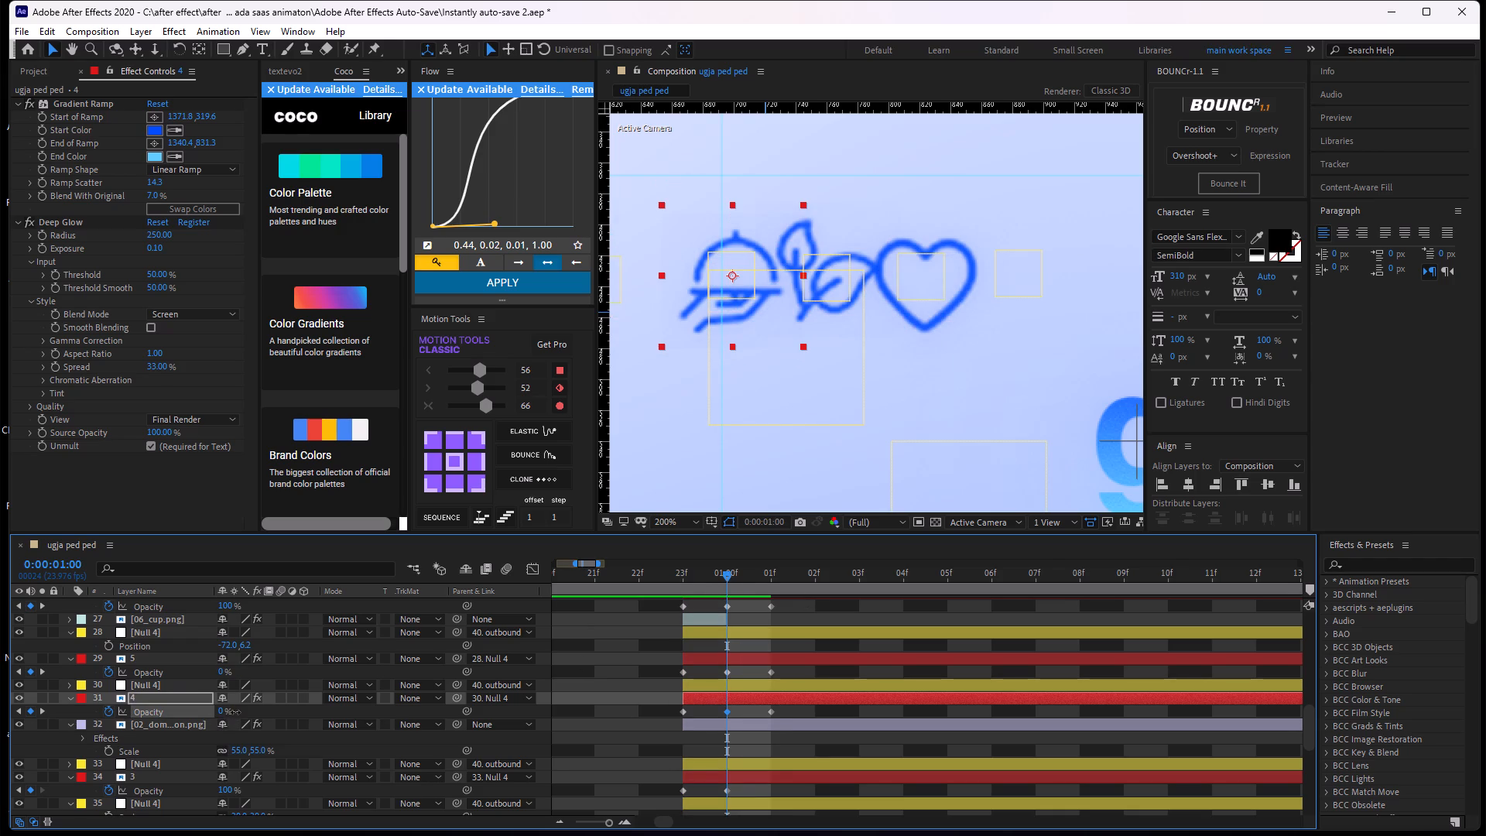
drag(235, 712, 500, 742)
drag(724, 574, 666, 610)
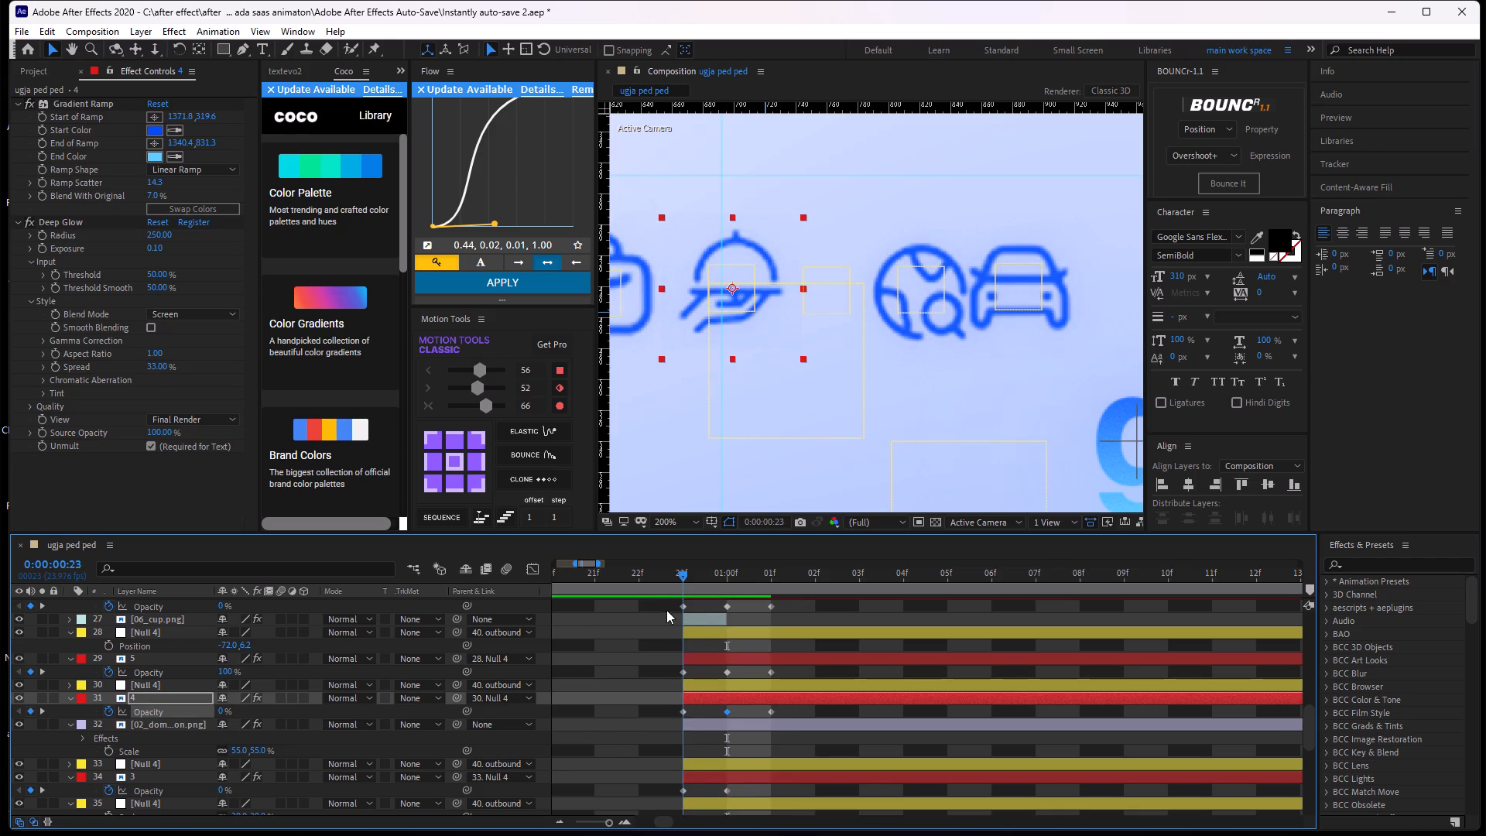
Shift the 02_dome_icon.png layer in time to start at 0:00:01:00.
drag(666, 610, 710, 615)
click(711, 726)
drag(713, 726, 740, 733)
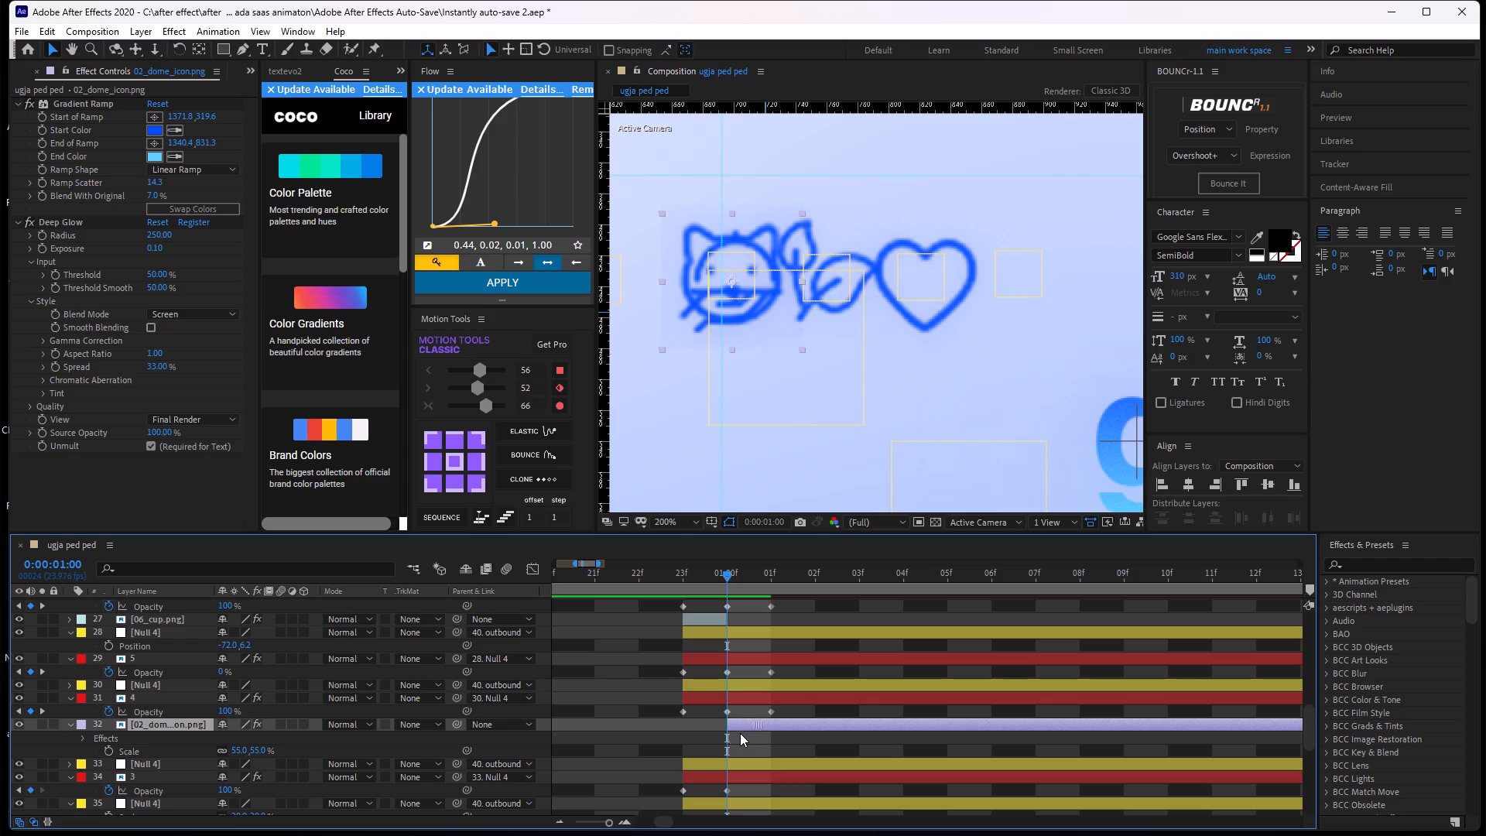
drag(740, 733, 748, 734)
click(727, 742)
drag(725, 572, 691, 603)
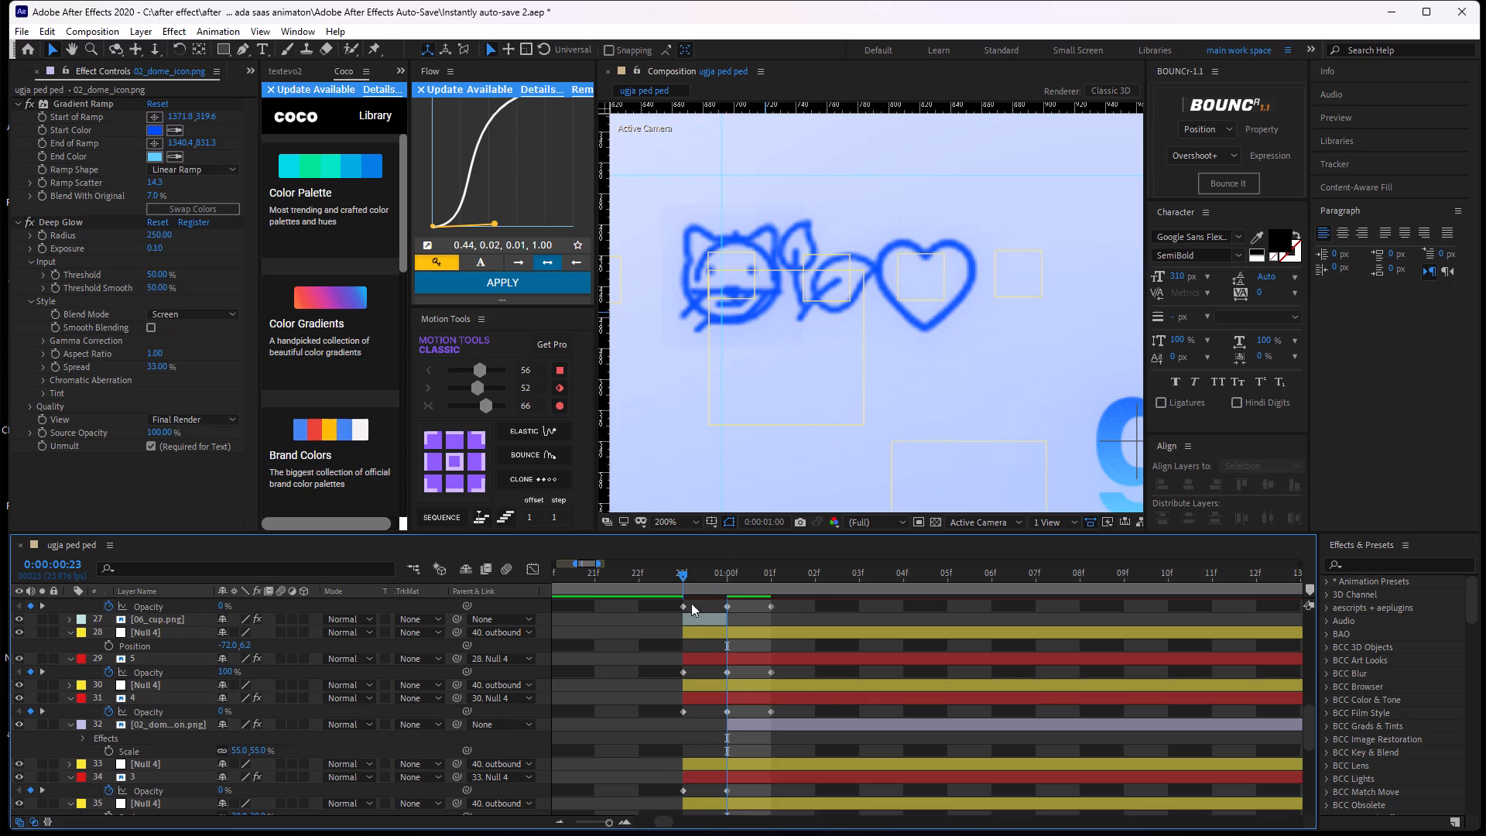
drag(691, 603, 711, 623)
Set outbound icon layer 4's opacity keyframes to 0% at 0:00:01:00 and 100% at 0:00:00:23.
click(687, 729)
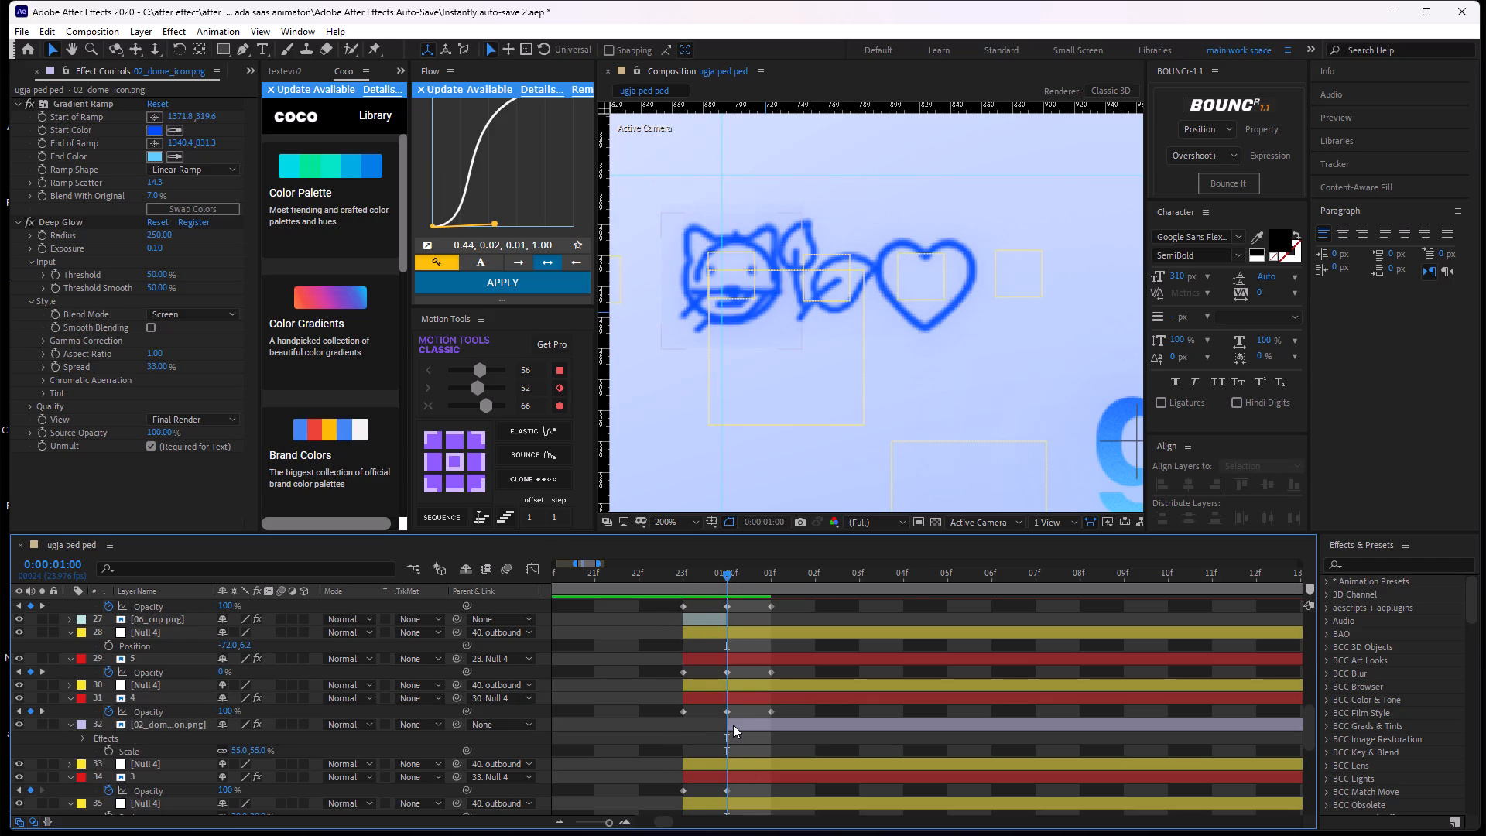
click(733, 725)
click(736, 699)
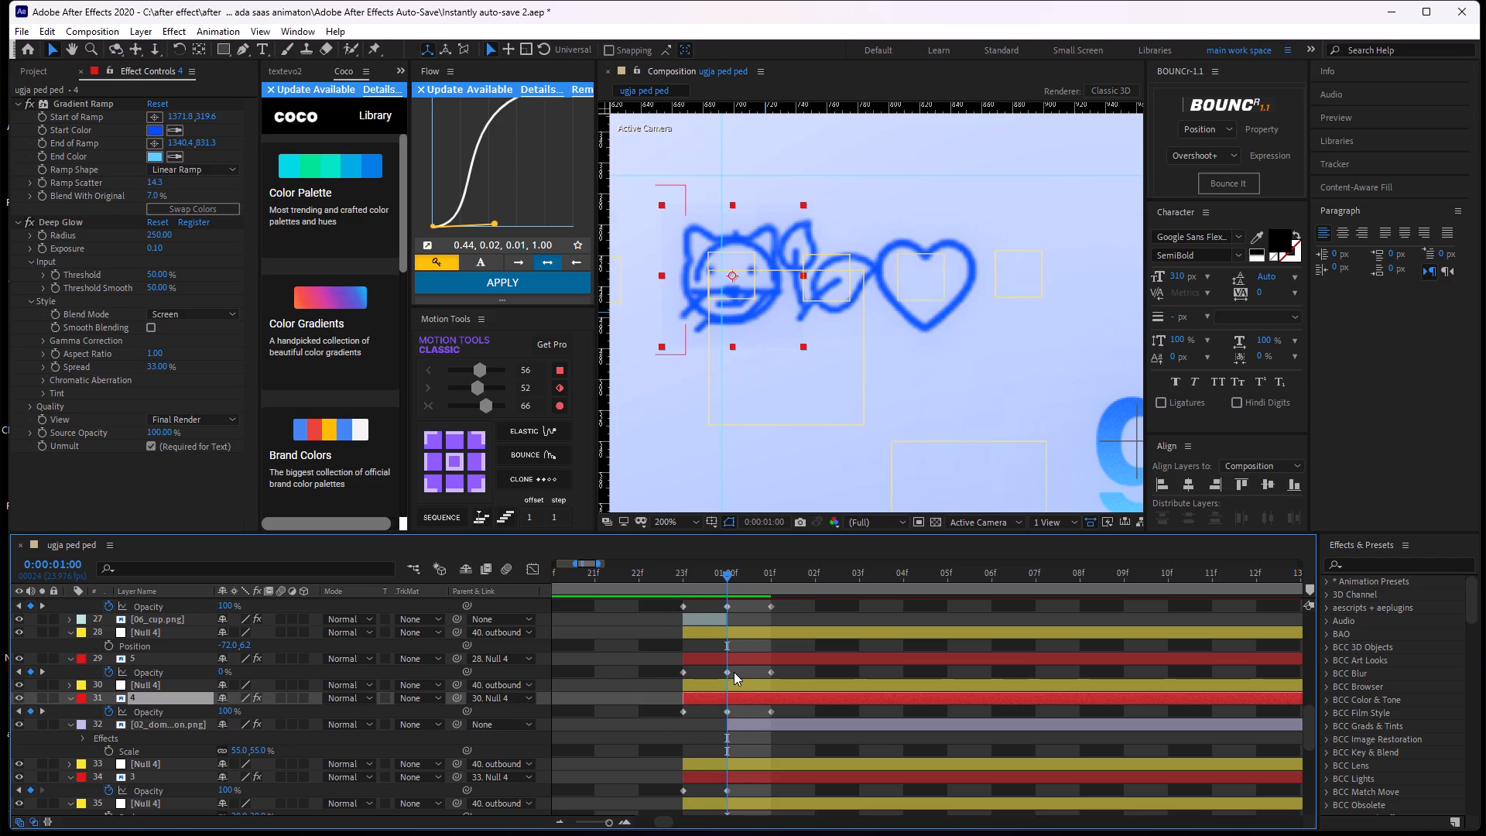
click(717, 752)
click(732, 722)
click(728, 710)
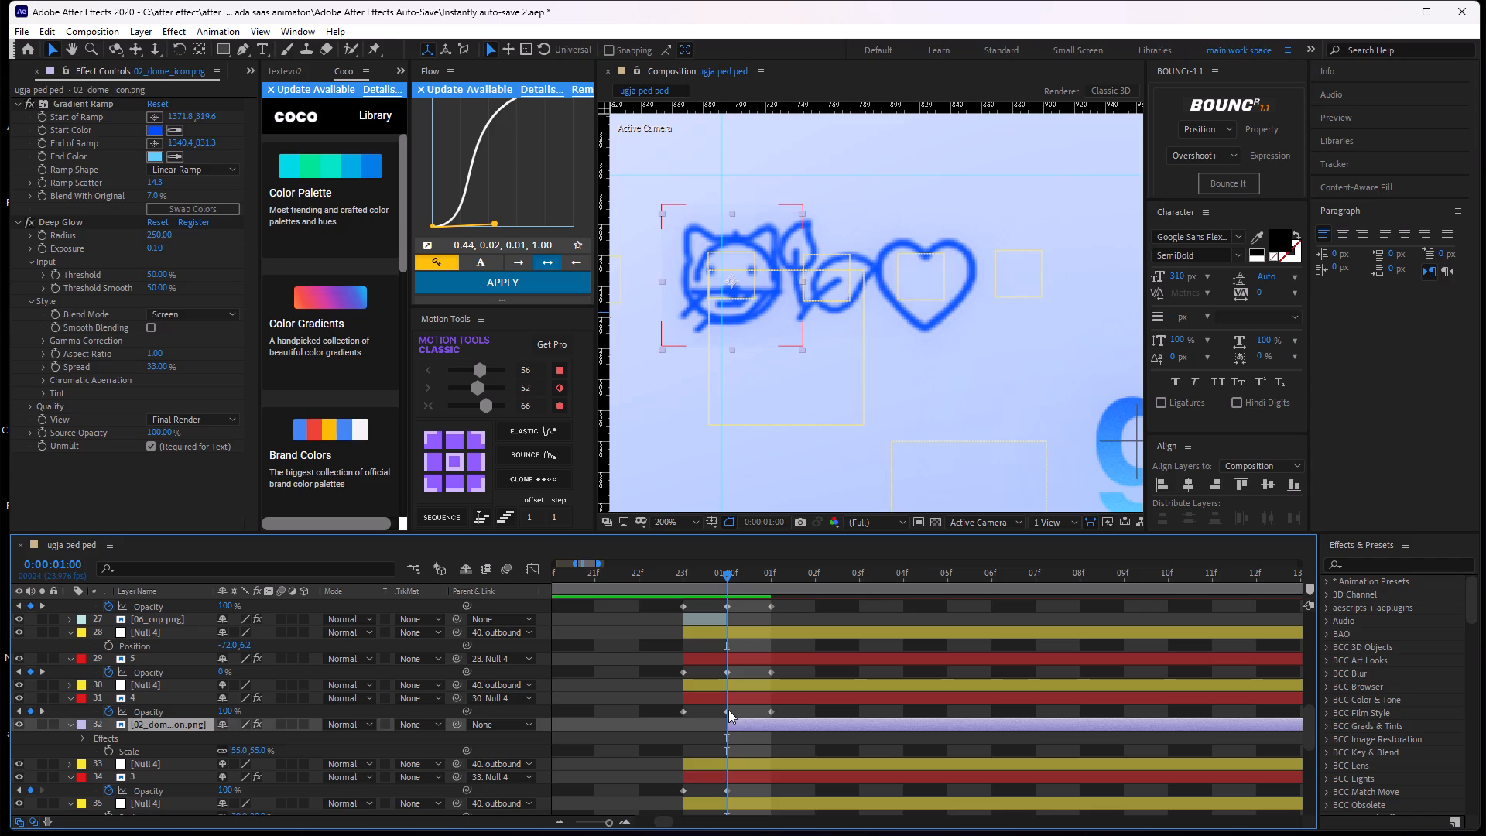
click(231, 704)
drag(231, 709, 79, 714)
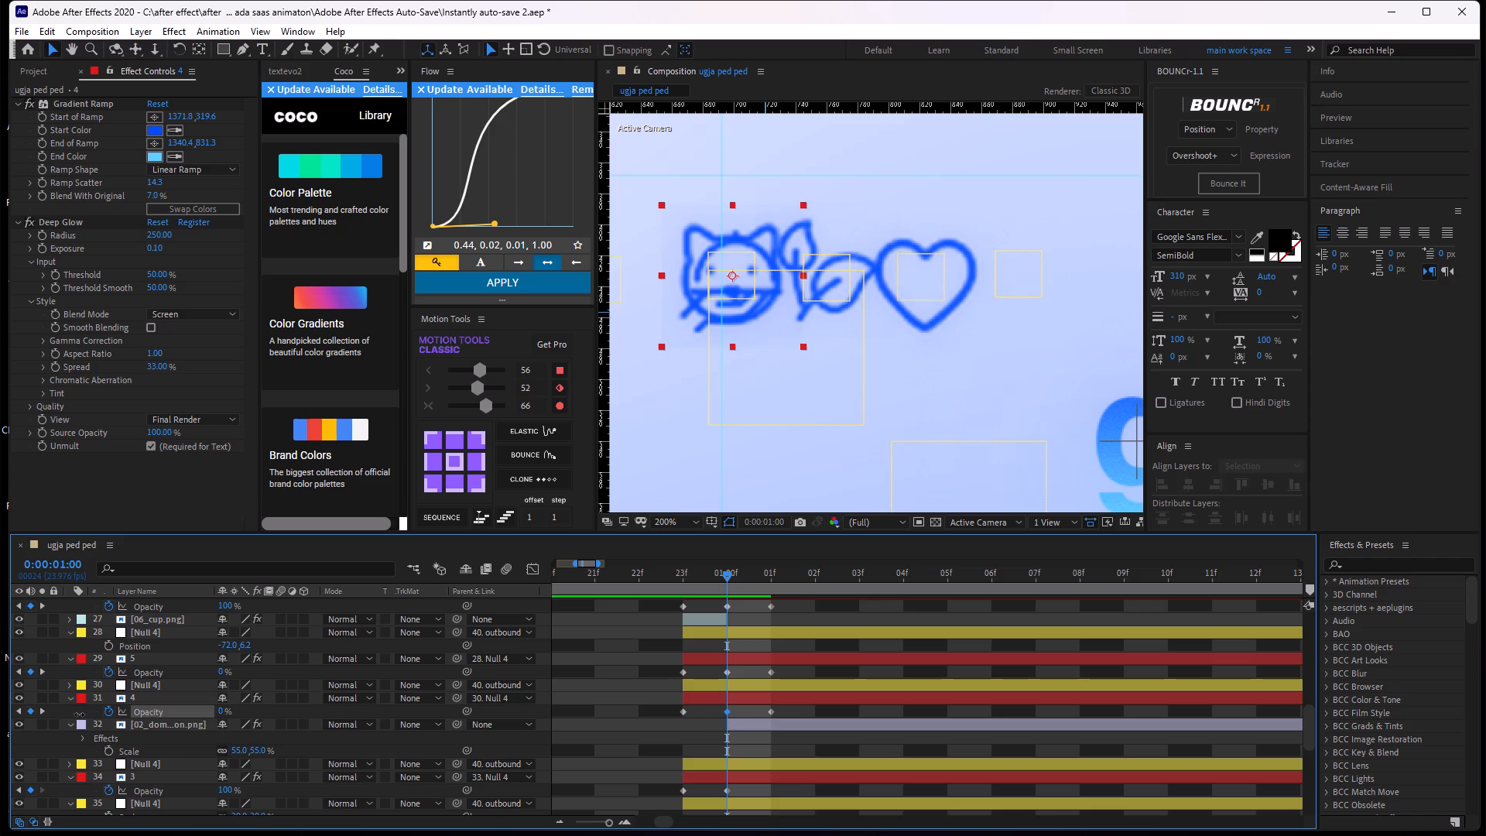
drag(729, 570, 683, 591)
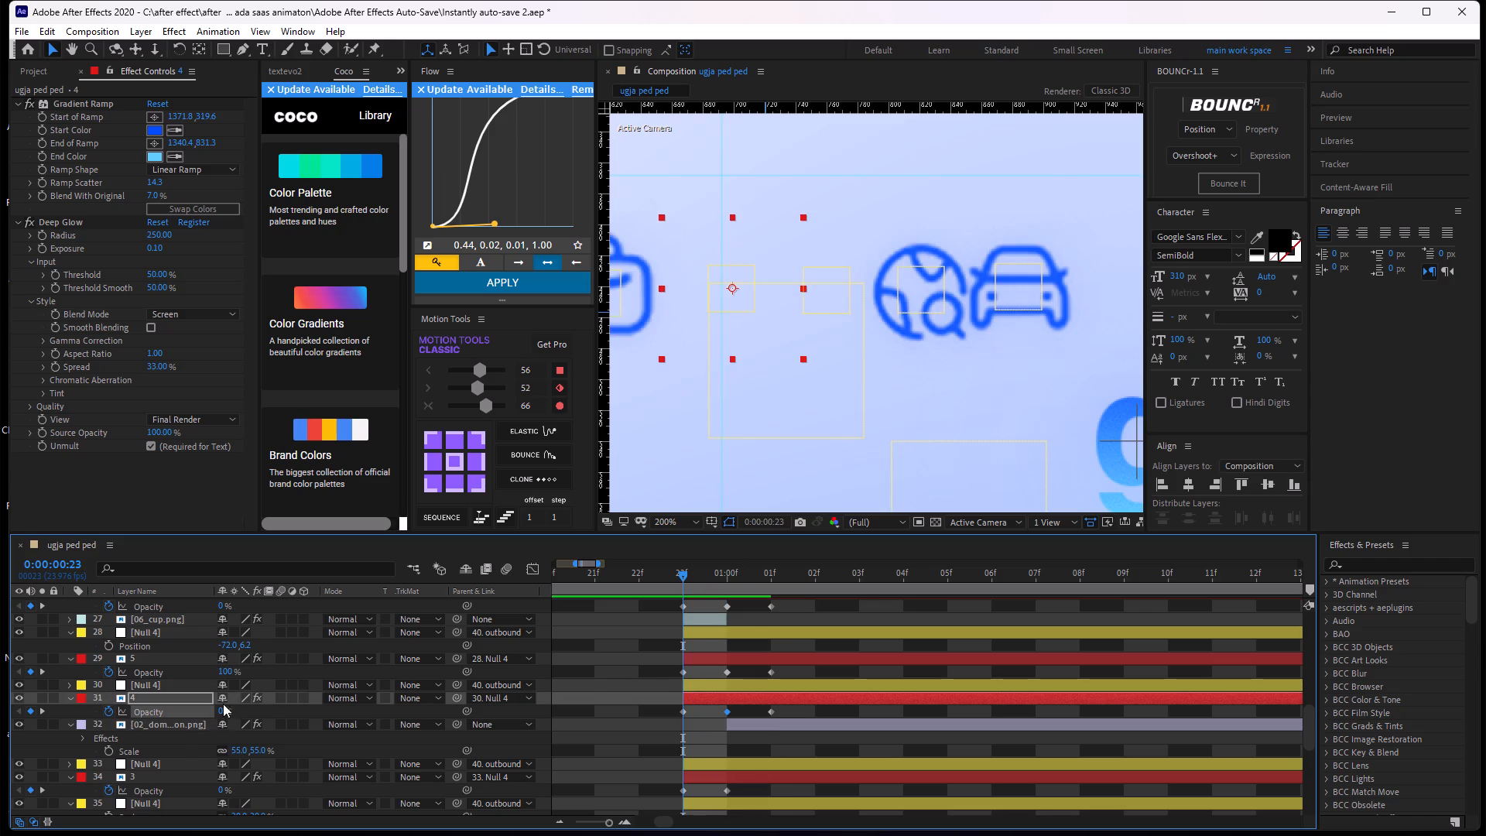
drag(220, 716, 549, 754)
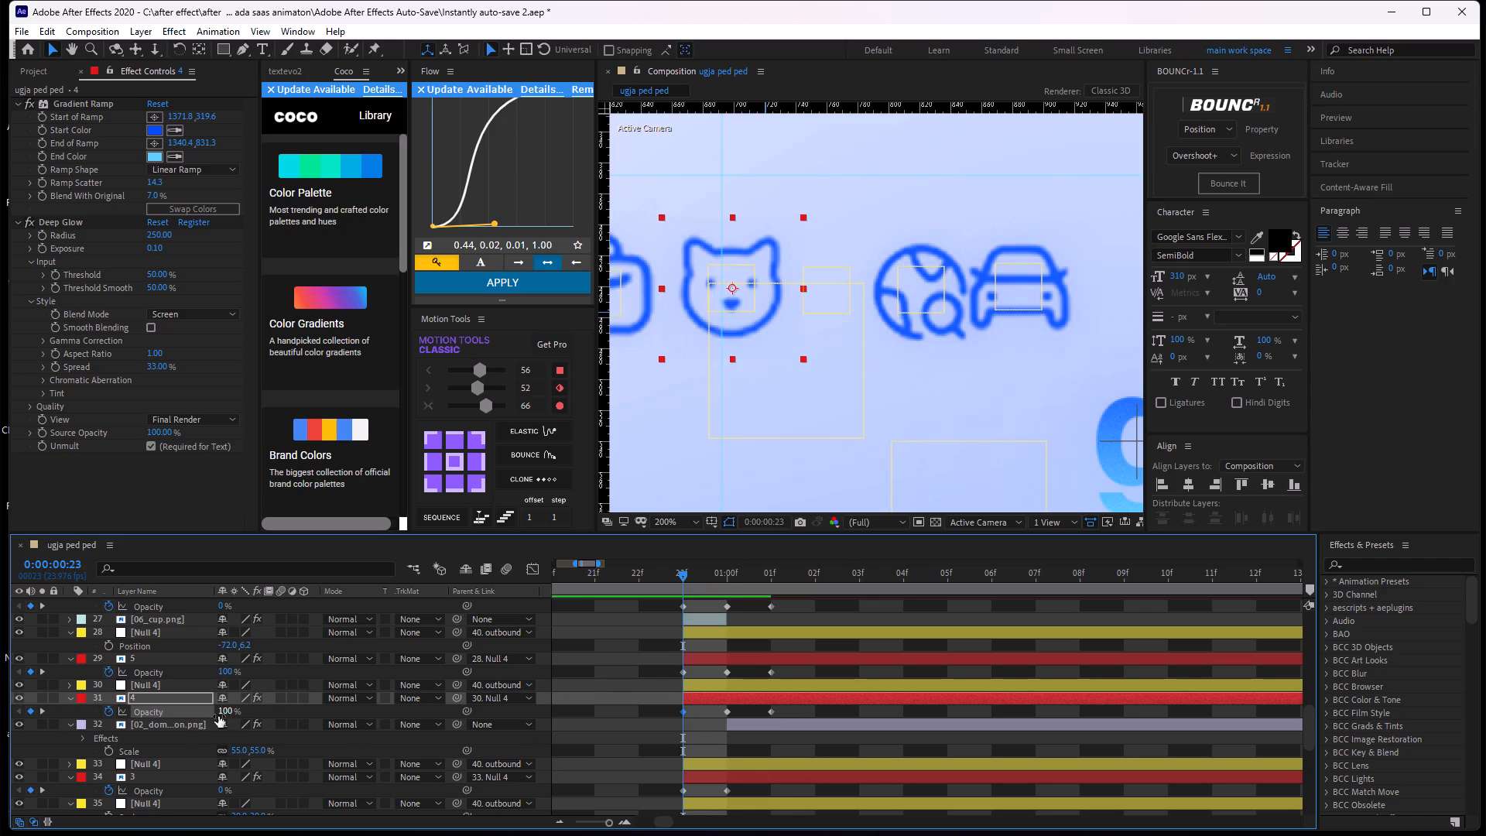
click(615, 737)
Parent the 02_dome_icon.png layer to outbound icon layer 4.
click(747, 721)
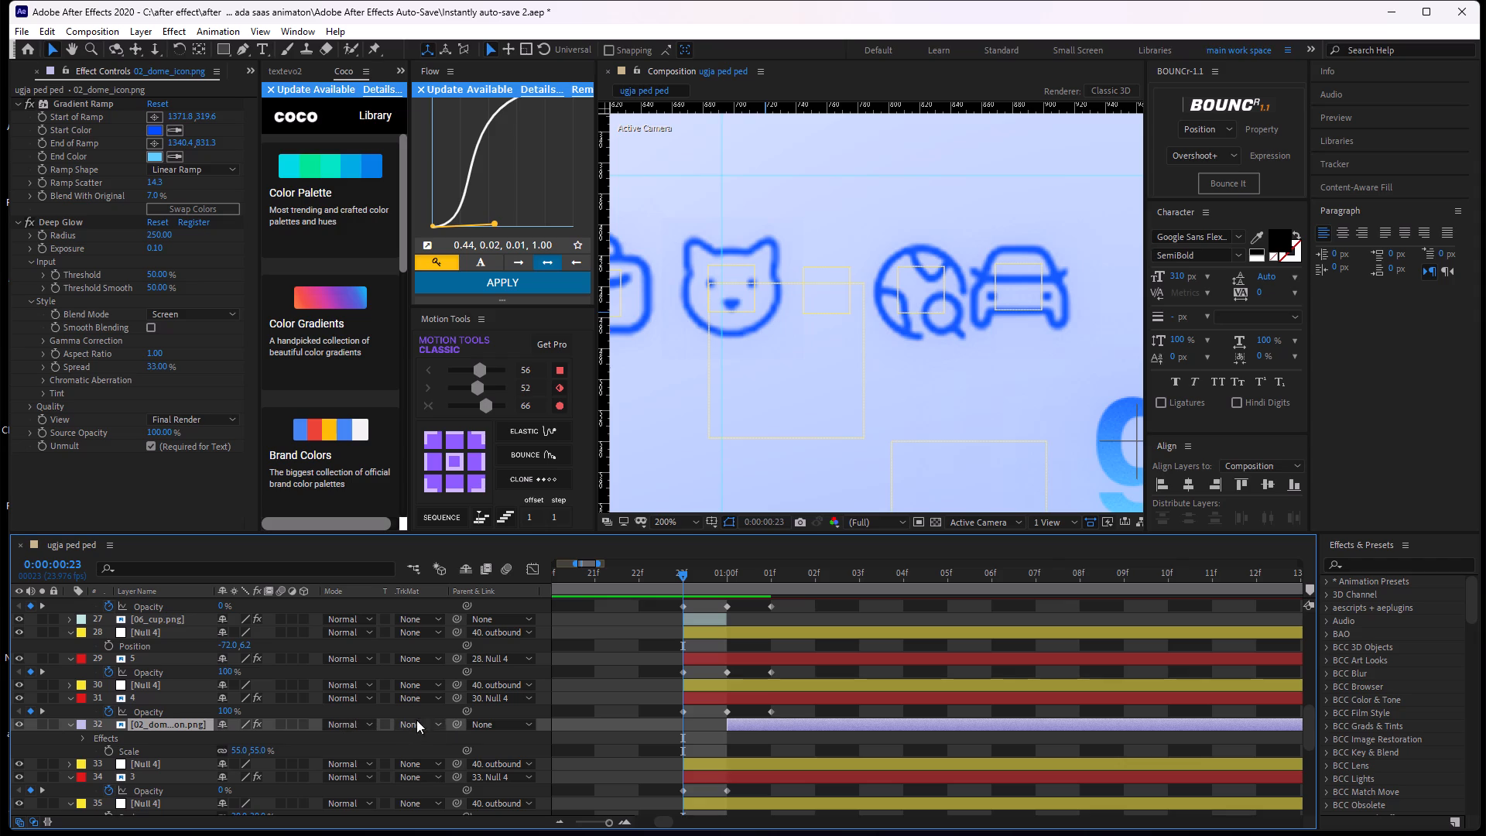
drag(454, 720, 176, 699)
click(695, 707)
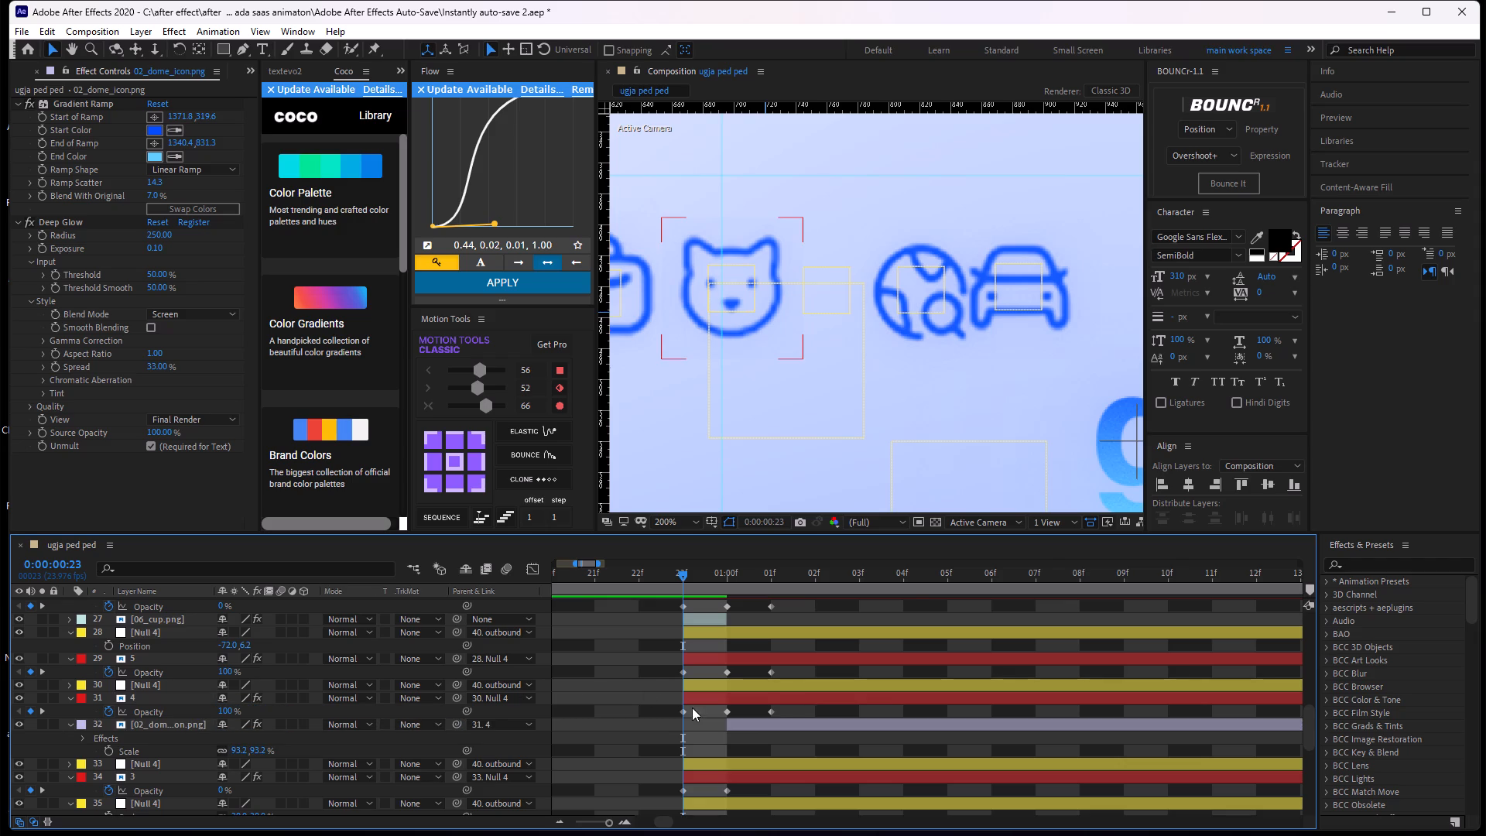
Split the 02_dome_icon.png layer at 0:00:01:01, delete the part after the split, and check the dome swap.
drag(685, 577, 681, 591)
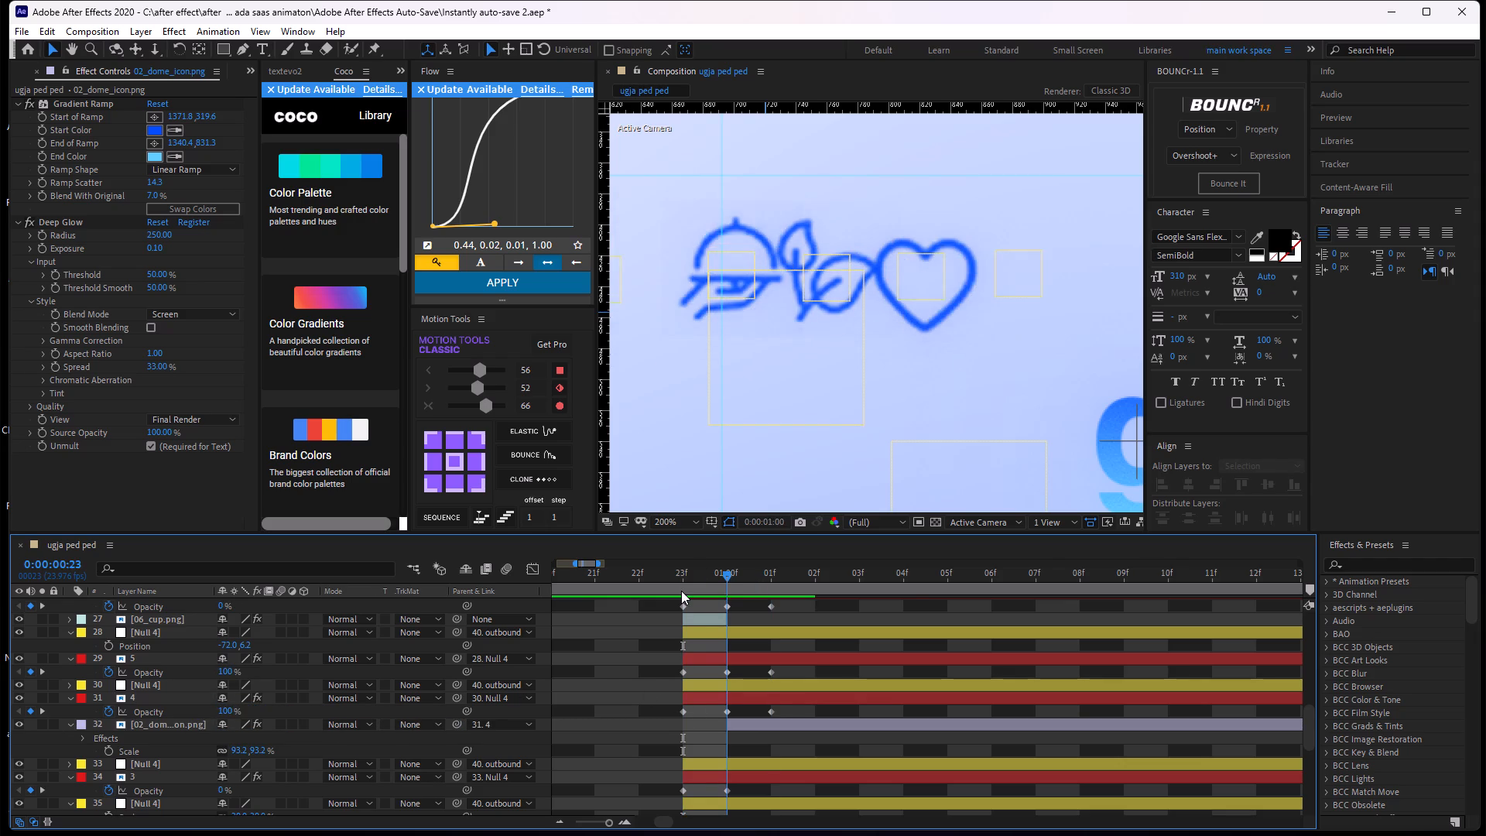
drag(681, 591, 765, 598)
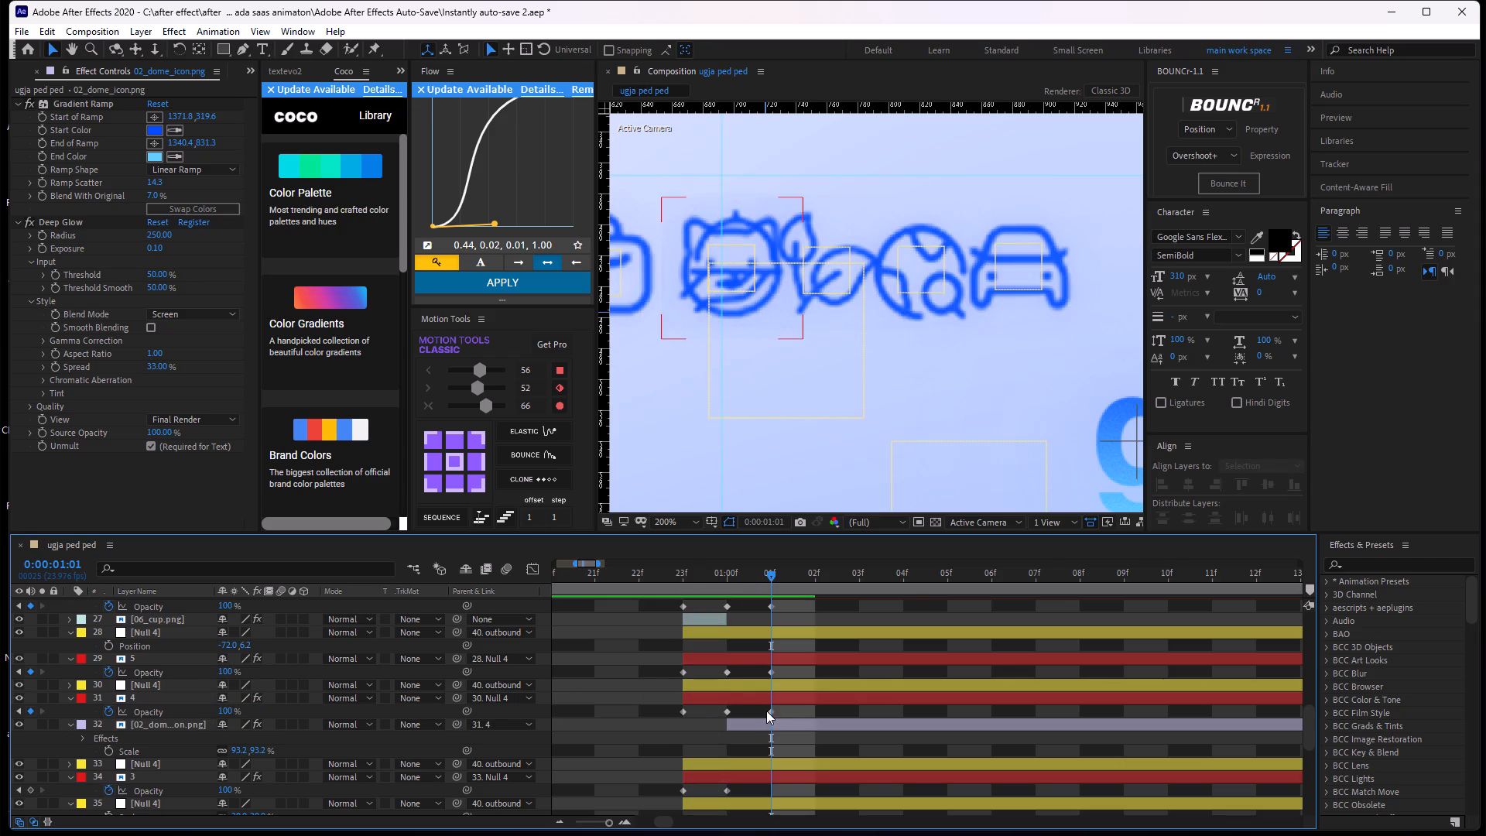
click(770, 720)
key(ctrl+shift+d)
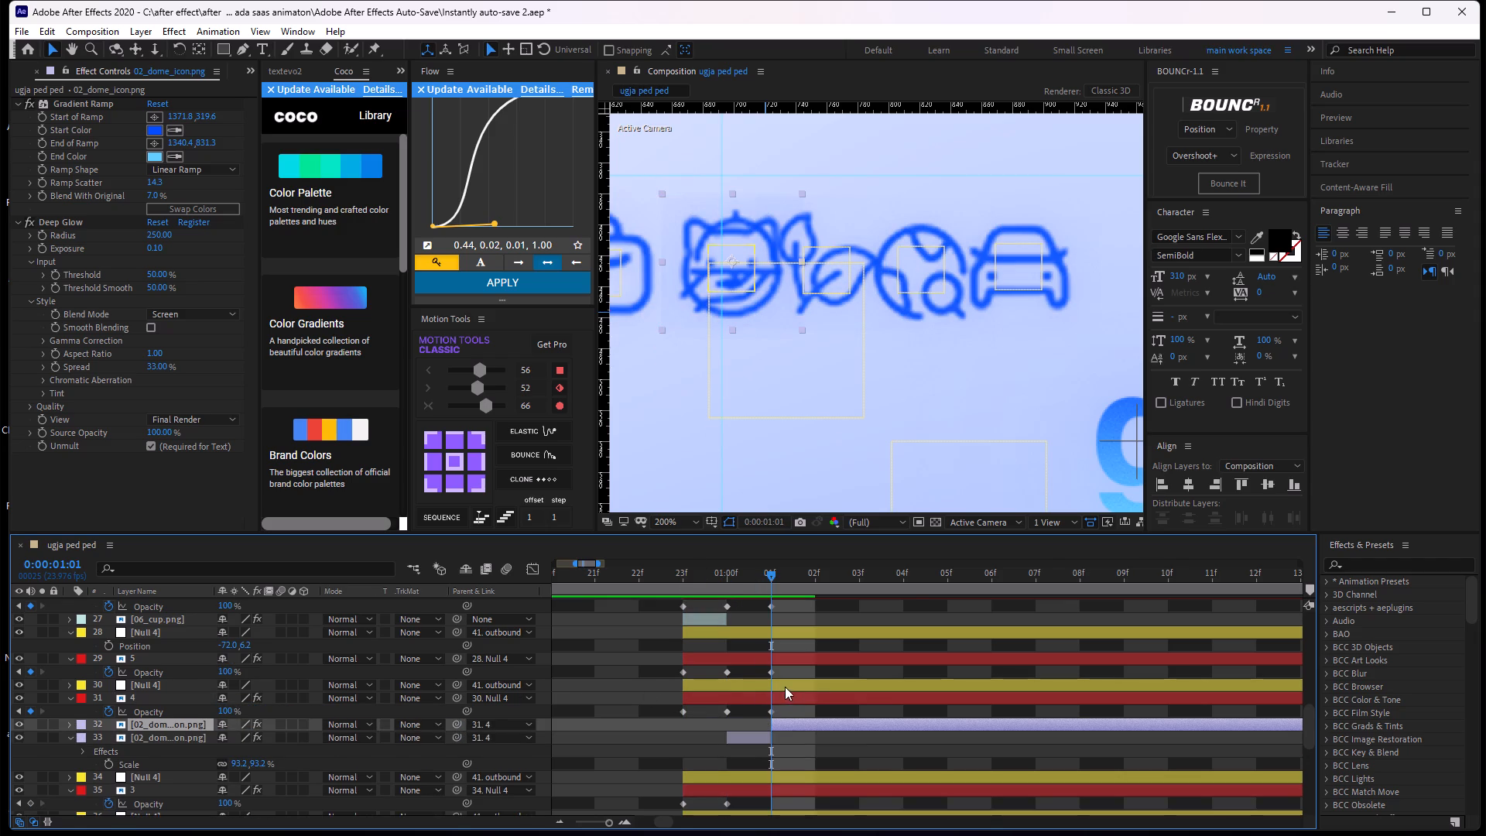
key(BackSpace)
drag(772, 576, 691, 624)
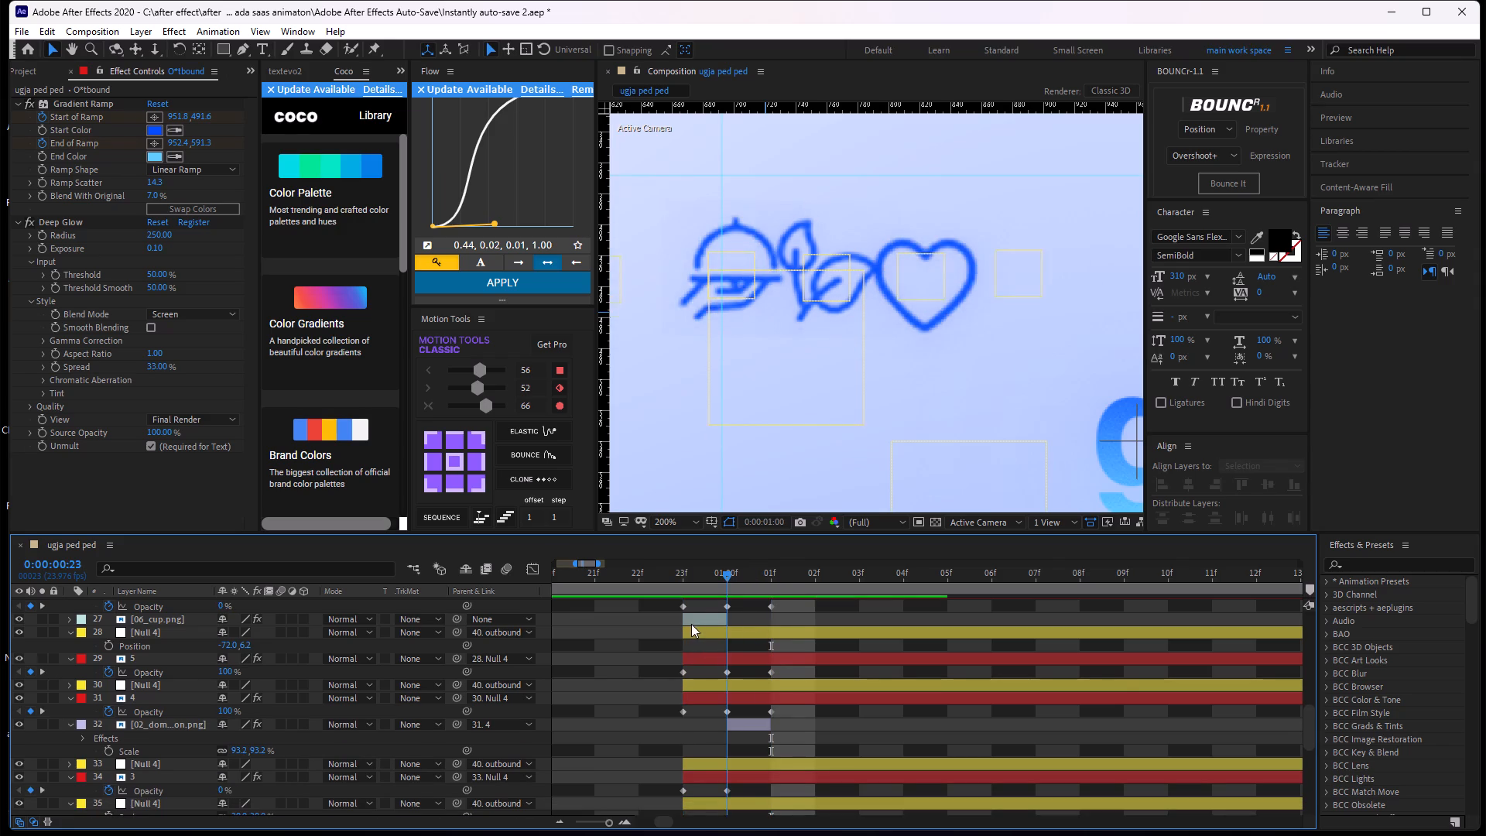
drag(691, 624, 652, 694)
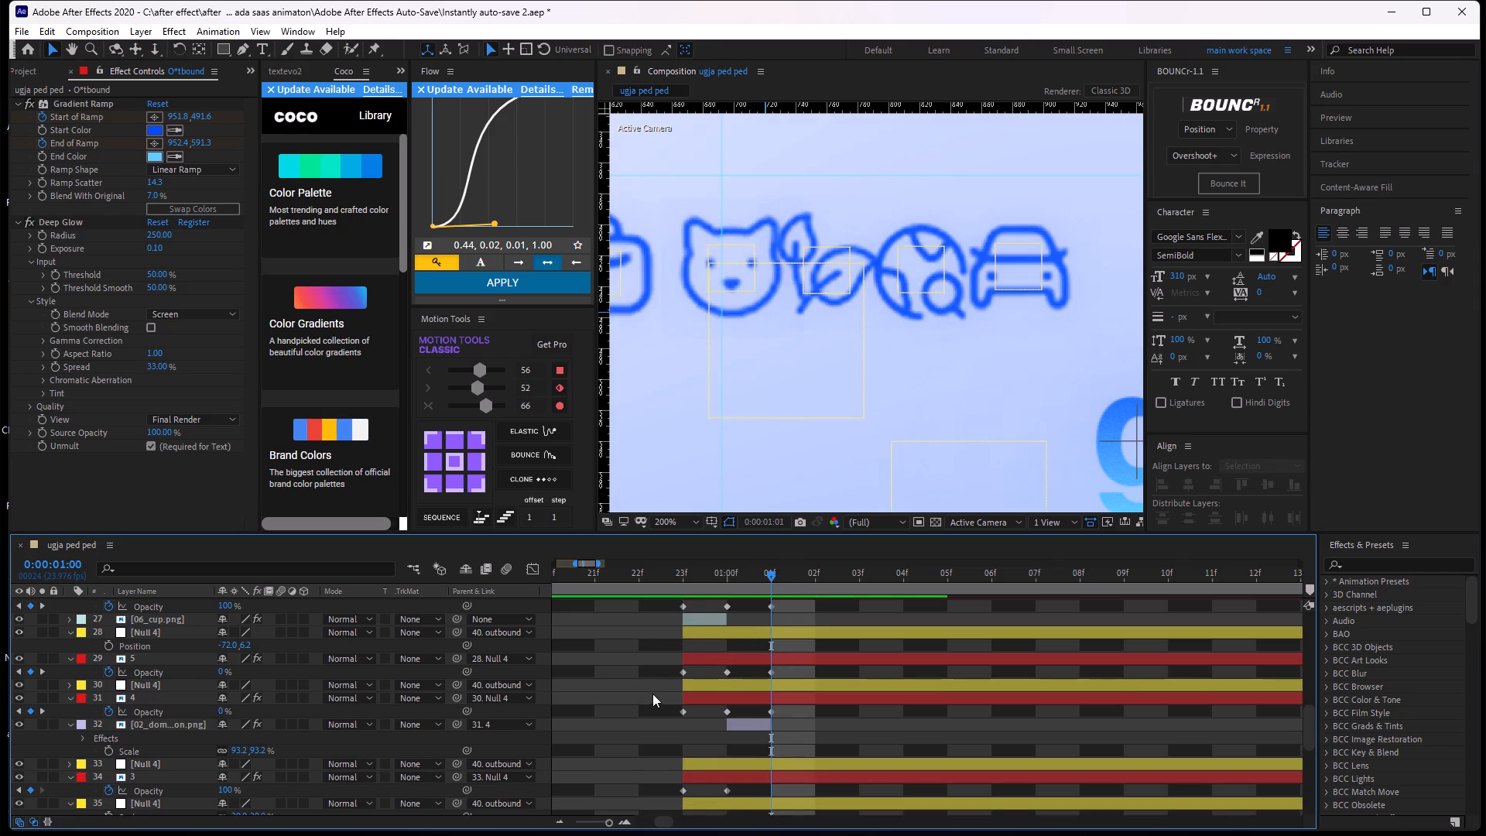
drag(652, 694, 689, 668)
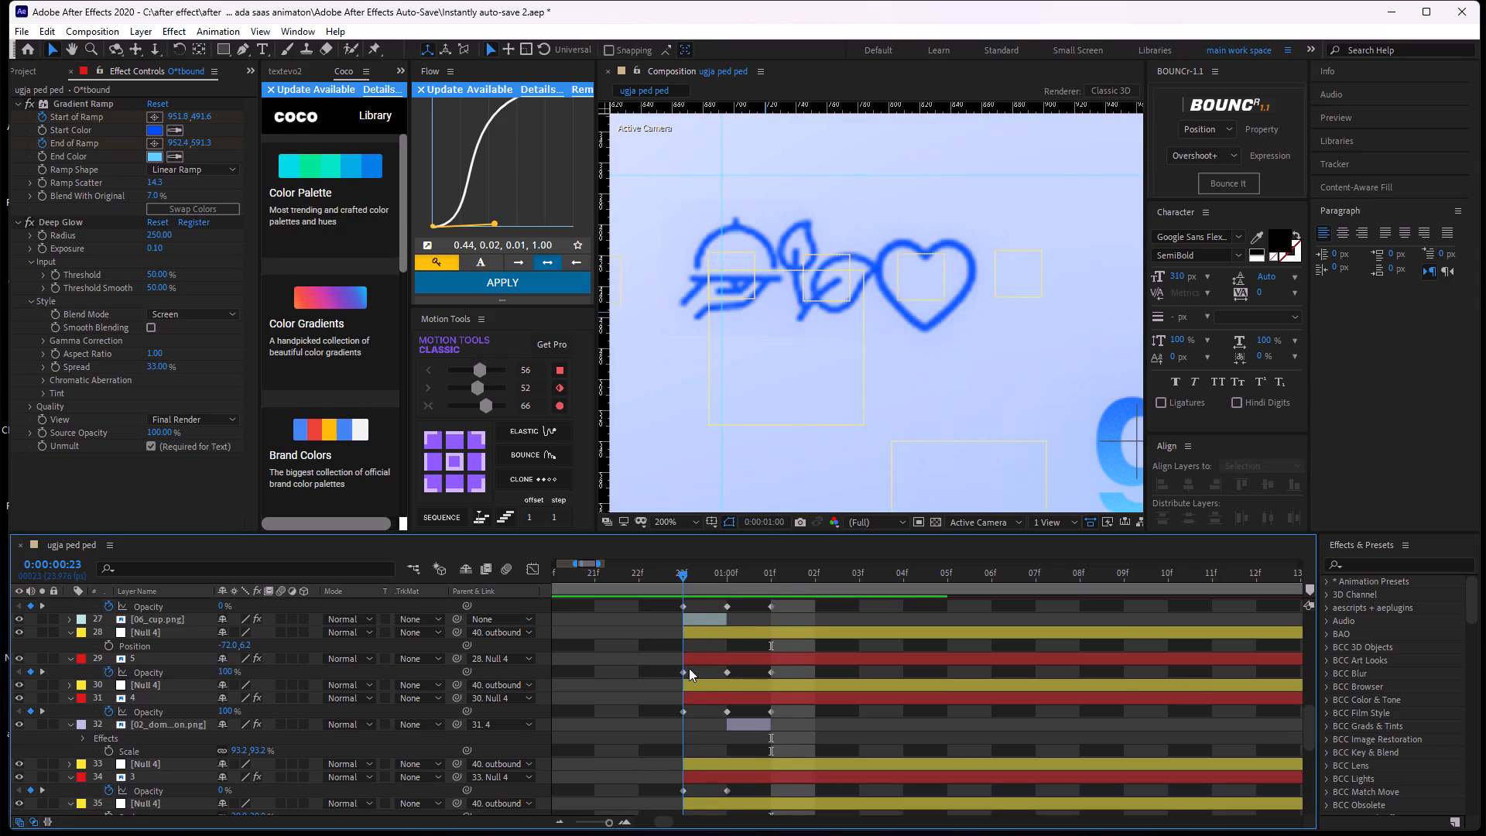
Duplicate the 06_cup.png layer, place the copy directly below the 02_dome_icon.png layer, and shift it to start at 0:00:01:01.
drag(689, 668, 792, 670)
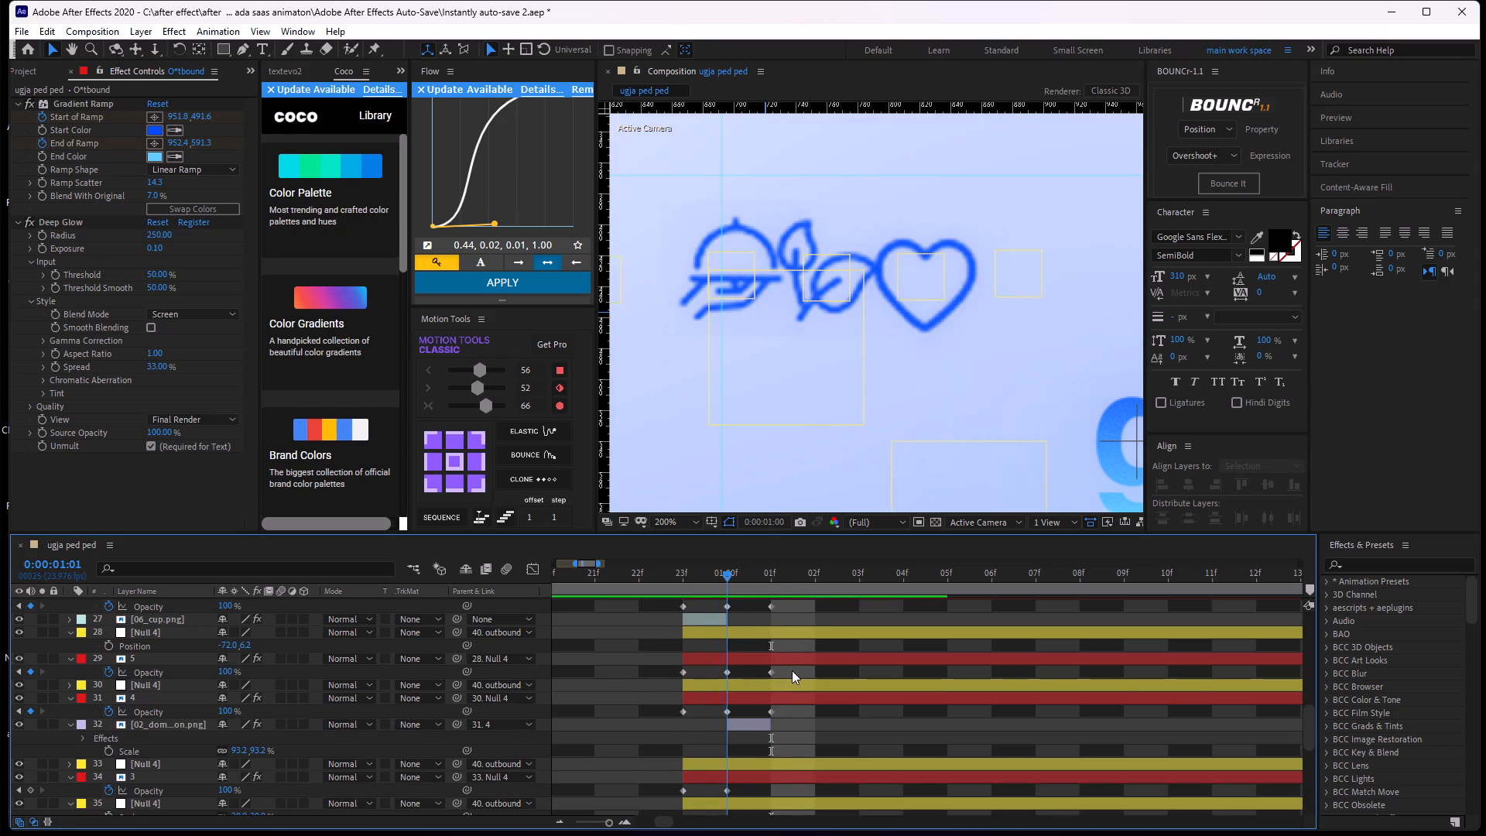
drag(792, 670, 750, 683)
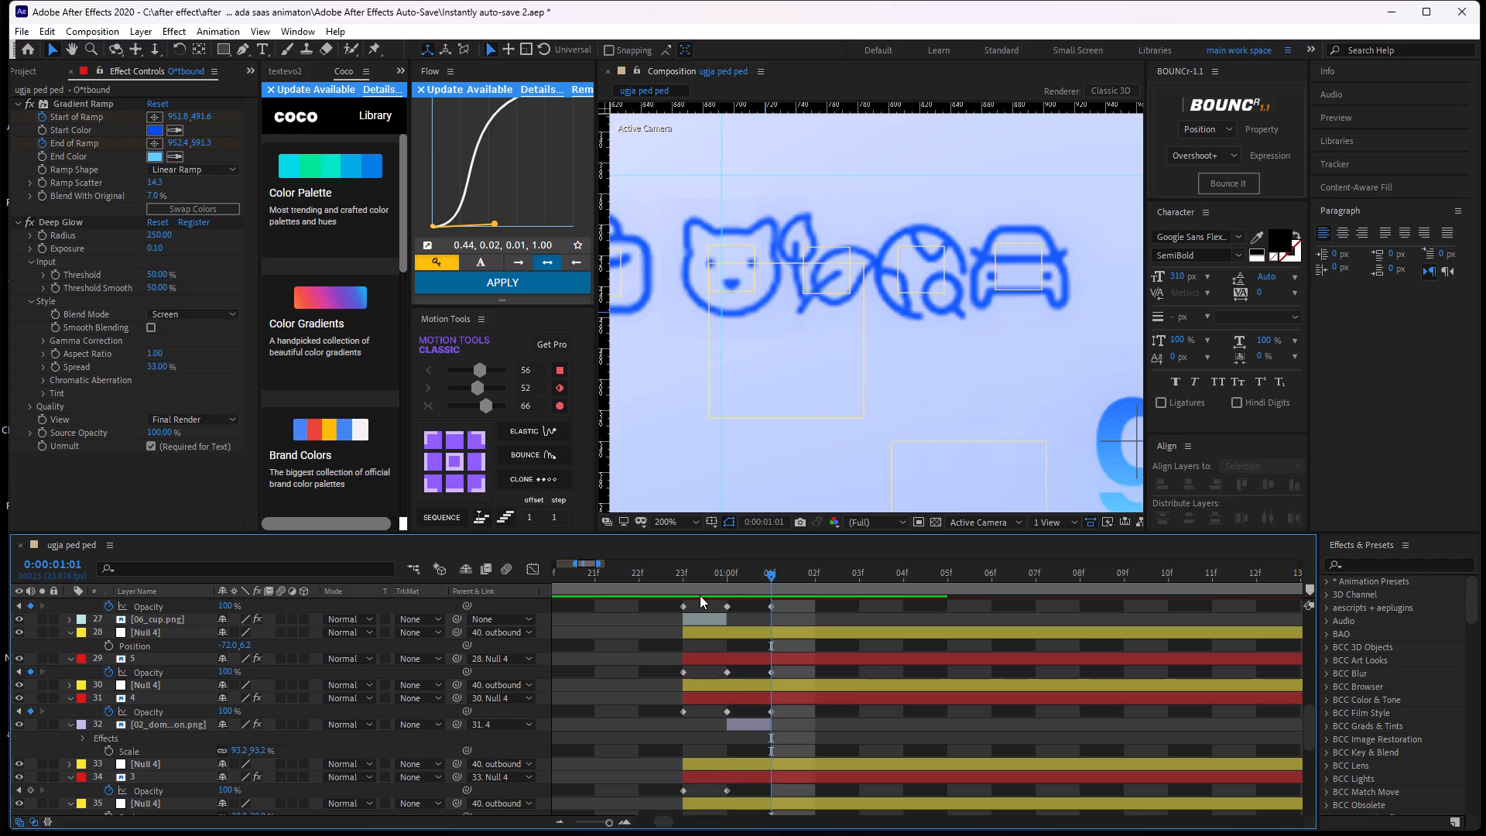
click(714, 619)
key(ctrl+shift+d)
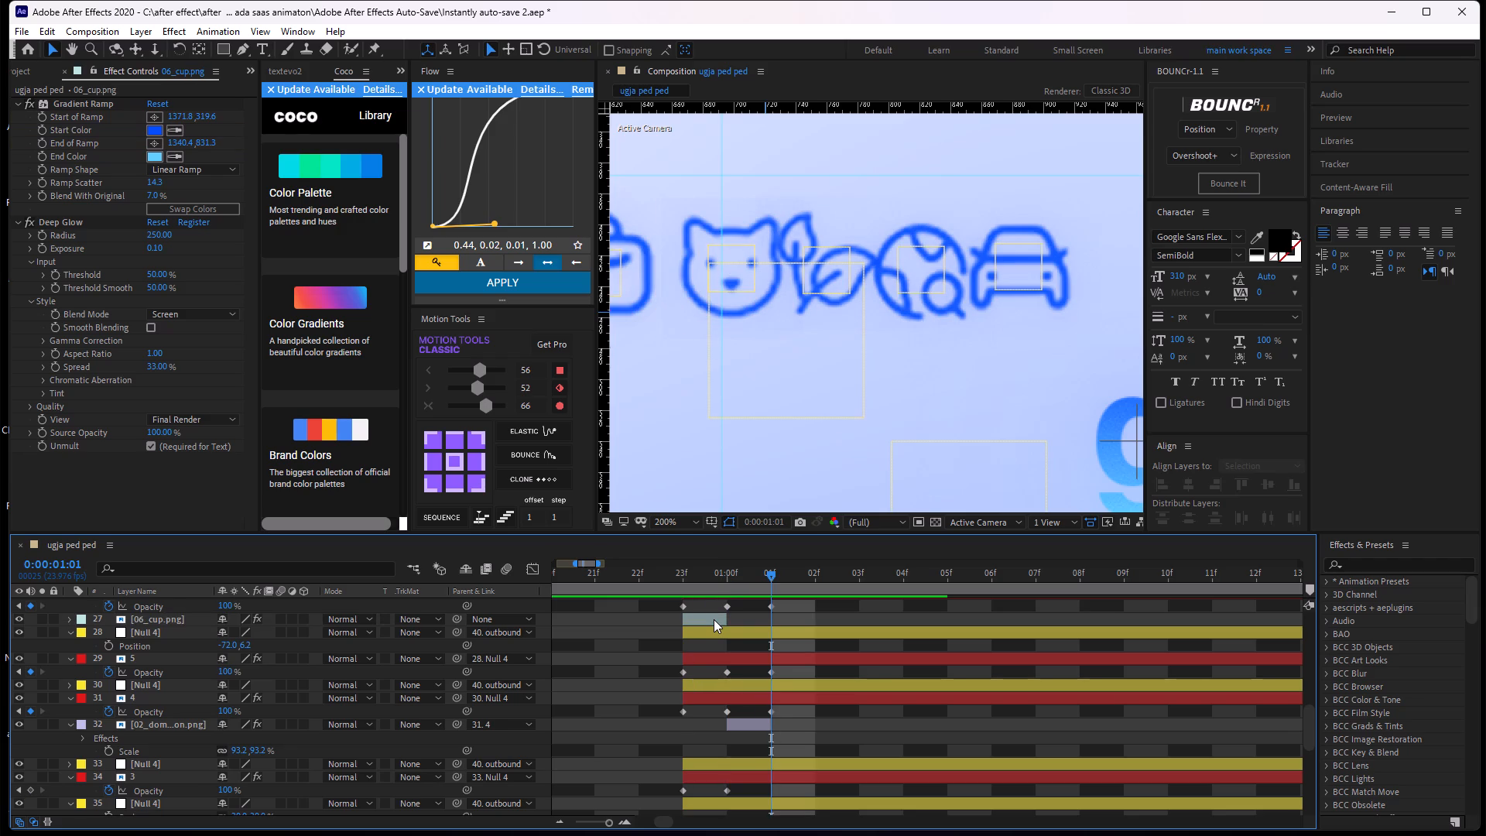
click(711, 616)
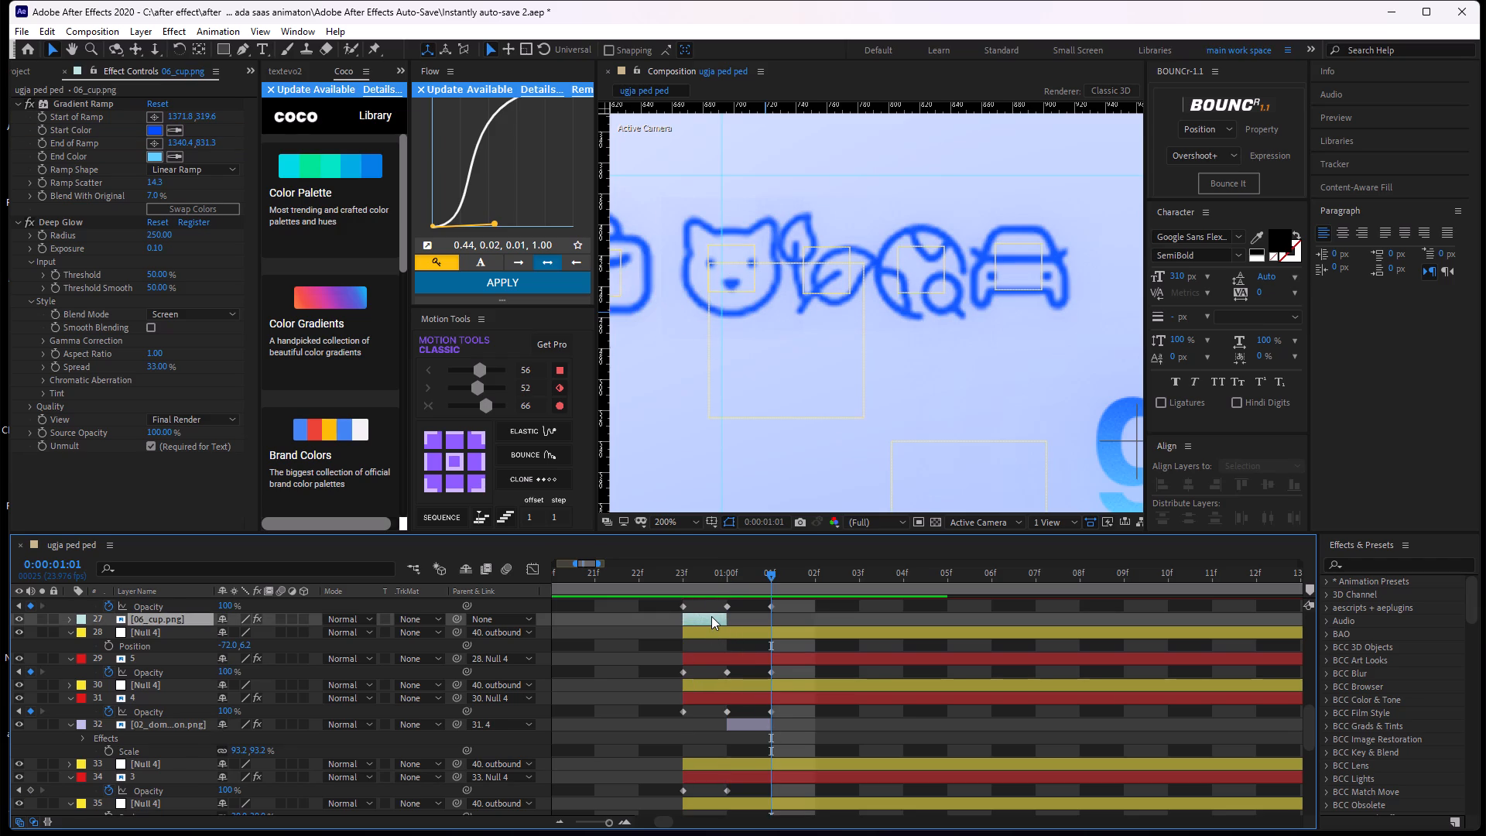
key(ctrl+d)
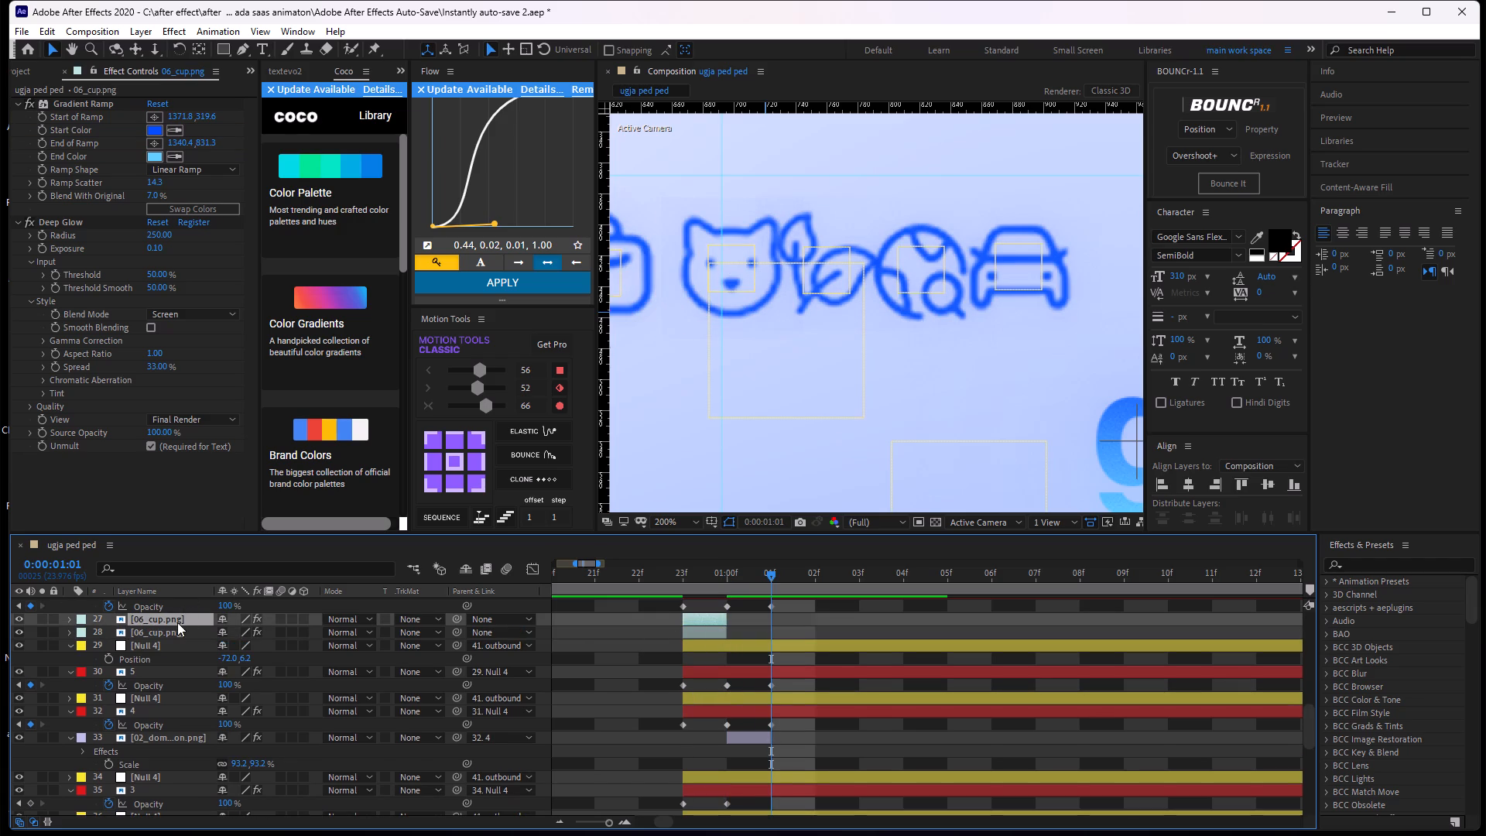
drag(181, 622, 700, 758)
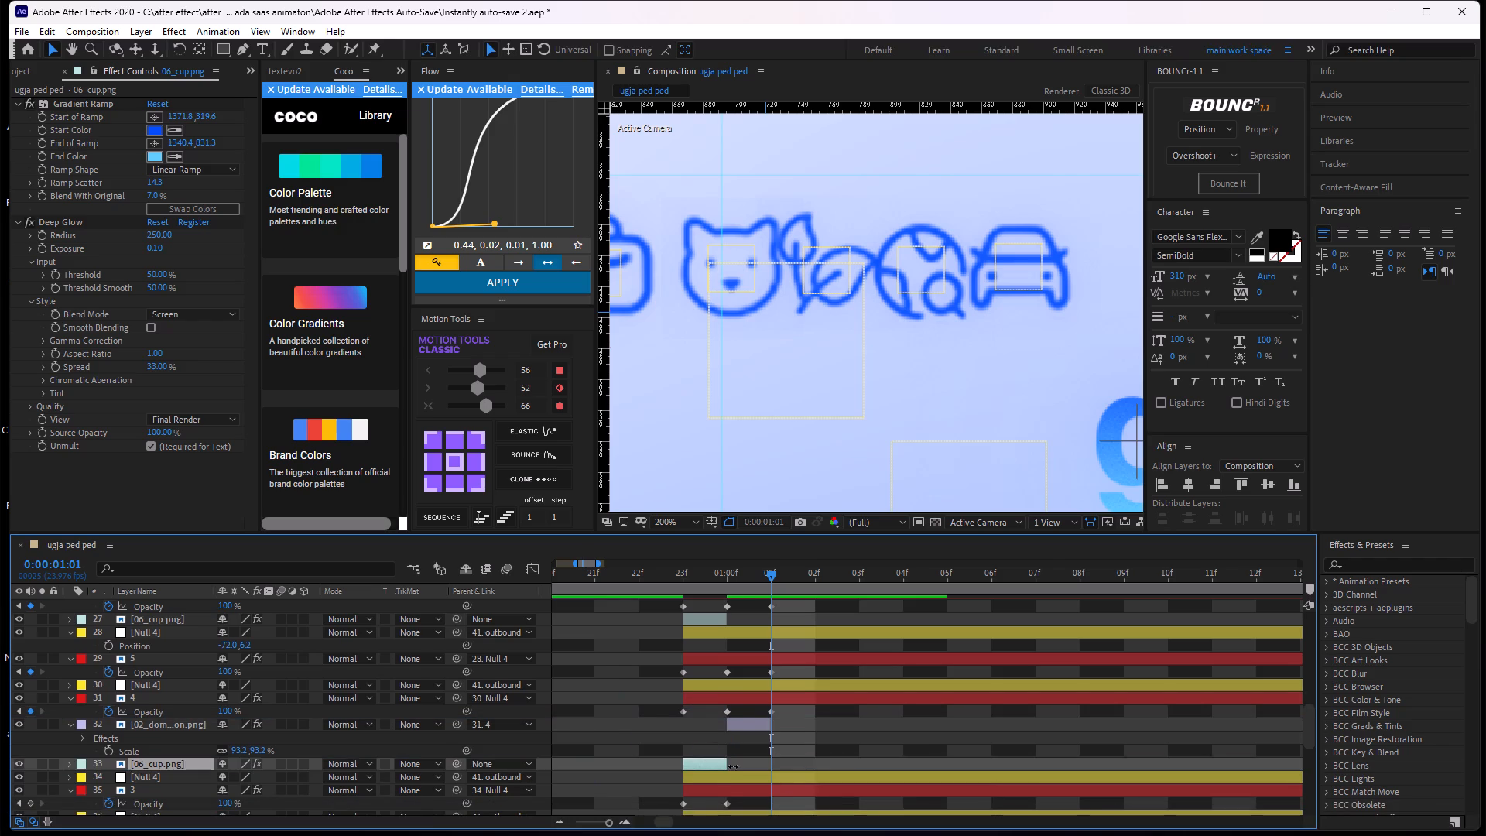
drag(707, 769, 803, 780)
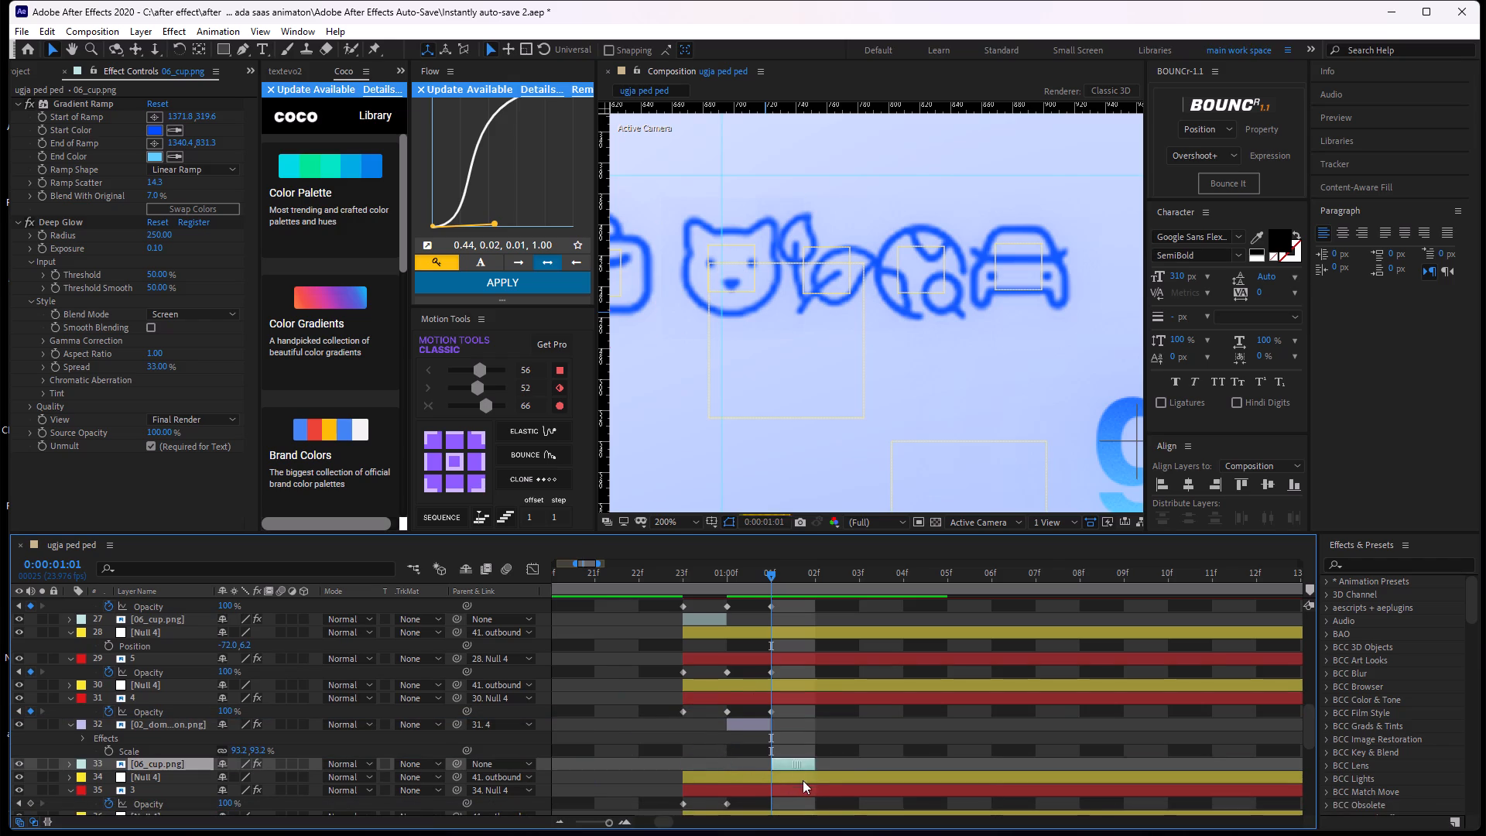
drag(803, 780, 780, 789)
click(815, 745)
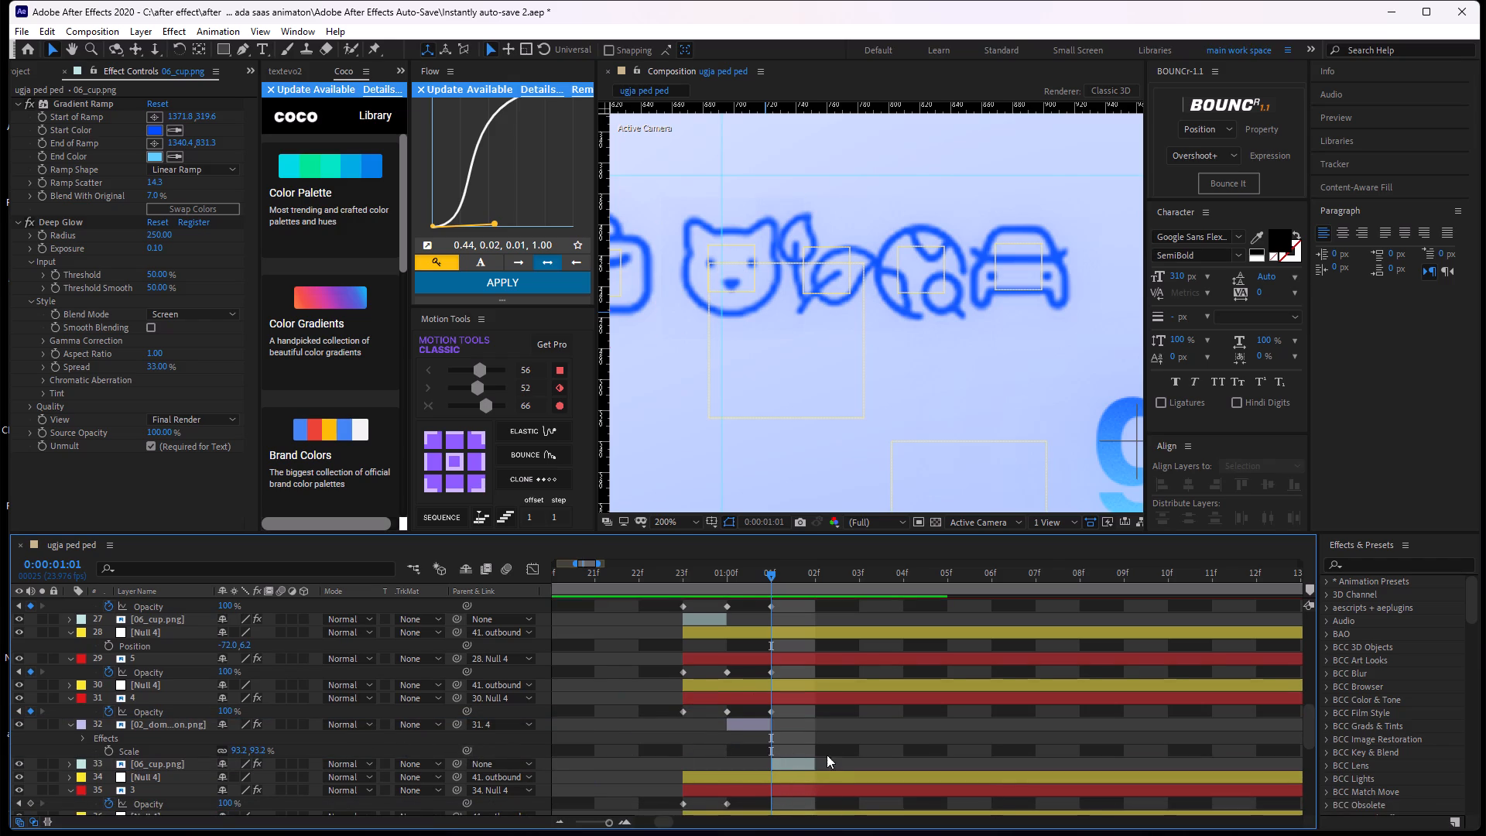
Parent the 06_cup.png copy to outbound icon layer 4.
click(799, 773)
click(800, 762)
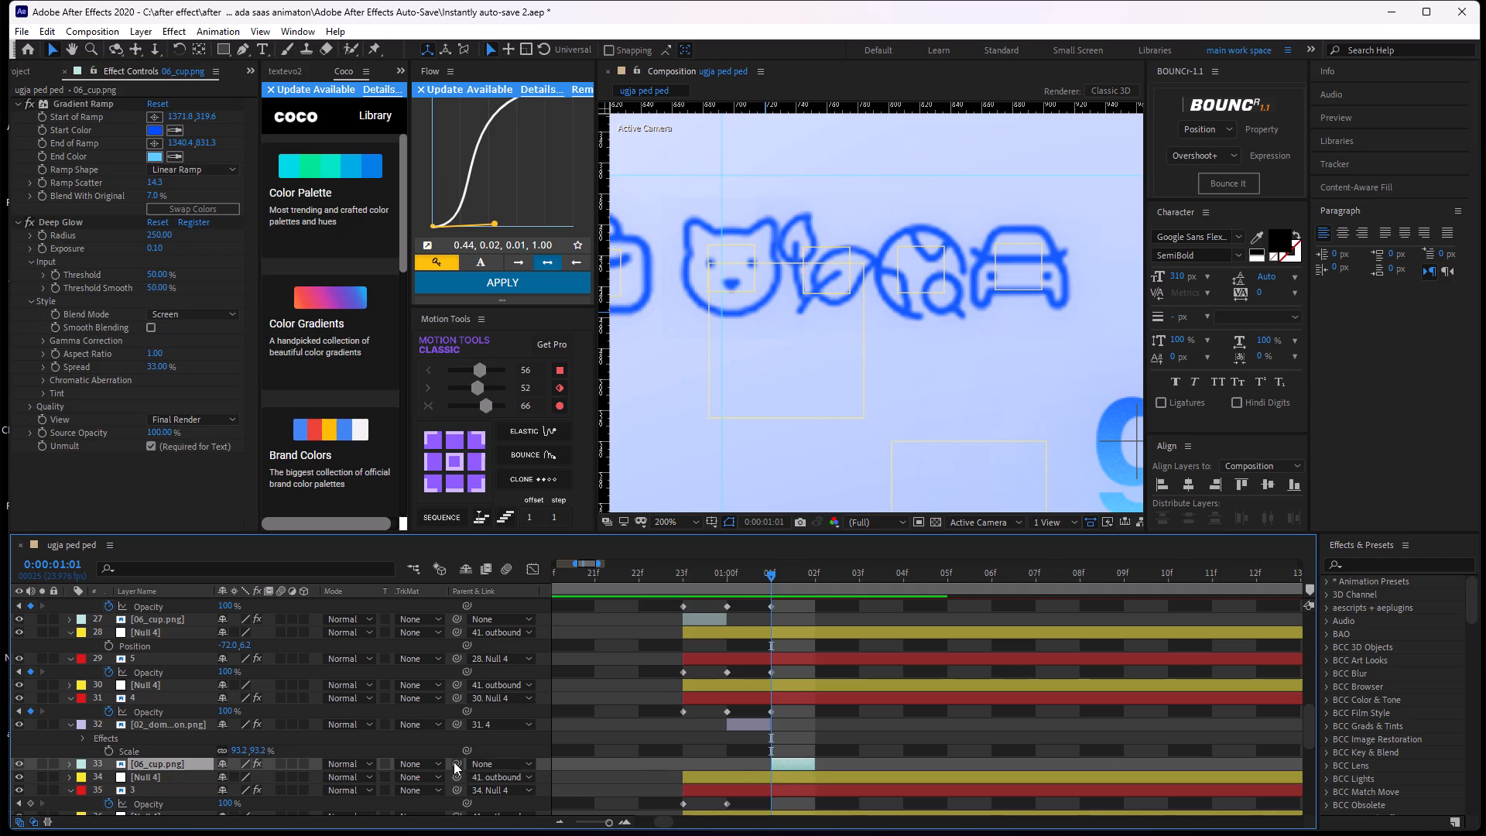
drag(454, 762, 190, 701)
click(681, 739)
Move the cup icon across the icon row so it sits over the cat icon.
scroll(806, 383, down, 1)
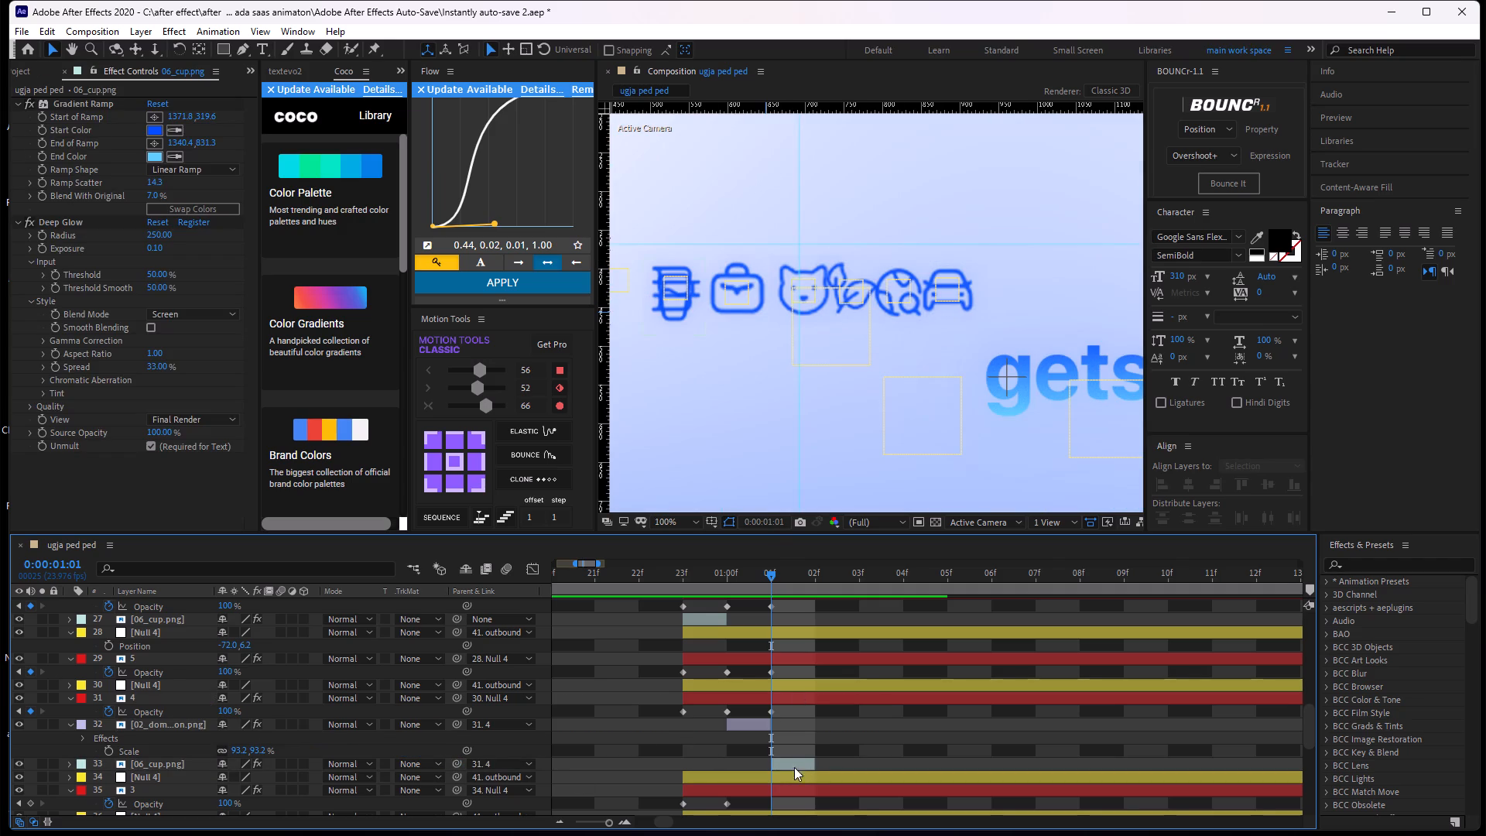
click(790, 765)
drag(672, 319, 819, 311)
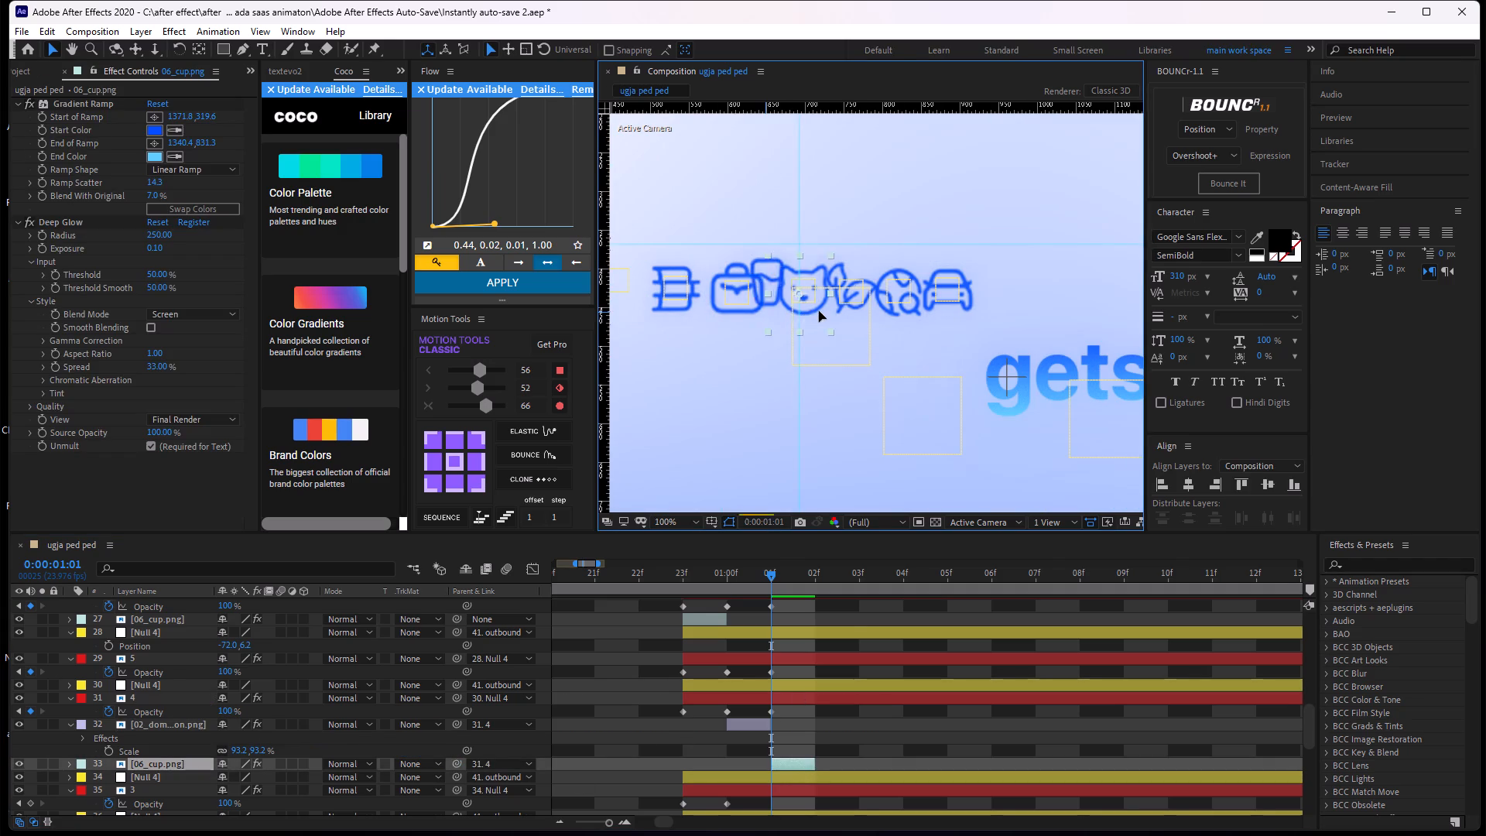
drag(819, 311, 808, 317)
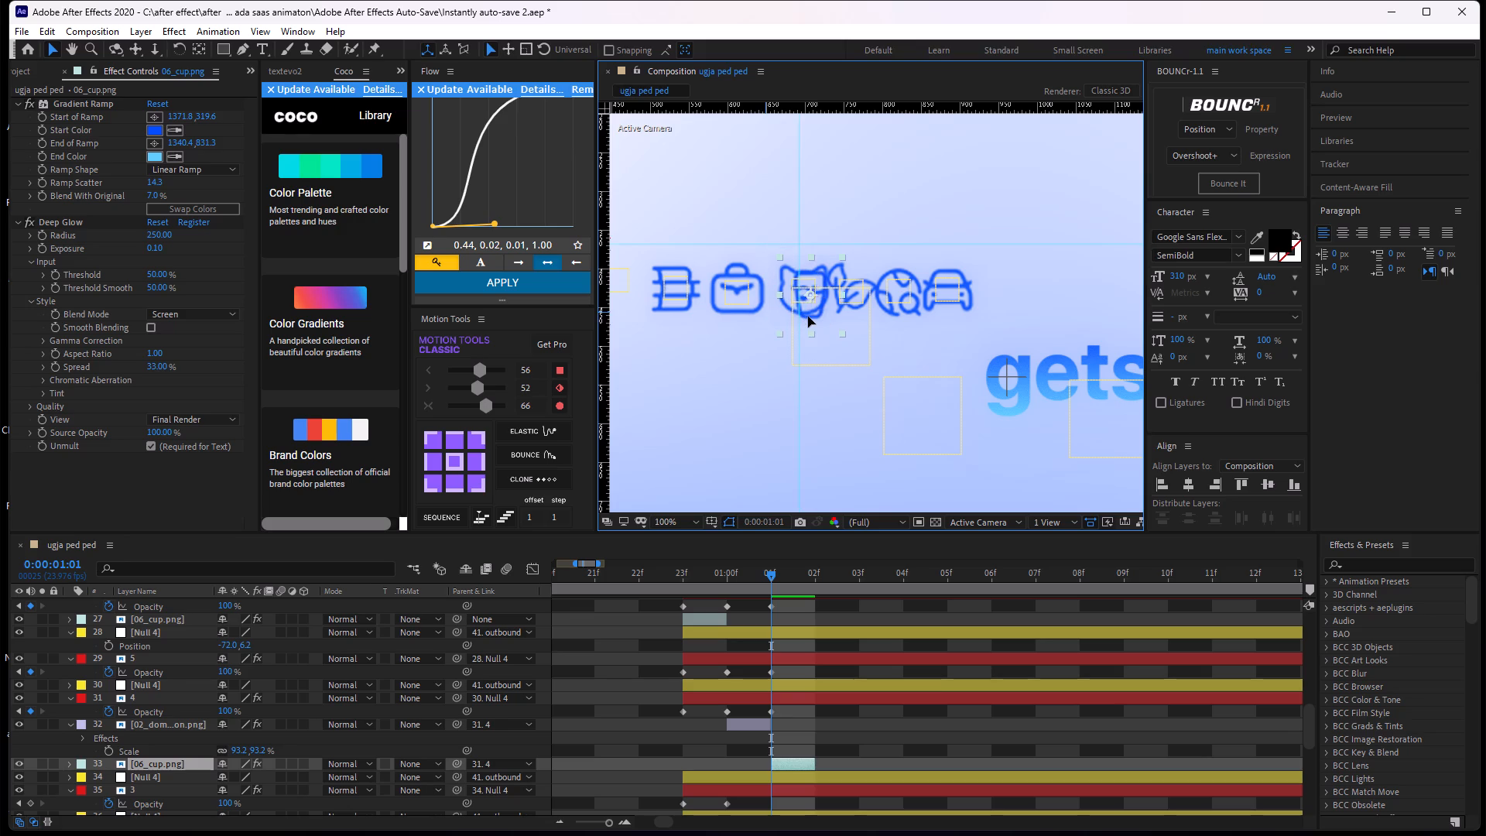
drag(808, 317, 805, 317)
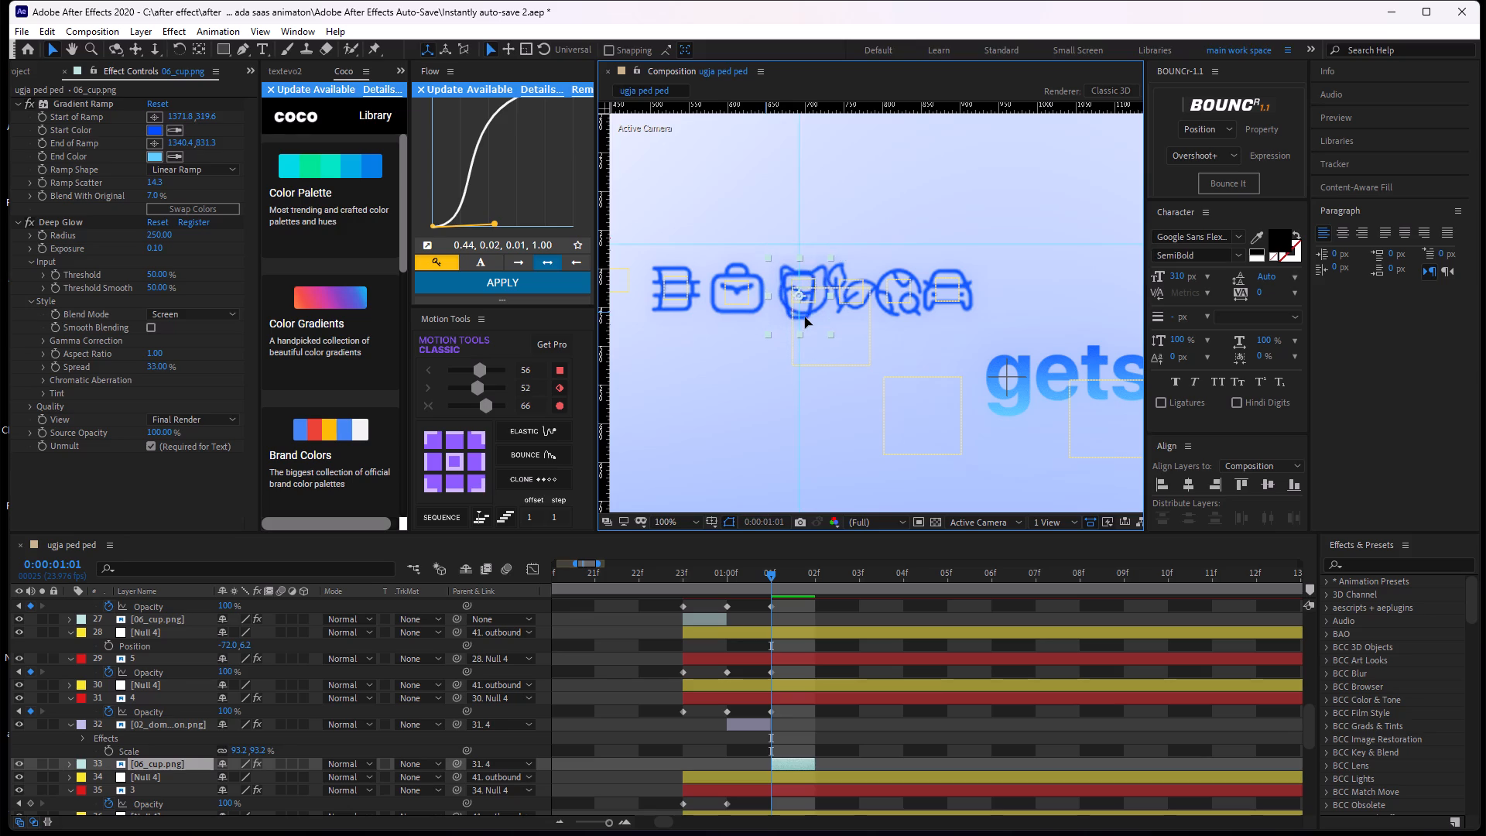
drag(805, 317, 805, 313)
scroll(805, 283, up, 2)
middle_drag(793, 282, 1021, 323)
scroll(1021, 323, down, 1)
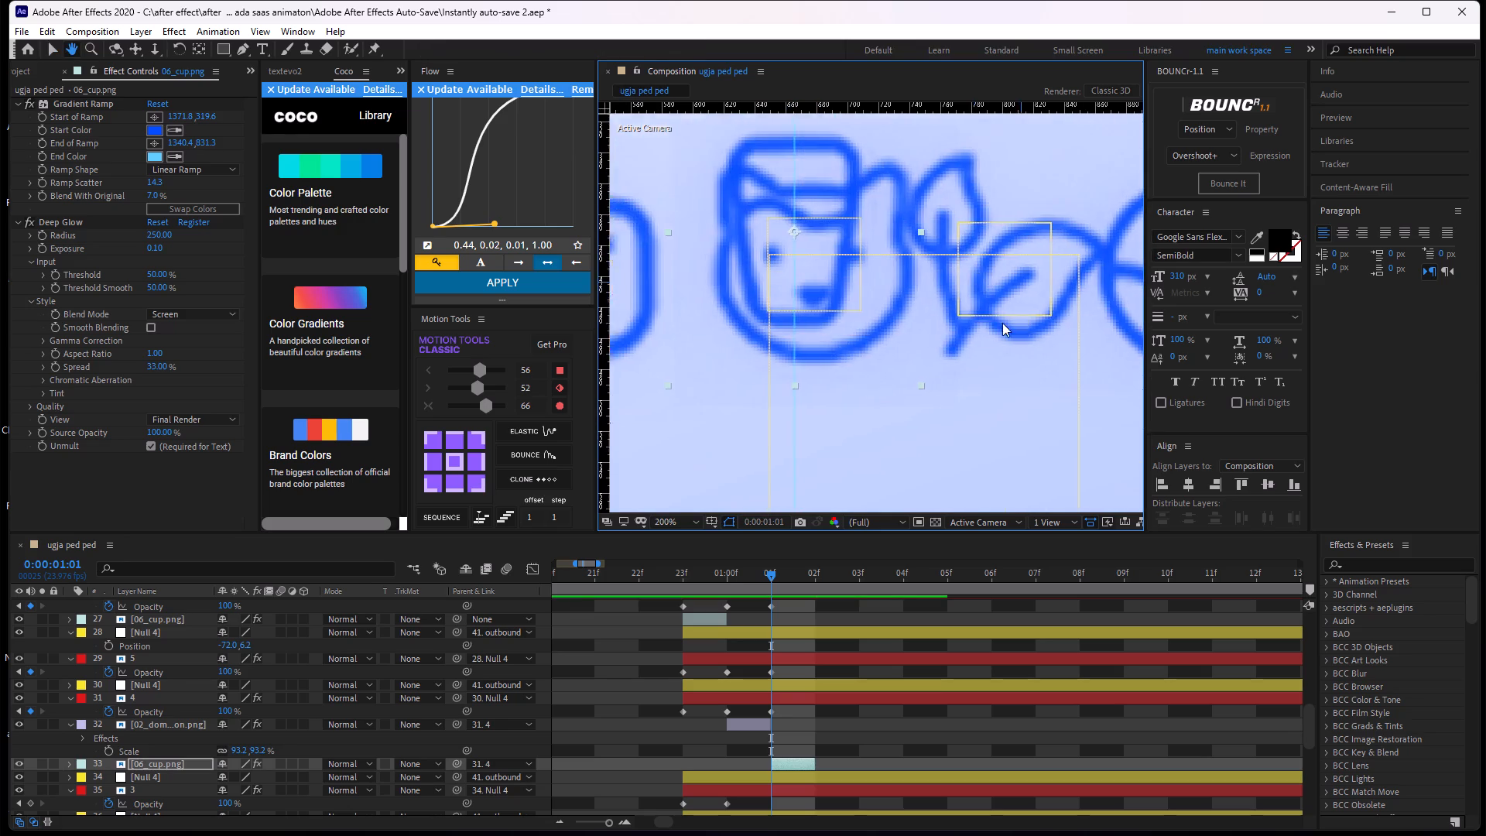
drag(847, 311, 849, 320)
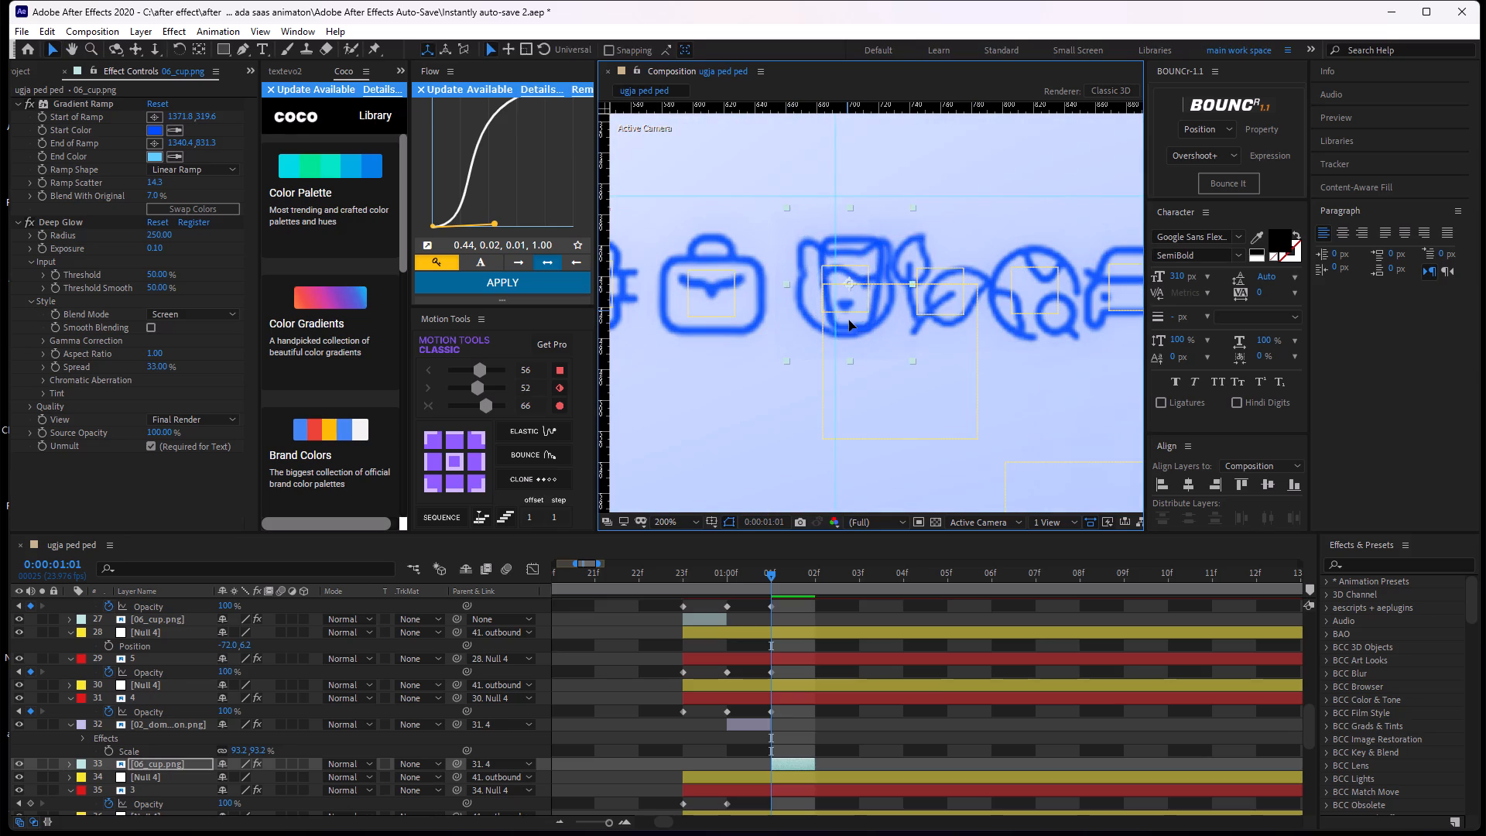
drag(849, 320, 857, 324)
click(822, 729)
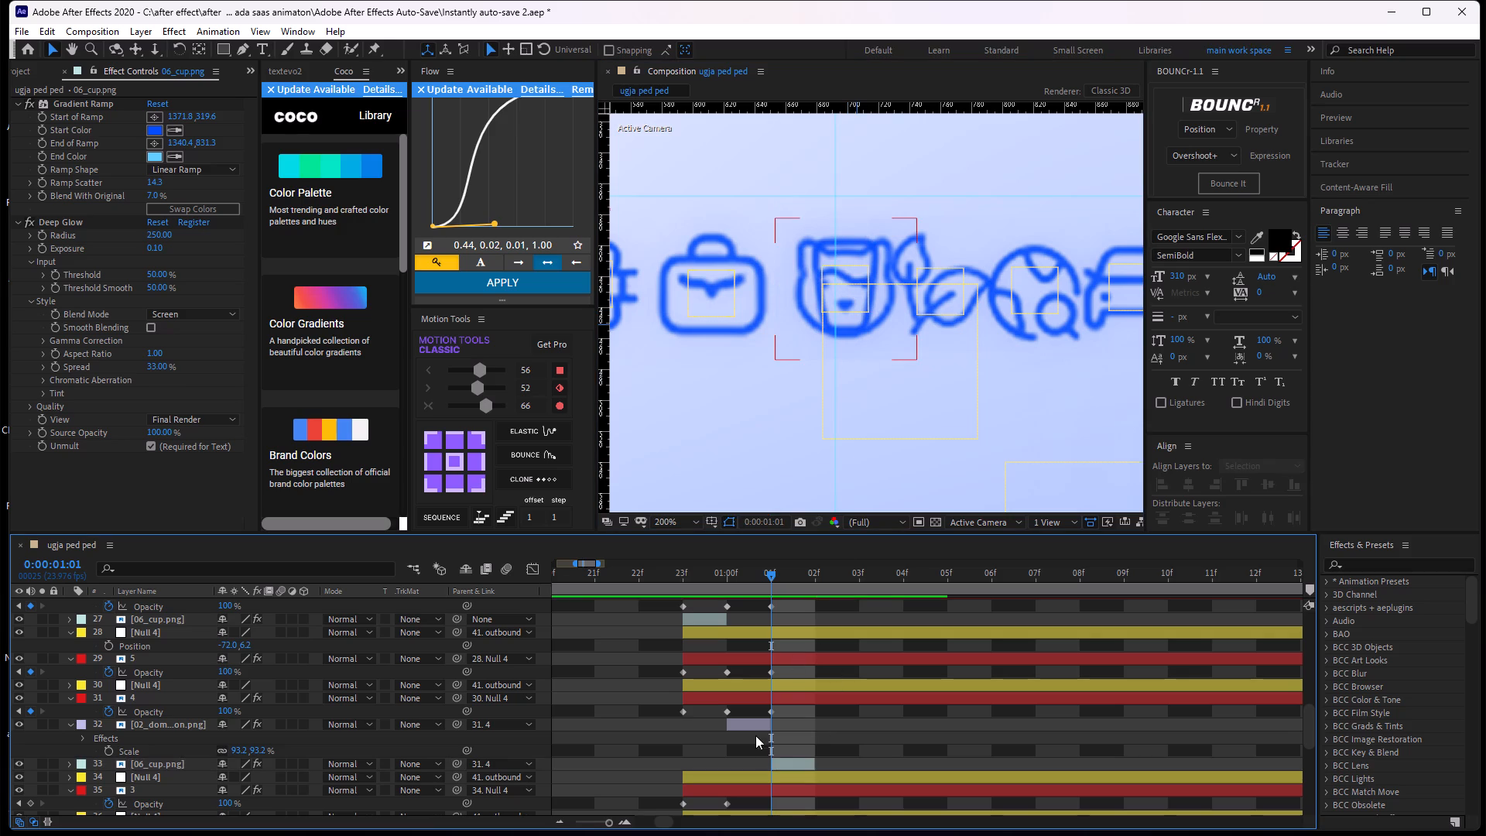
Set outbound icon layer 4's opacity keyframe at 0:00:01:01 to 0%.
click(783, 758)
drag(771, 571, 746, 588)
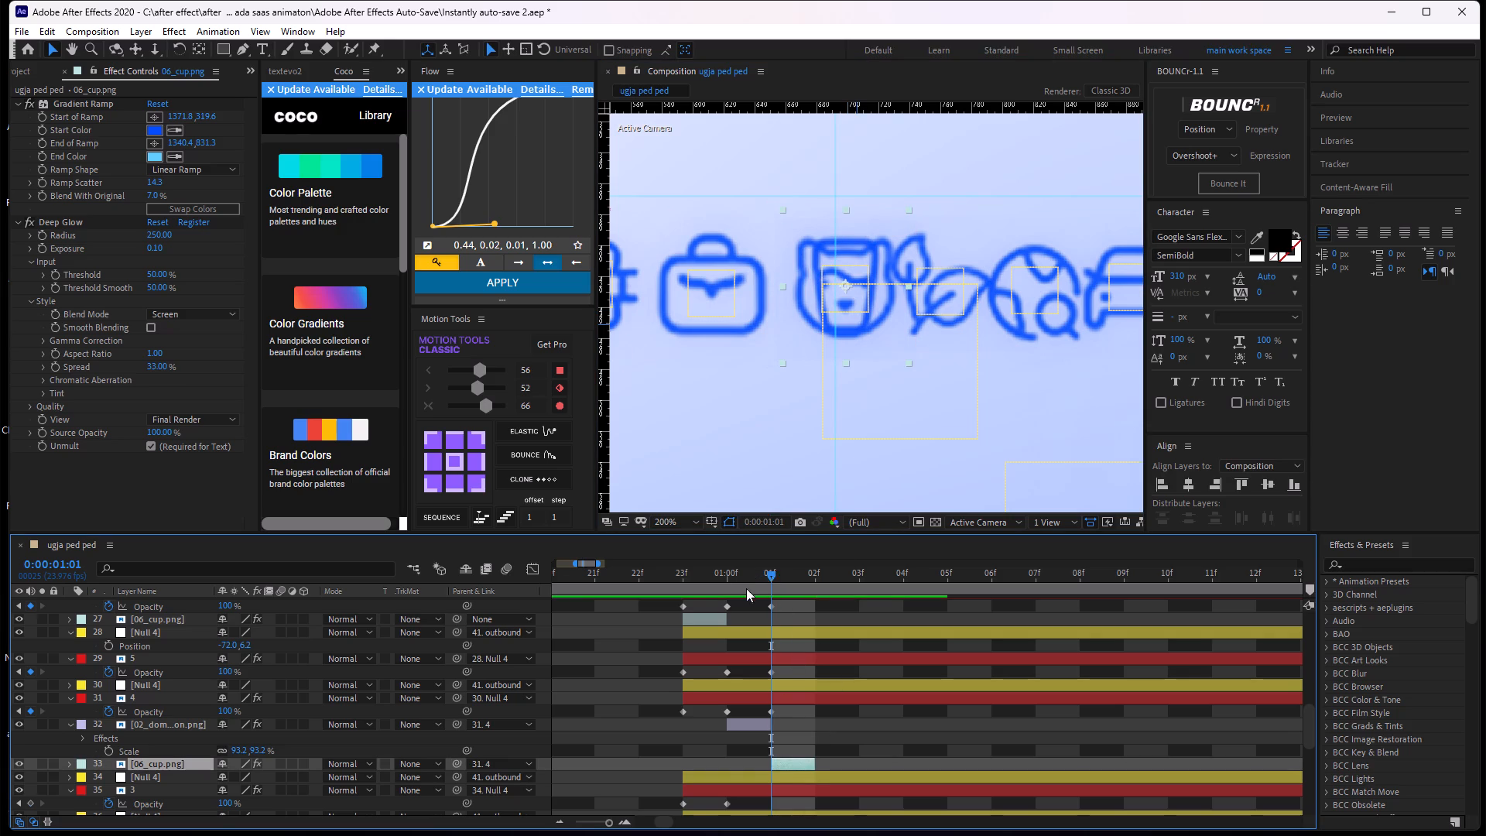
drag(746, 588, 794, 635)
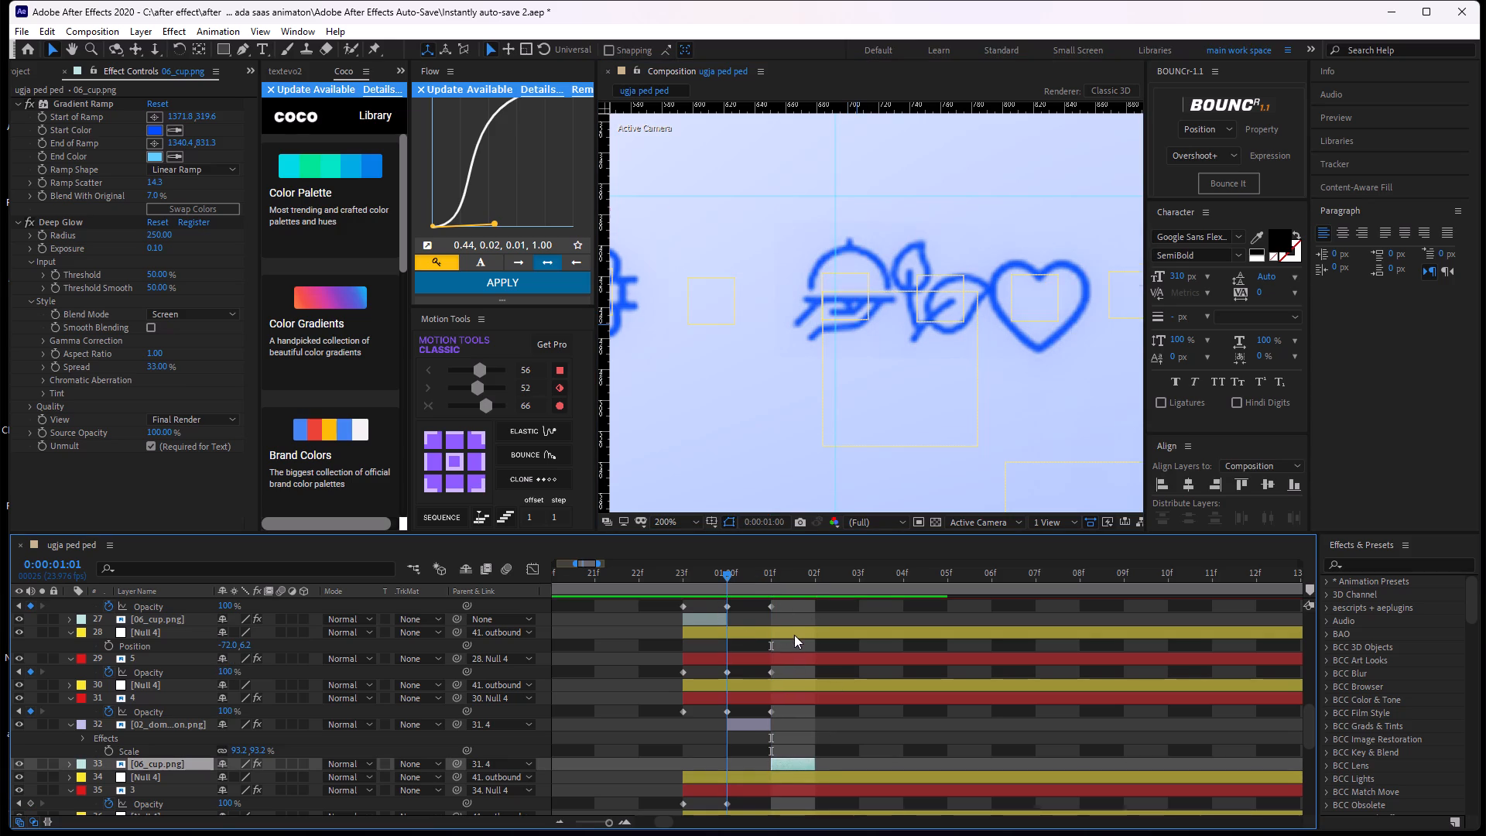
drag(794, 635, 775, 644)
click(773, 716)
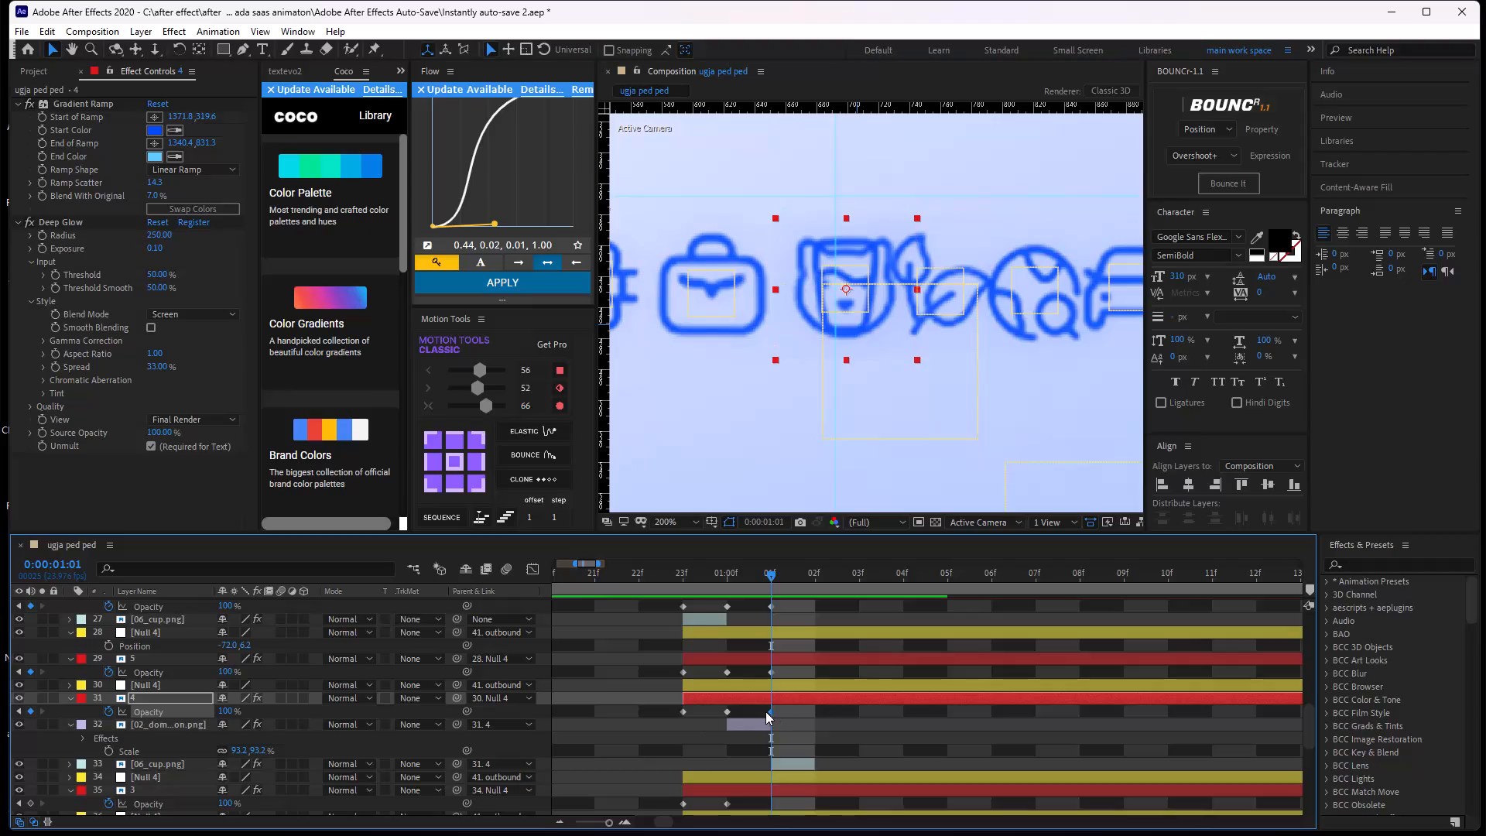
drag(231, 711, 73, 735)
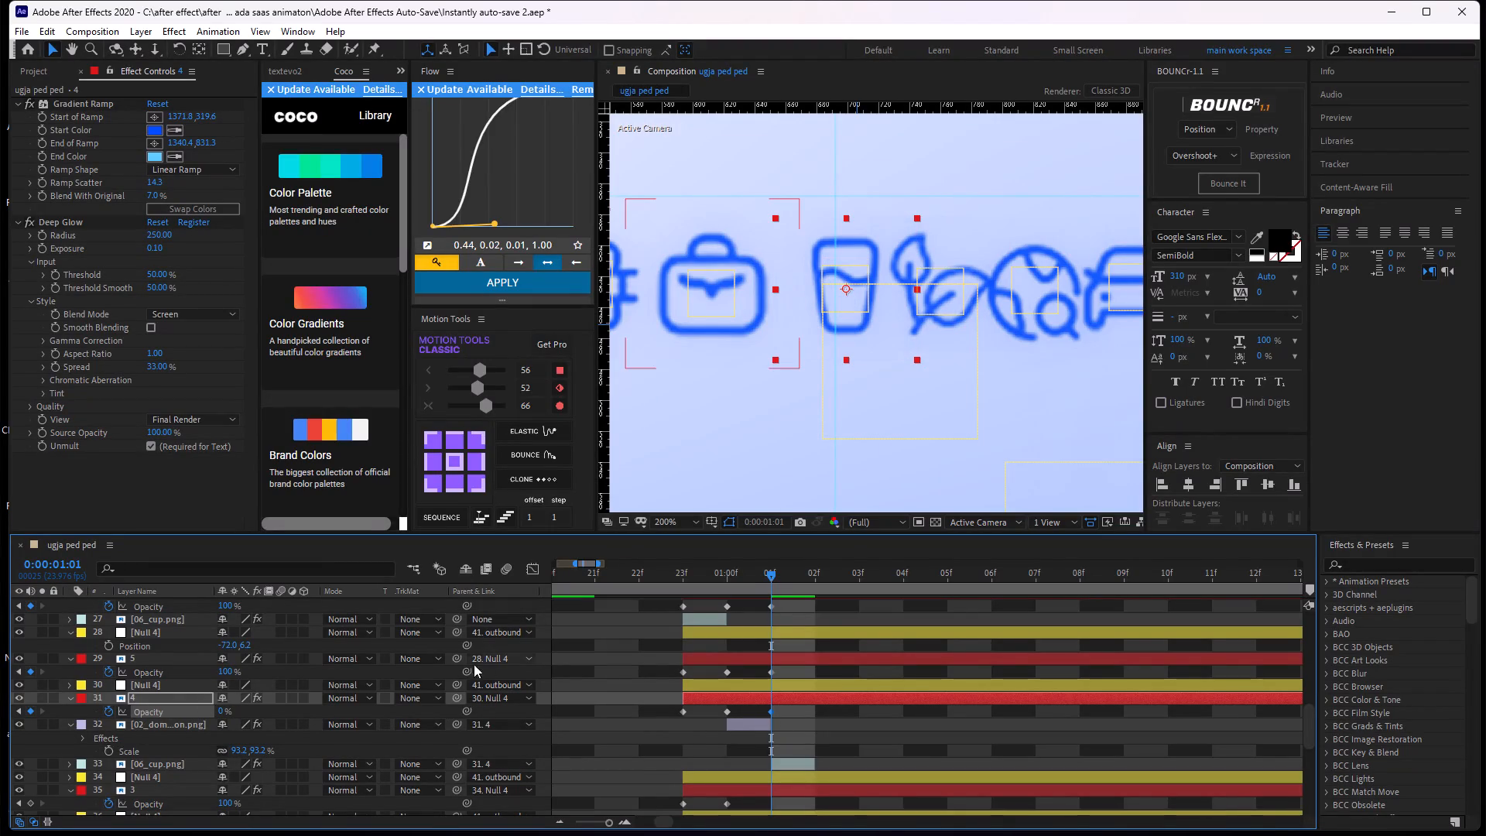
Nudge the cup icon slightly left to even out its spacing between the briefcase and leaf icons.
click(793, 767)
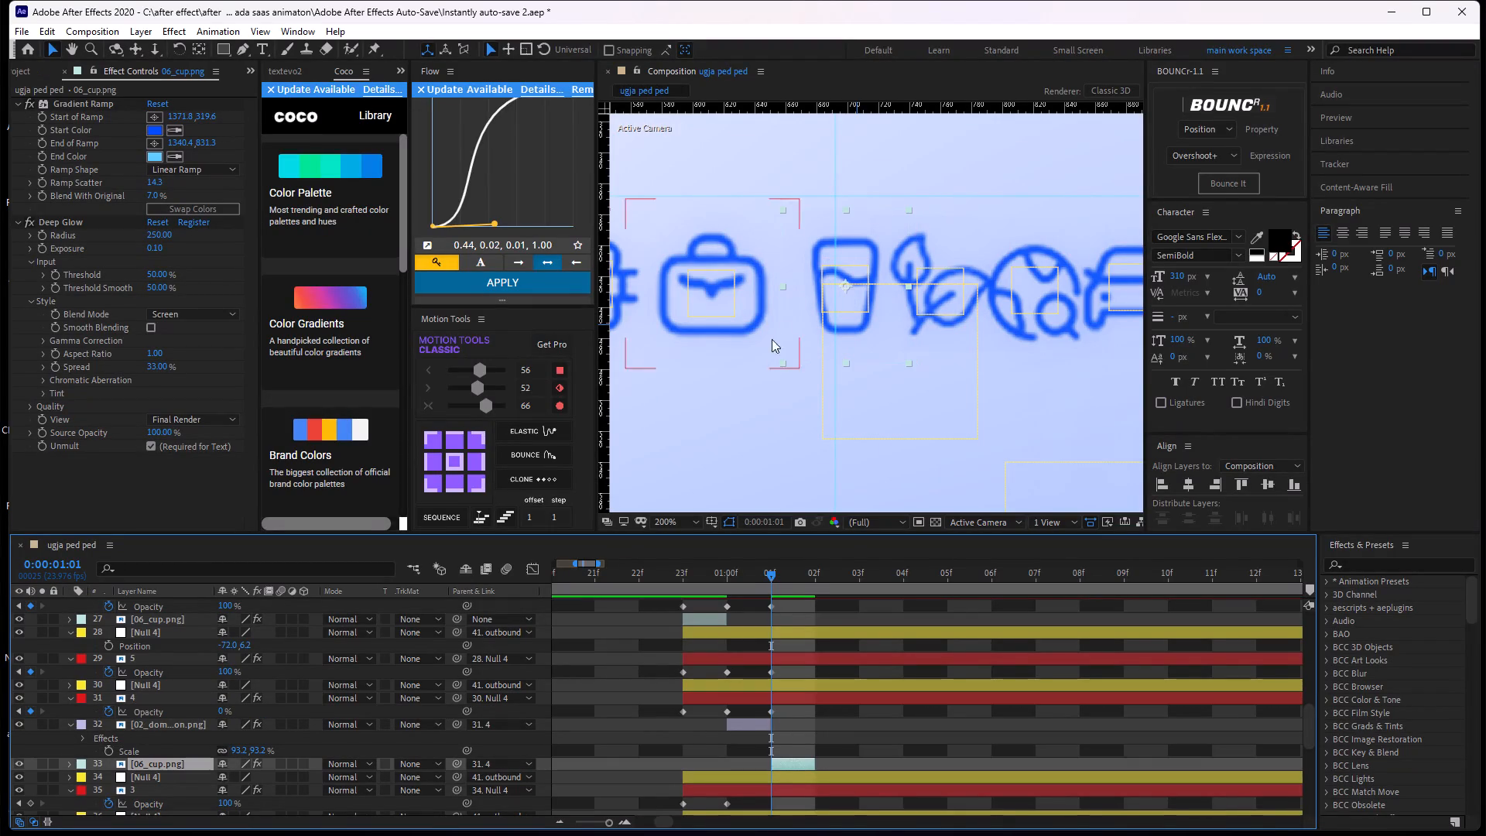
drag(855, 303, 844, 307)
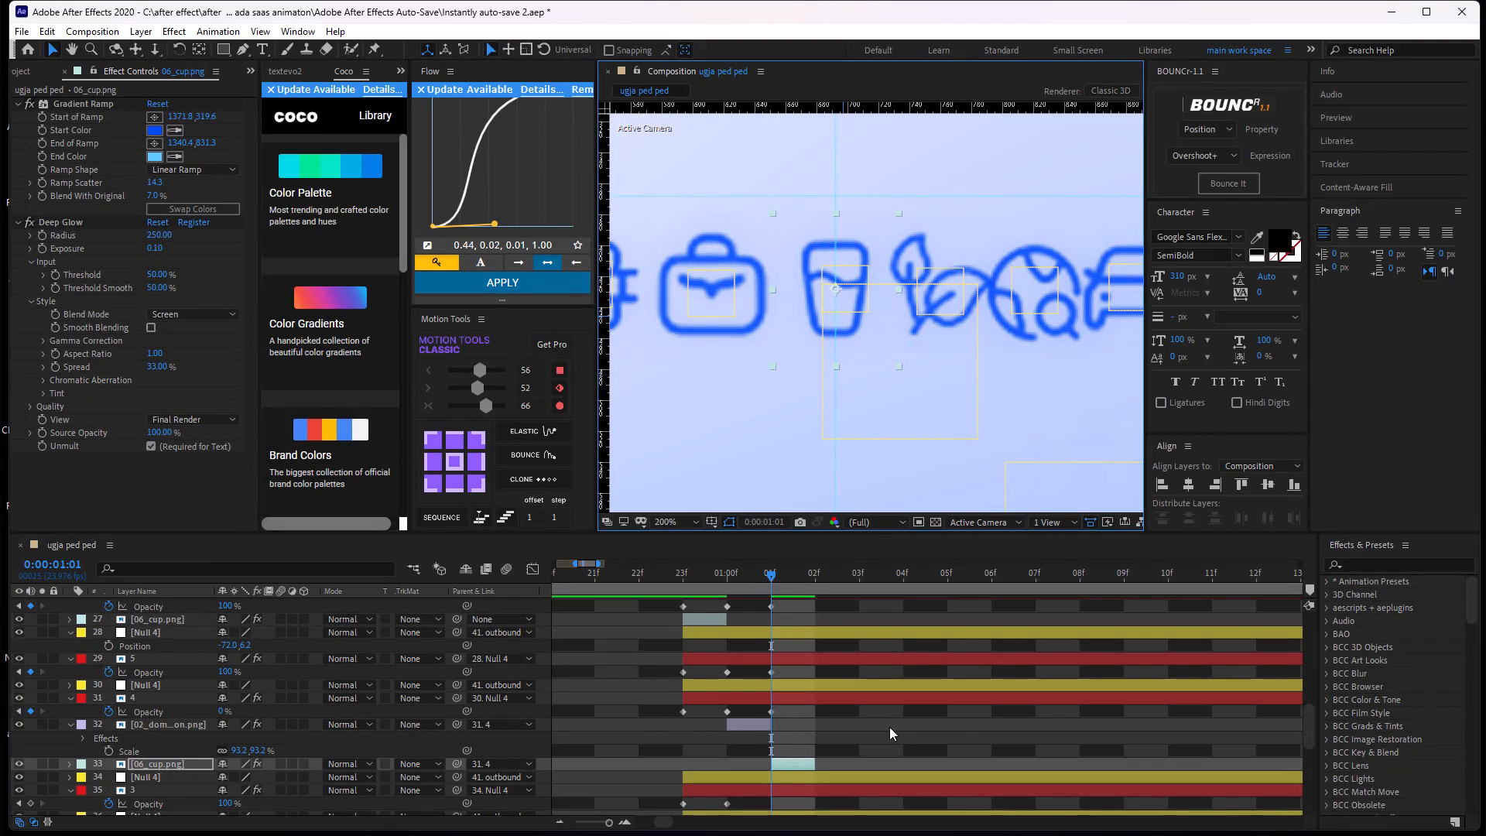
click(866, 725)
Move the dome icon slightly left at 0:00:01:00, away from the leaf icon.
drag(767, 570, 799, 593)
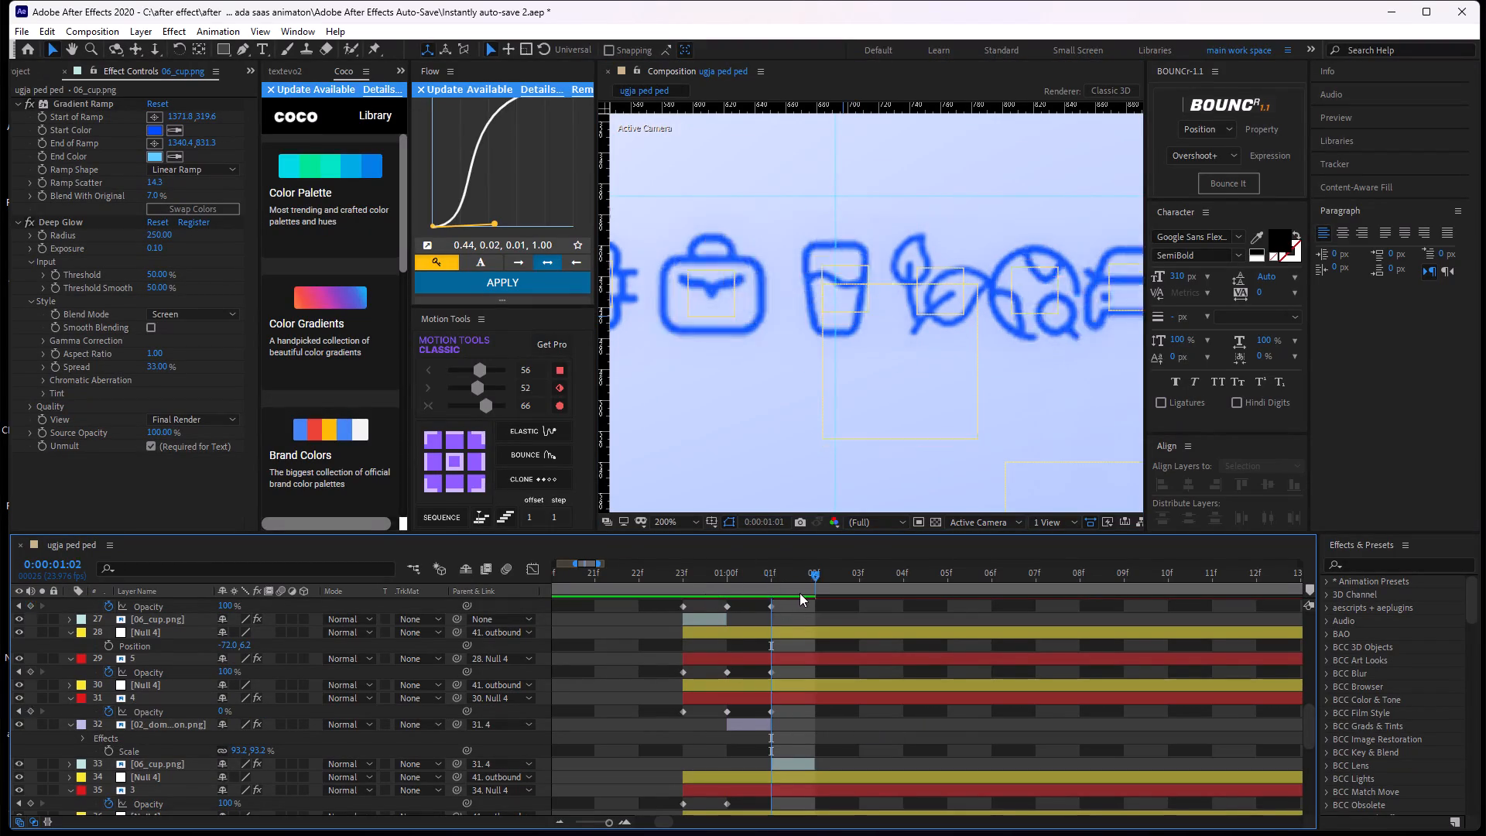
drag(799, 593, 730, 634)
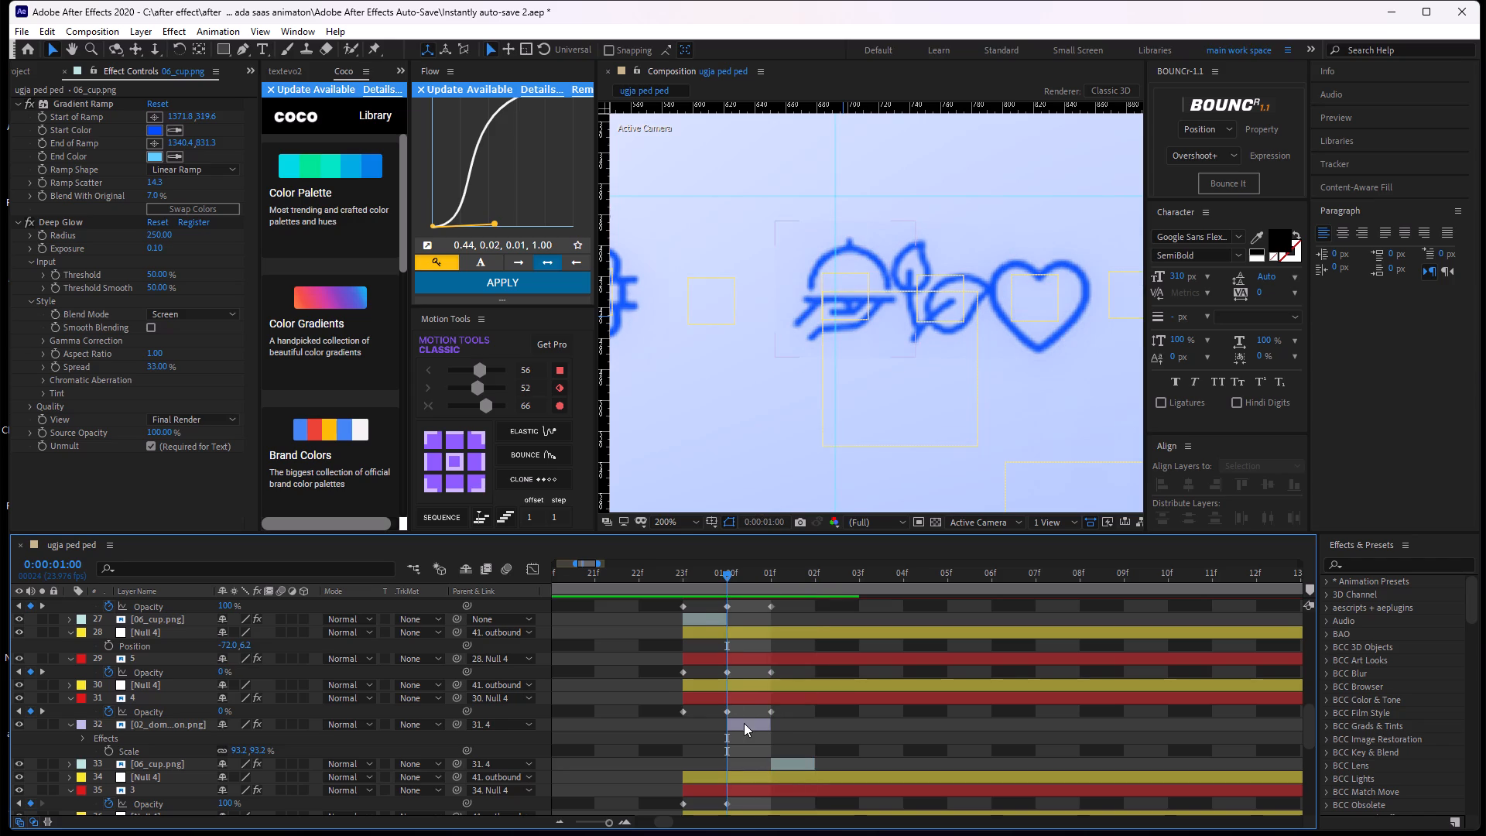
click(744, 723)
drag(867, 309, 847, 316)
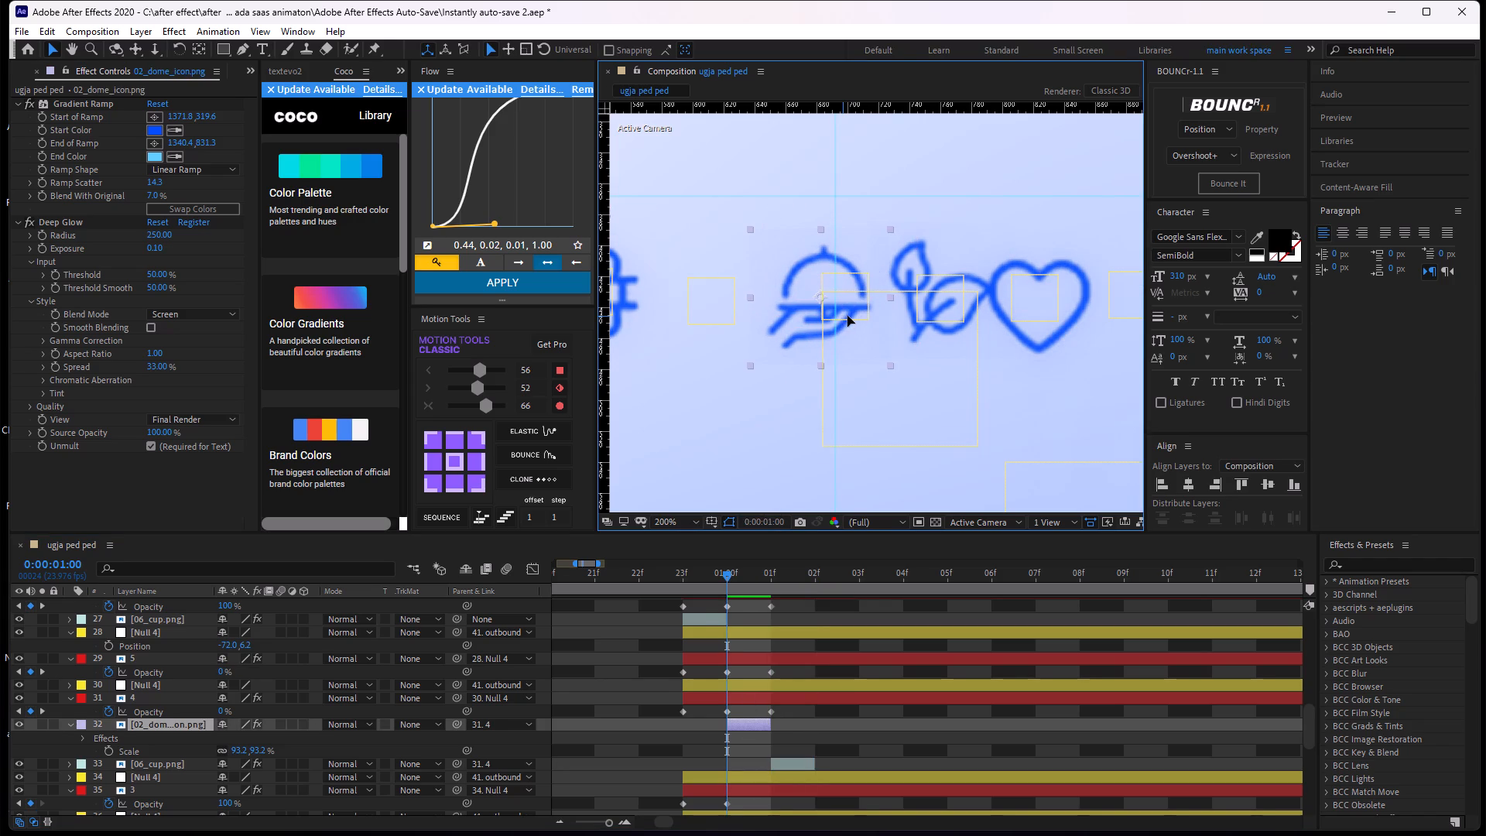
drag(847, 316, 842, 314)
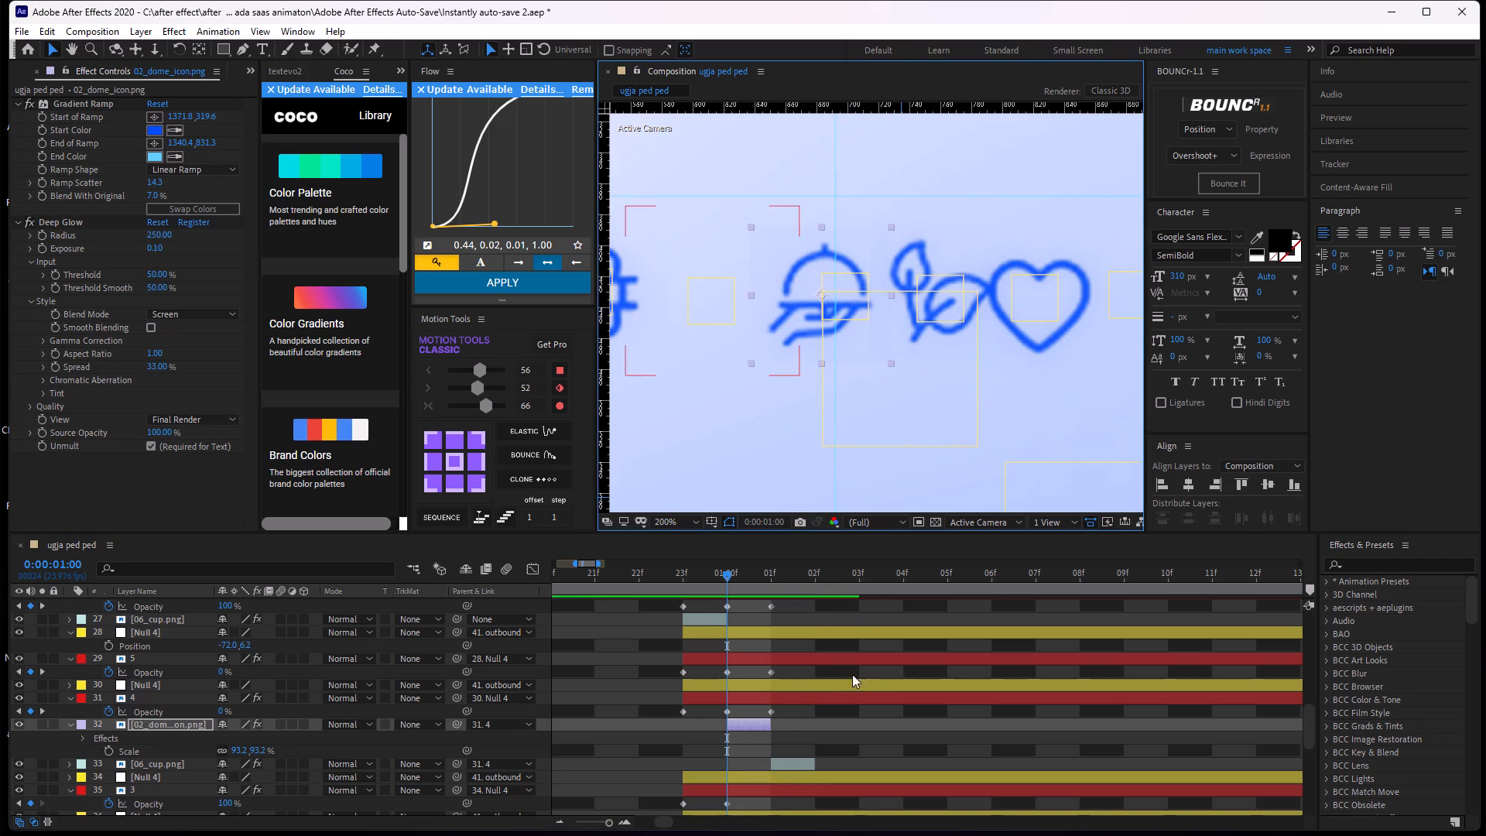
Preview the icon swaps and add an opacity keyframe of 100% at 0:00:01:02 on outbound icon layer 4.
click(821, 765)
drag(728, 577, 828, 589)
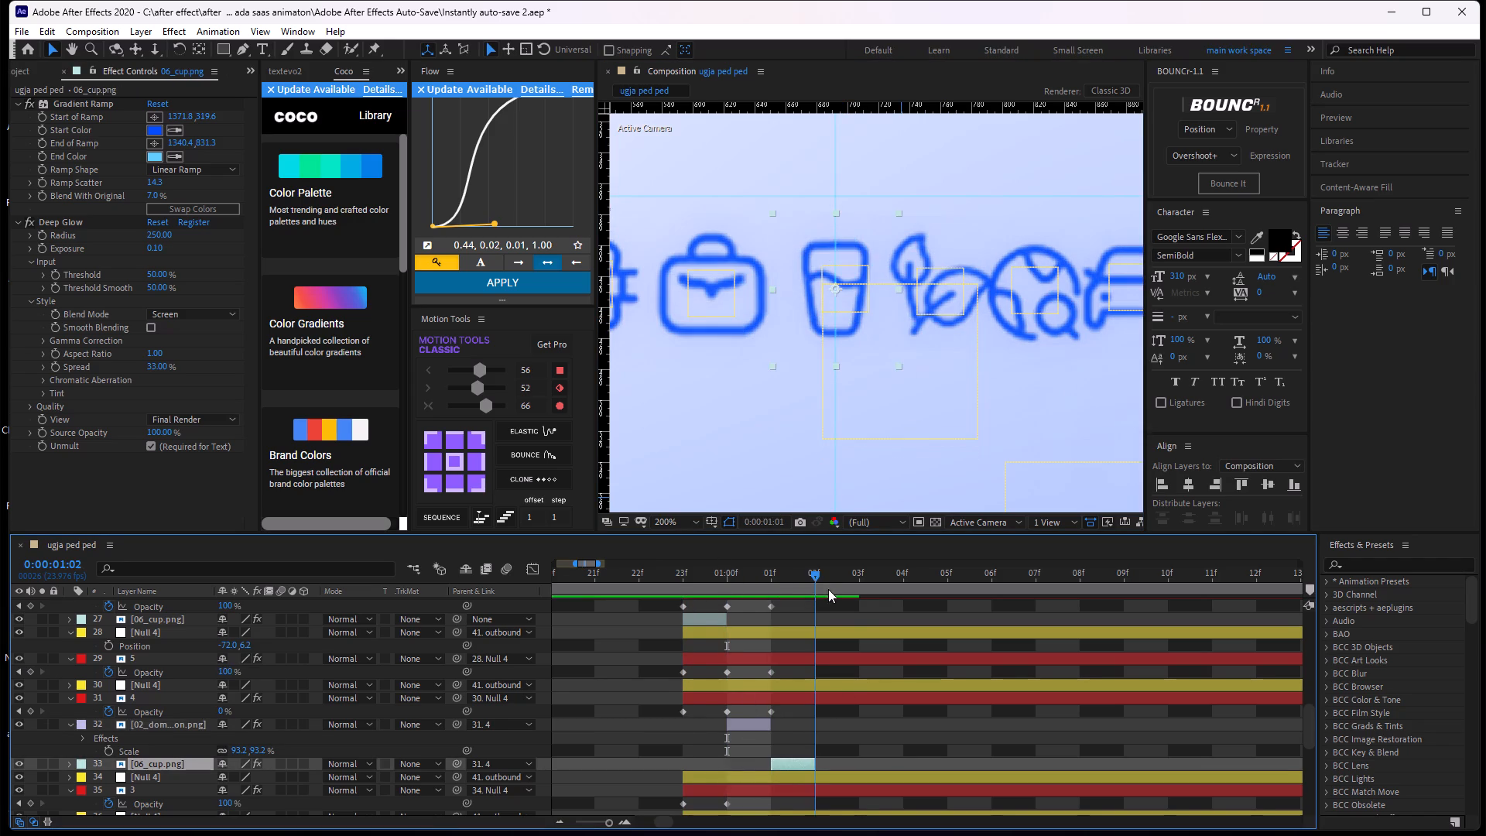
drag(828, 589, 704, 658)
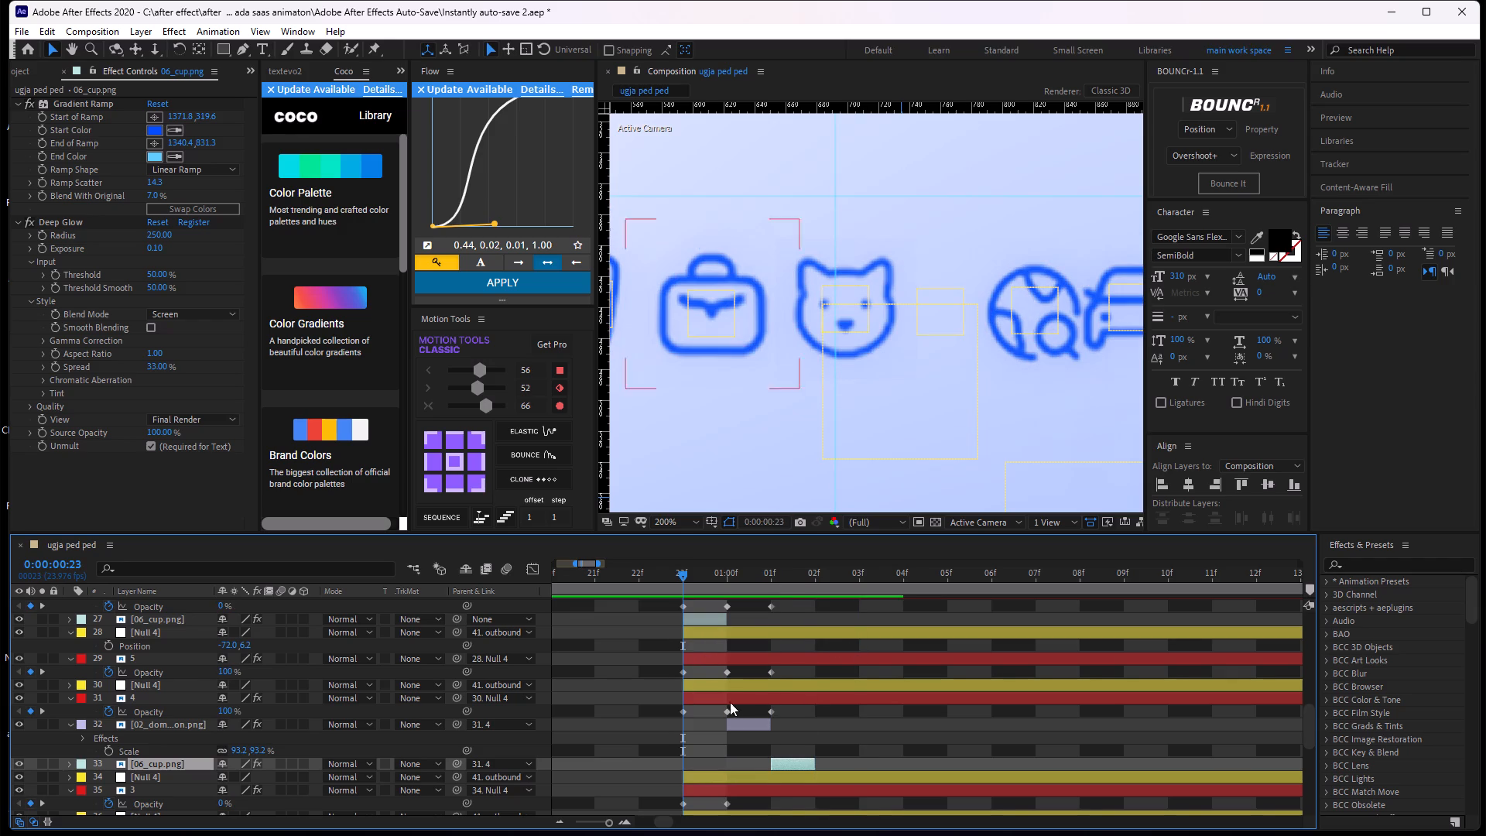
click(846, 742)
key(space)
key(space)
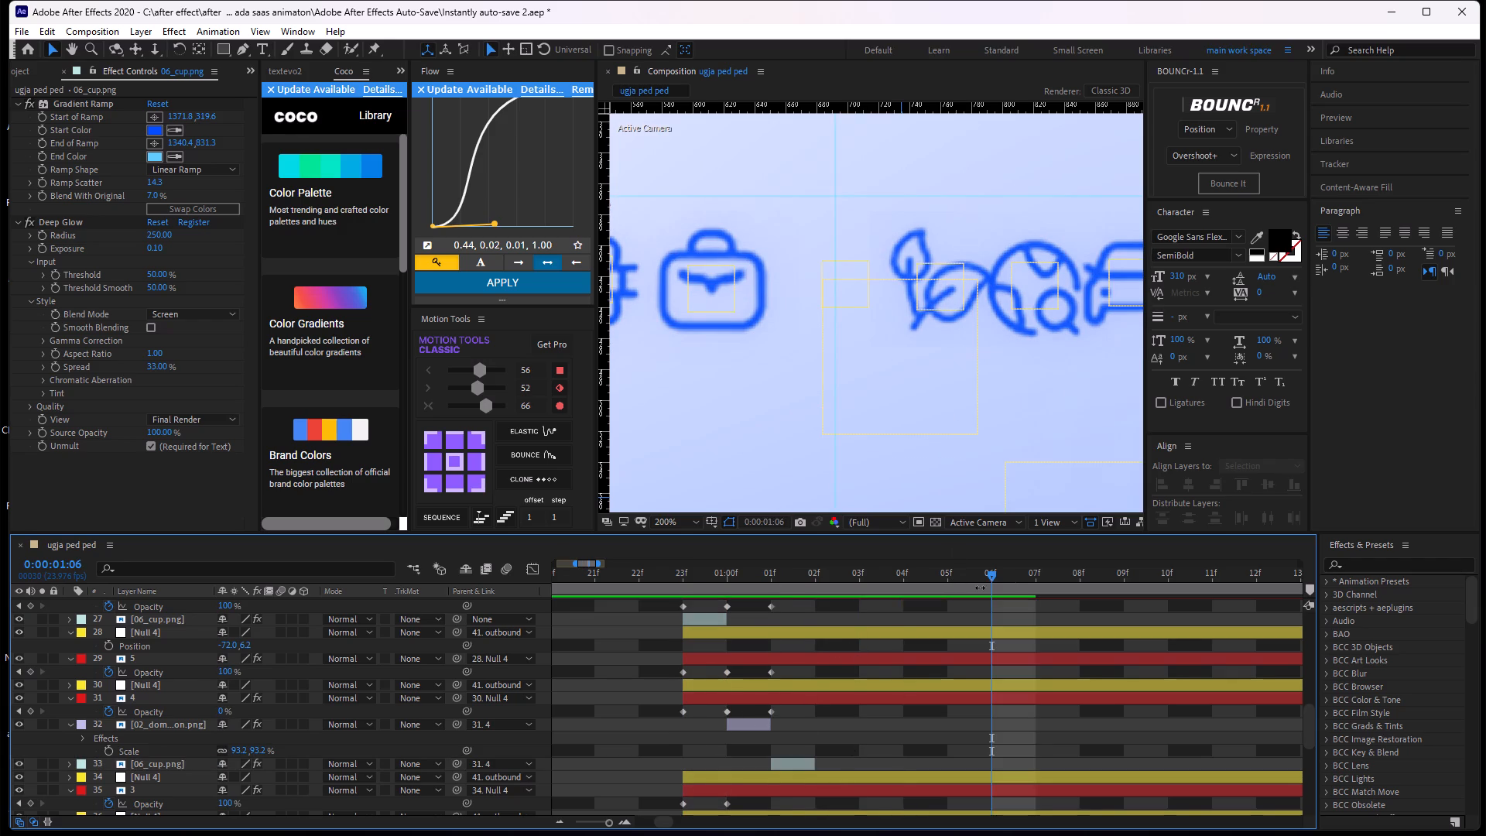
drag(1007, 579, 811, 698)
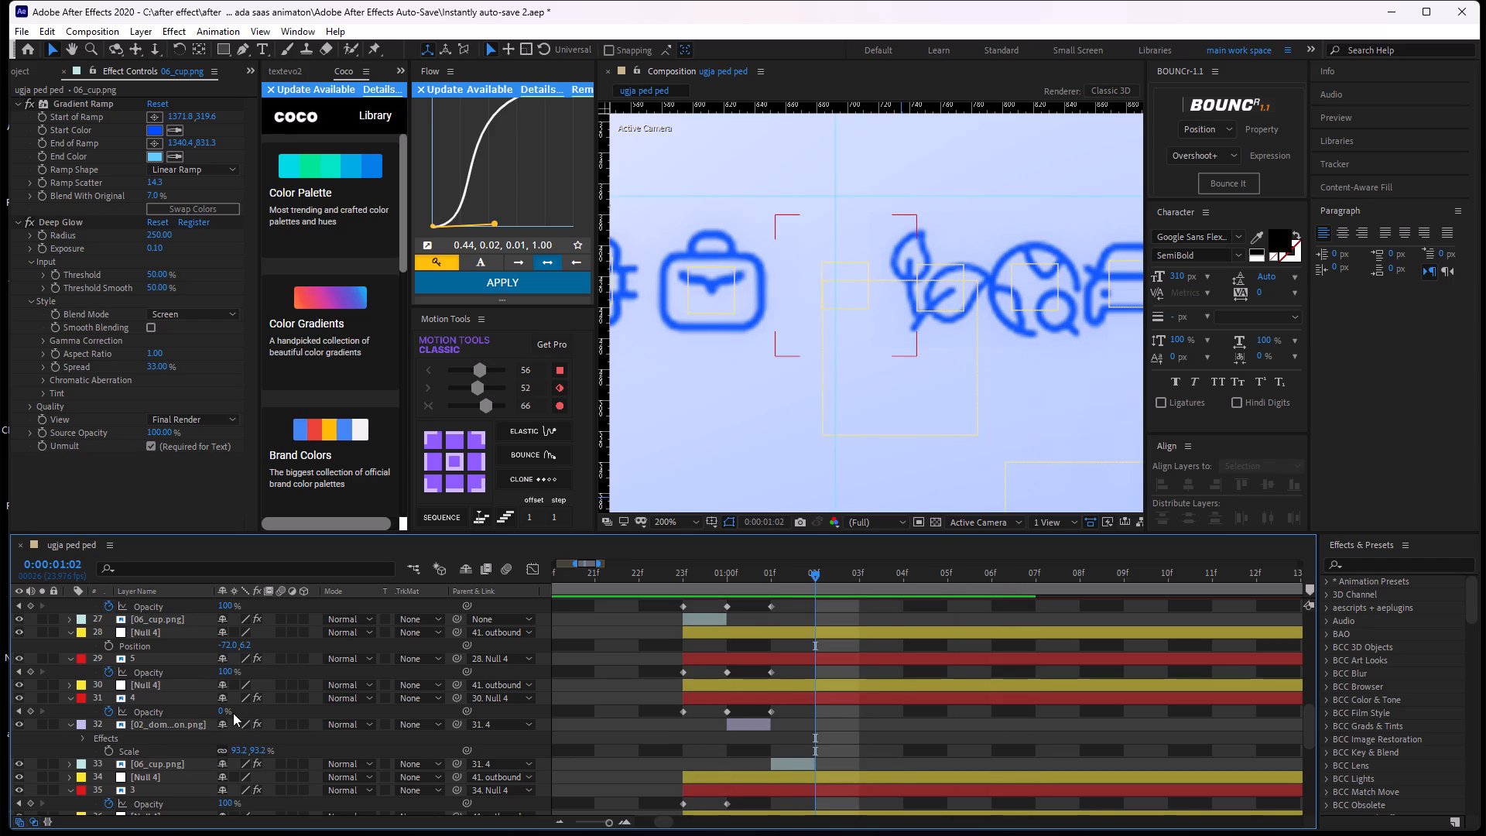
drag(220, 716, 584, 736)
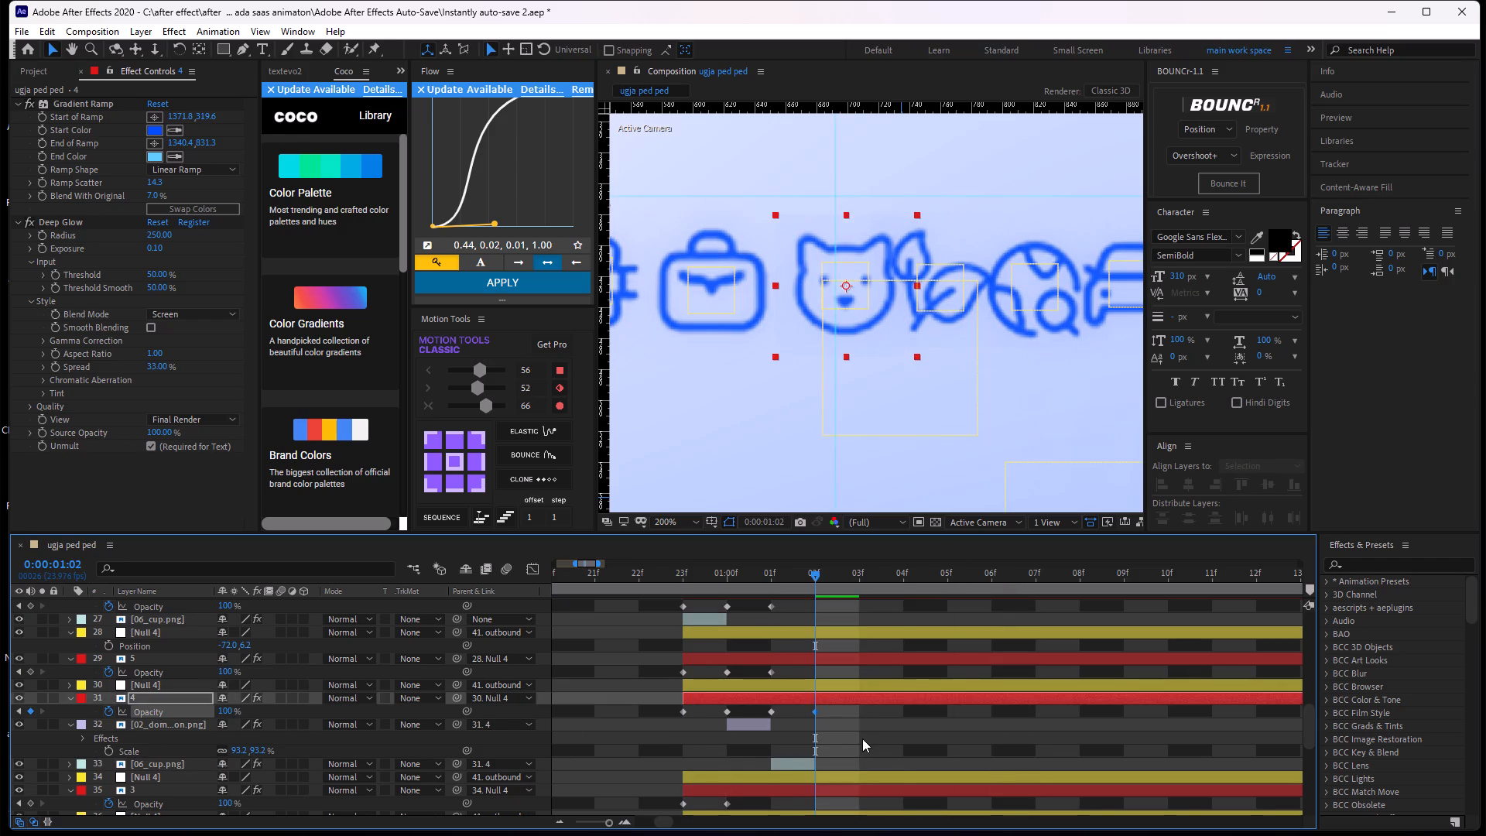
click(863, 738)
Check the cup swap at 0:00:01:01 and save the project.
drag(821, 579, 781, 602)
scroll(848, 384, down, 1)
key(ctrl+s)
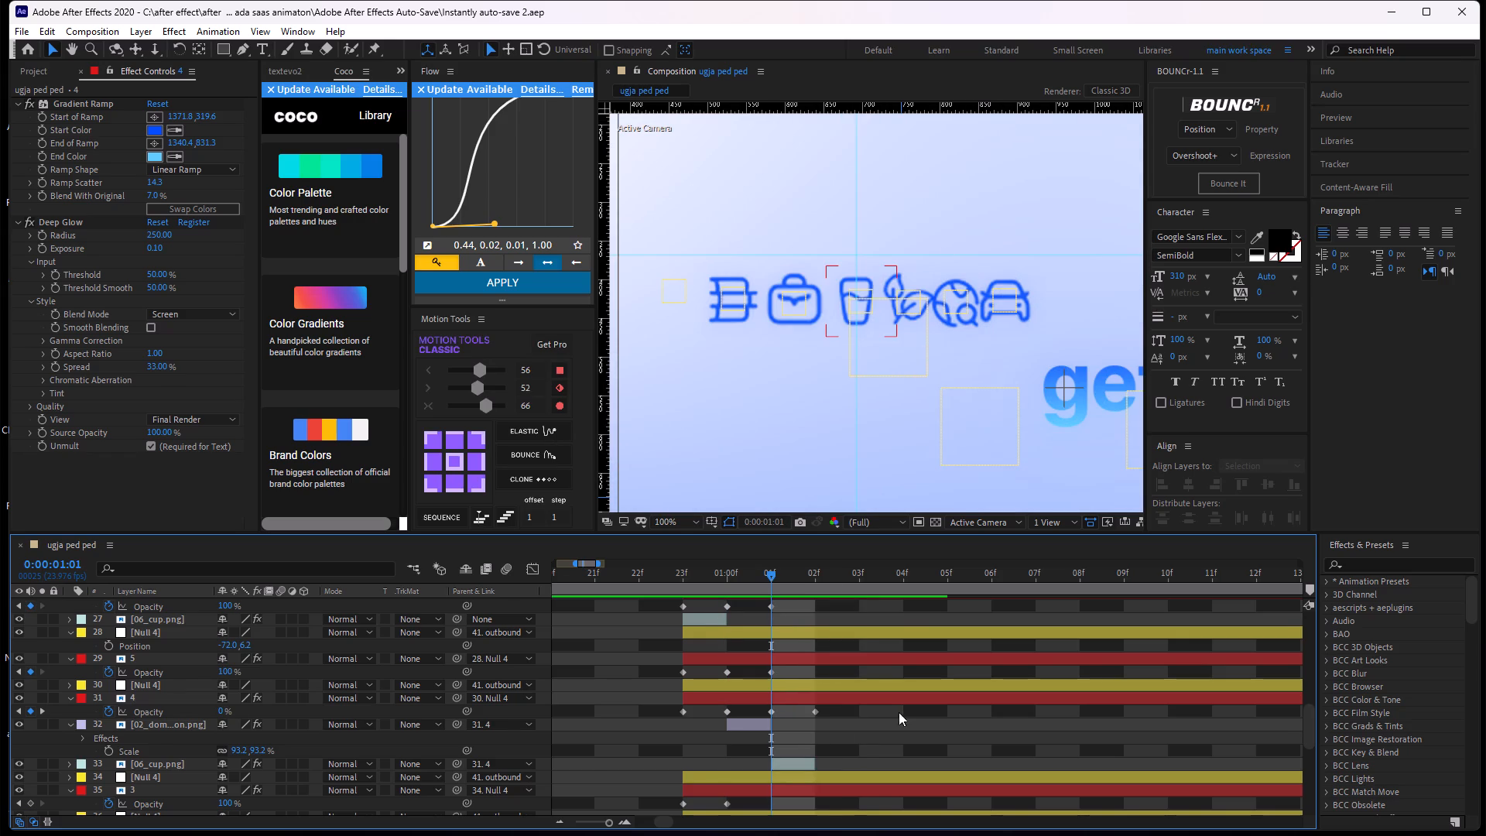
Collapse outbound icon layer 4's keyframed properties in the timeline.
scroll(862, 704, down, 1)
click(762, 647)
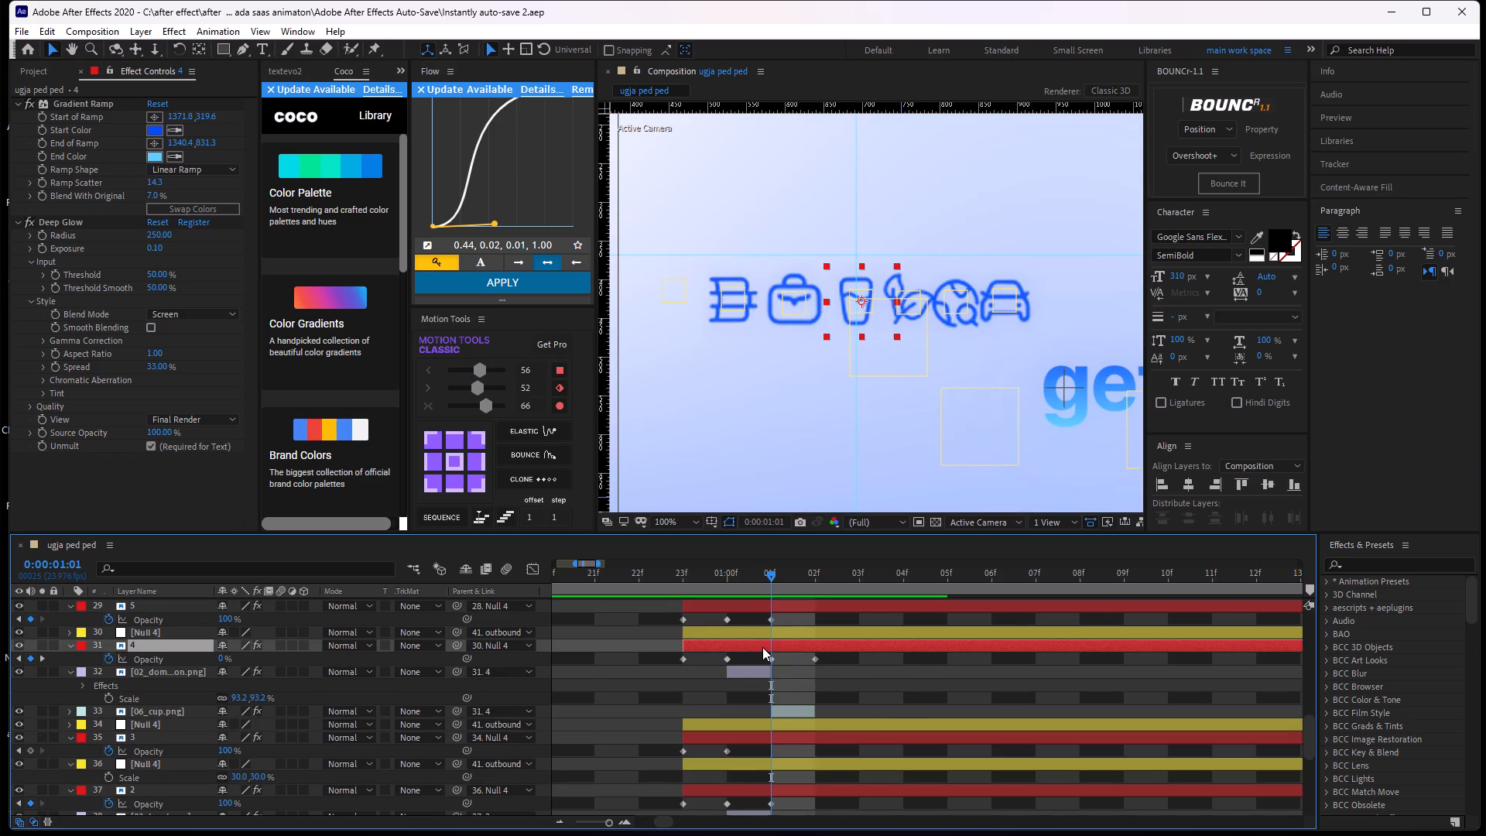
key(u)
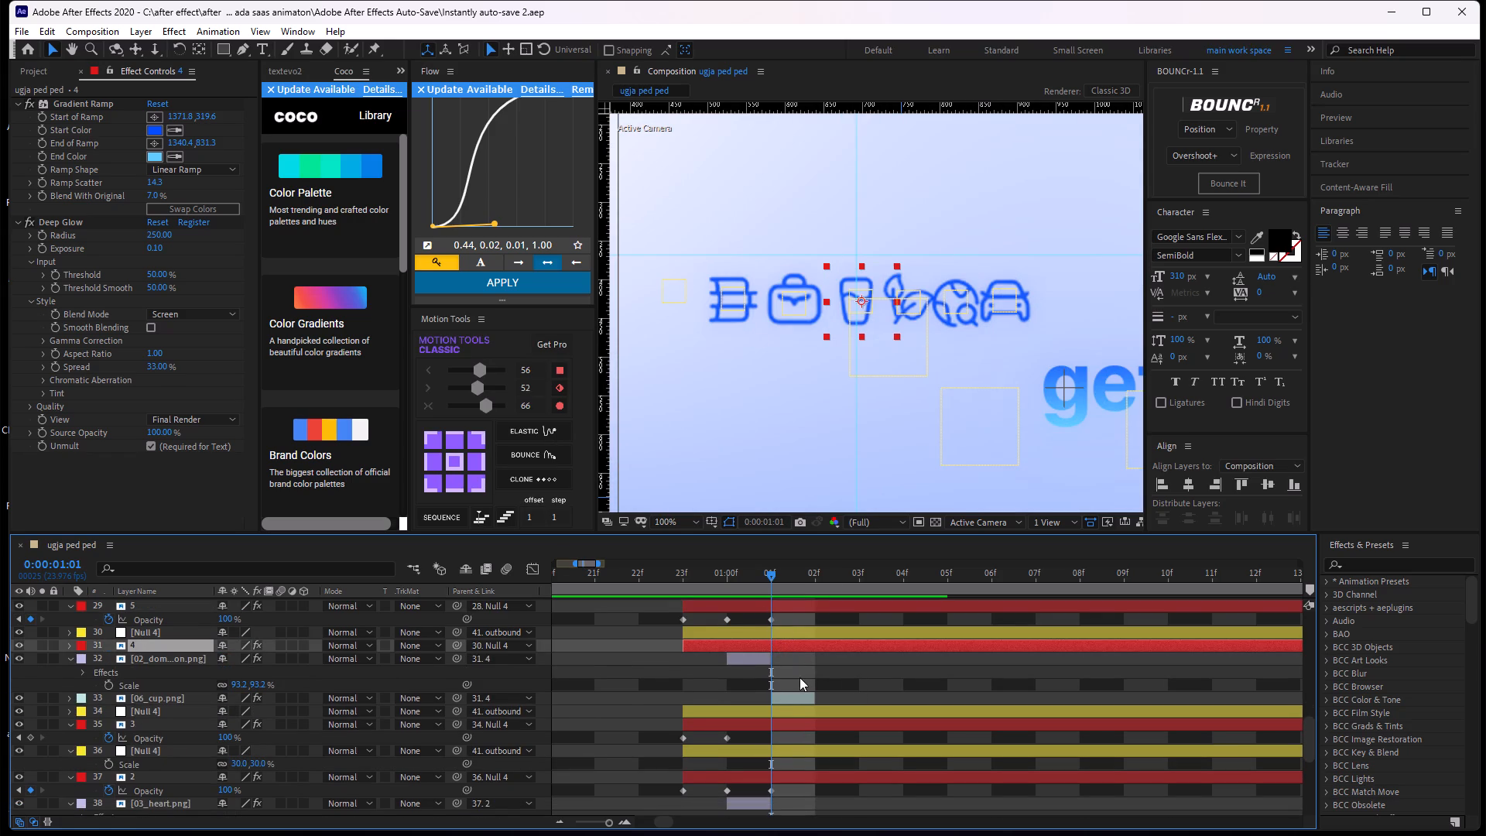
Collapse the revealed effect and scale properties of the 02_dome_icon.png layer under outbound icon layer 4.
click(751, 660)
key(u)
click(854, 670)
scroll(818, 642, up, 1)
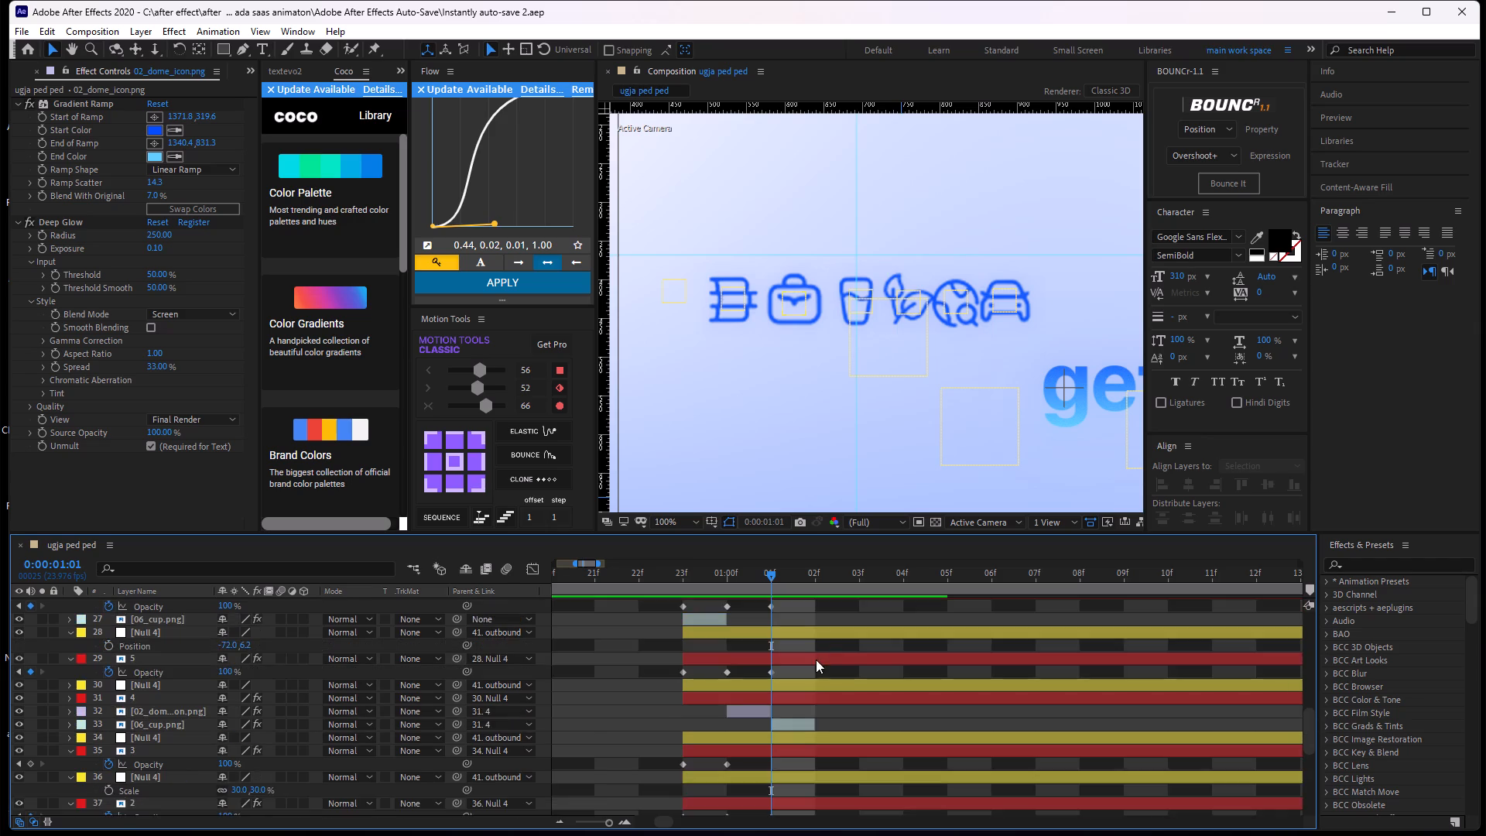
scroll(816, 660, down, 1)
scroll(799, 658, up, 1)
Review the outbound row's icon swaps by scrubbing back from 0:00:01:01 to 0:00:00:23.
middle_drag(796, 396, 829, 393)
scroll(820, 394, down, 1)
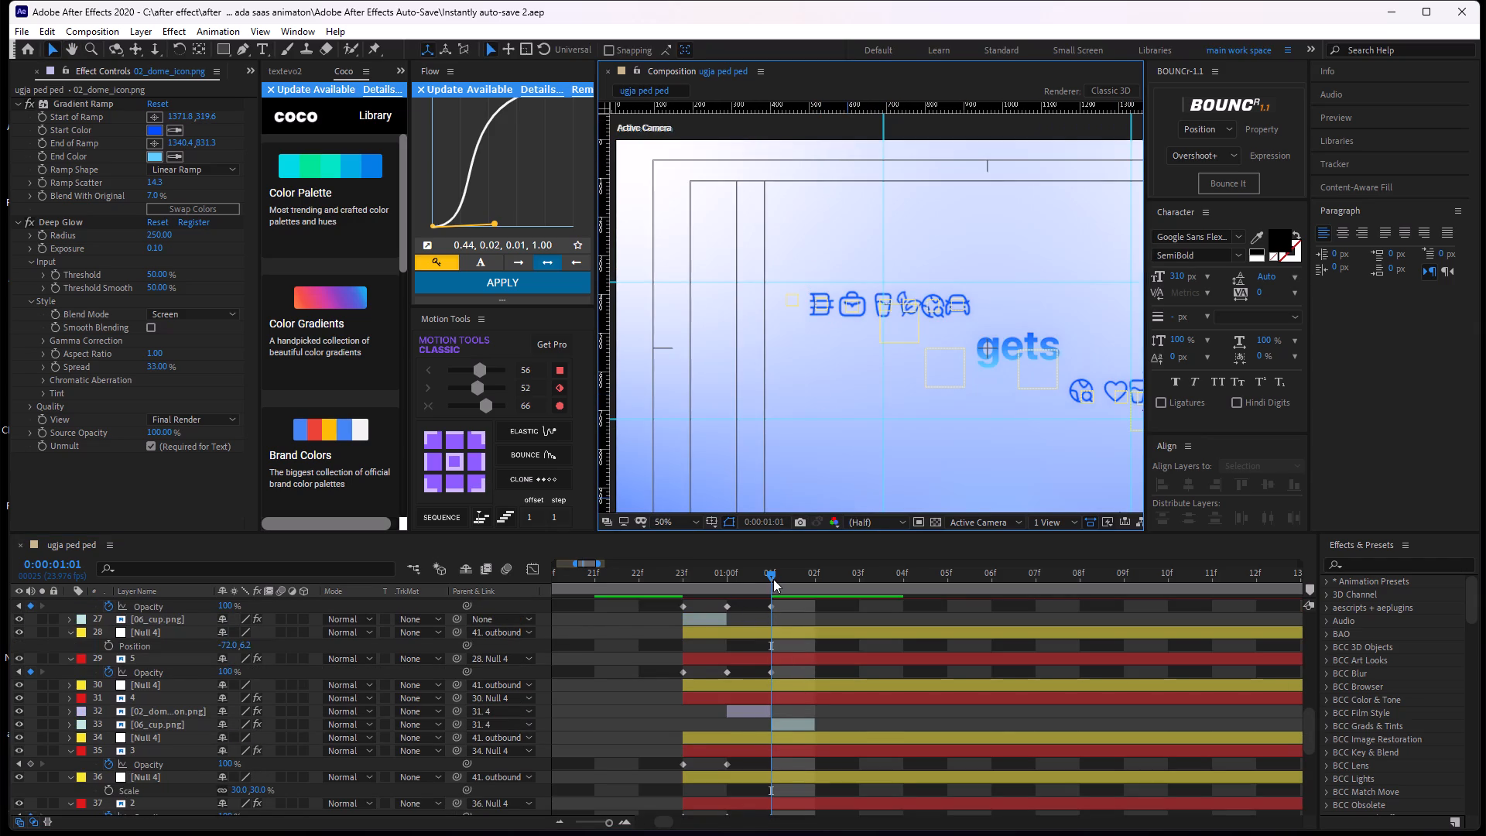
drag(774, 579, 739, 634)
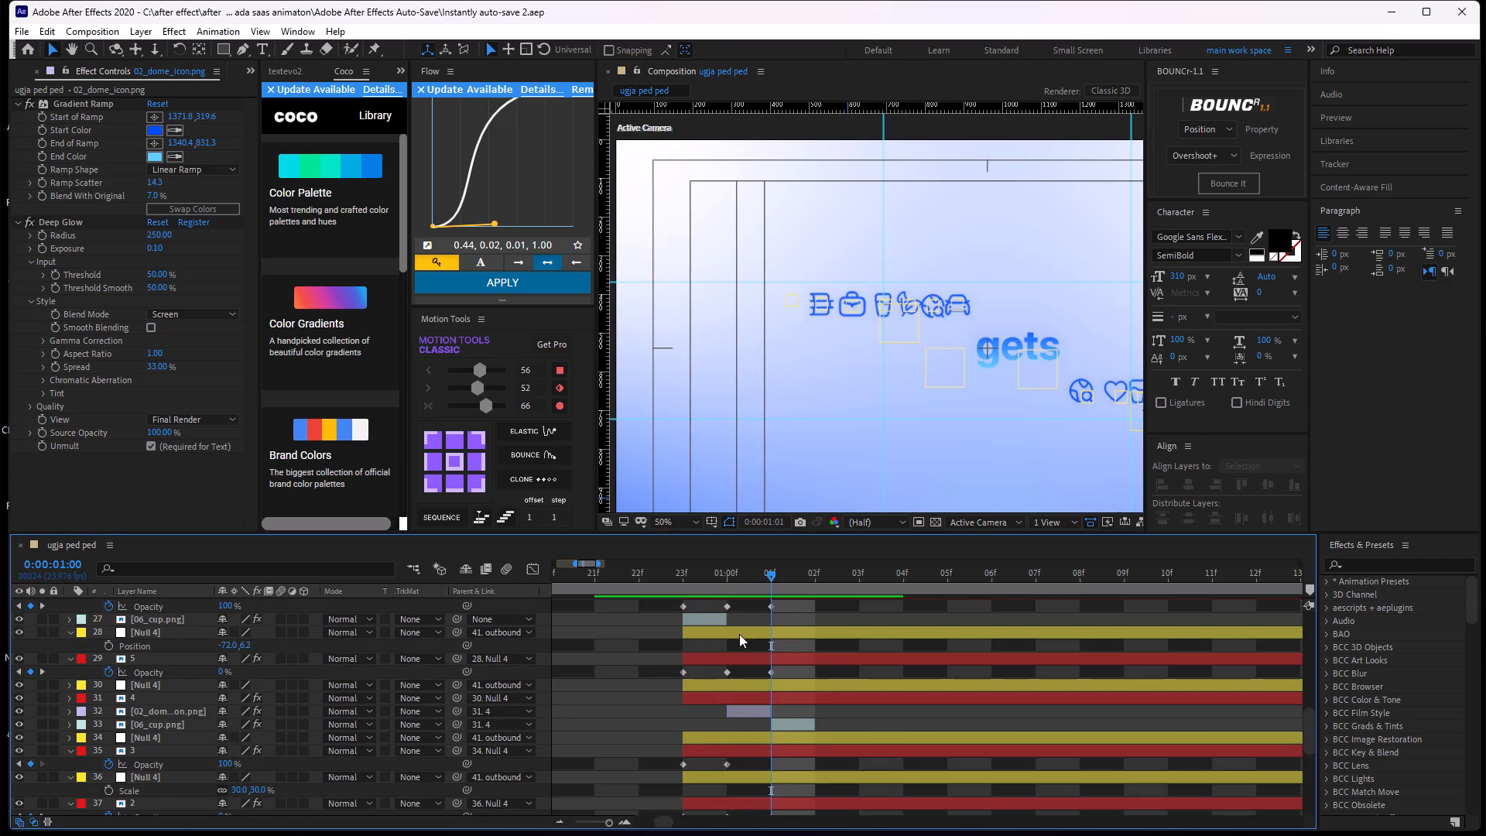
drag(739, 634, 706, 649)
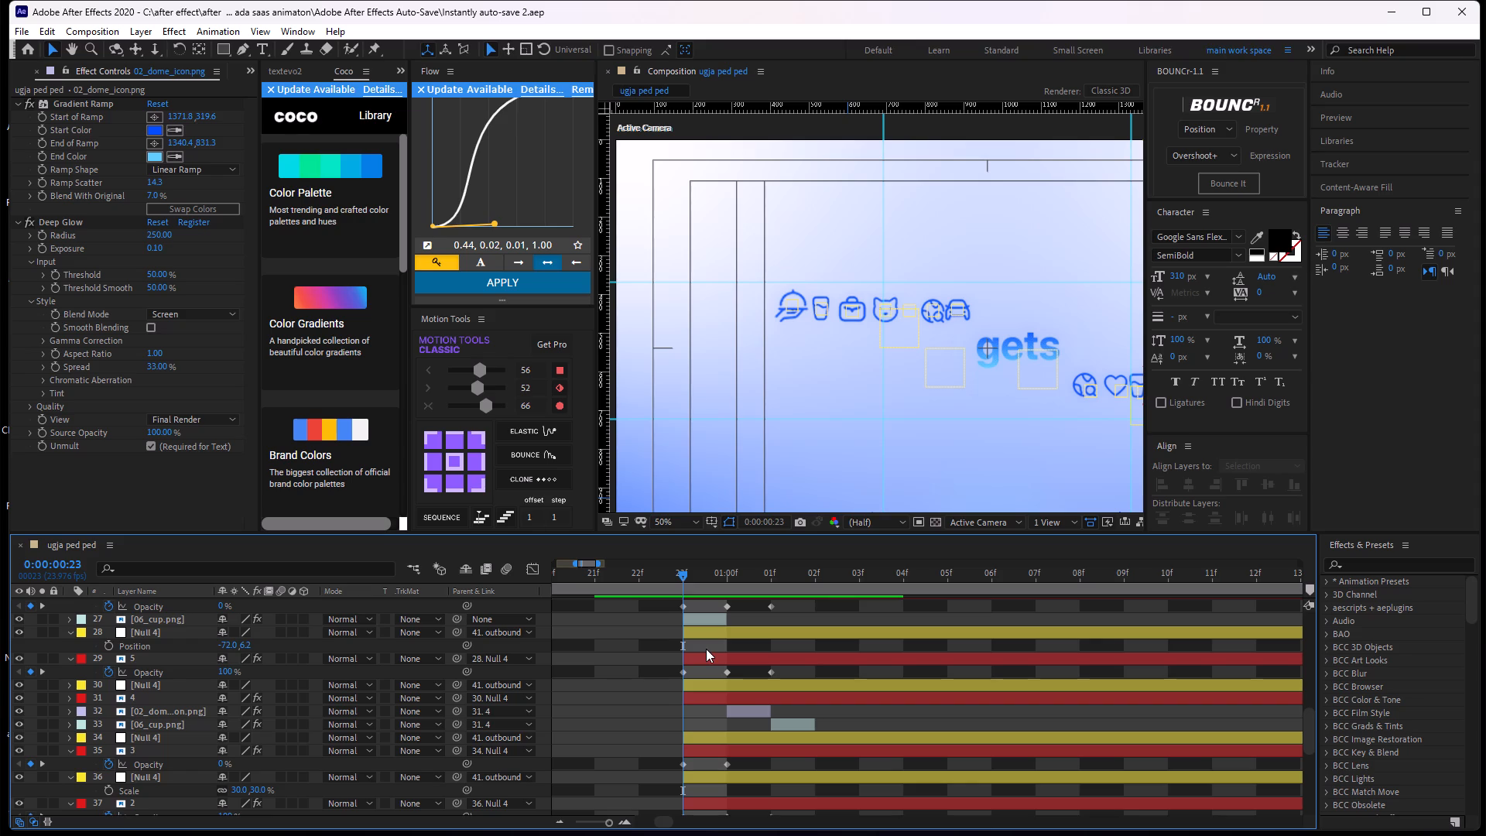
Adjust the system volume to about 30.
click(1406, 817)
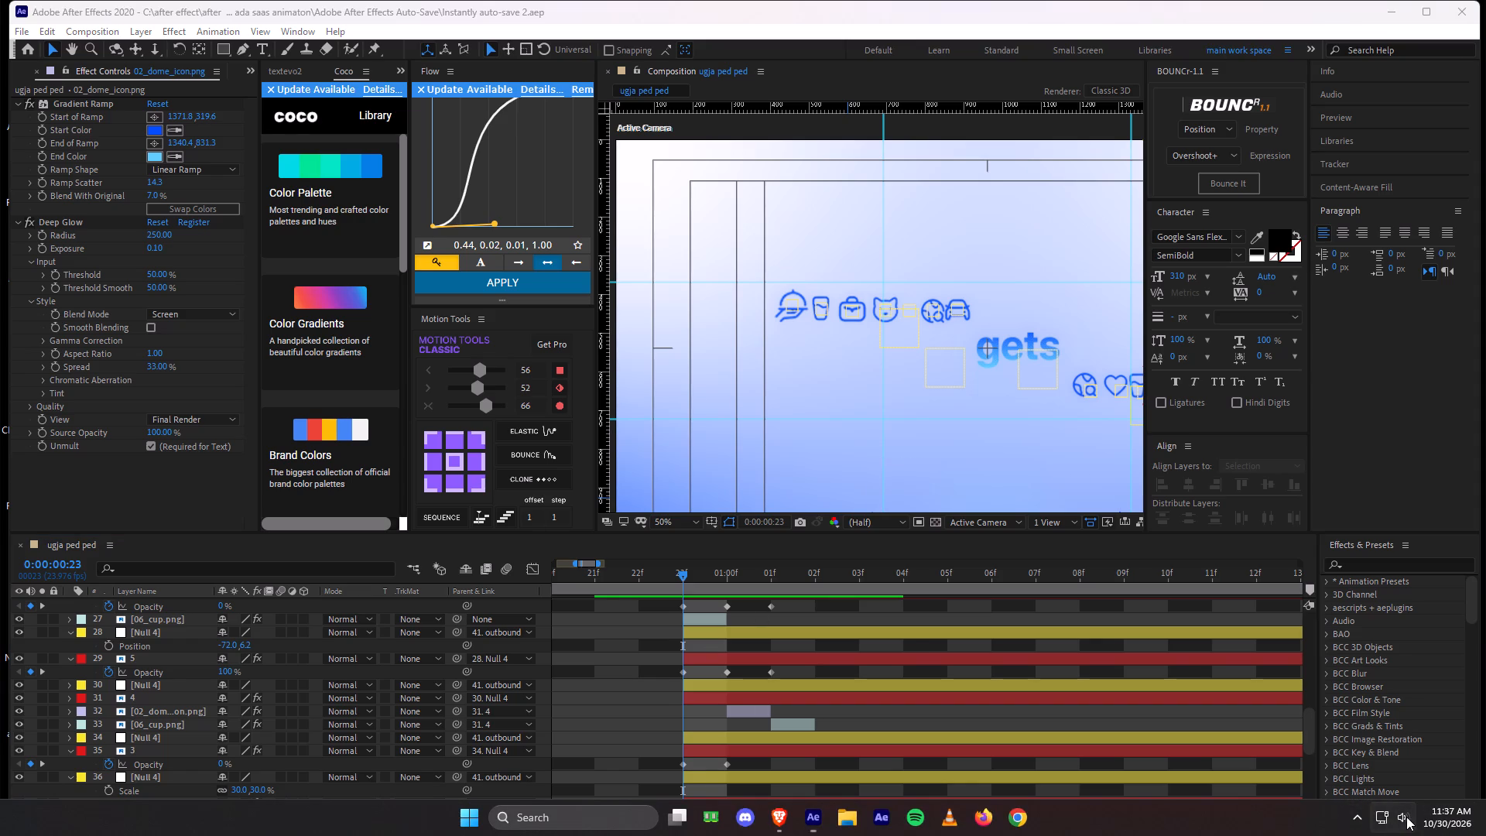
drag(1270, 723, 1305, 735)
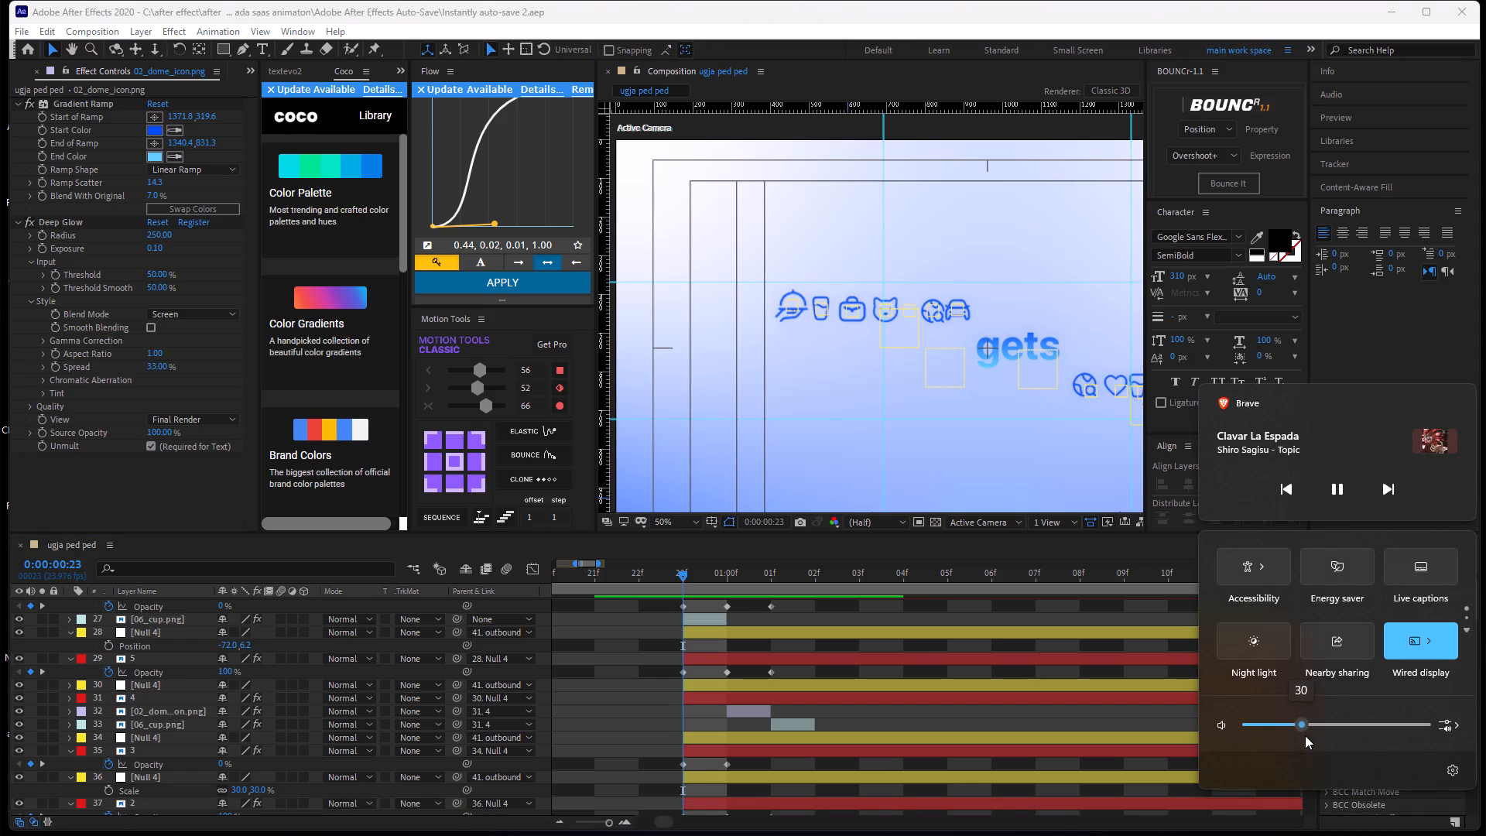
drag(1305, 735, 1299, 735)
click(849, 724)
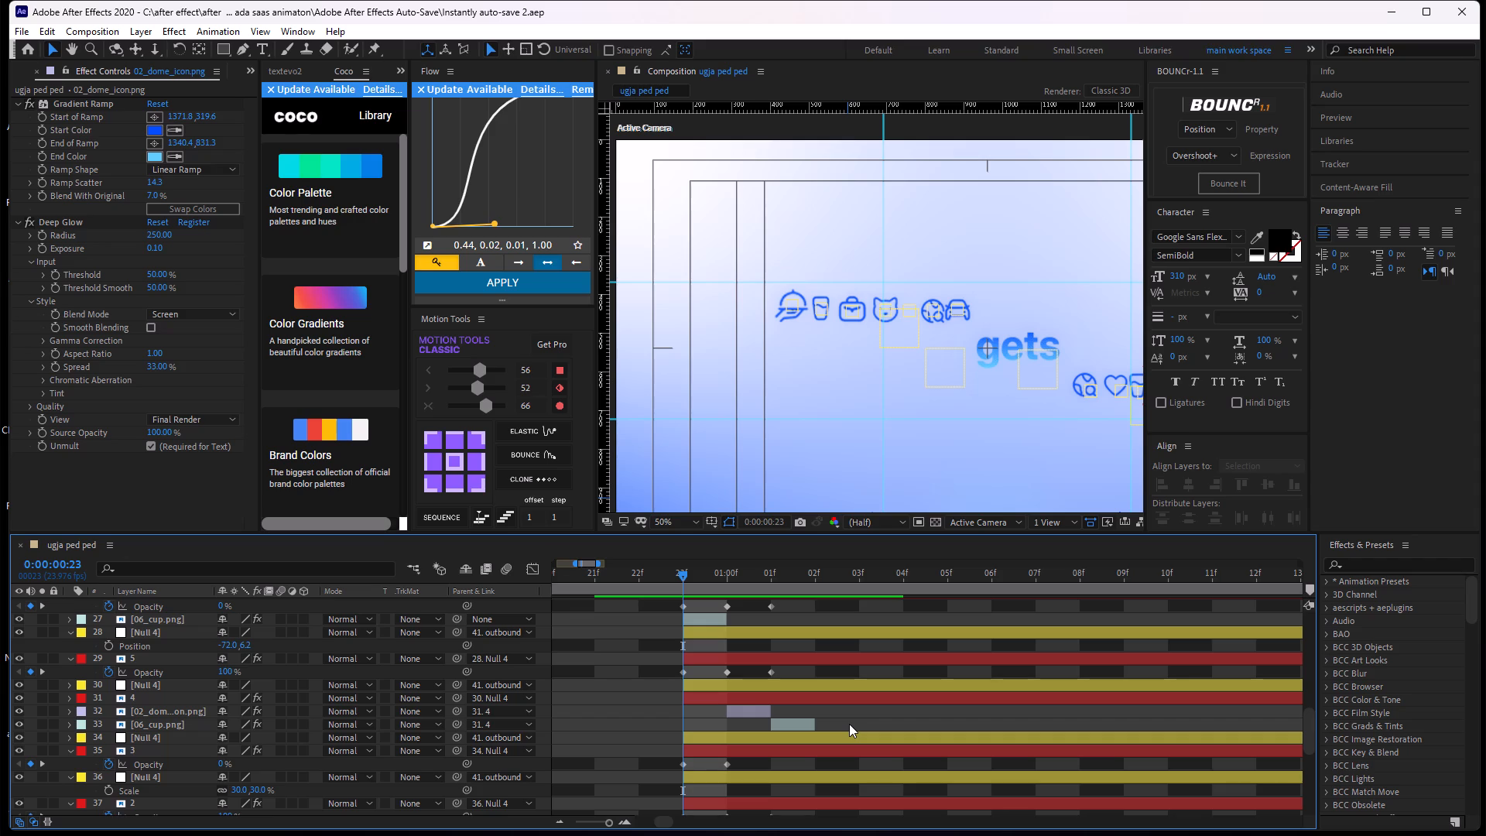
Examine the icon images in the black transparent icons folder to choose a replacement for outbound icon layer 5.
click(607, 636)
click(724, 668)
click(621, 713)
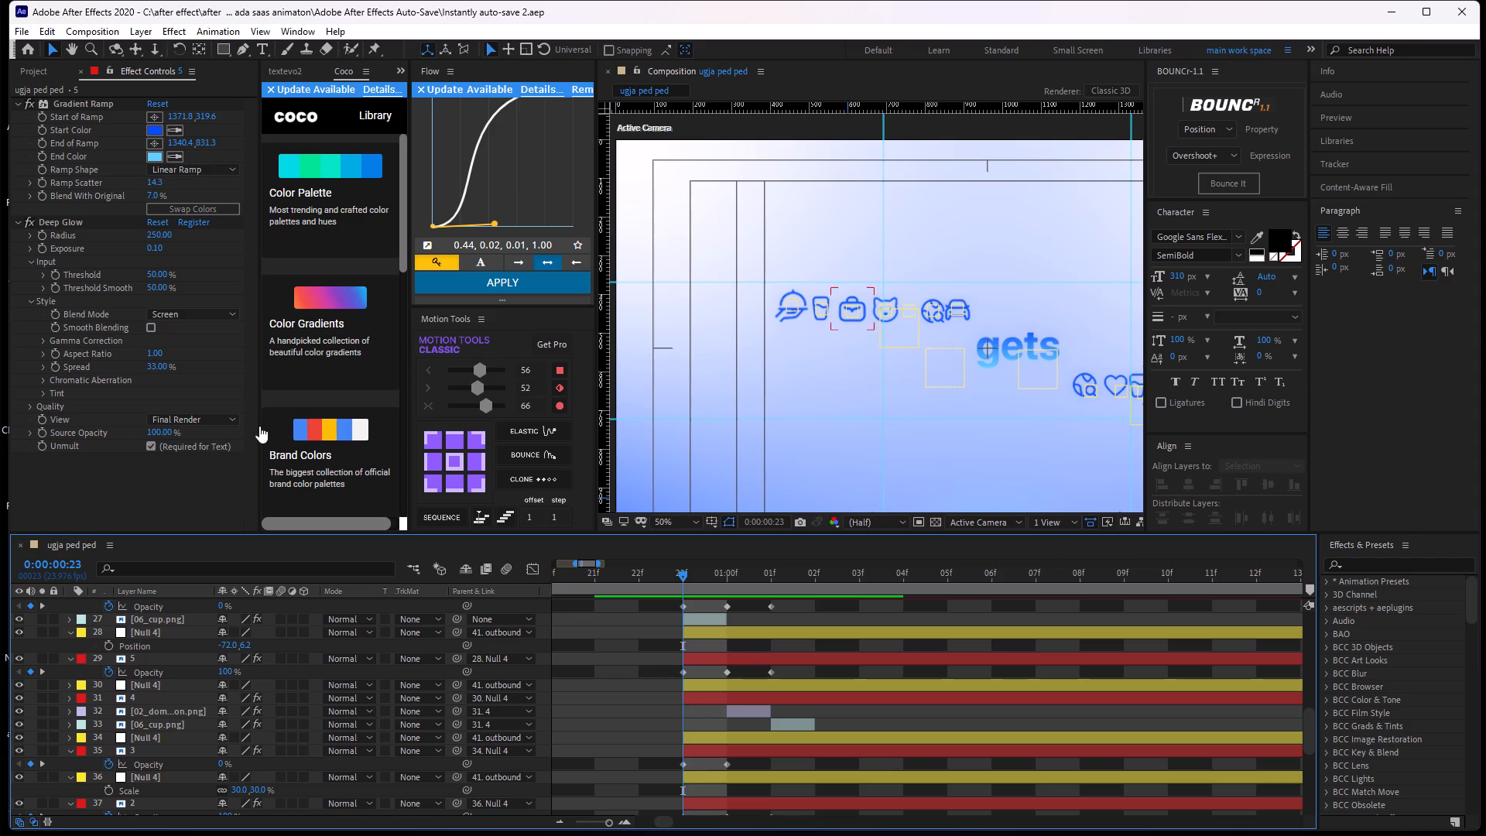
scroll(43, 70, up, 1)
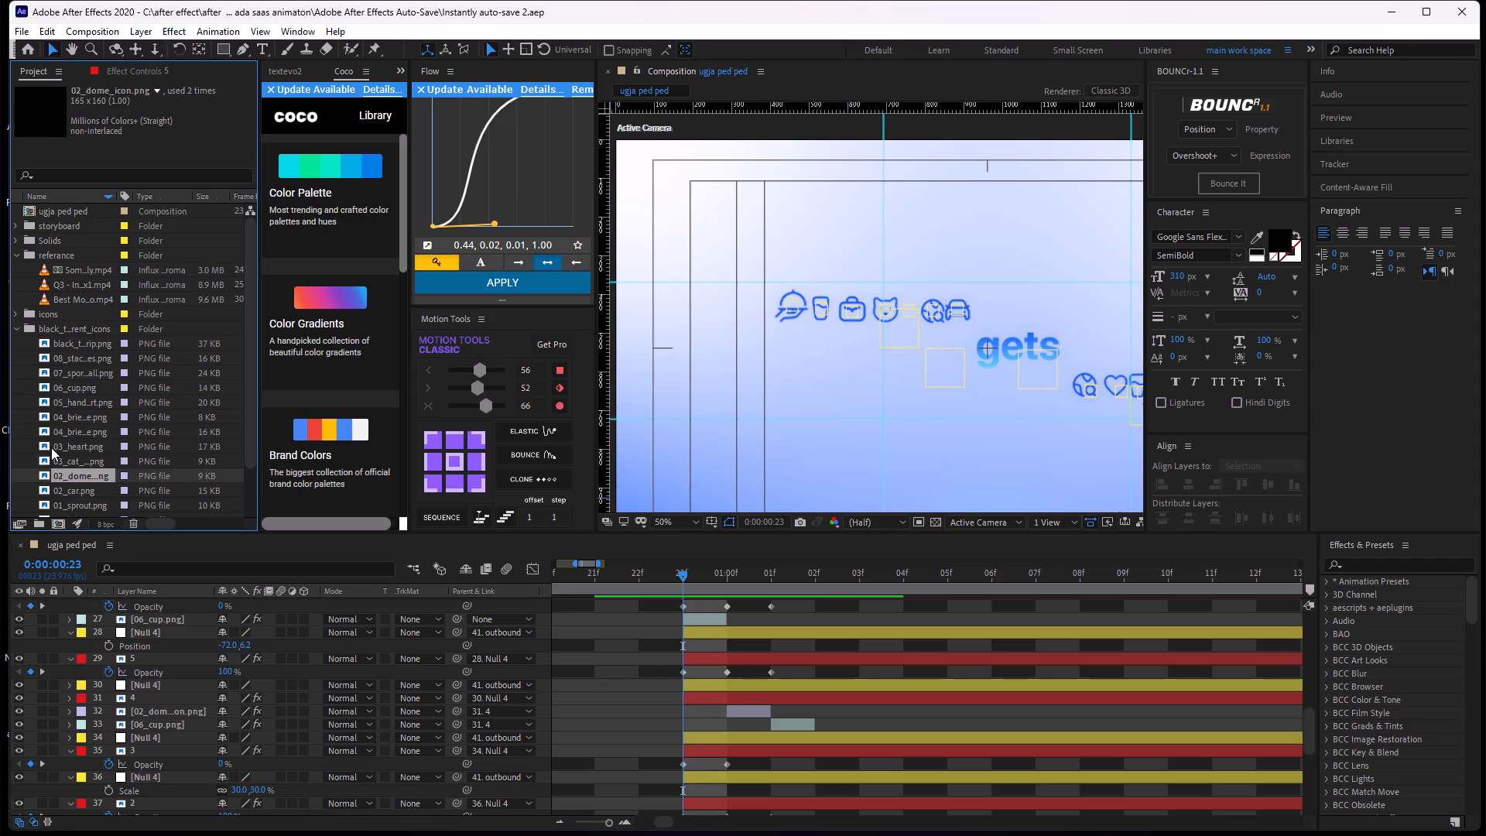
click(57, 448)
click(75, 401)
click(92, 339)
click(80, 375)
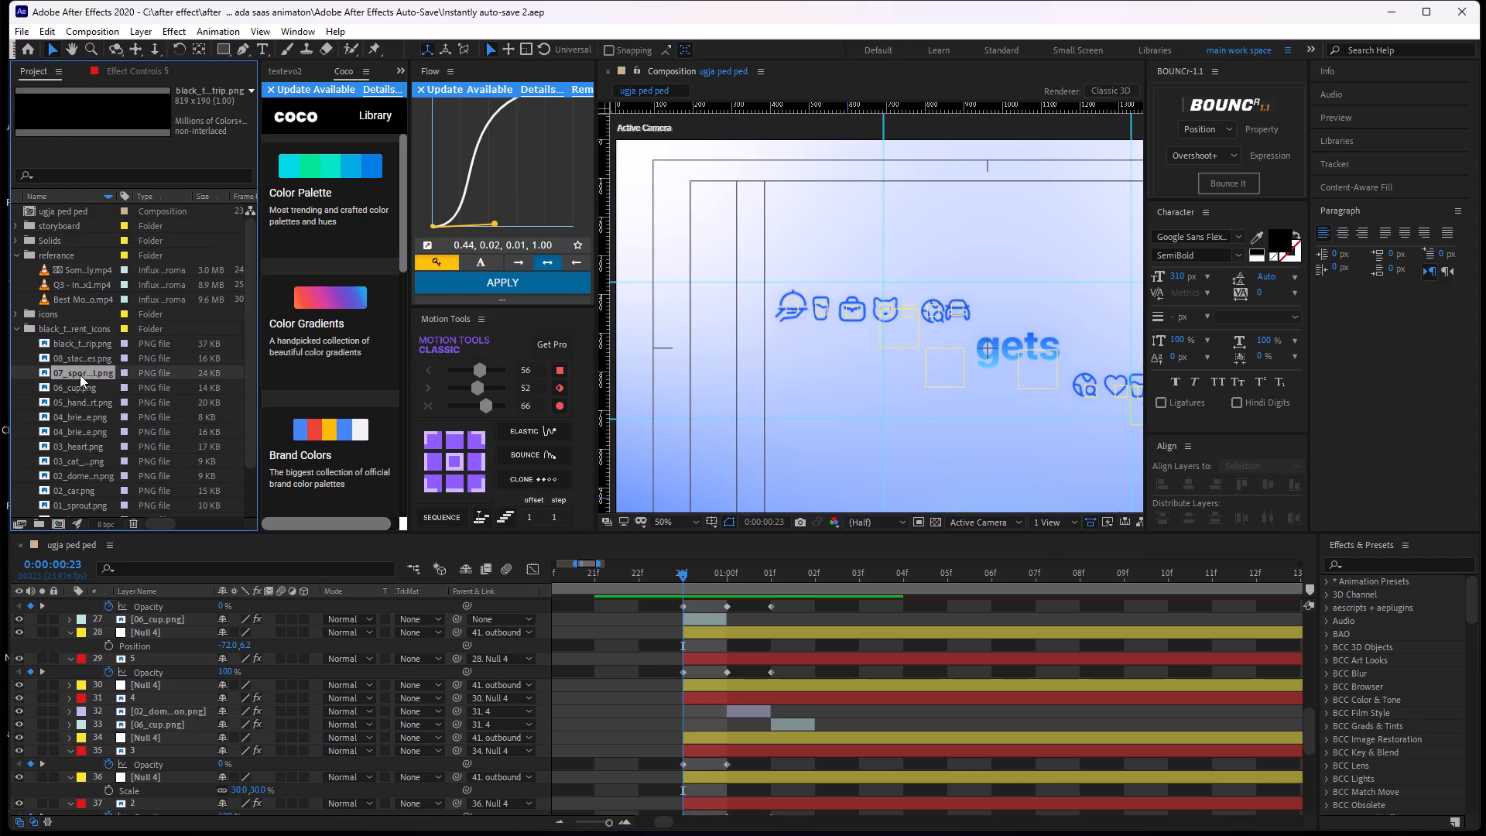
click(78, 354)
click(51, 384)
scroll(63, 422, down, 2)
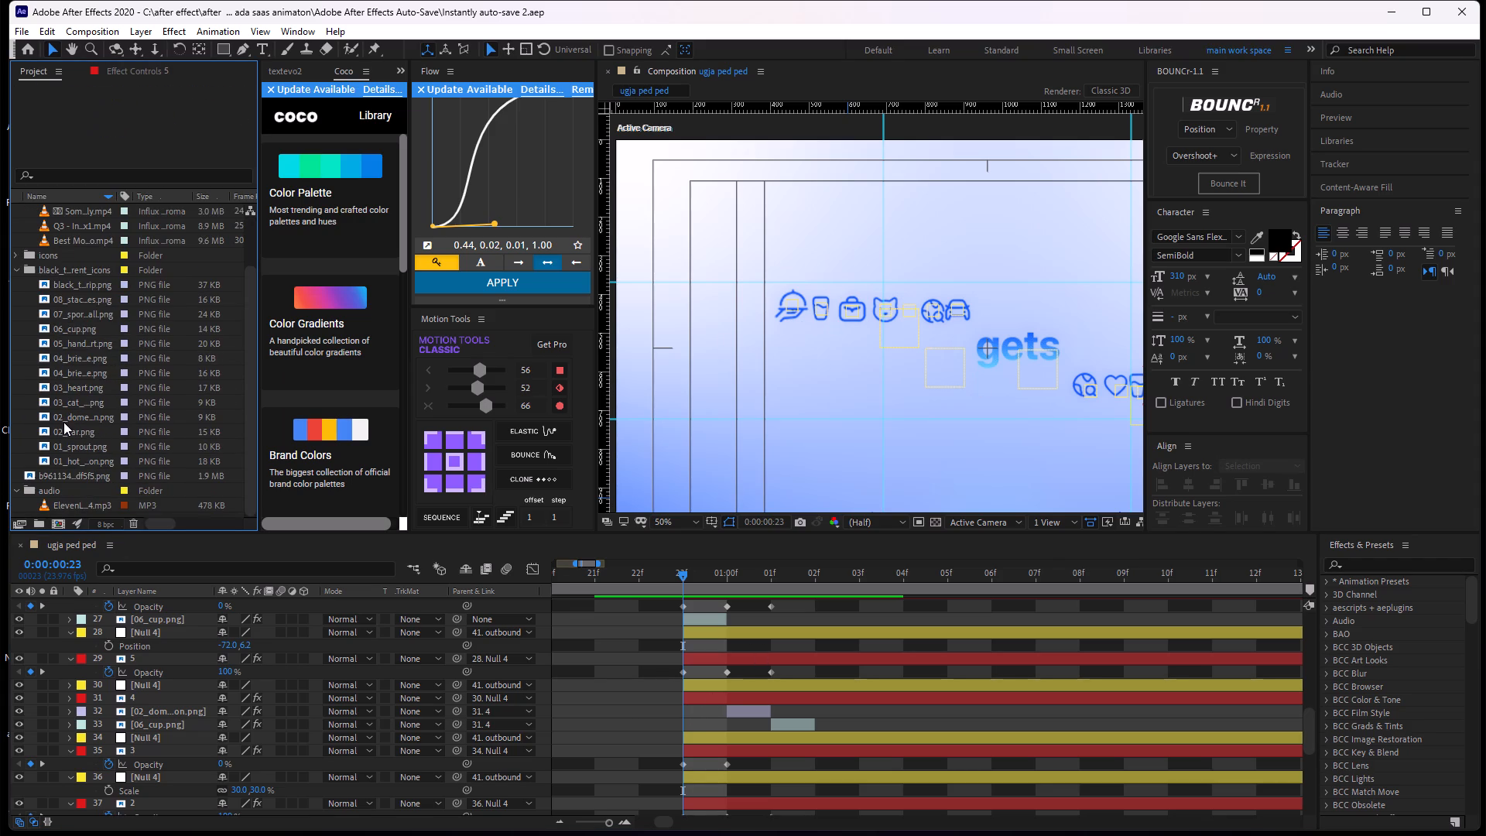
click(63, 422)
click(80, 436)
click(86, 462)
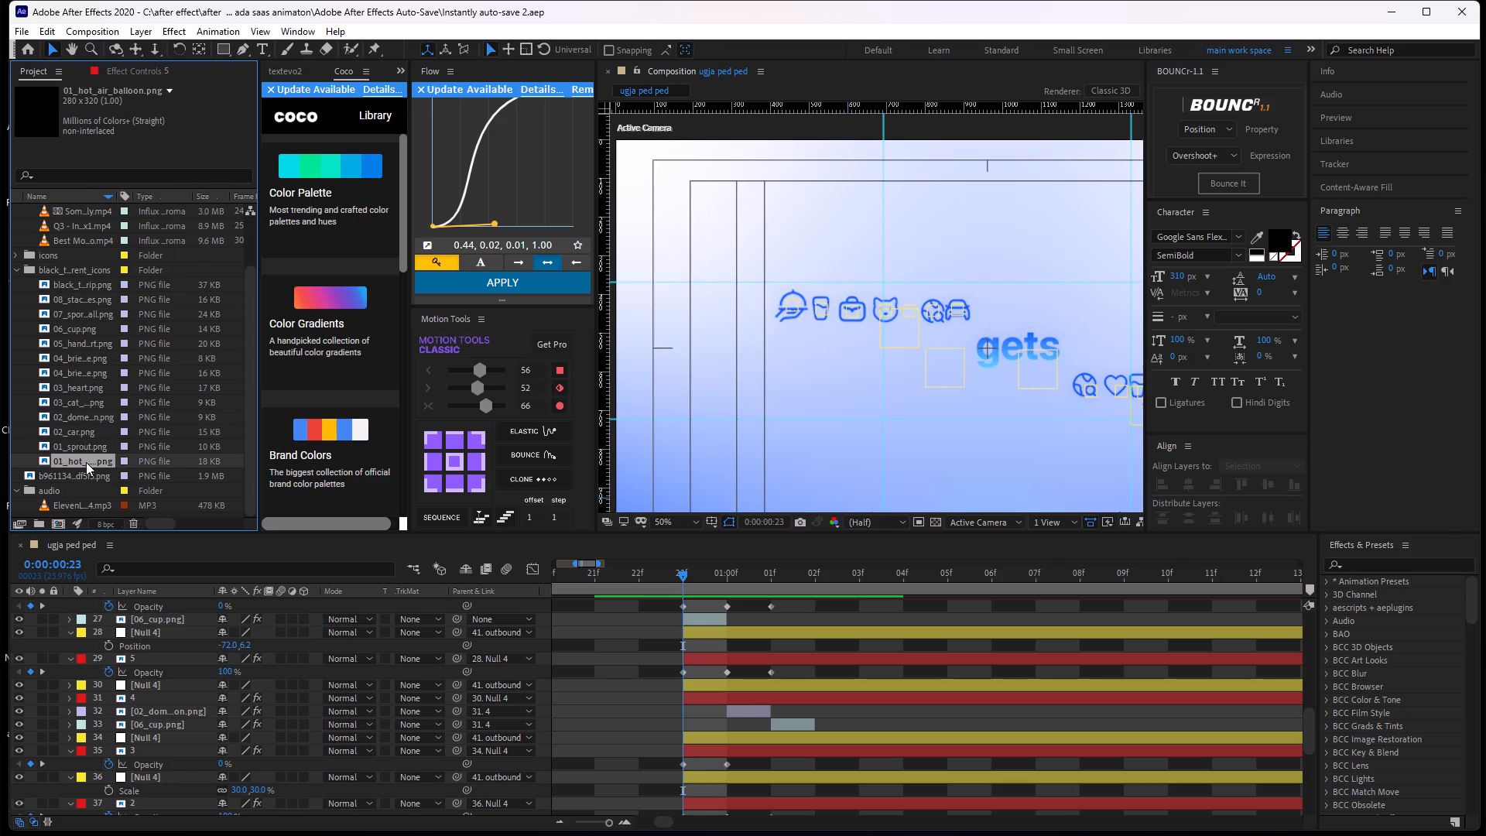
click(93, 450)
click(84, 427)
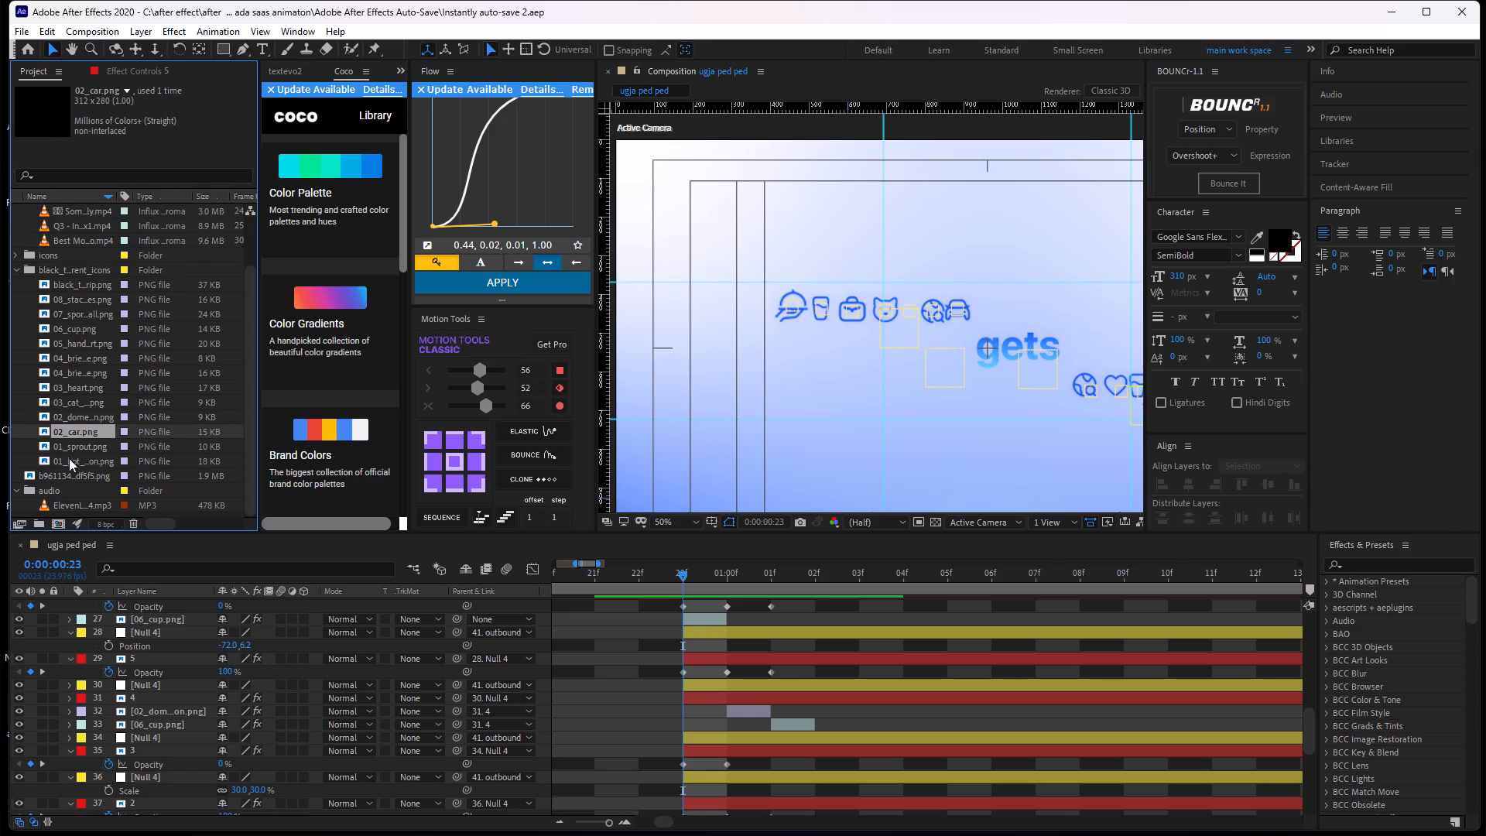
Add 02_car.png to the composition directly beneath outbound icon layer 5, starting at 0:00:00:23.
drag(80, 430, 938, 662)
middle_drag(1121, 653, 779, 673)
key(bracketleft)
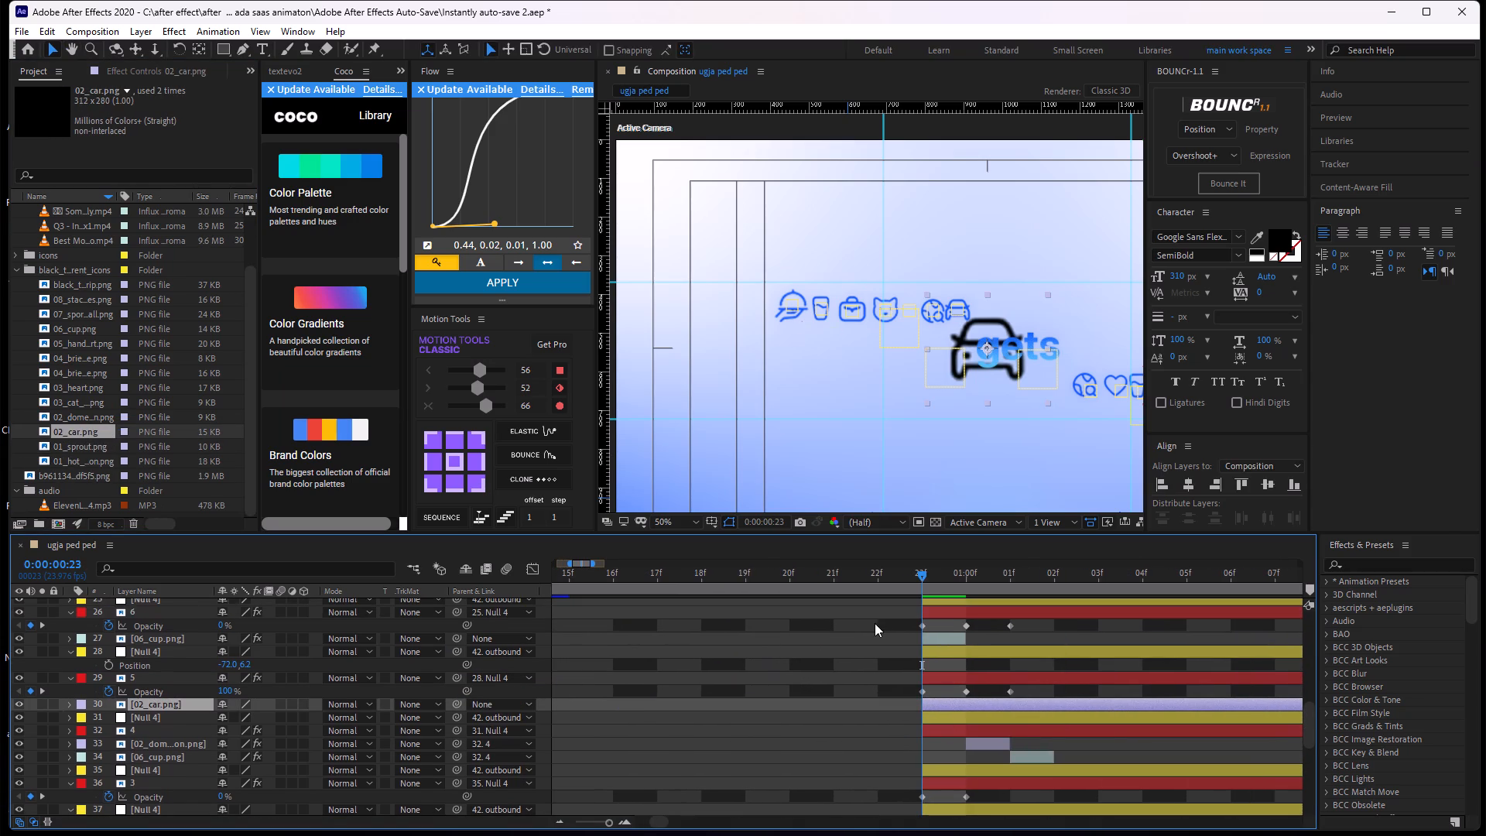
middle_drag(973, 661, 844, 586)
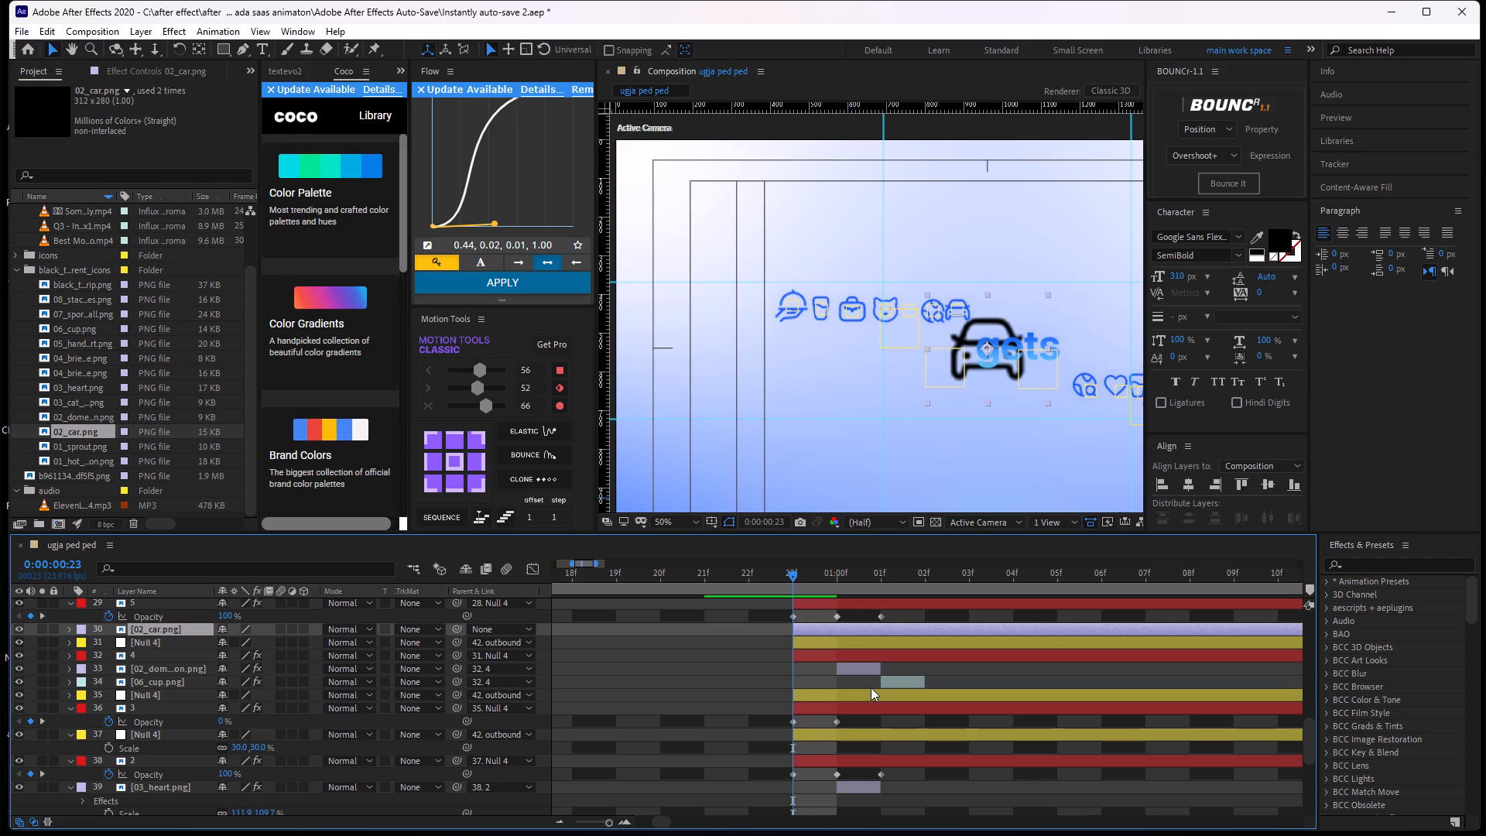
Set the 02_car.png layer's scale to 34%.
middle_drag(1013, 336, 954, 334)
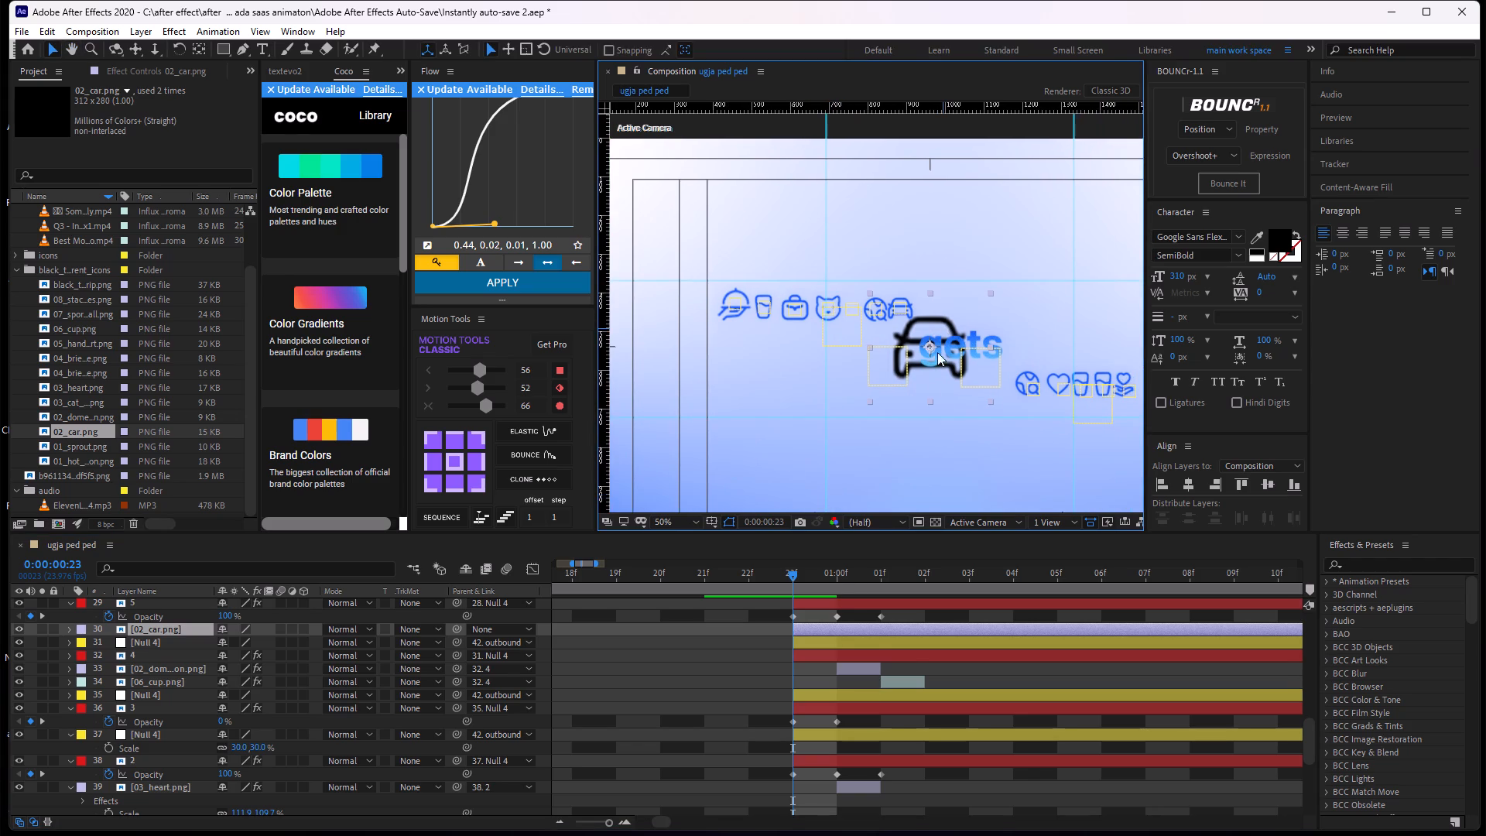
key(s)
click(265, 646)
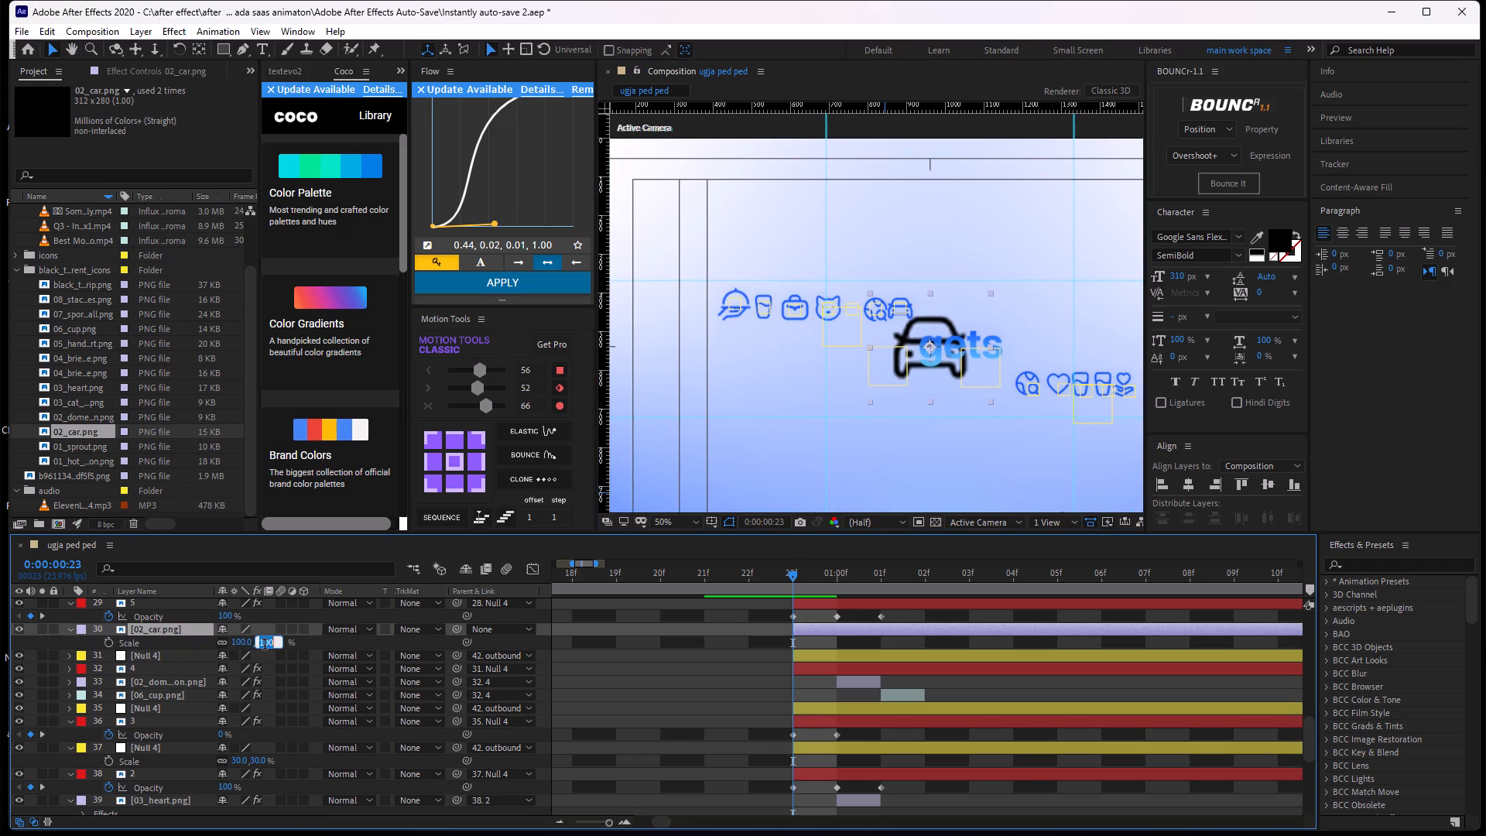
text(30)
key(Return)
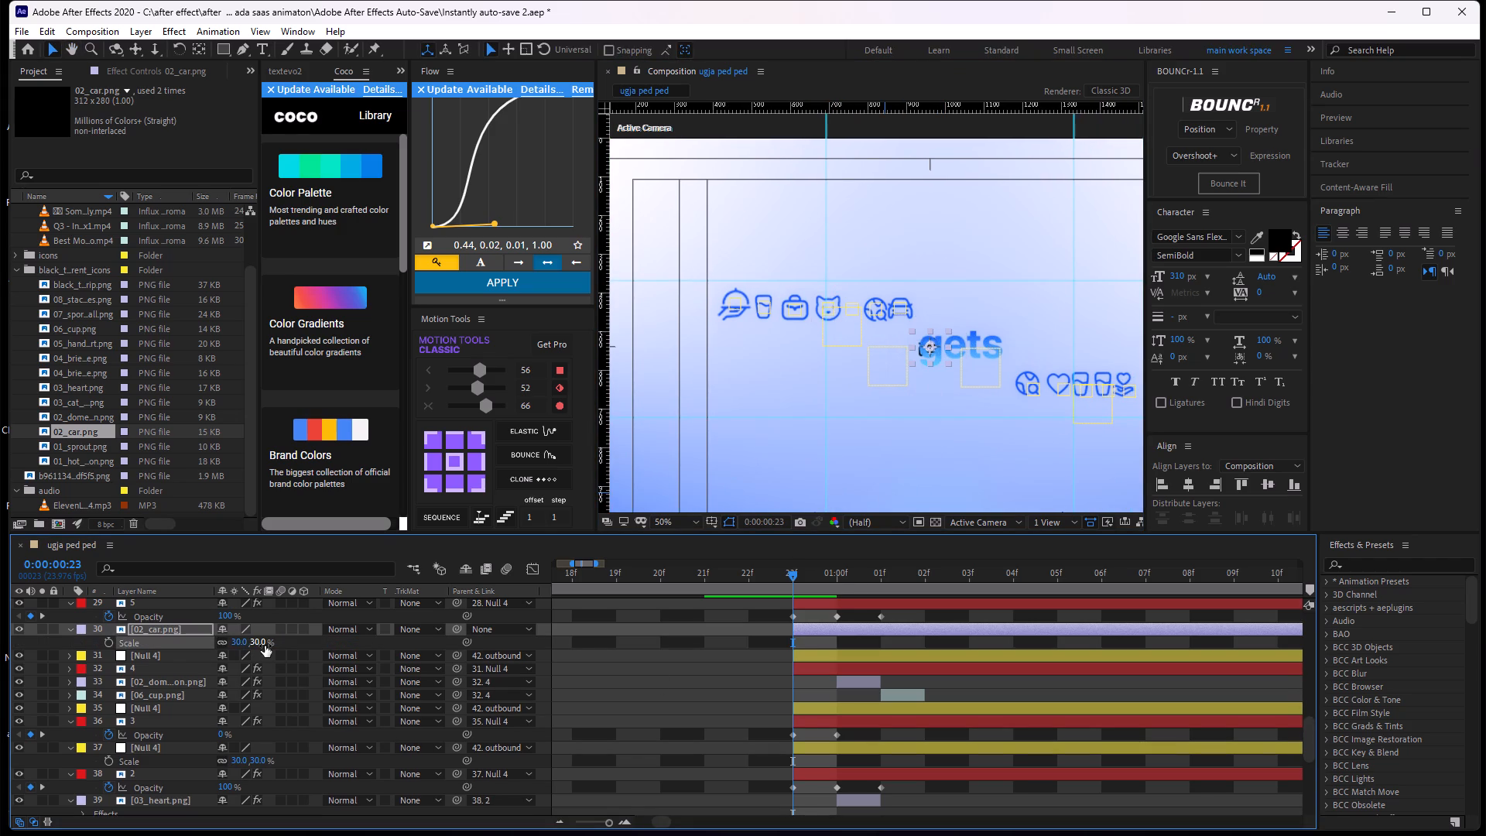
click(259, 646)
Move the car icon onto the briefcase icon in the outbound row.
drag(940, 356, 772, 315)
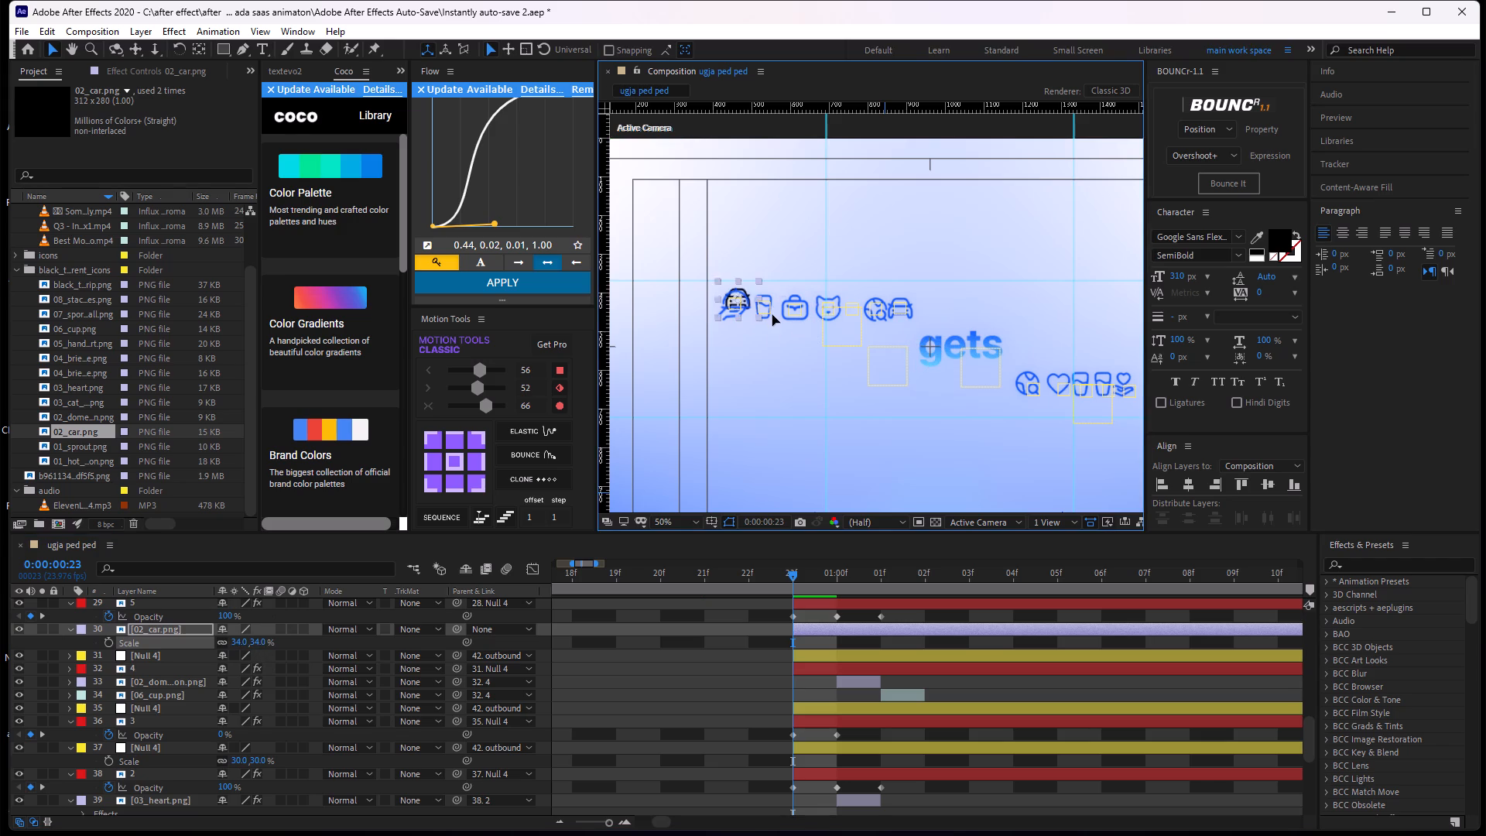
drag(772, 315, 804, 320)
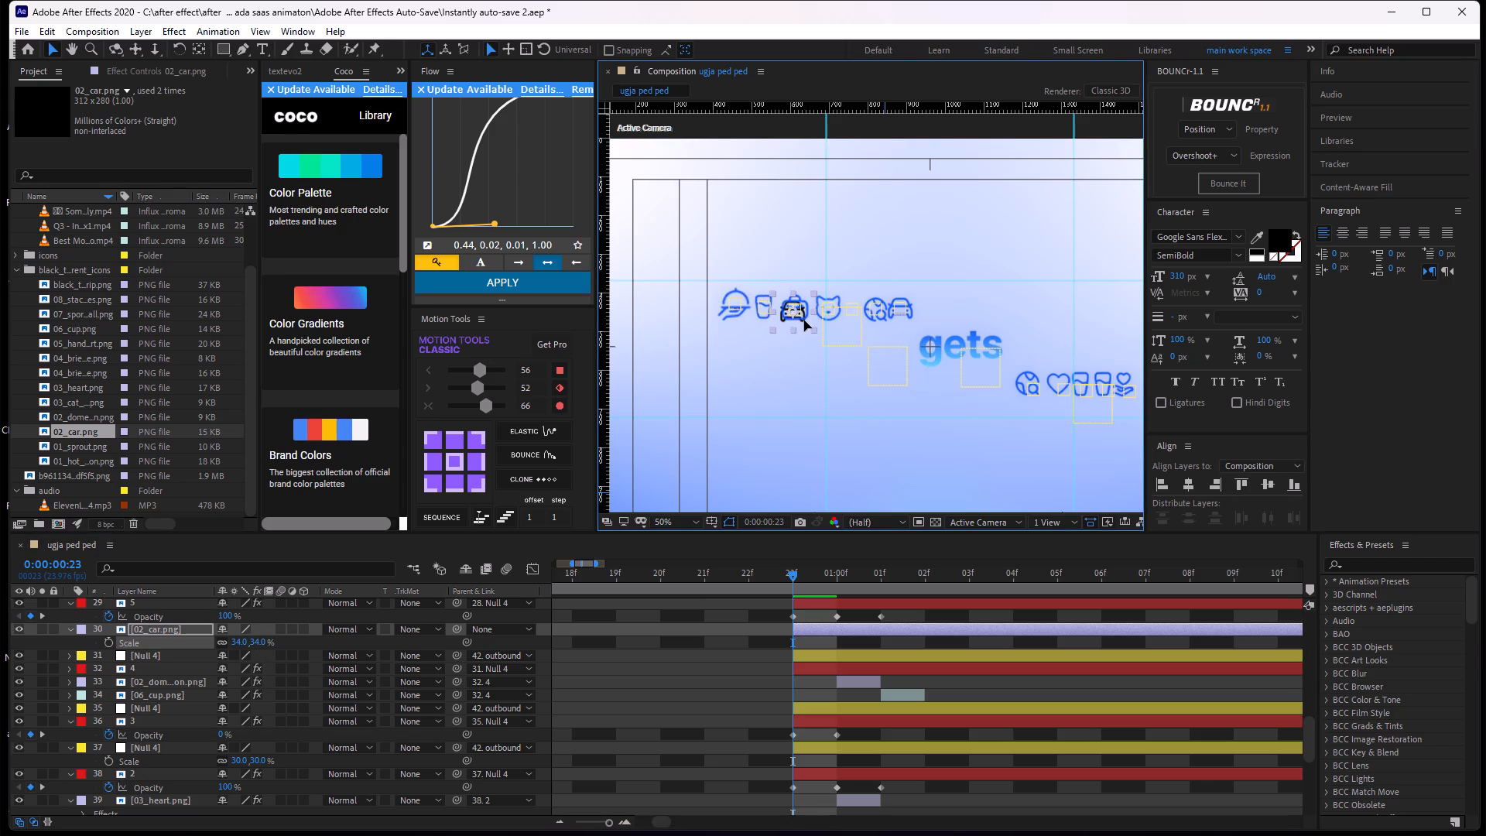
drag(804, 320, 803, 320)
drag(803, 320, 806, 318)
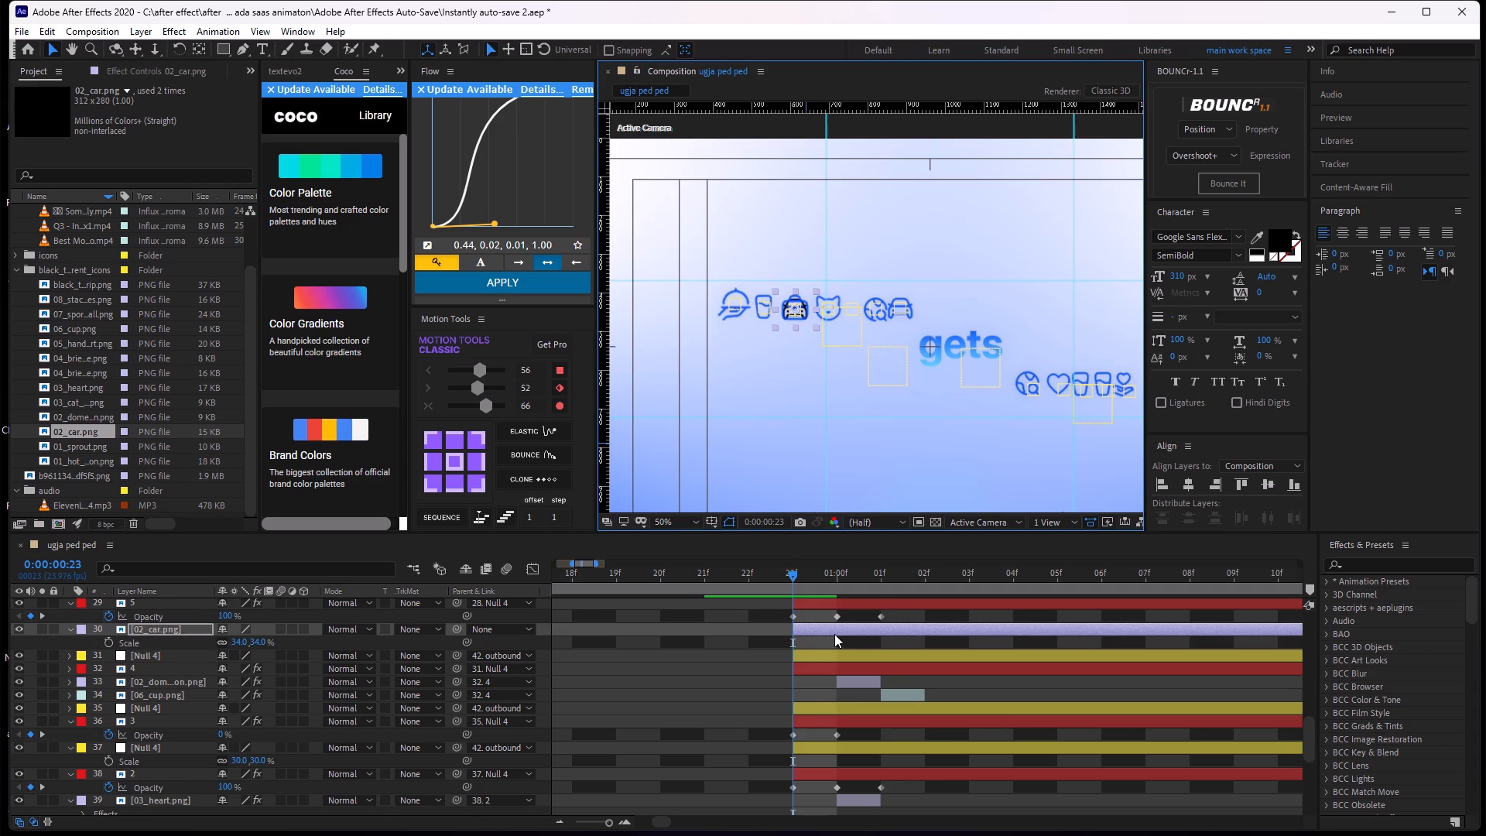
Copy the Gradient Ramp and Deep Glow effects from outbound icon layer 5 onto the 02_car.png layer.
scroll(834, 634, up, 1)
click(823, 651)
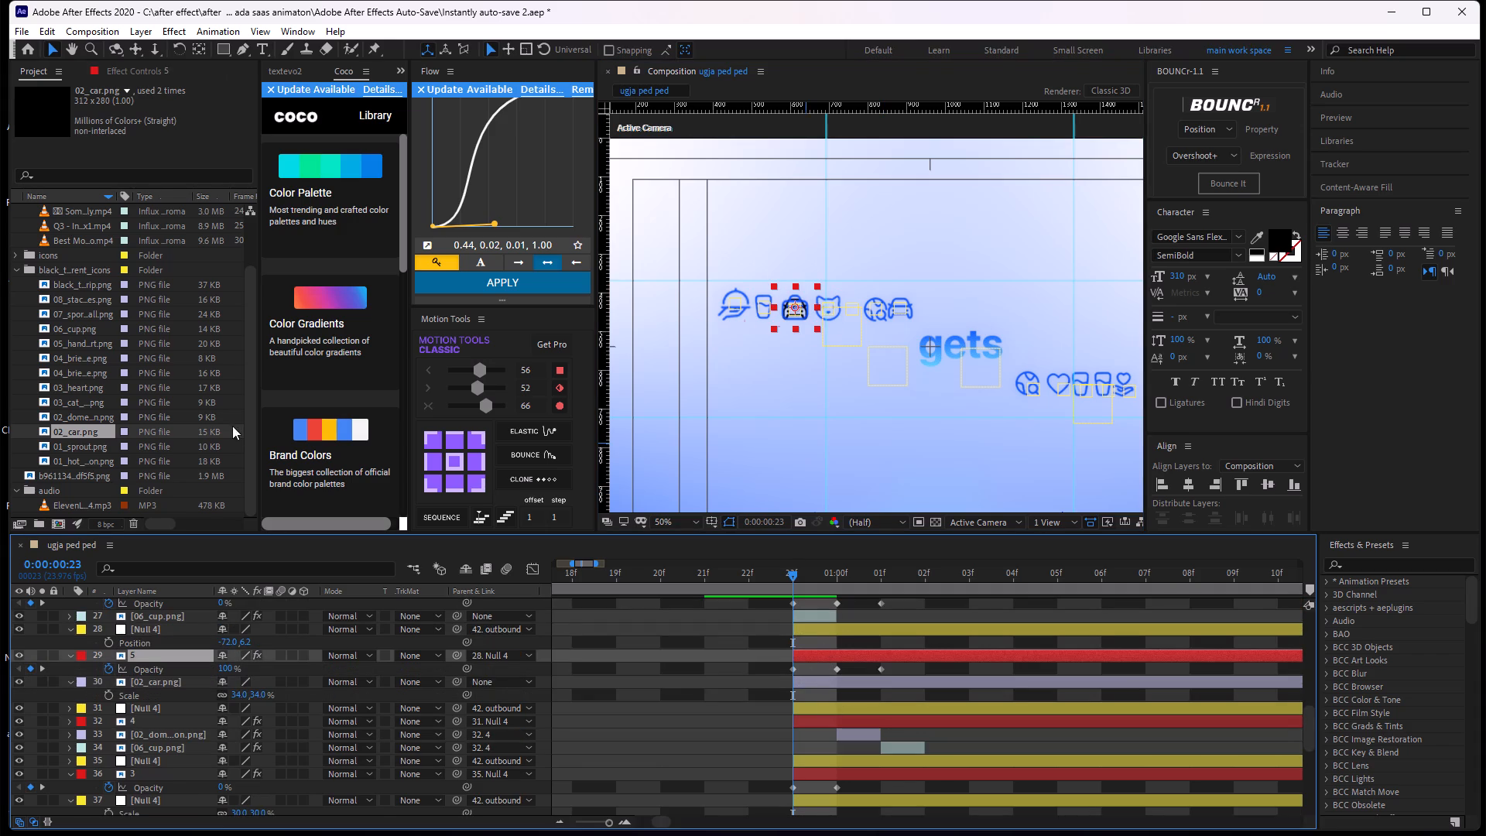
click(151, 58)
click(128, 76)
click(97, 101)
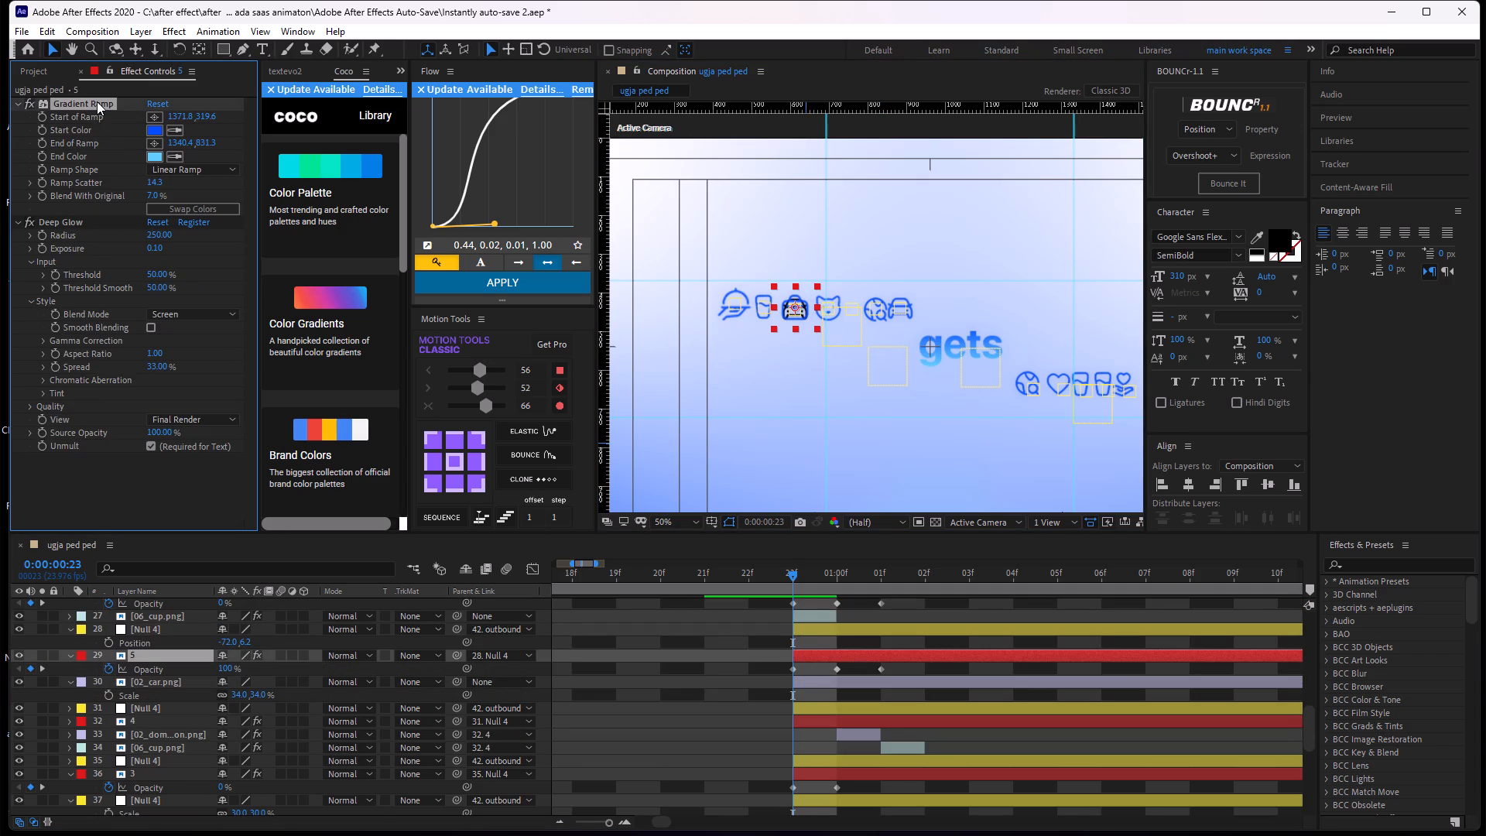
shift+click(68, 227)
key(ctrl+c)
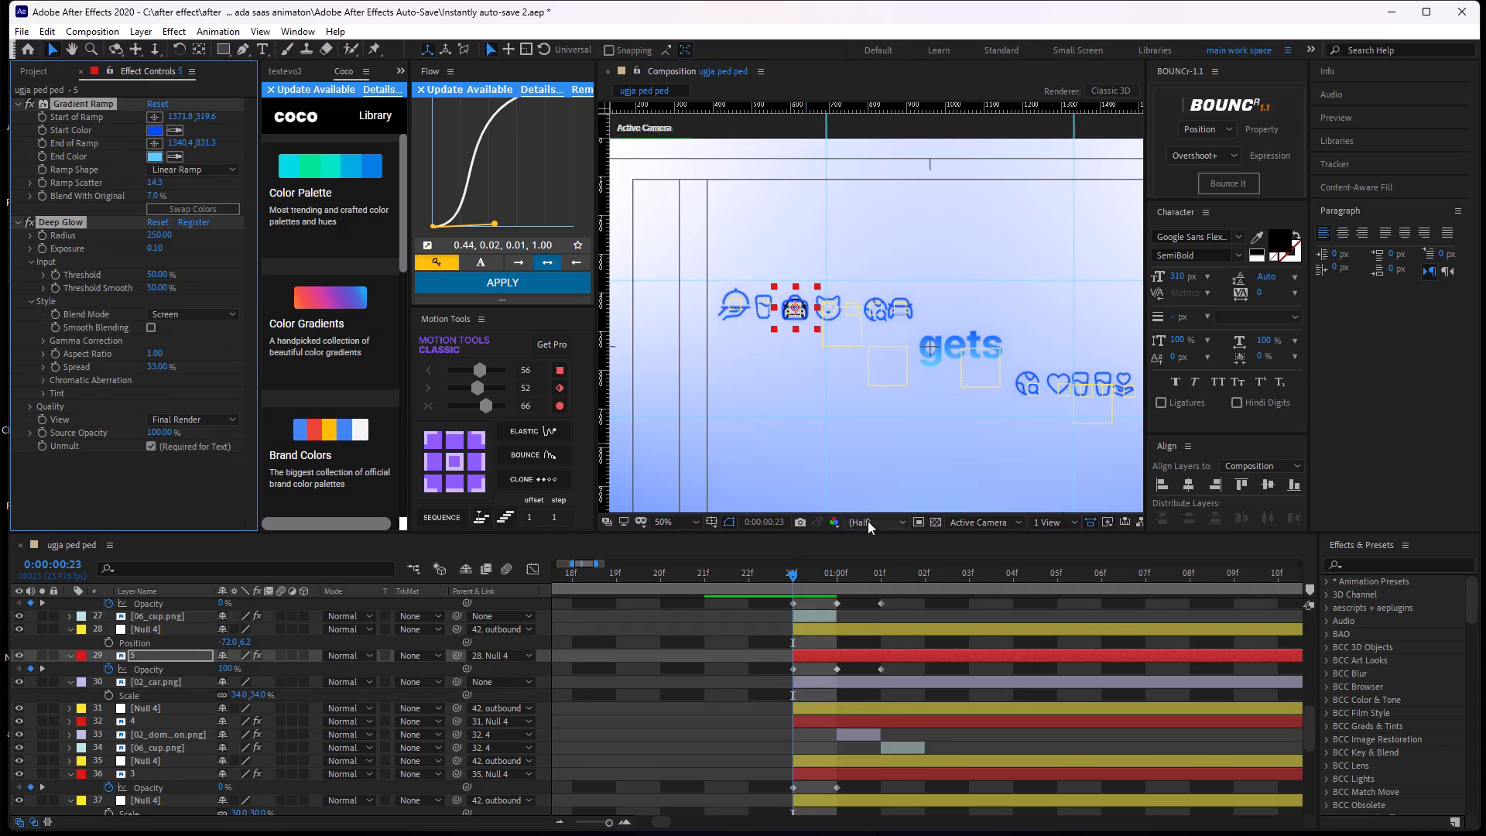
click(848, 687)
key(ctrl+v)
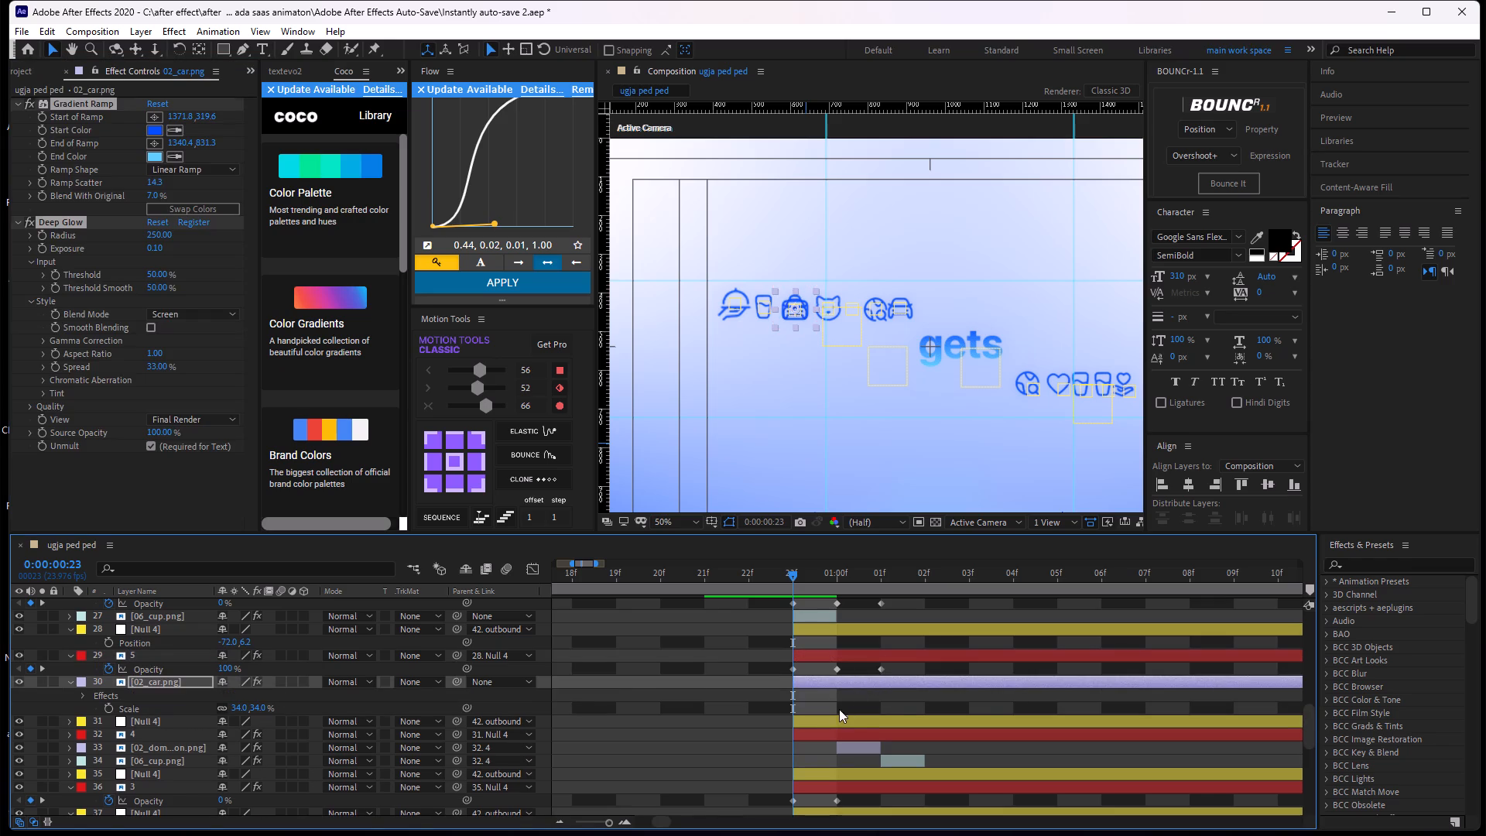
click(839, 709)
Examine the car icon's alignment with the briefcase icon up close.
scroll(878, 334, up, 1)
scroll(783, 350, up, 1)
middle_drag(810, 343, 1378, 351)
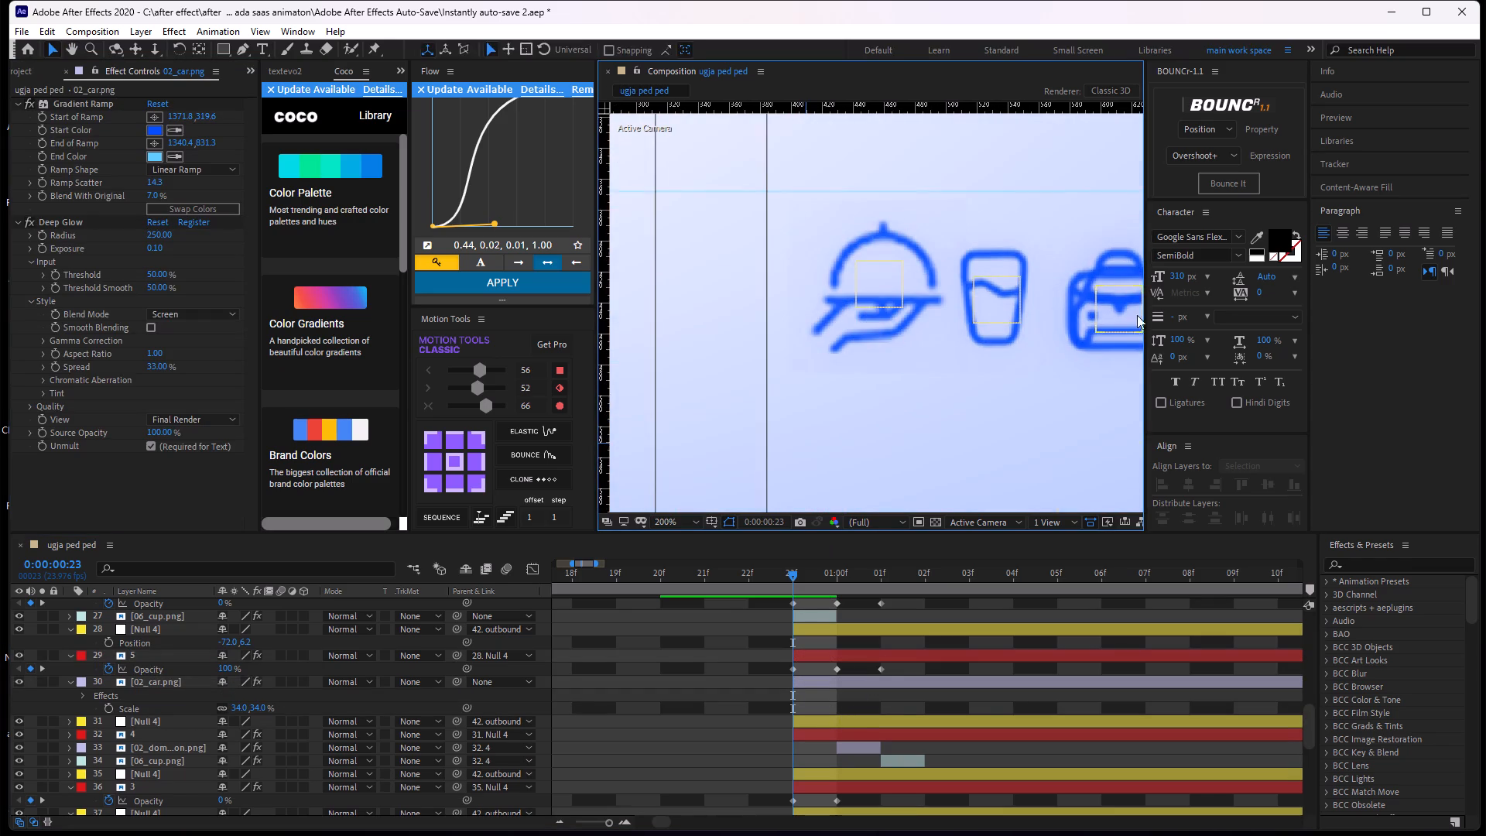
middle_drag(1134, 315, 915, 300)
scroll(915, 303, up, 1)
middle_drag(943, 317, 787, 272)
click(720, 665)
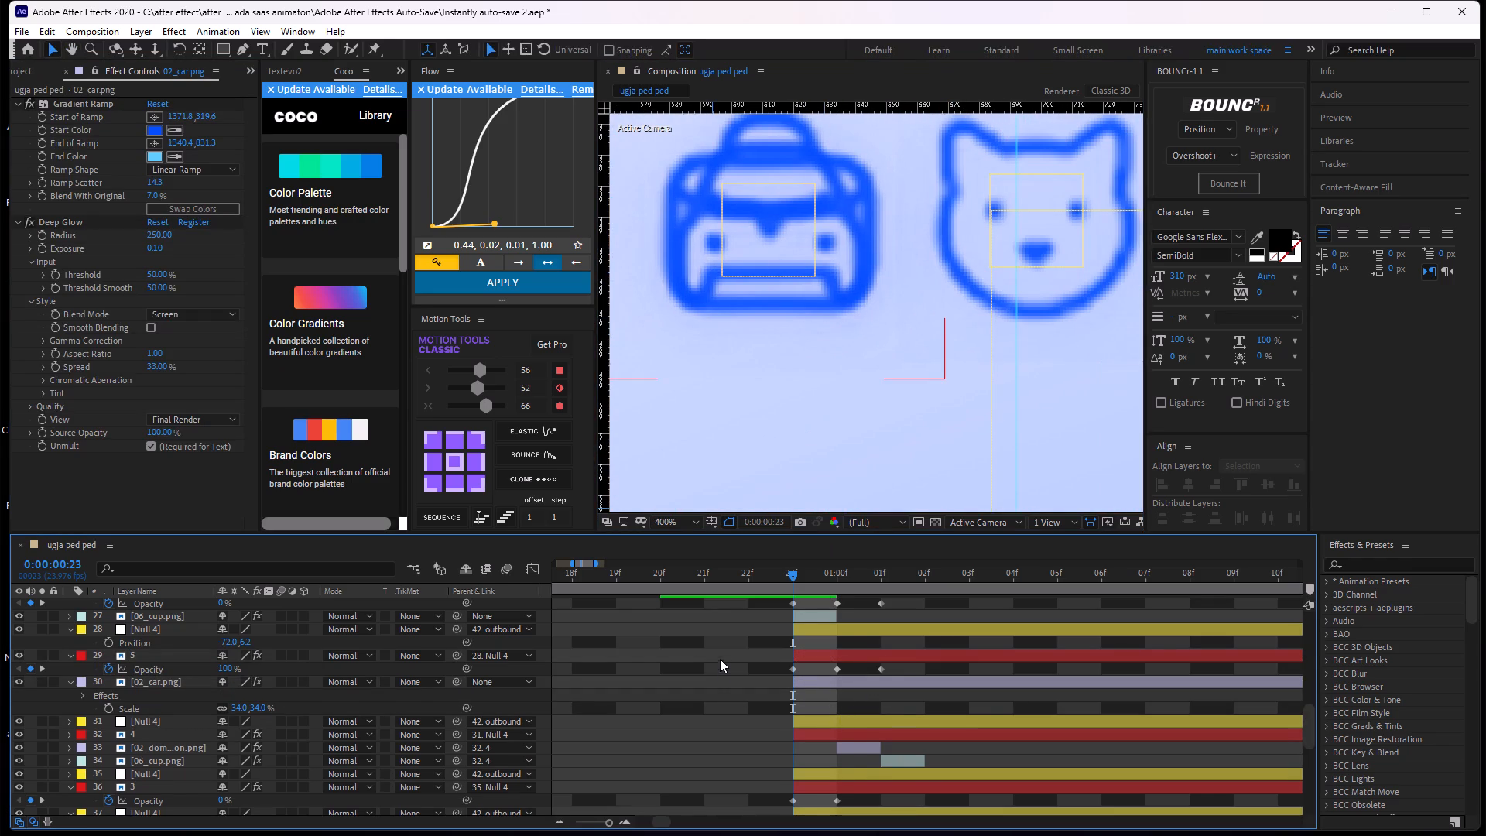
middle_drag(883, 689, 765, 680)
click(745, 673)
click(617, 663)
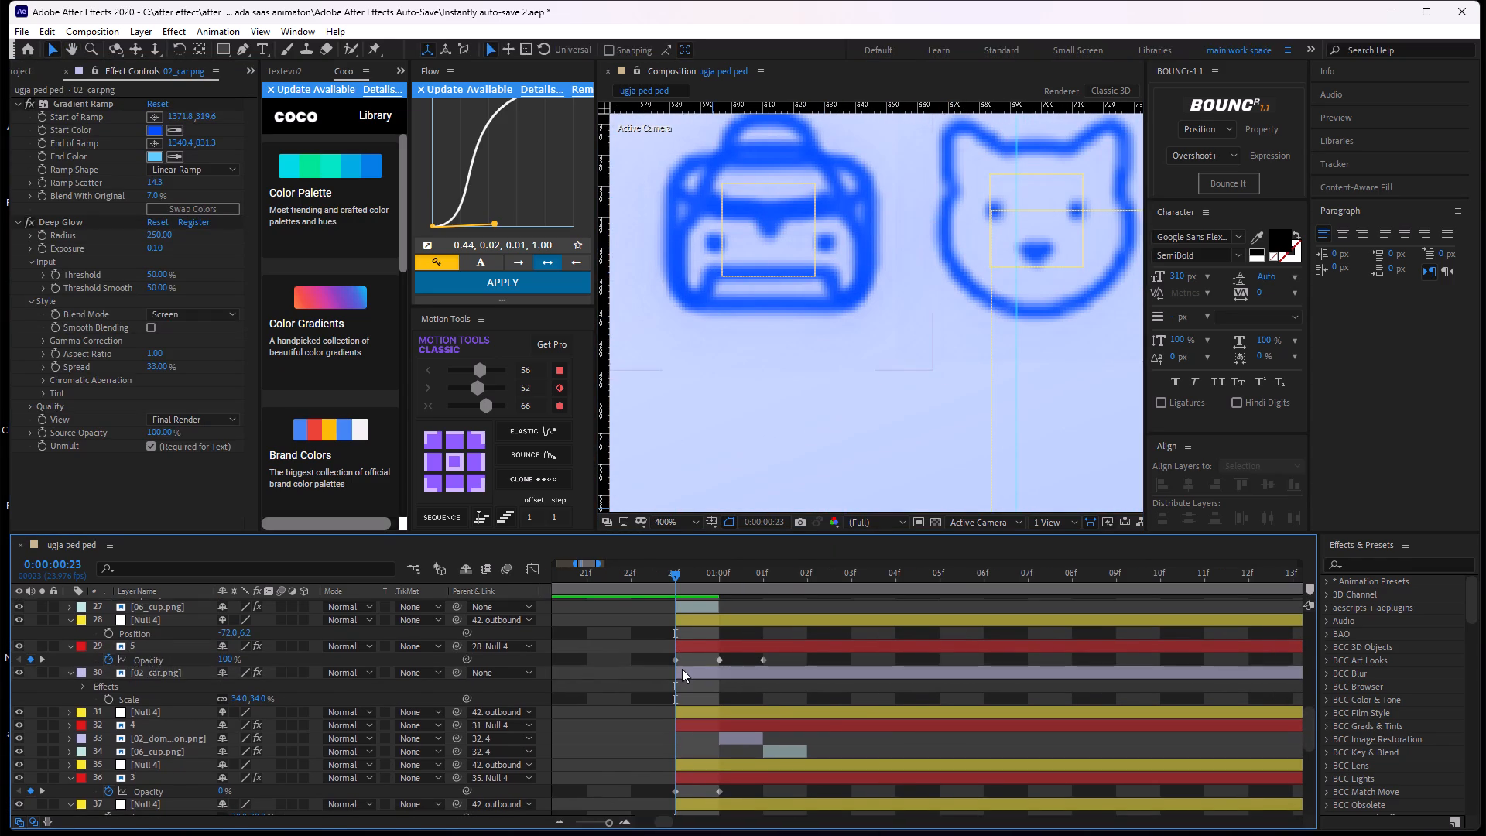
Split the 02_car.png layer at 0:00:01:00 and delete the earlier segment.
click(682, 669)
drag(680, 570, 725, 583)
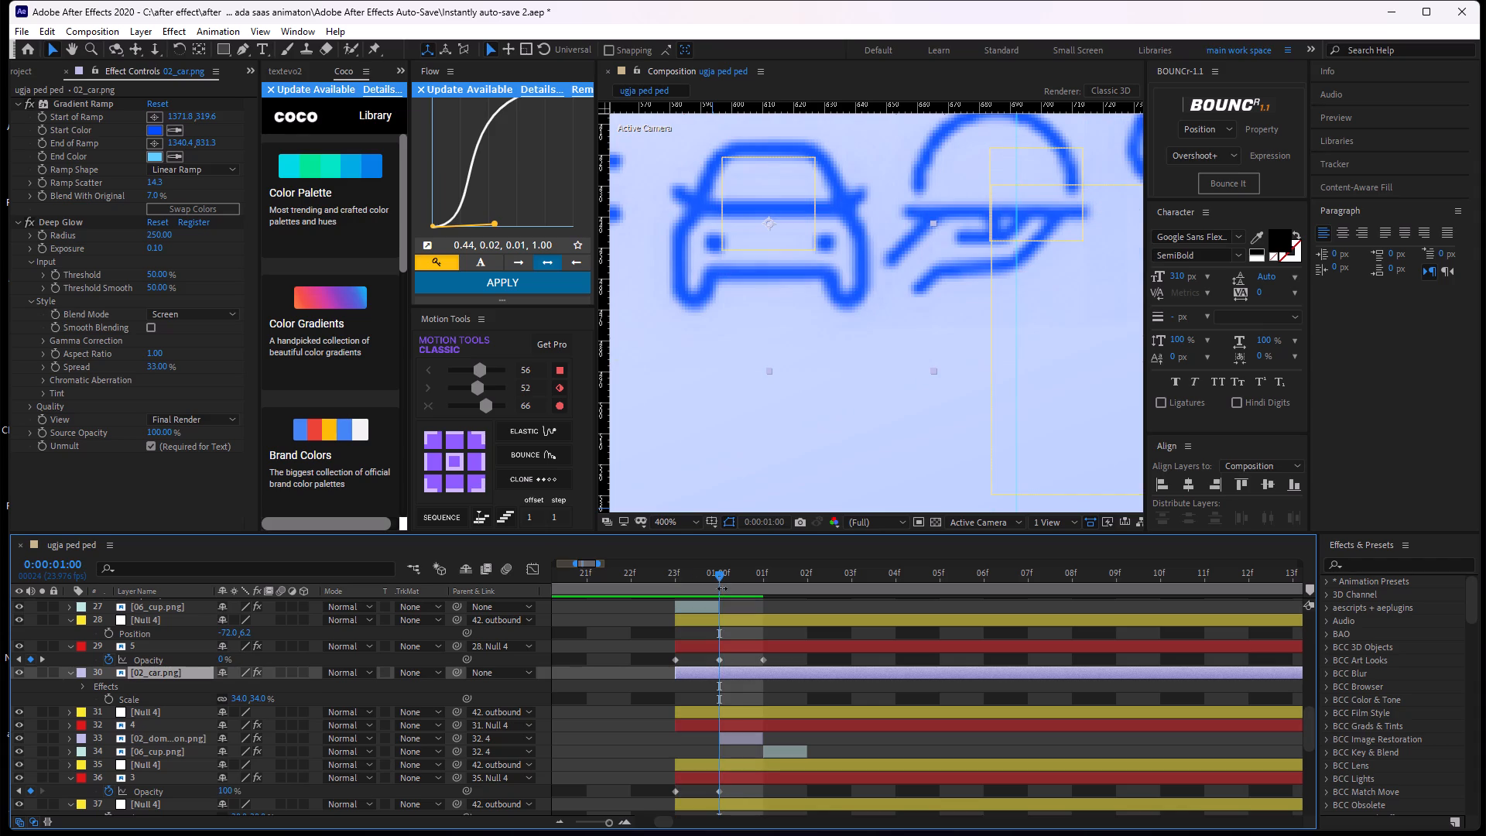
click(716, 673)
key(ctrl+shift+d)
click(691, 683)
key(BackSpace)
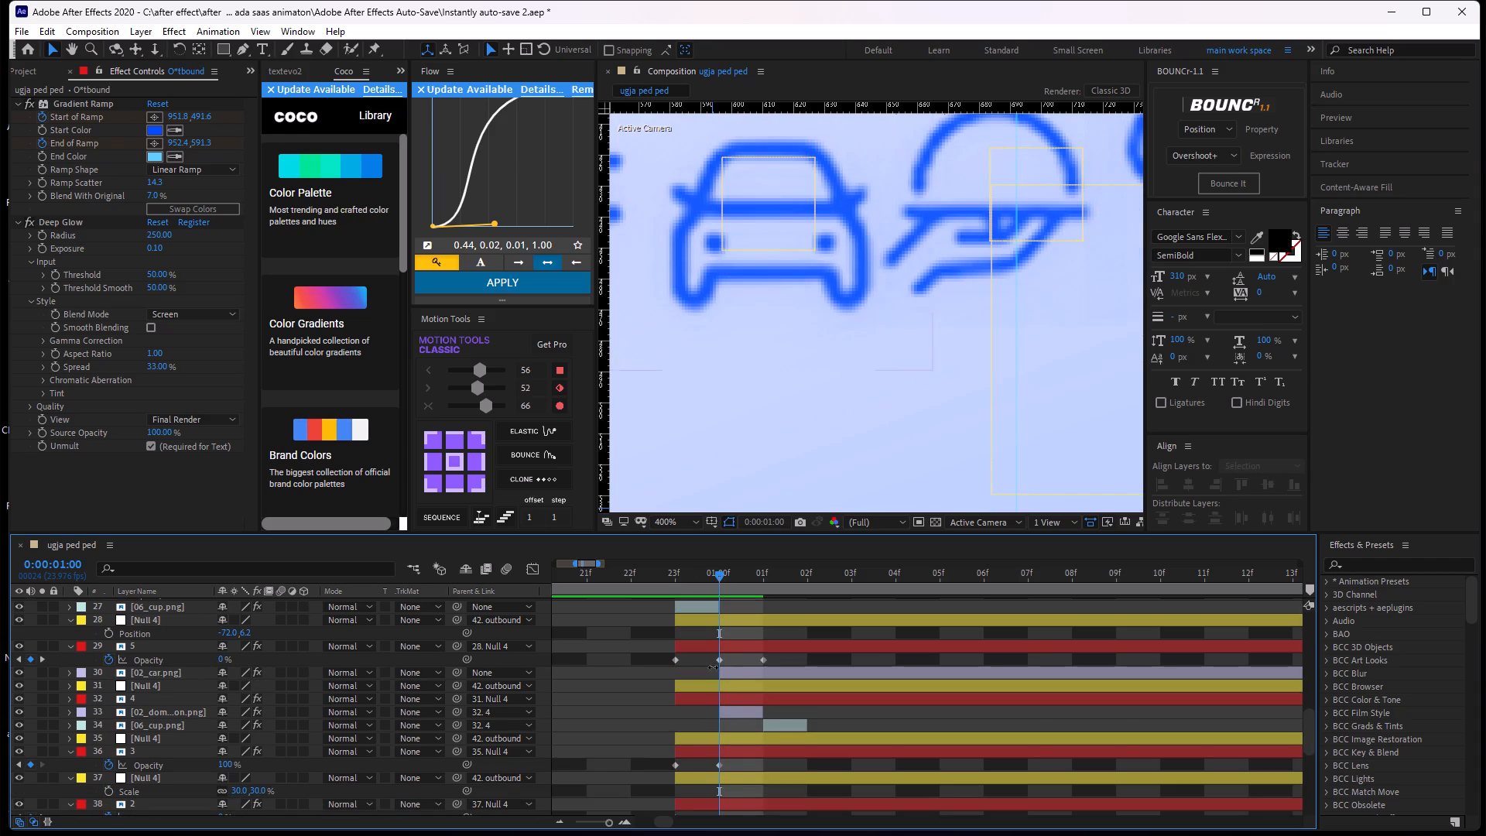
Split the 02_car.png layer at 0:00:01:01 and delete the later segment.
double_click(735, 666)
drag(721, 574, 700, 589)
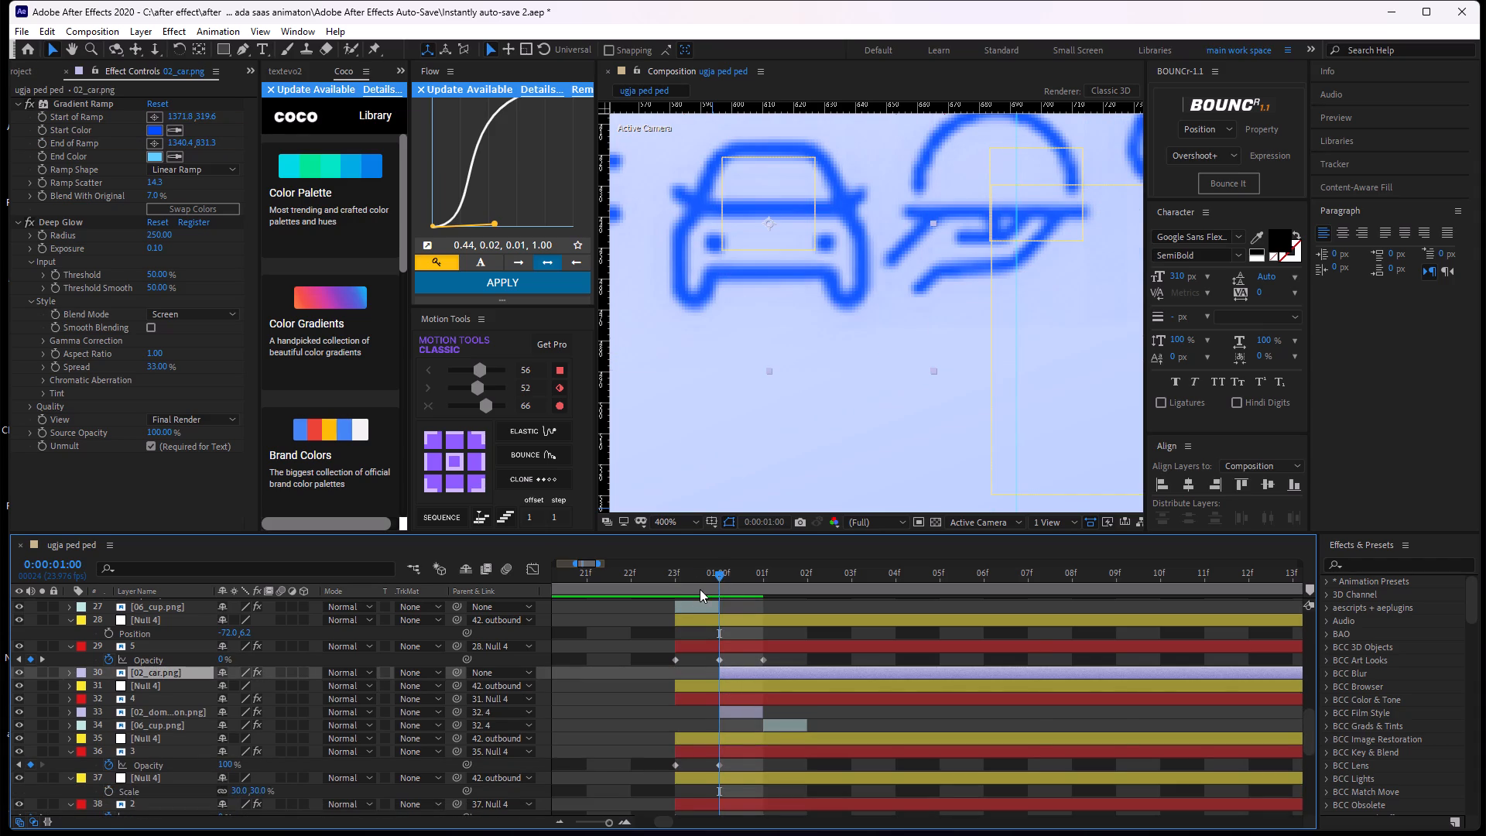
drag(700, 589, 753, 598)
click(762, 674)
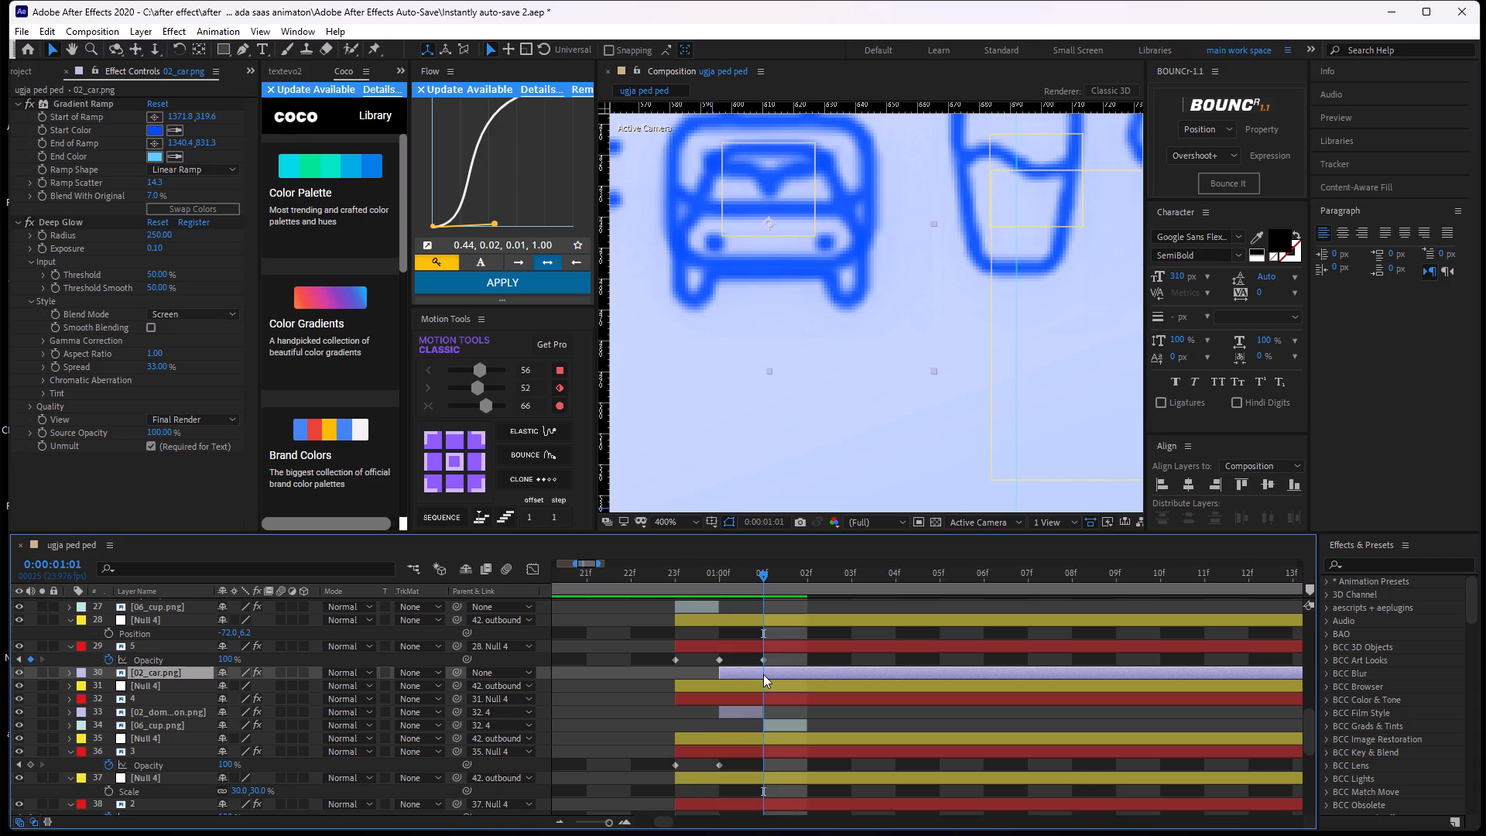
key(ctrl+shift+d)
key(BackSpace)
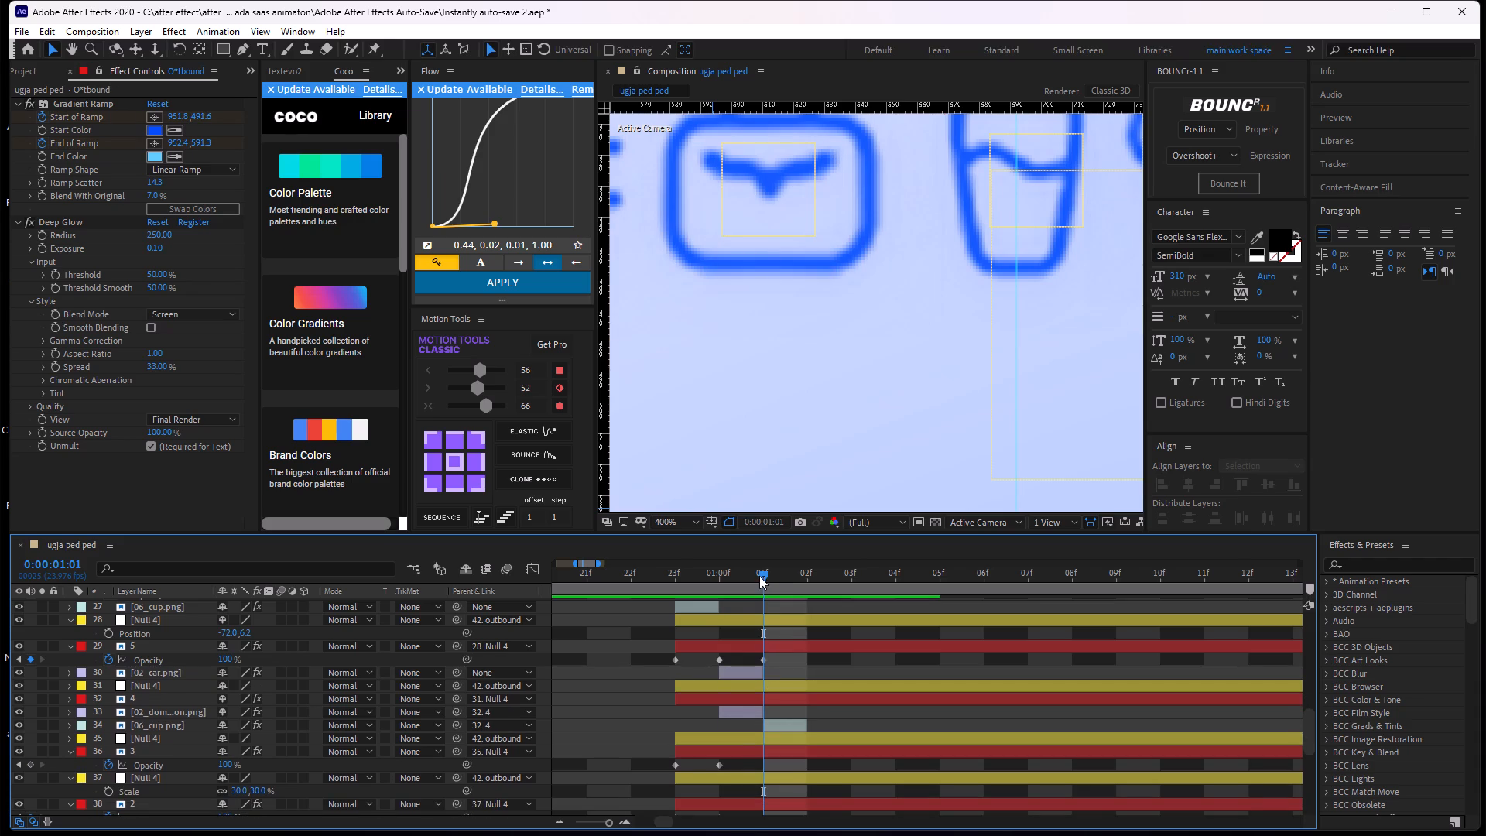
Duplicate the 02_dome_icon.png layer, place the copy directly below 02_car.png and shift it to start at 0:00:01:01.
drag(757, 581, 637, 608)
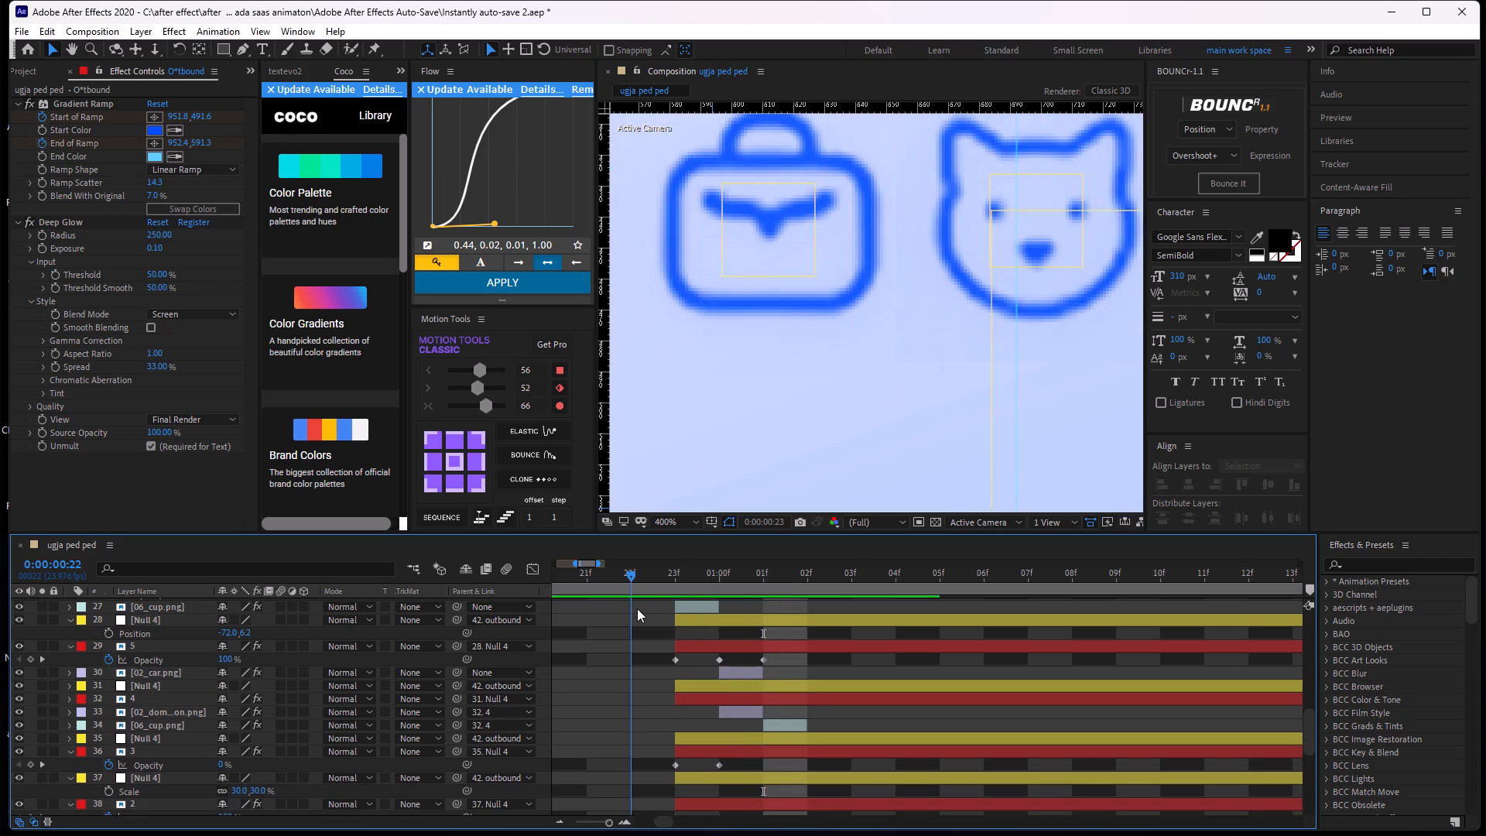
drag(637, 608, 769, 602)
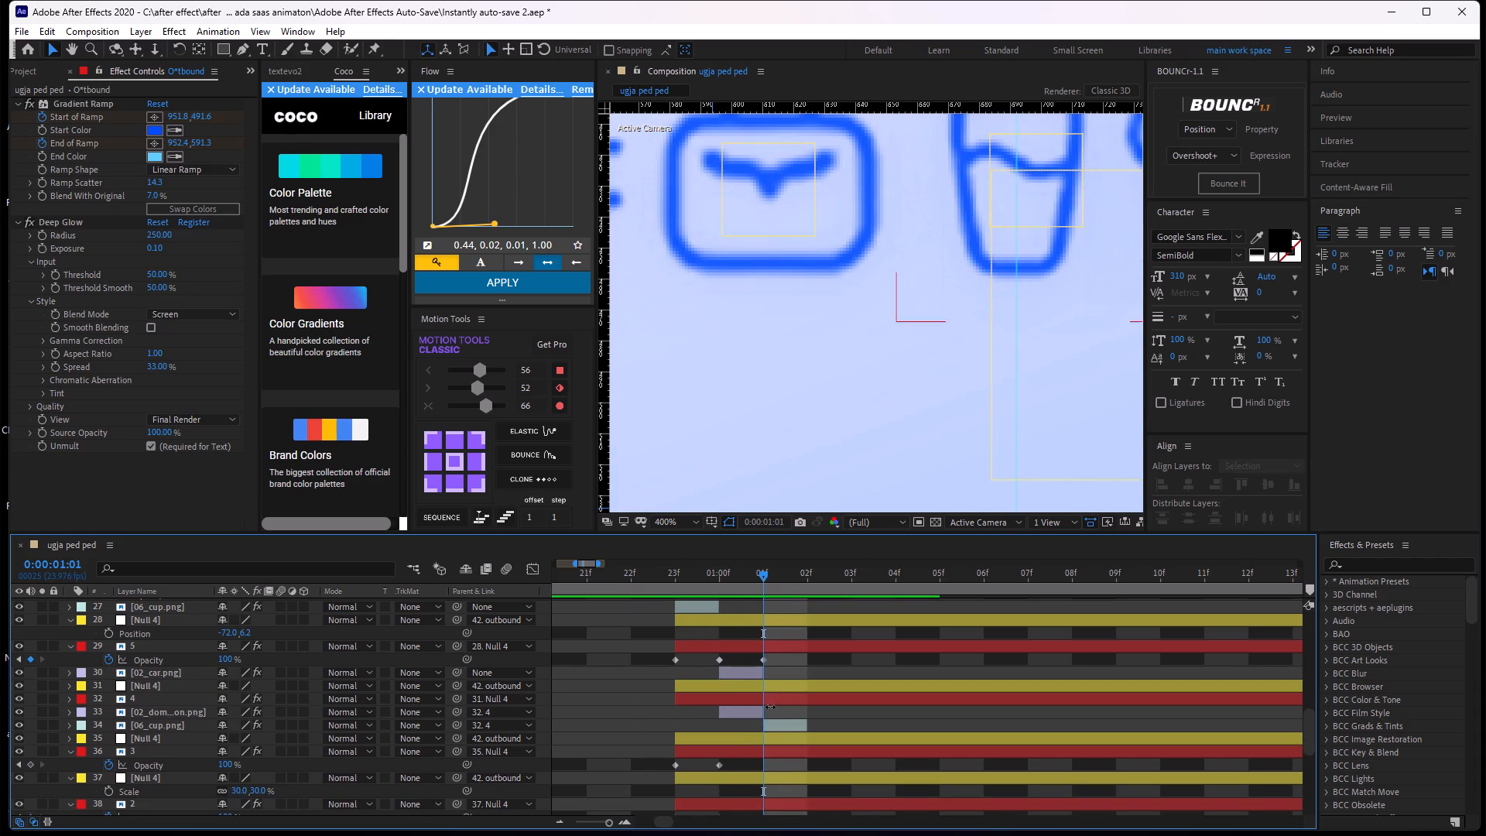
click(745, 714)
key(ctrl+d)
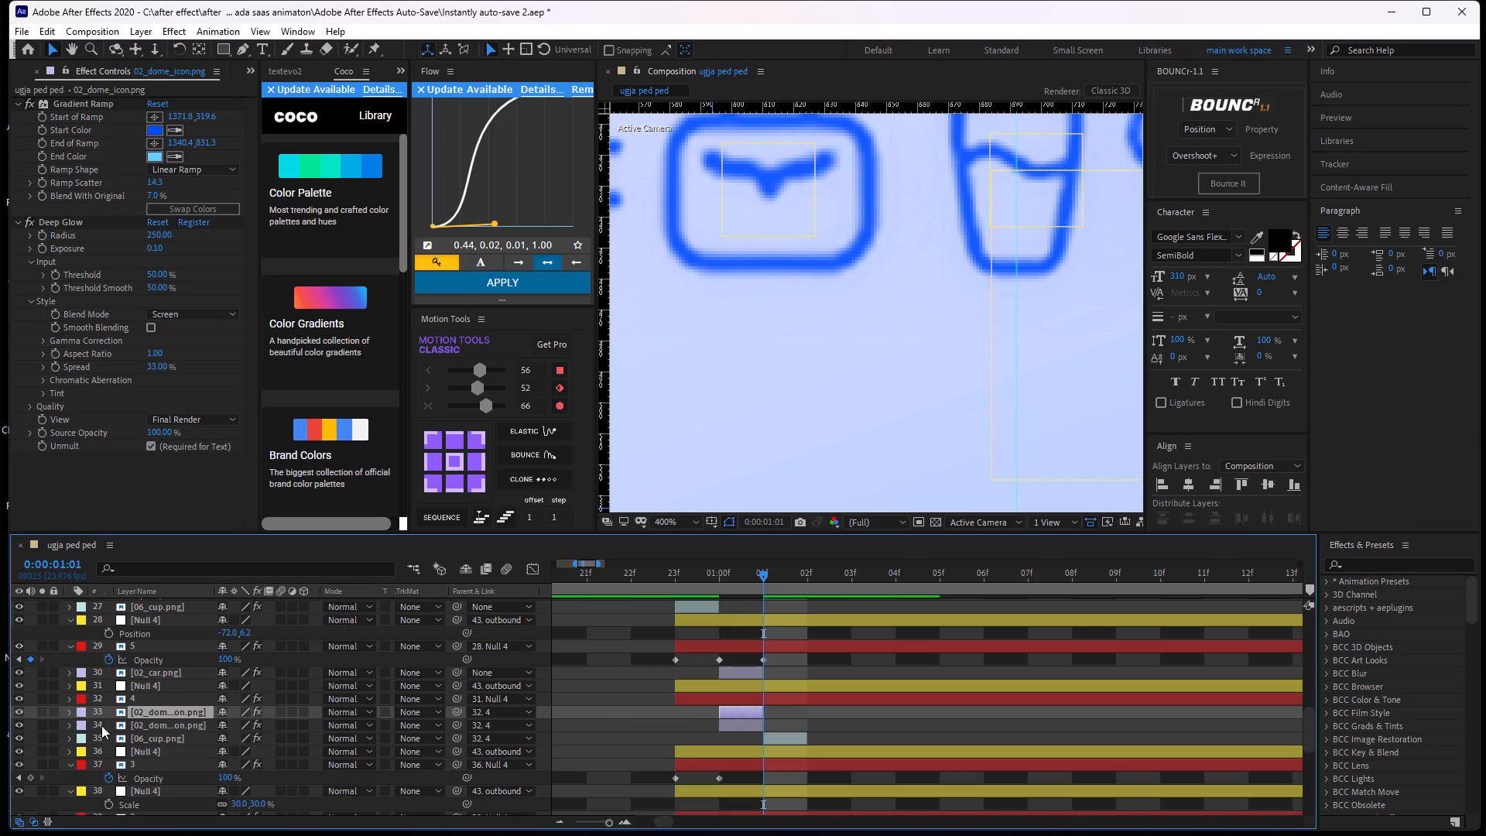
drag(187, 717, 212, 679)
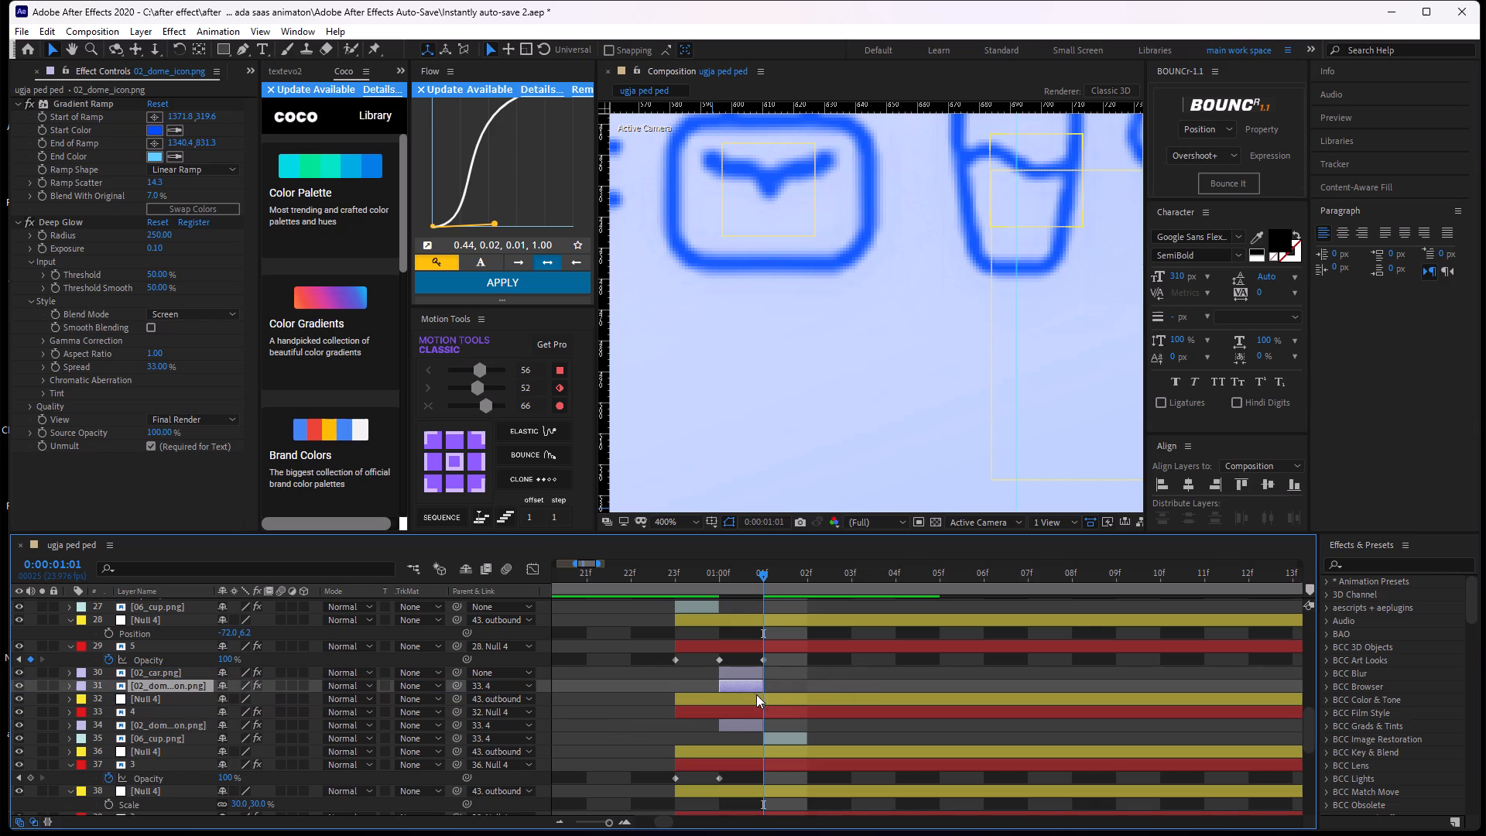
drag(755, 686, 789, 690)
Move the duplicated dome icon onto the briefcase icon in the outbound row.
scroll(992, 164, down, 1)
drag(978, 269, 930, 285)
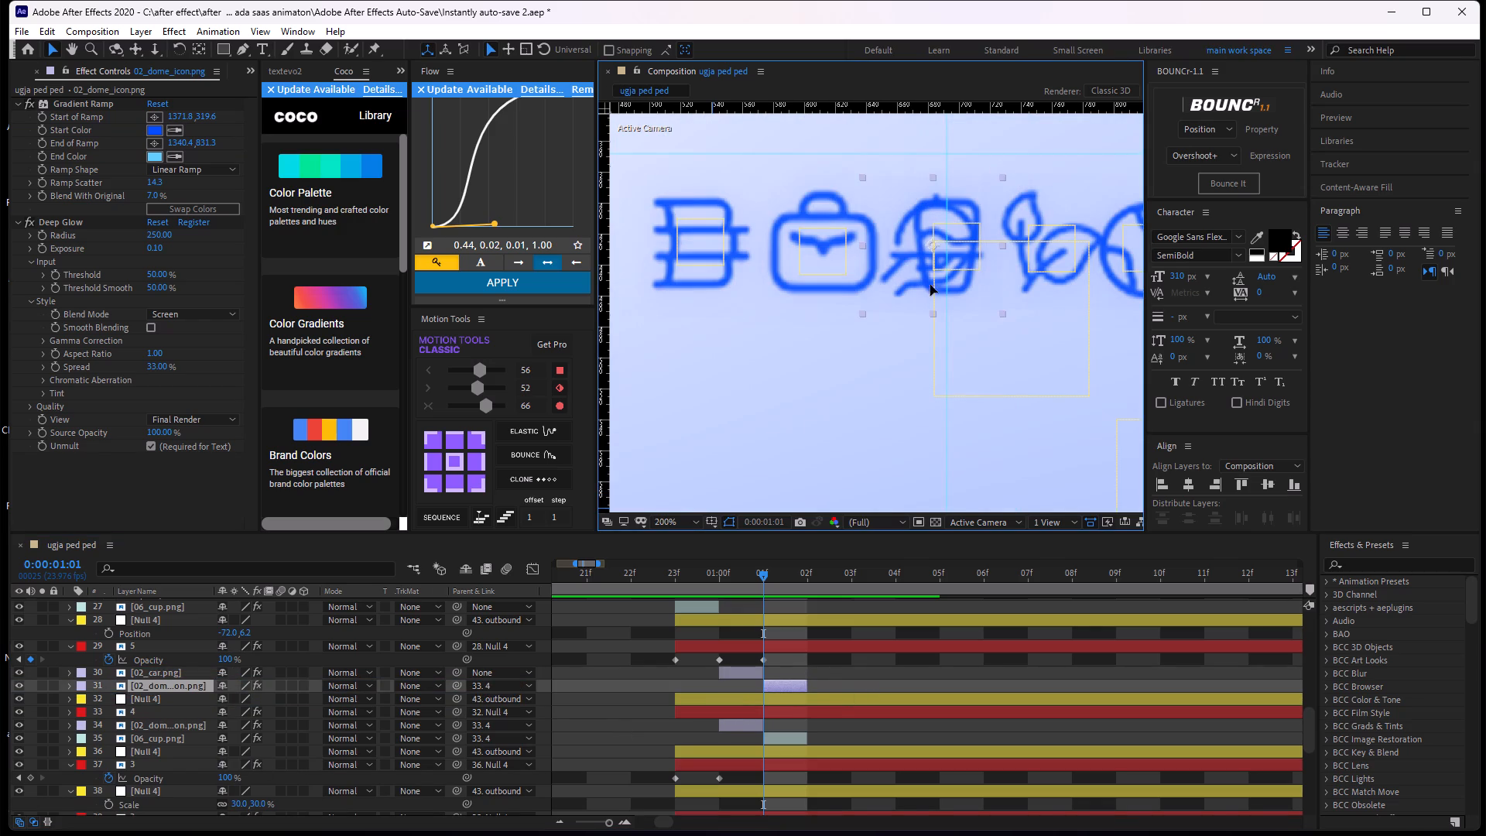
drag(930, 285, 873, 272)
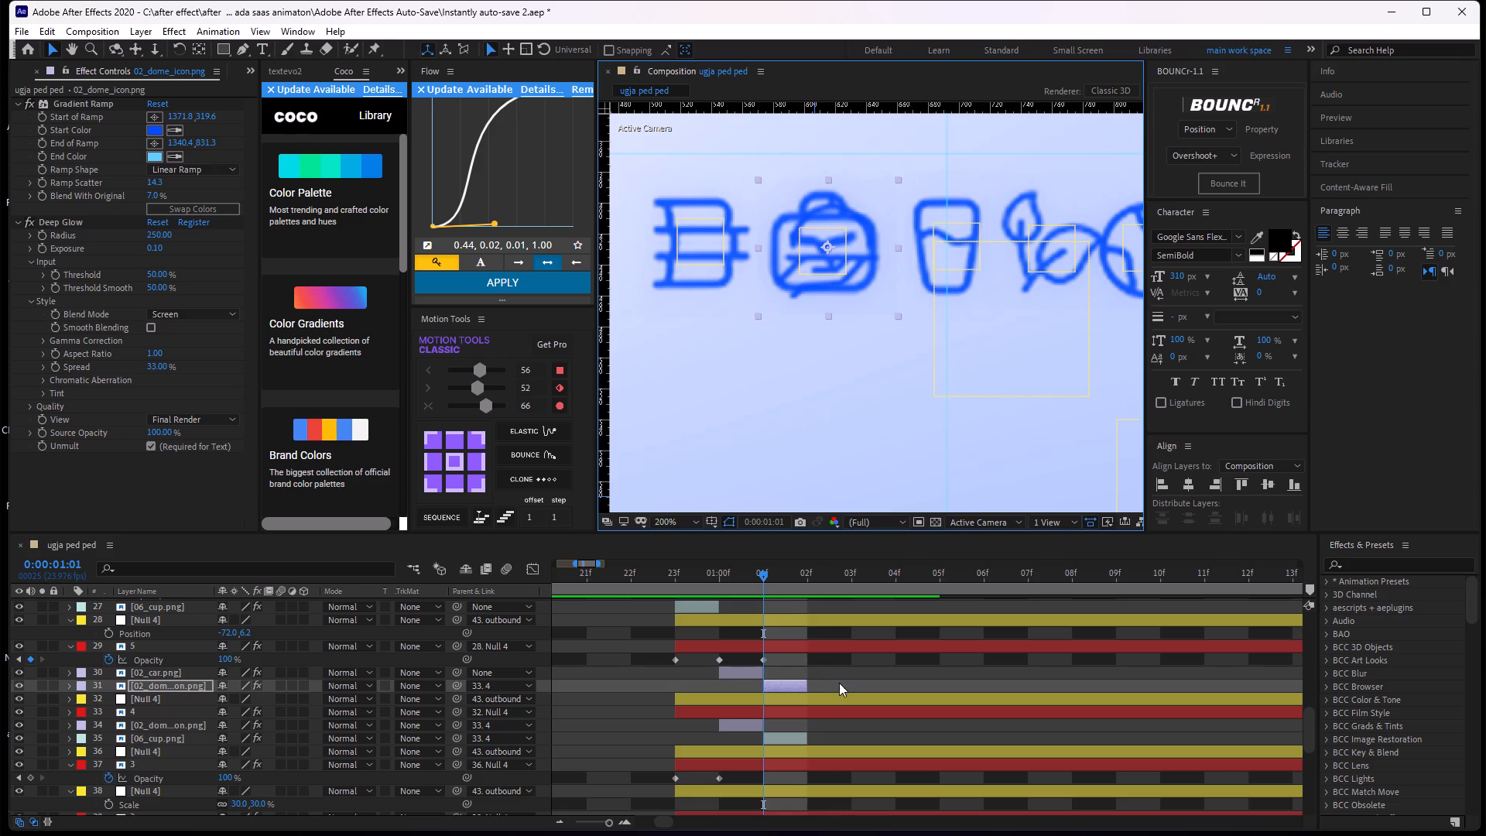
Parent the duplicated dome icon layer and the 02_car.png layer to outbound icon layer 5.
click(839, 683)
click(786, 676)
click(774, 687)
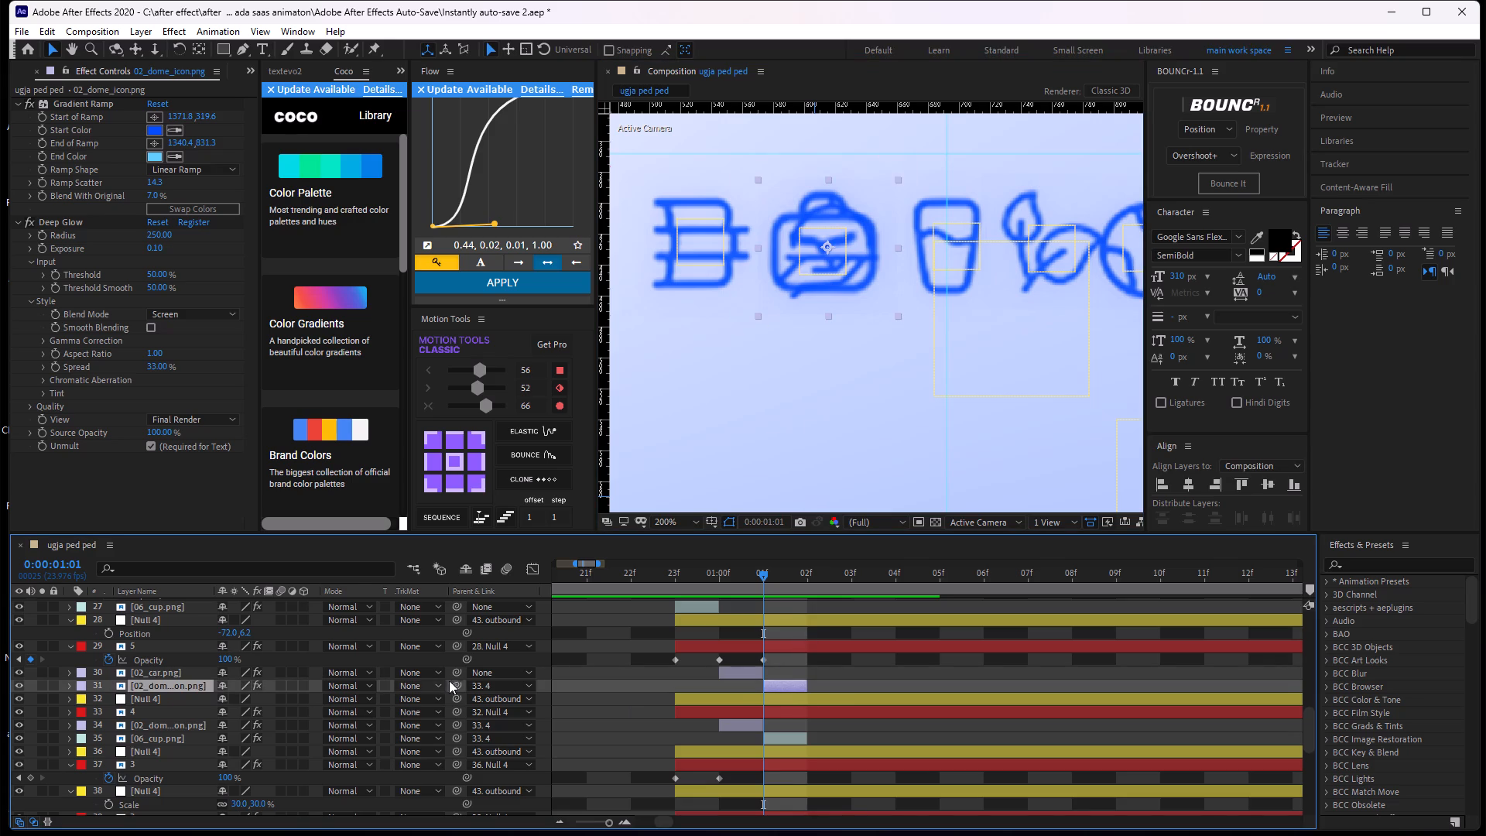
drag(453, 687, 167, 651)
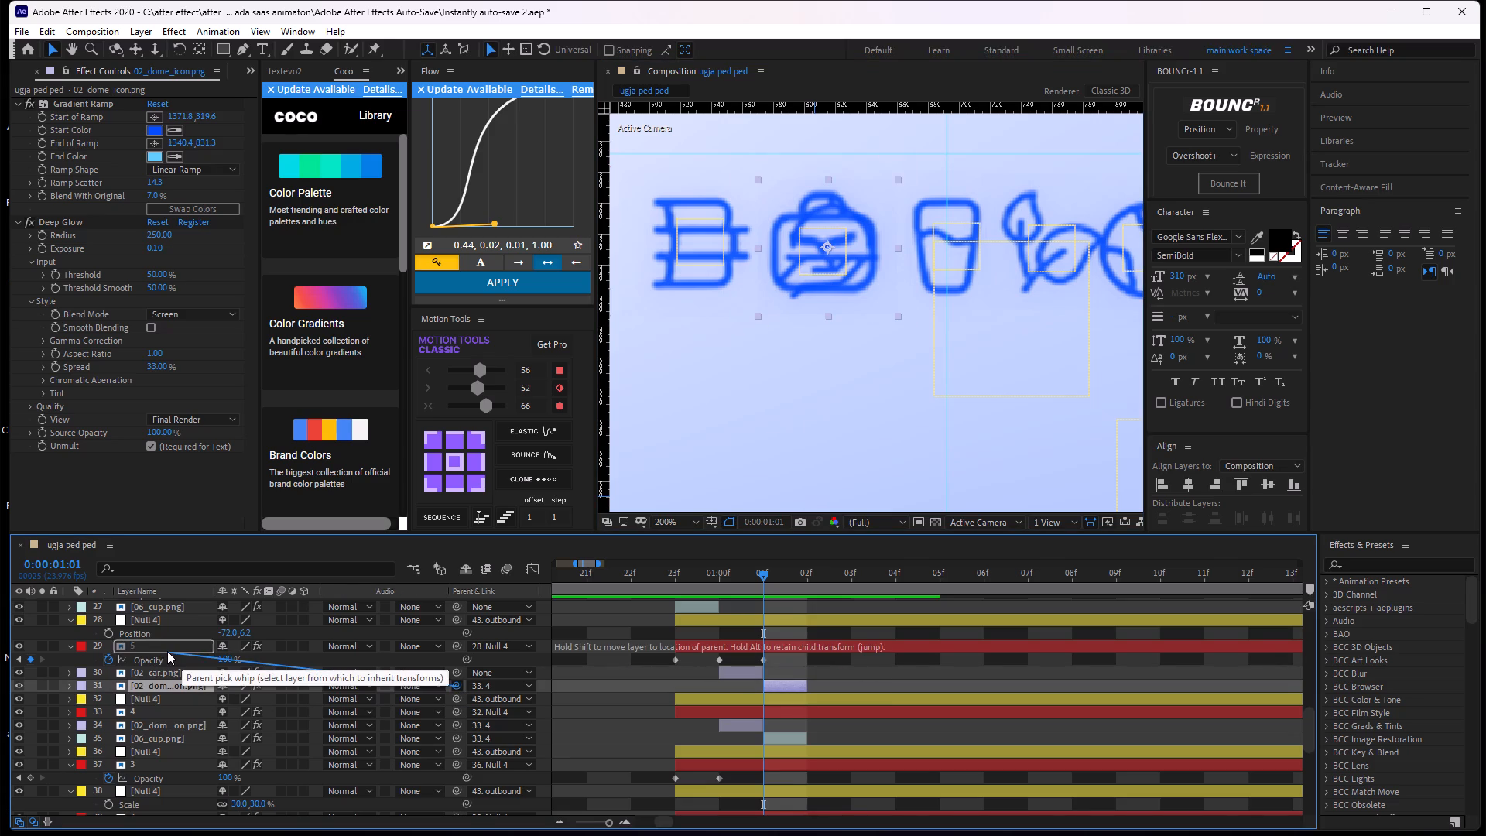
drag(167, 651, 169, 647)
drag(454, 669, 175, 645)
click(845, 677)
Keyframe the opacity of outbound icon layer 5 to 0% at 0:00:01:01 and 100% at 0:00:01:02.
drag(760, 577, 784, 581)
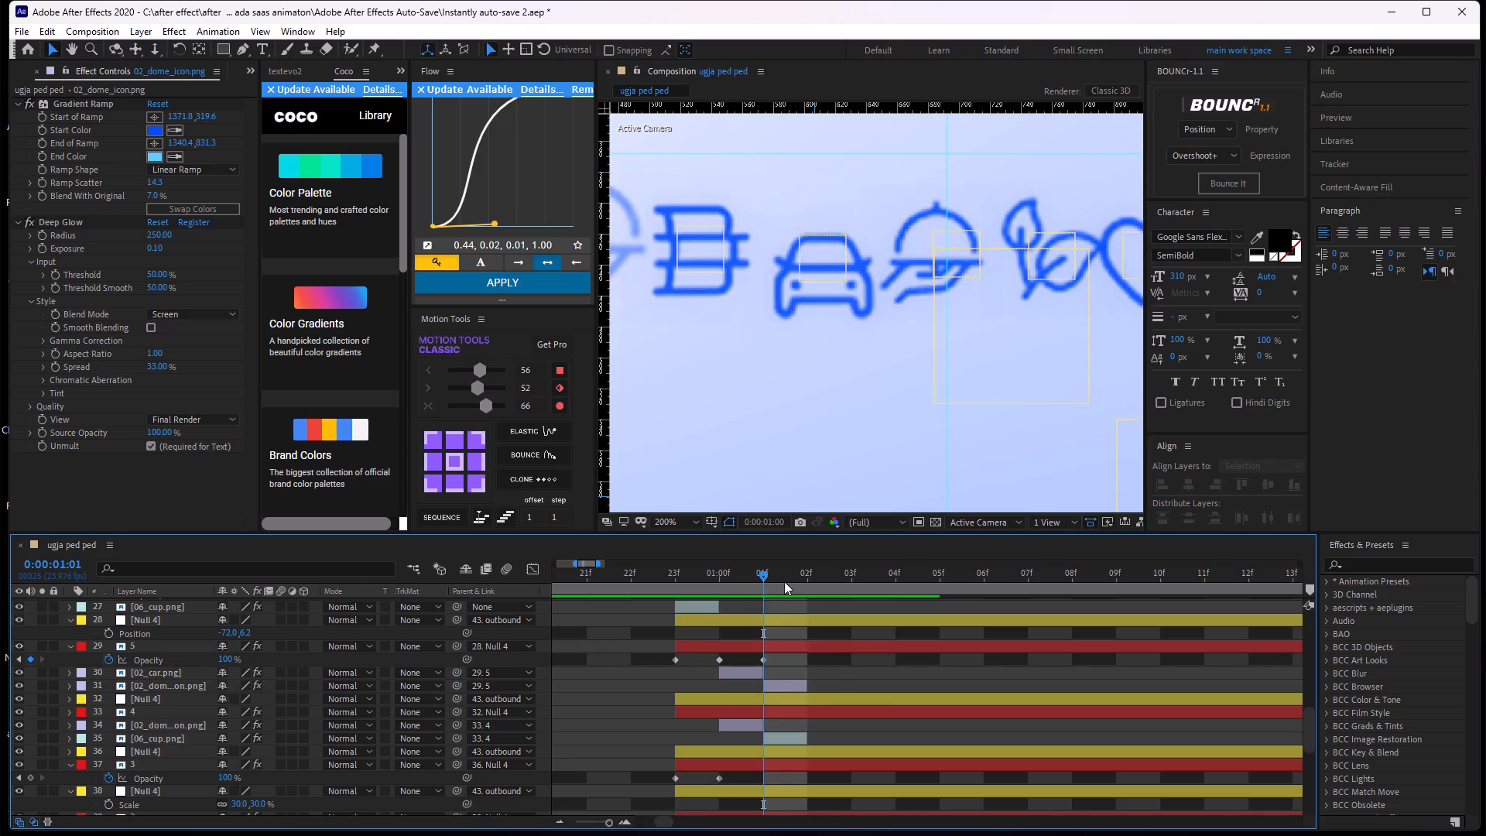
drag(784, 581, 792, 600)
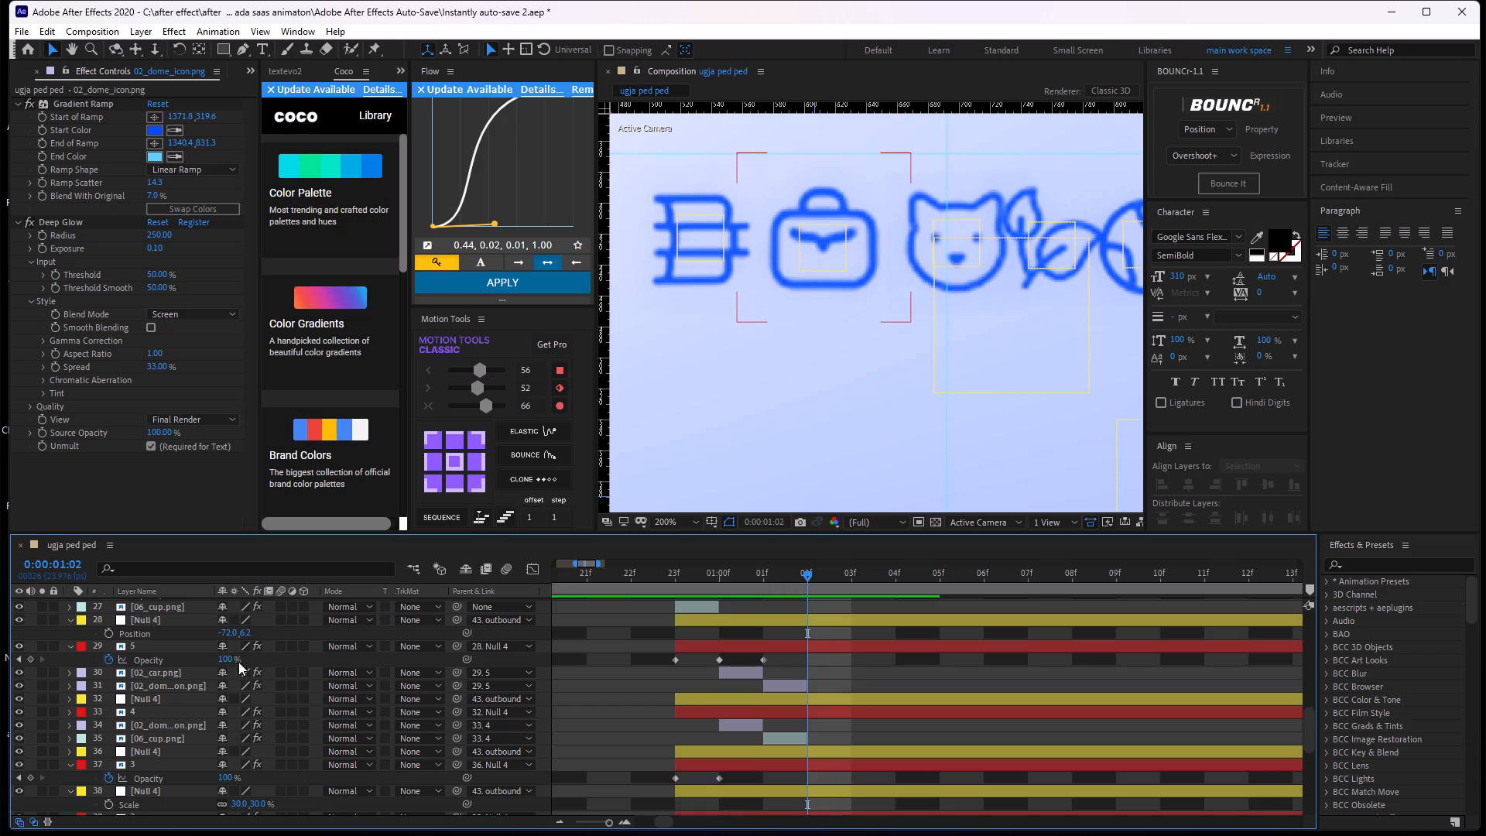
drag(813, 575, 765, 601)
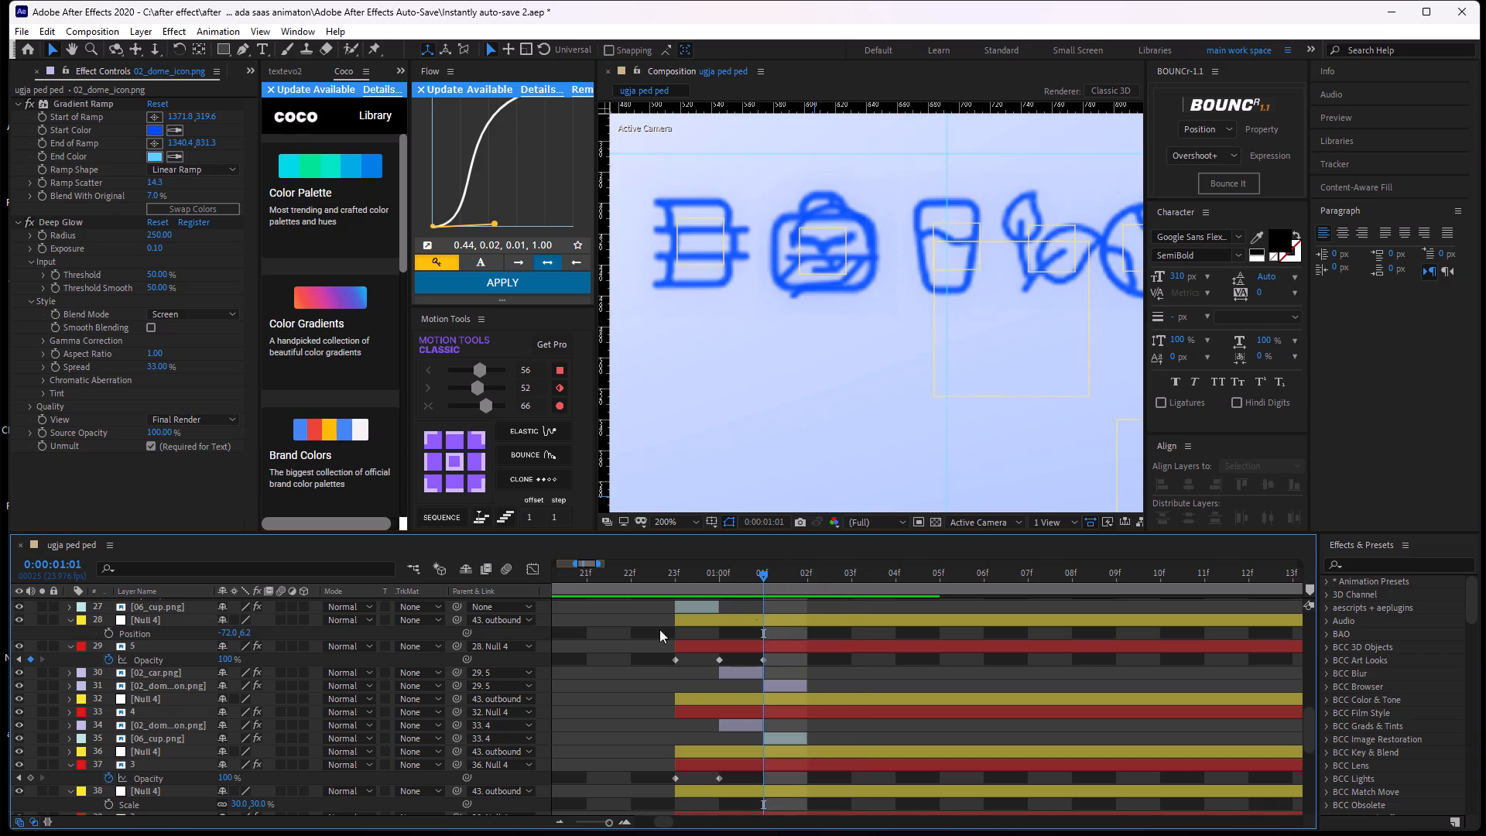
drag(228, 660, 100, 696)
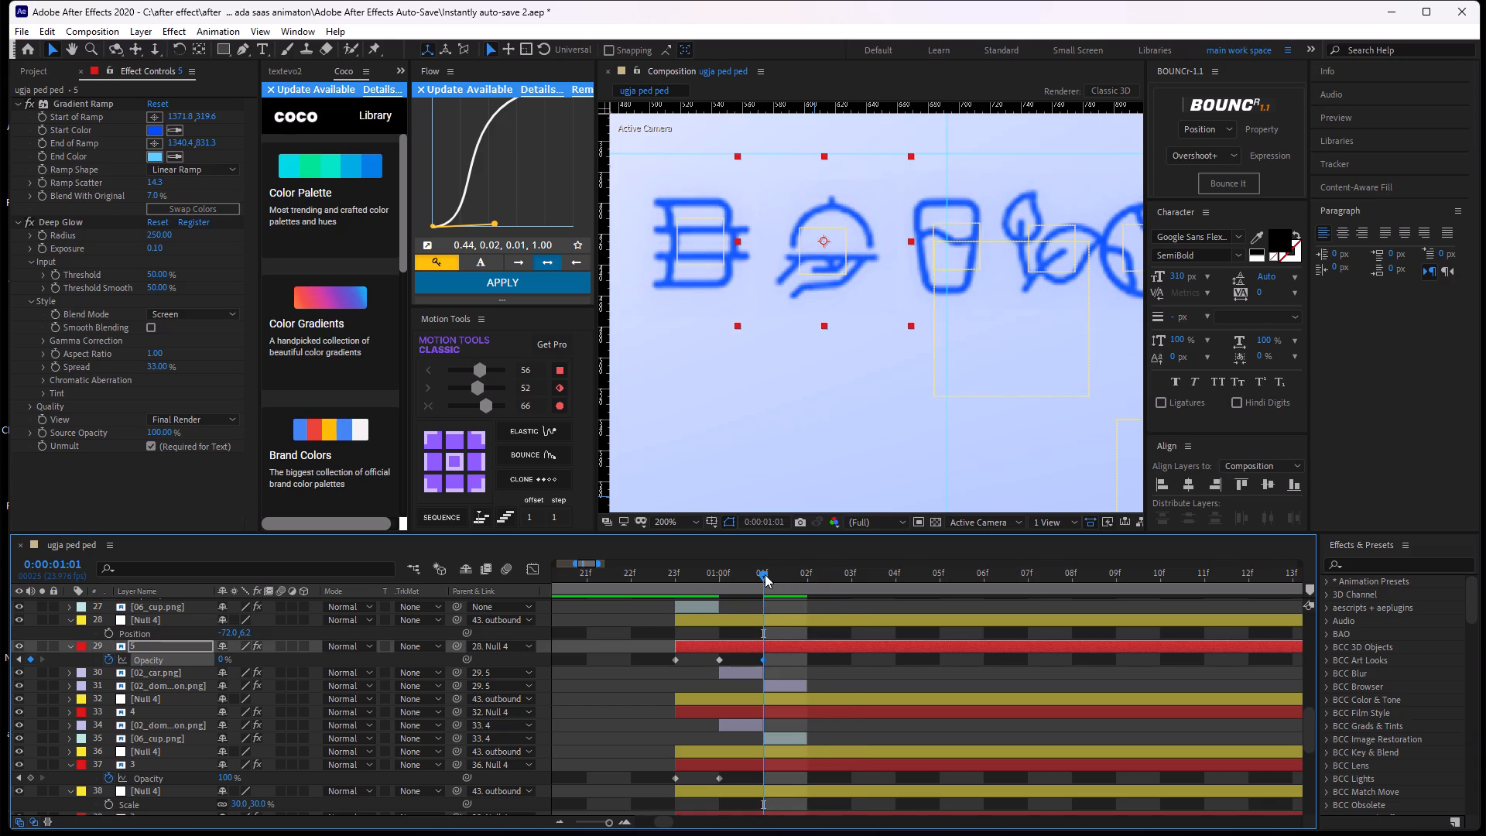
drag(765, 574, 802, 568)
drag(221, 654, 513, 642)
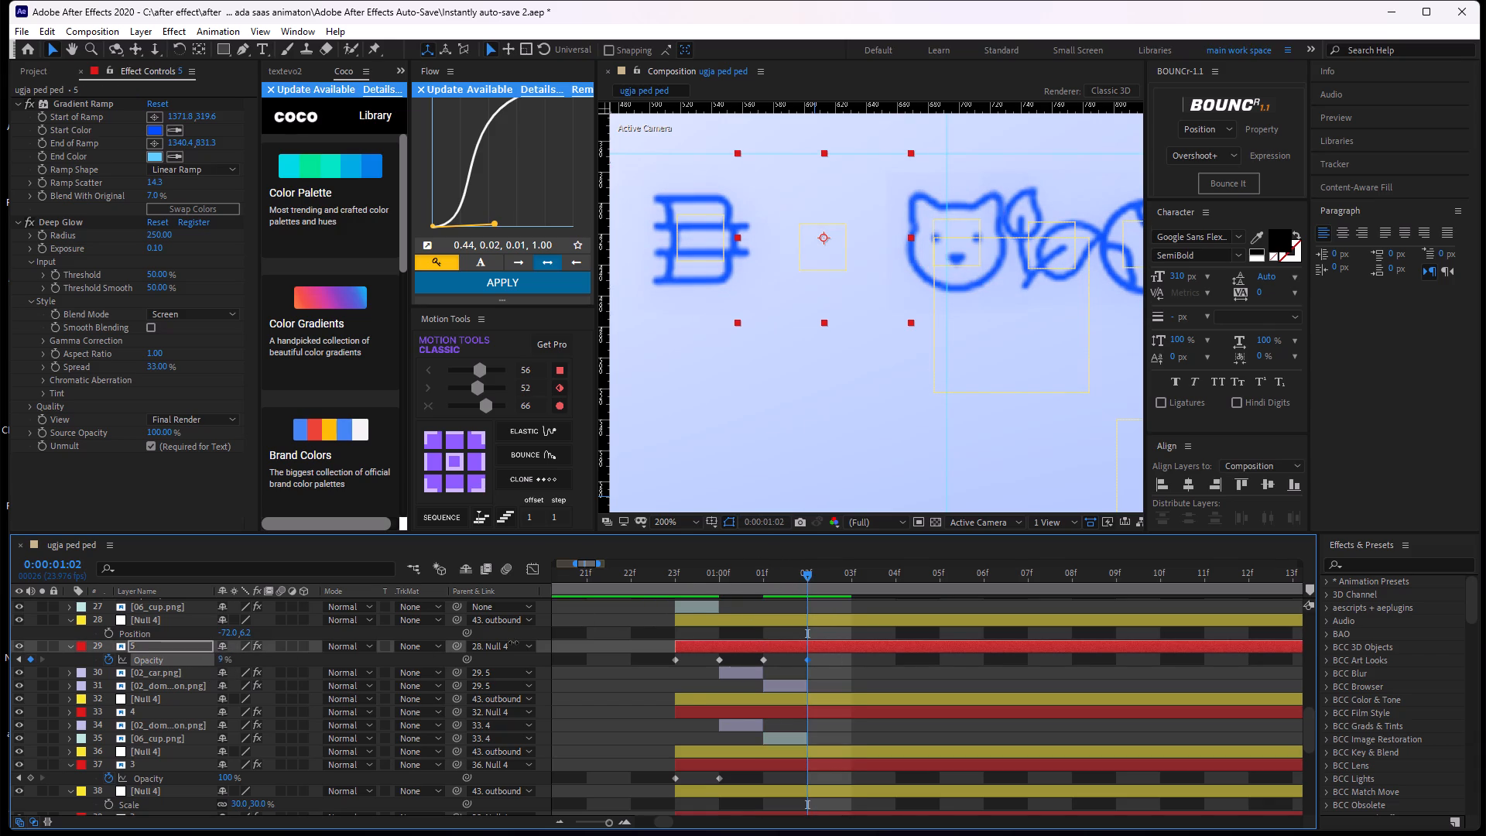
drag(513, 642, 899, 629)
click(890, 688)
Scrub through the outbound row's icon swaps around 0:00:01:00 to check the briefcase replacement timing.
drag(805, 569, 707, 613)
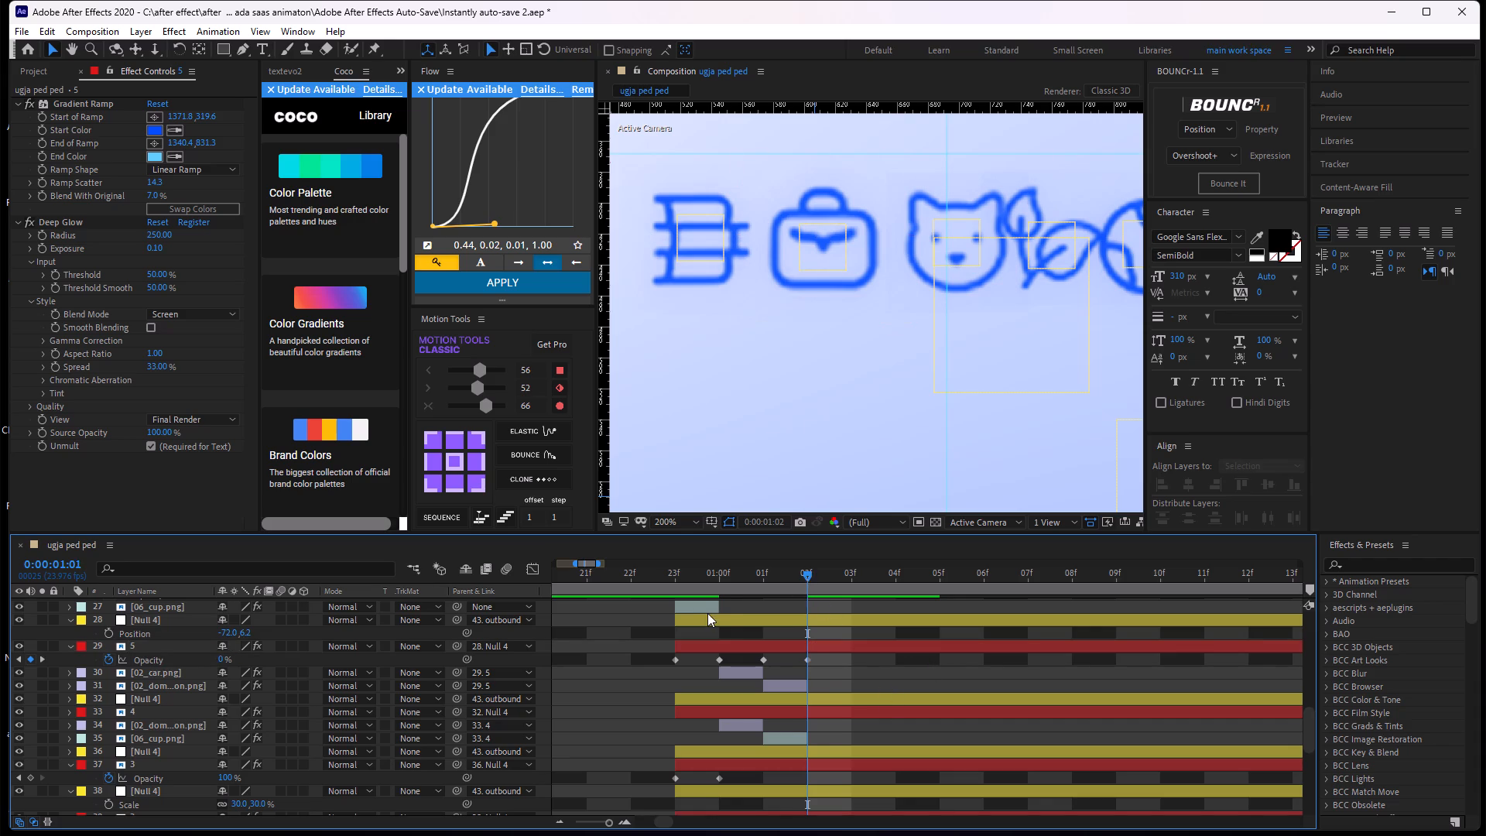
drag(707, 613, 916, 557)
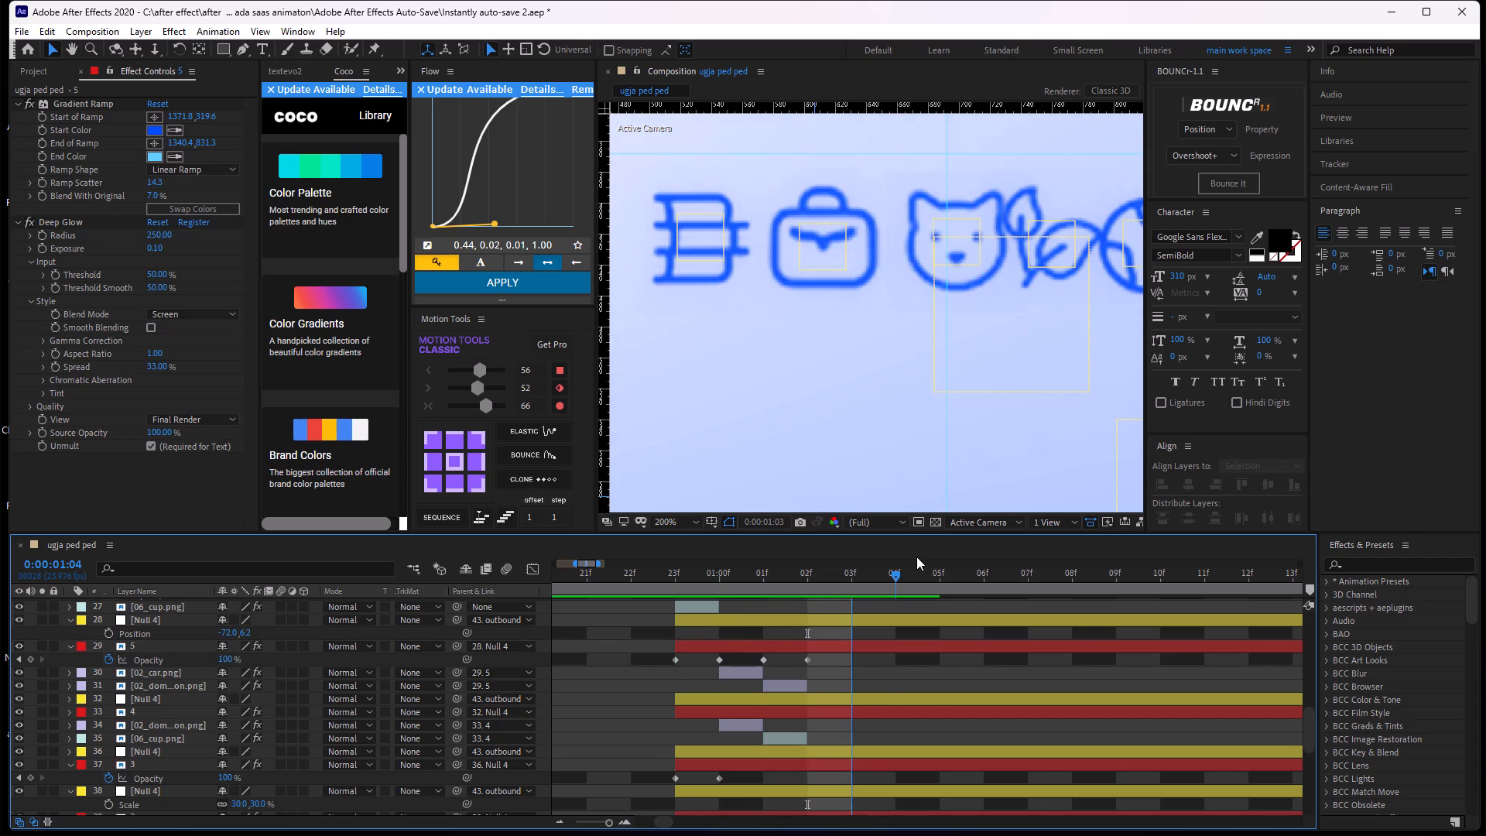
drag(916, 557, 822, 564)
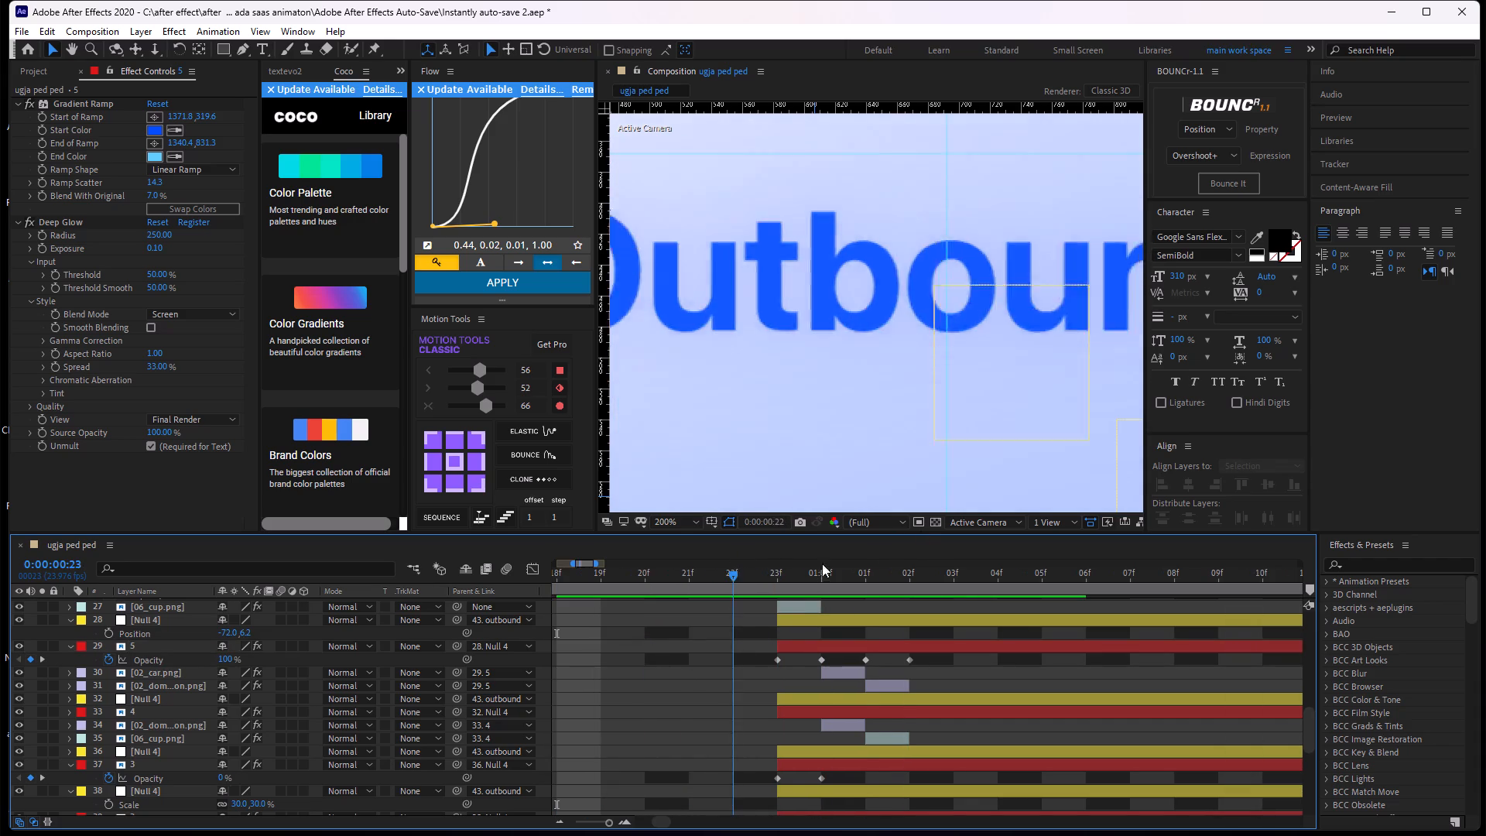
drag(822, 564, 921, 570)
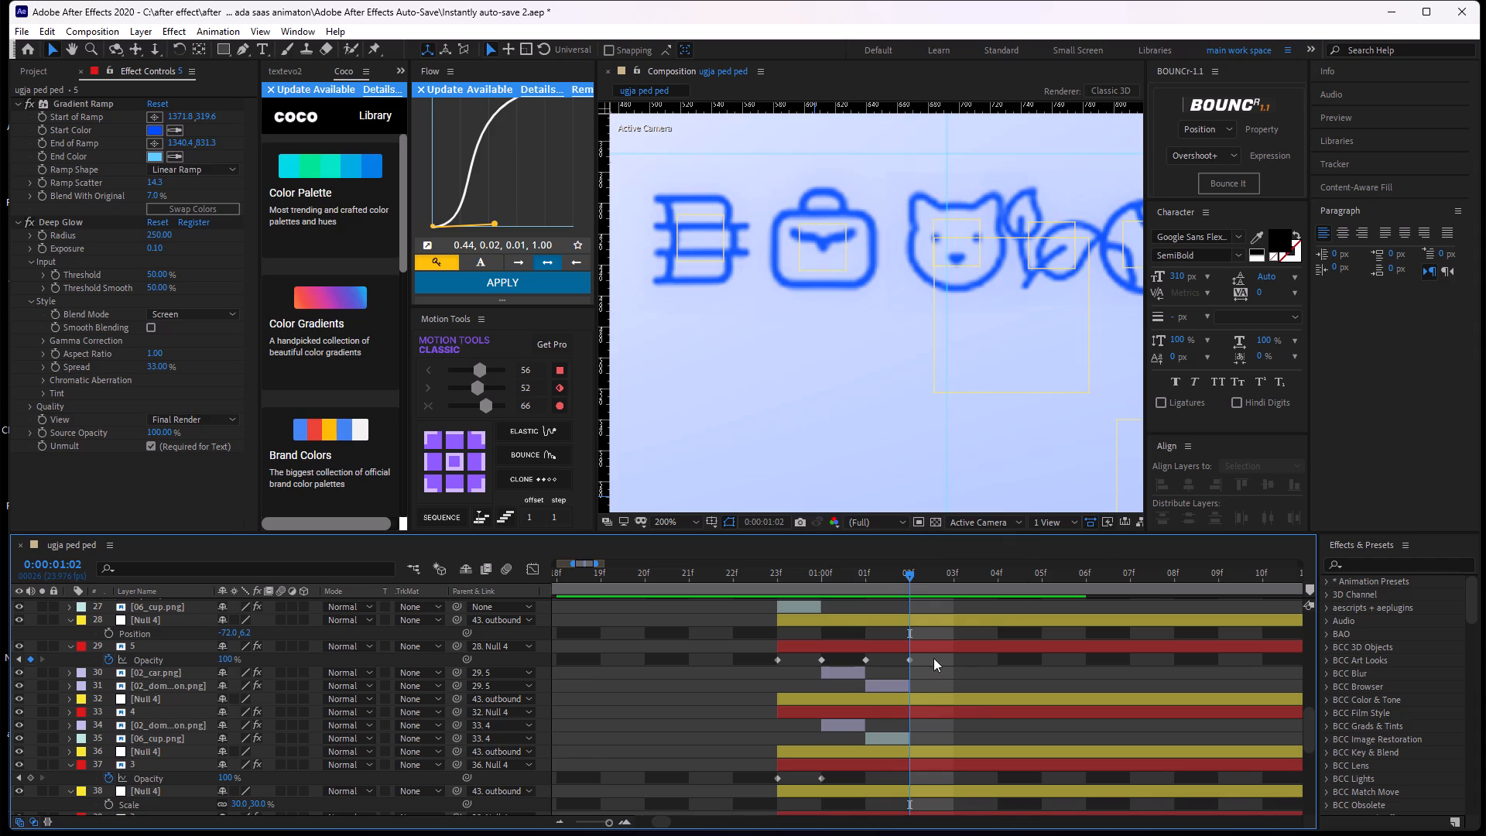
scroll(897, 389, down, 1)
middle_drag(938, 335, 793, 351)
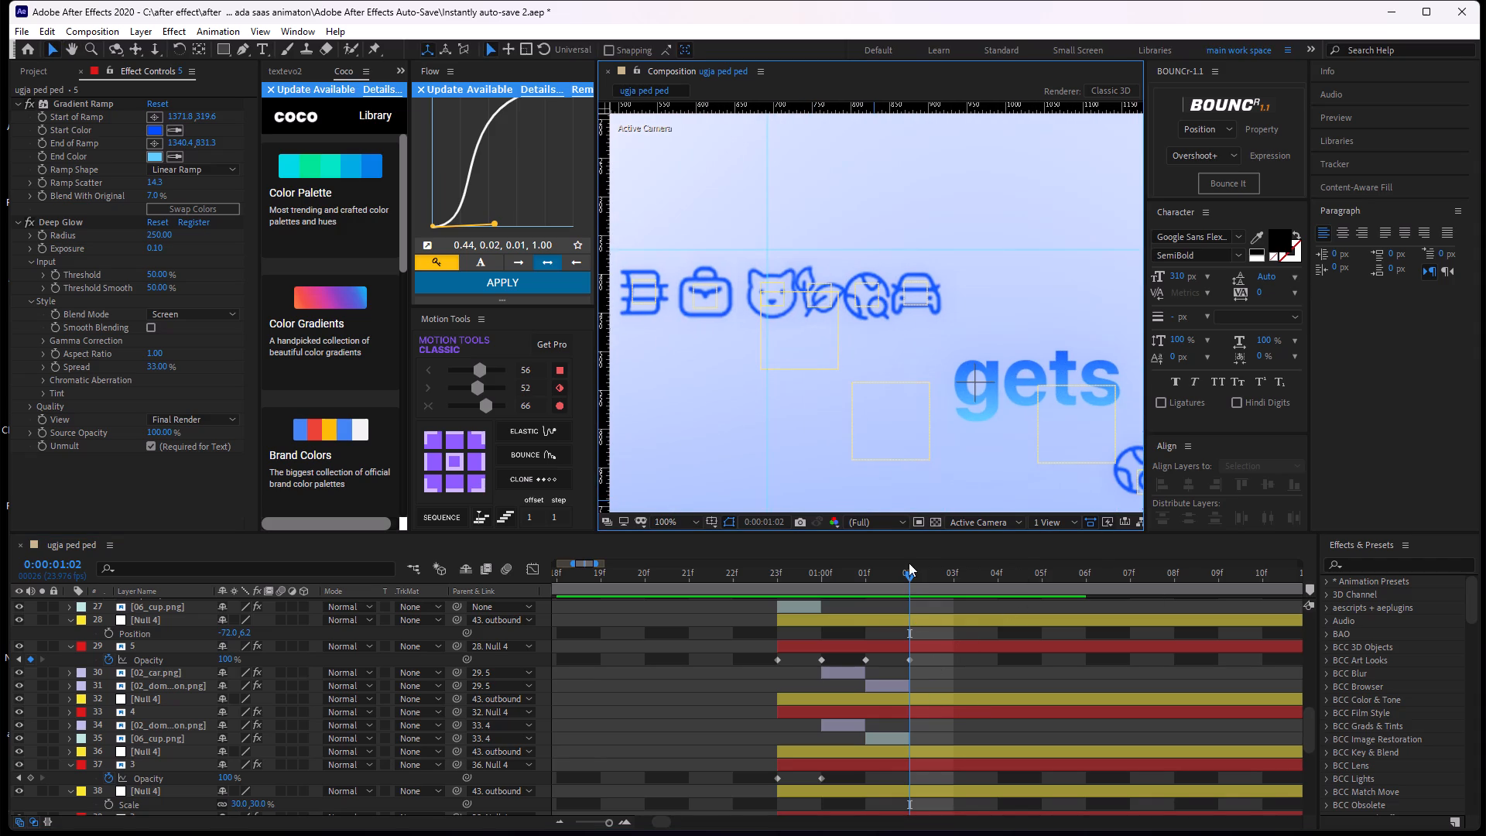
drag(909, 577, 762, 642)
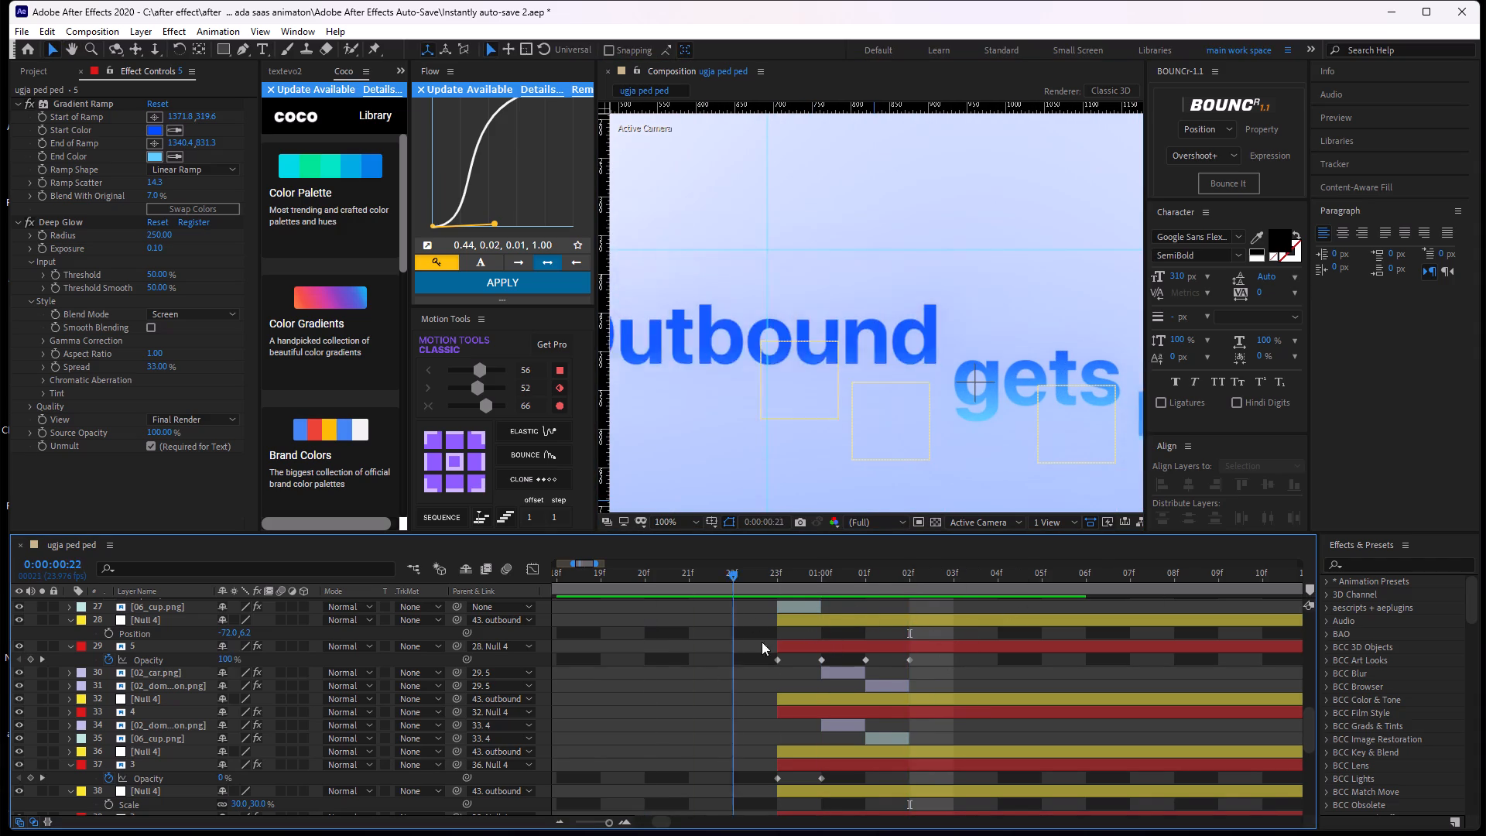
drag(762, 642, 933, 657)
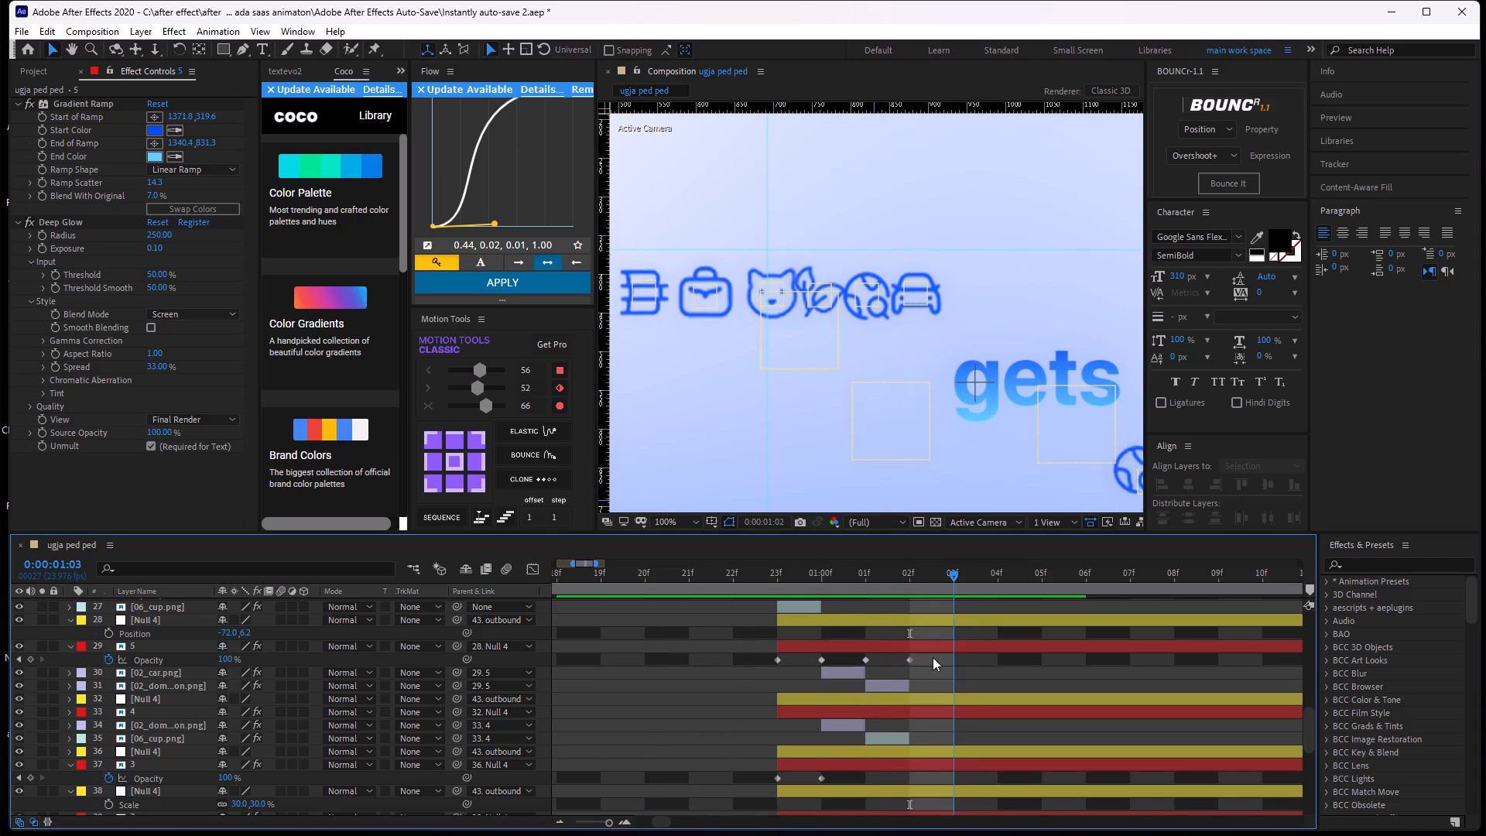
drag(933, 657, 887, 660)
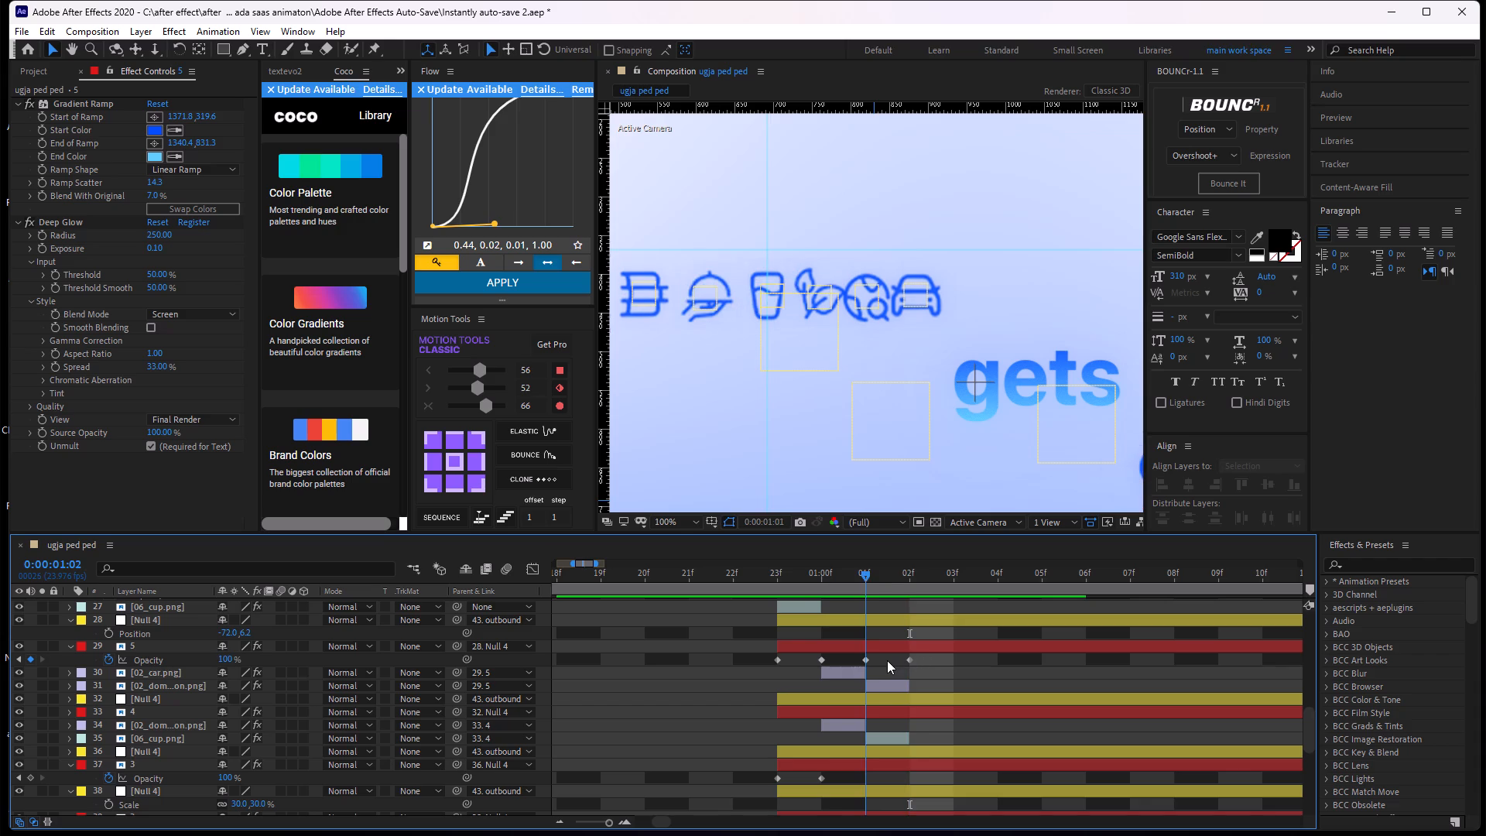
drag(887, 660, 830, 645)
Review the opacity keyframes of outbound icon layers 5, 6 and 7 against the icon swaps from 0:00:00:23 to 0:00:01:02.
scroll(835, 623, up, 1)
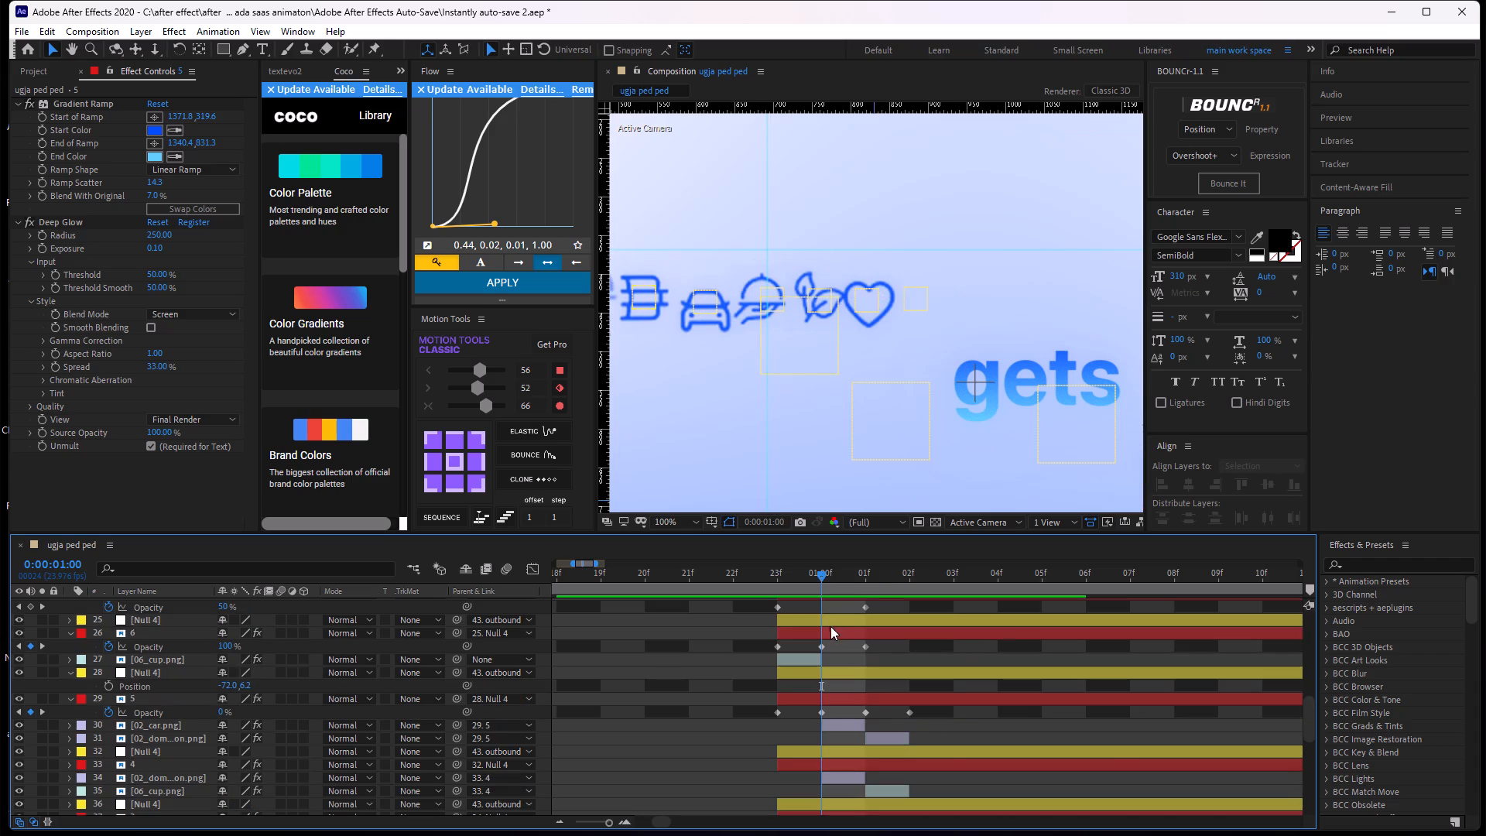
scroll(847, 632, up, 1)
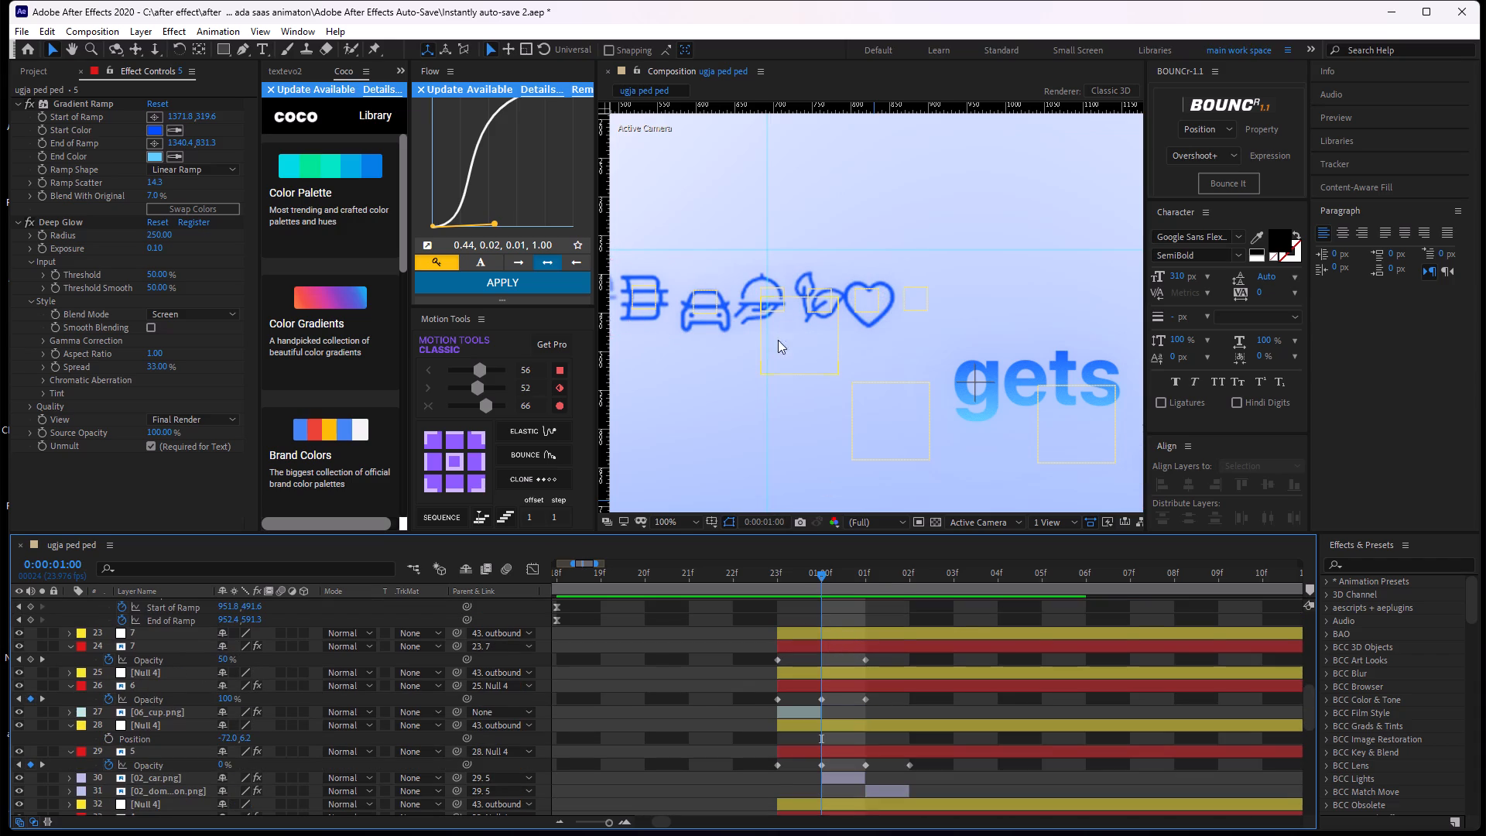
middle_drag(782, 344, 887, 333)
drag(830, 566, 772, 588)
drag(816, 573, 799, 625)
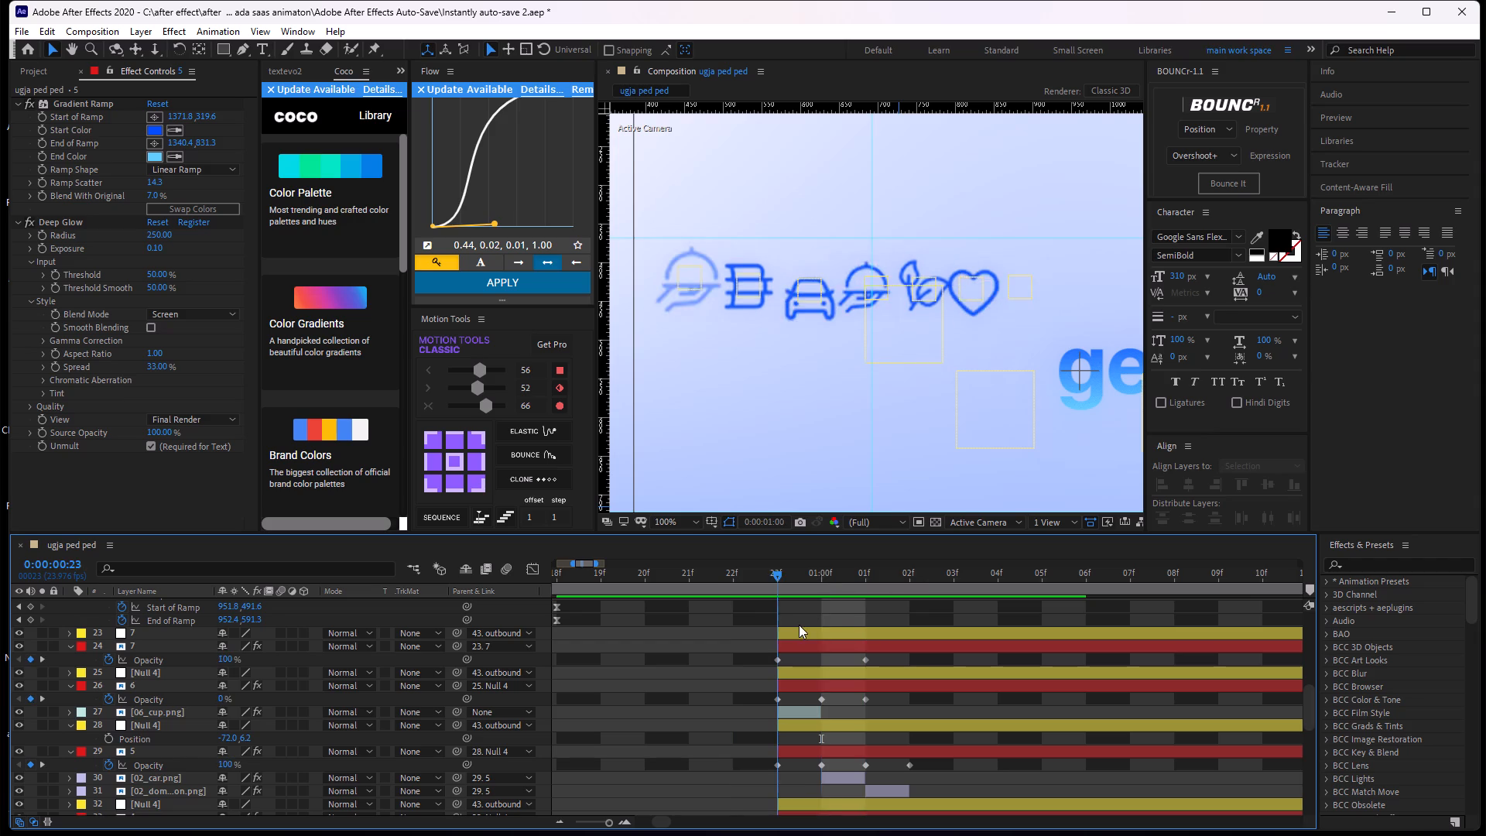
drag(799, 625, 797, 638)
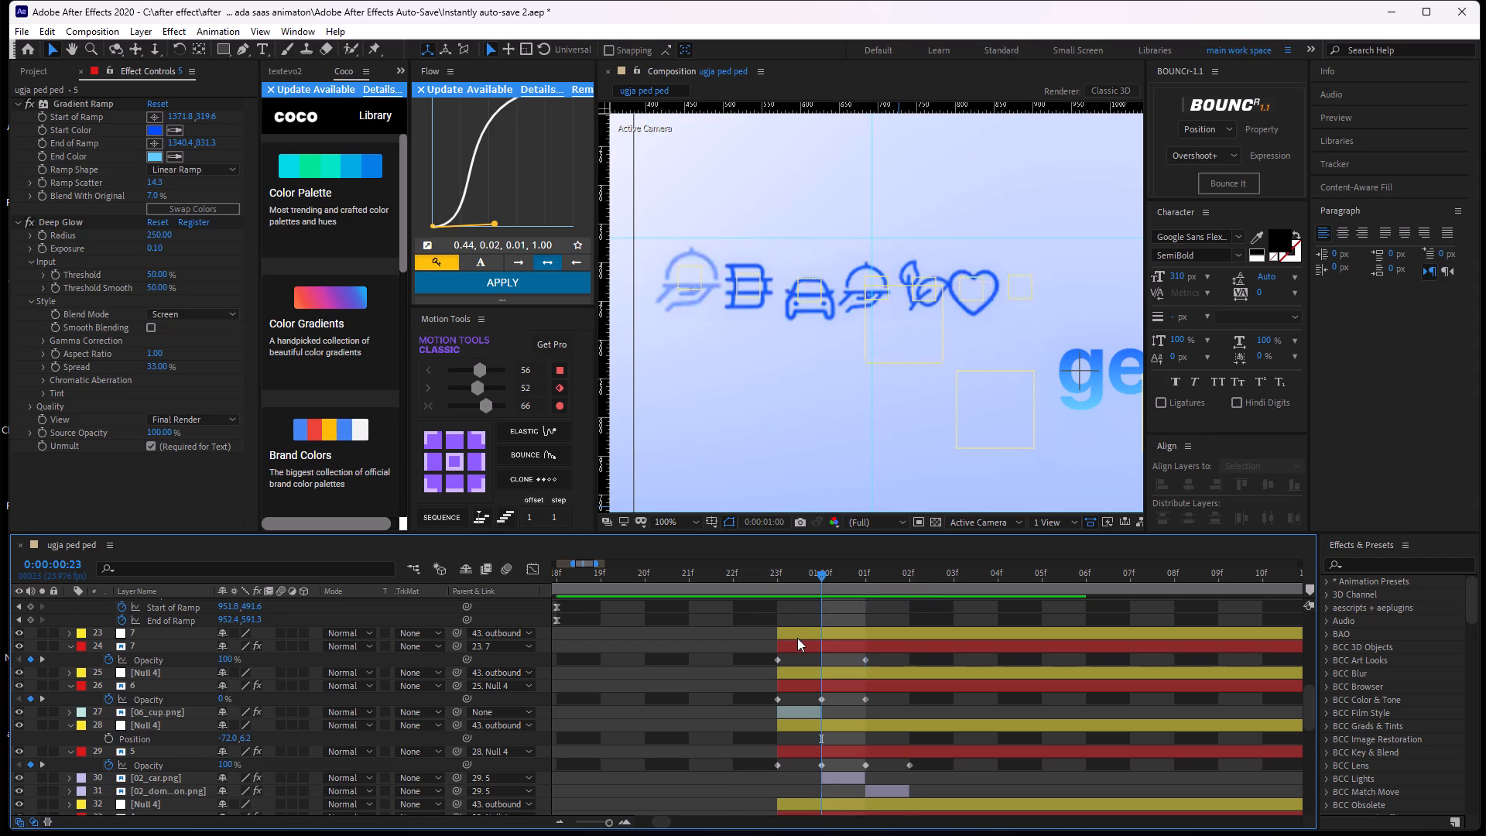
drag(797, 638, 857, 615)
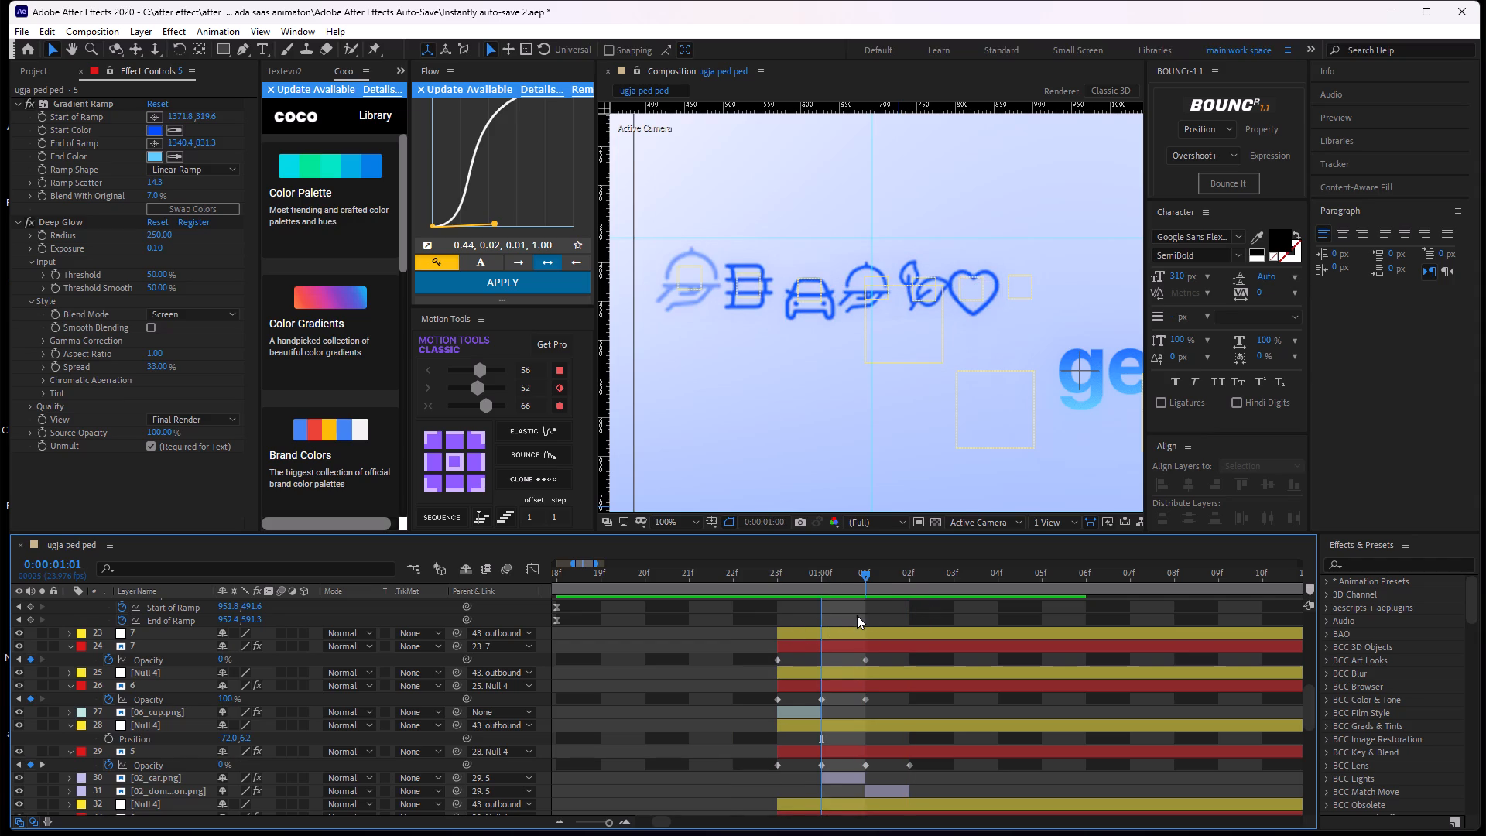
drag(857, 615, 837, 636)
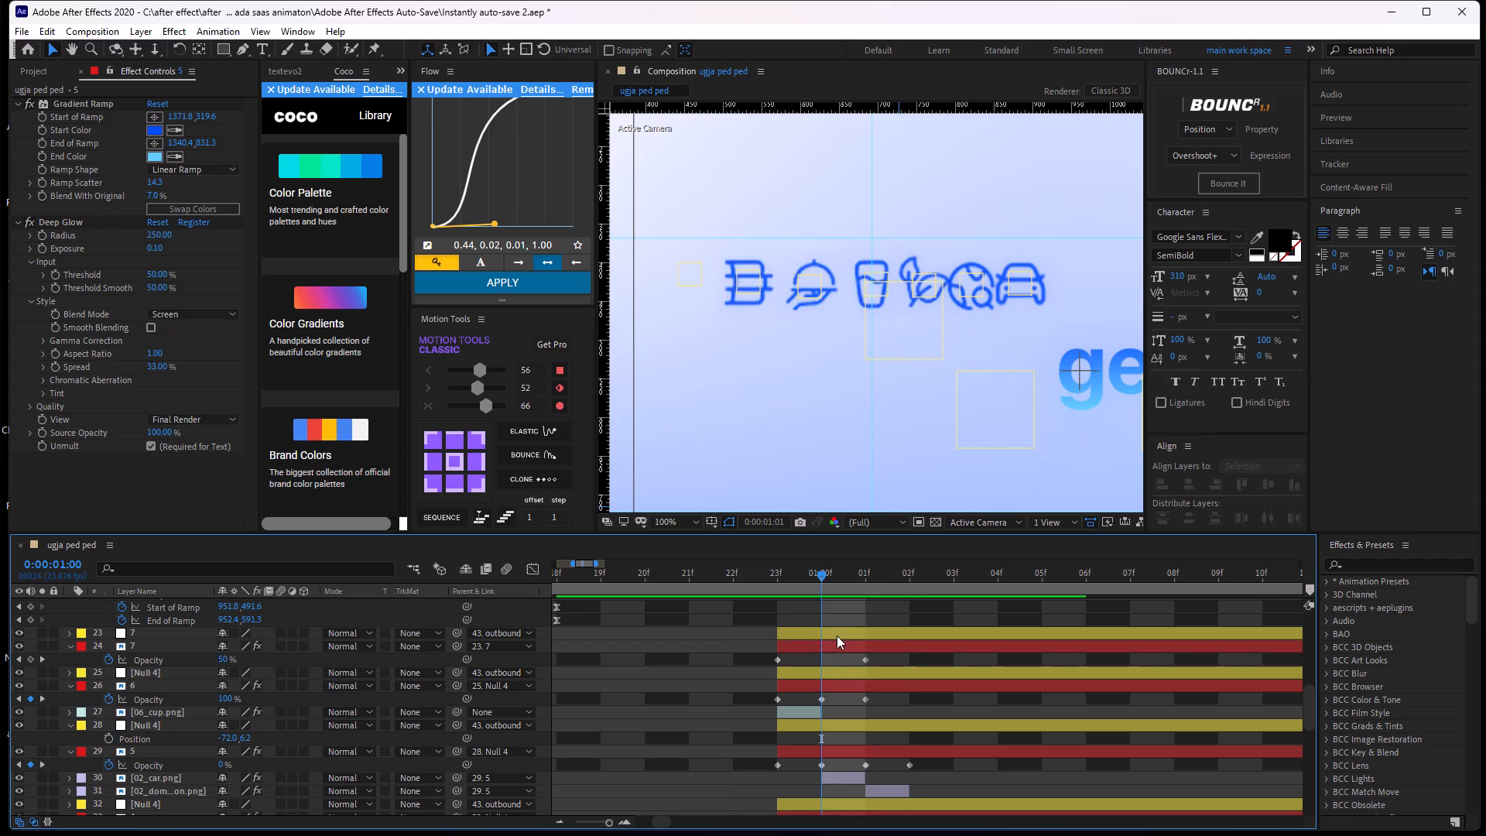
drag(837, 636, 915, 604)
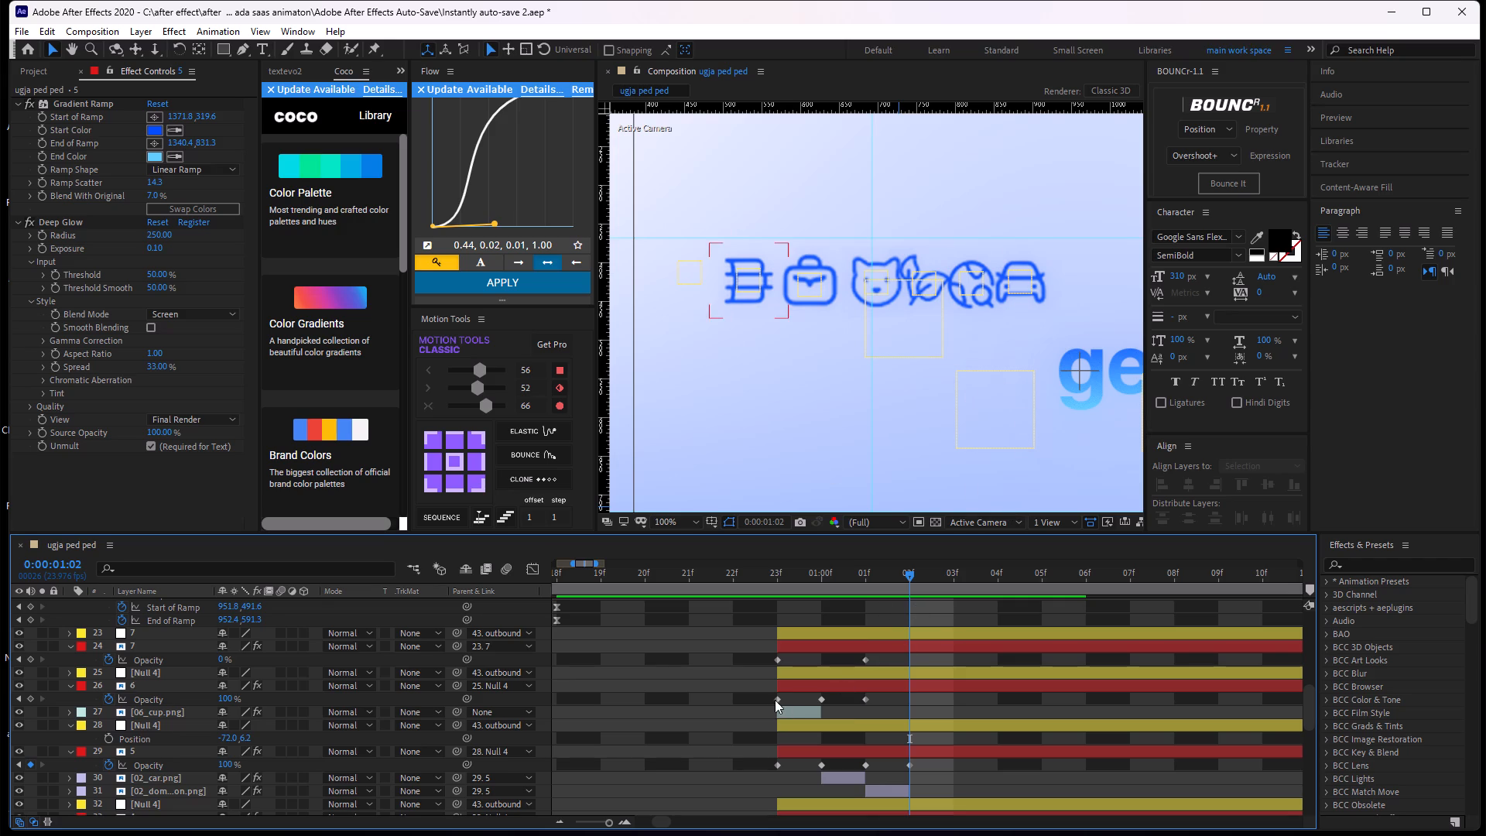
Examine both icon rows around the word "gets" in the whole composition at 0:00:01:02.
click(700, 745)
scroll(838, 685, down, 2)
click(957, 665)
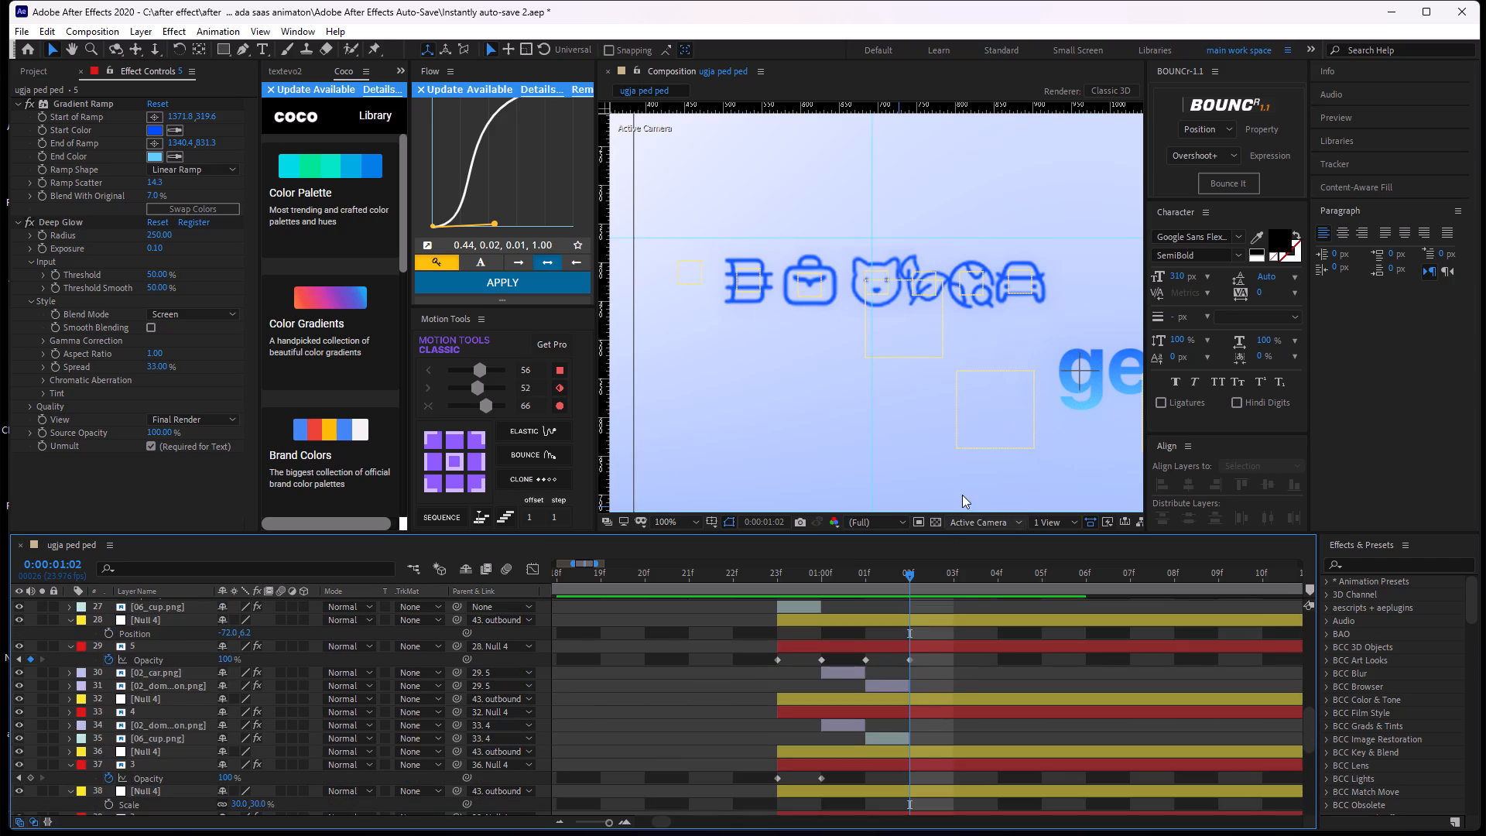
scroll(899, 377, down, 1)
scroll(924, 336, up, 1)
scroll(924, 336, down, 1)
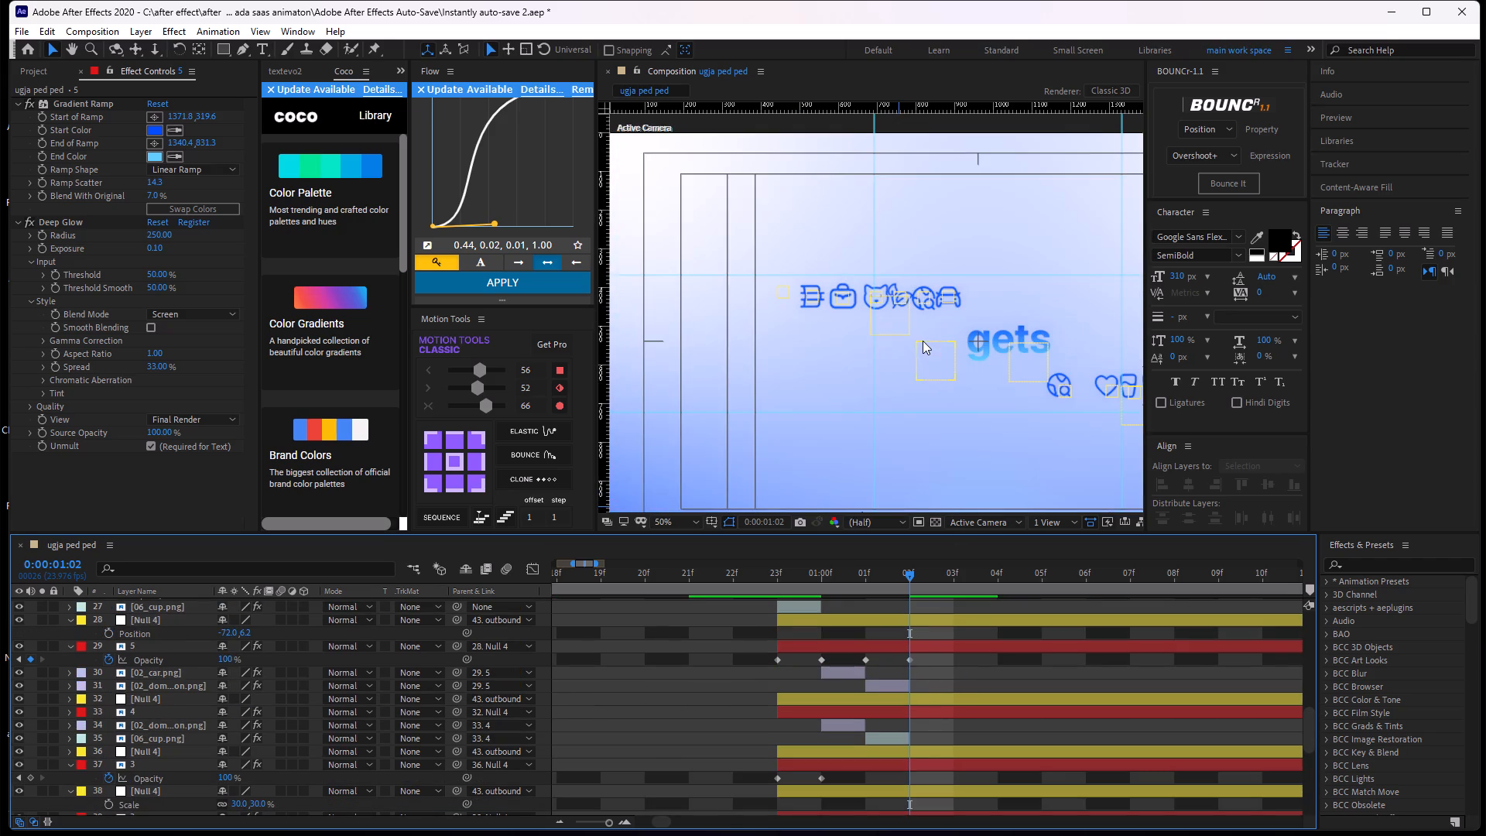
middle_drag(927, 341, 901, 342)
middle_drag(938, 347, 811, 319)
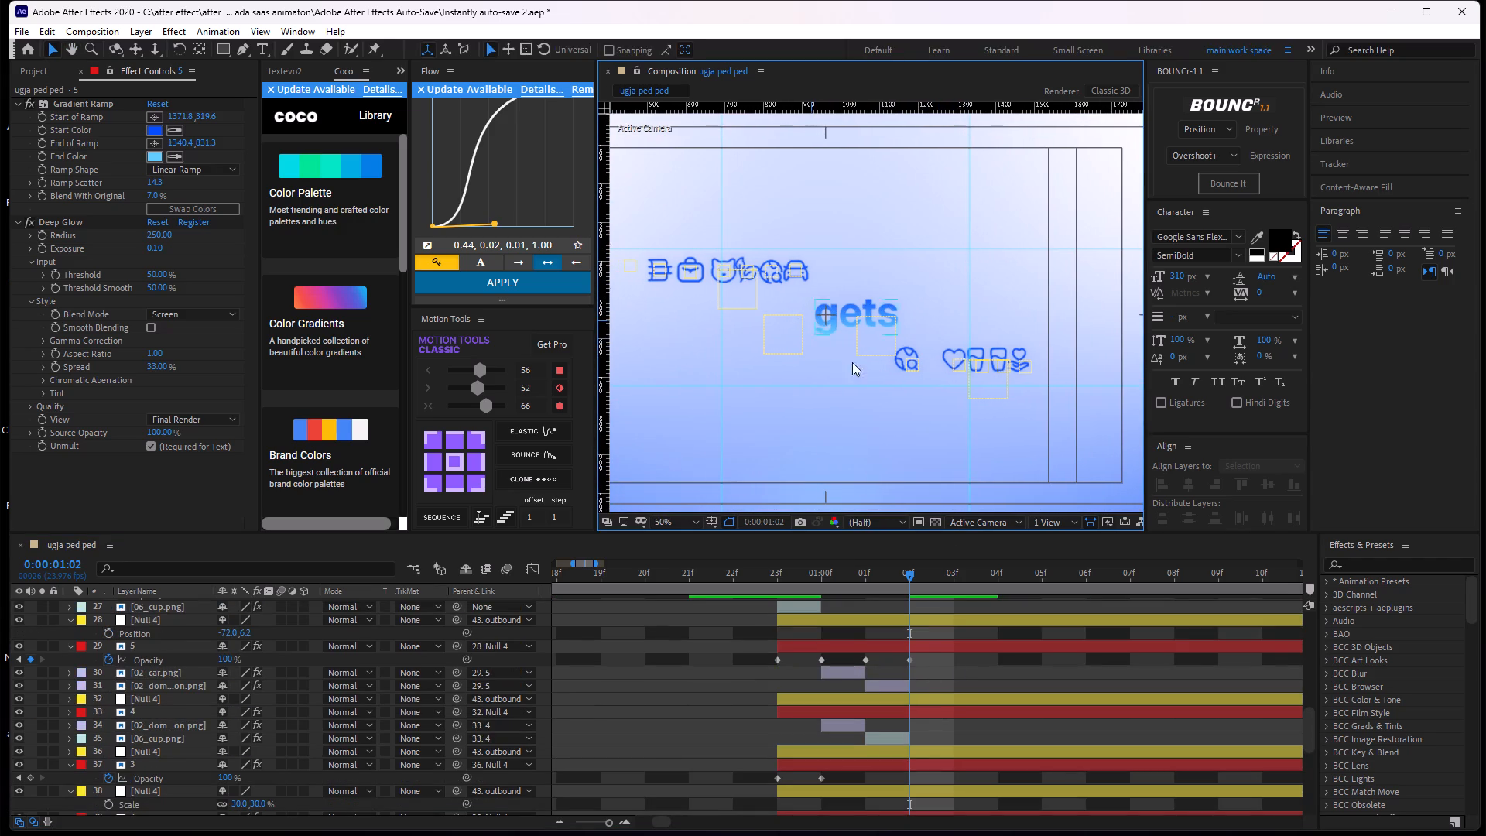
click(956, 658)
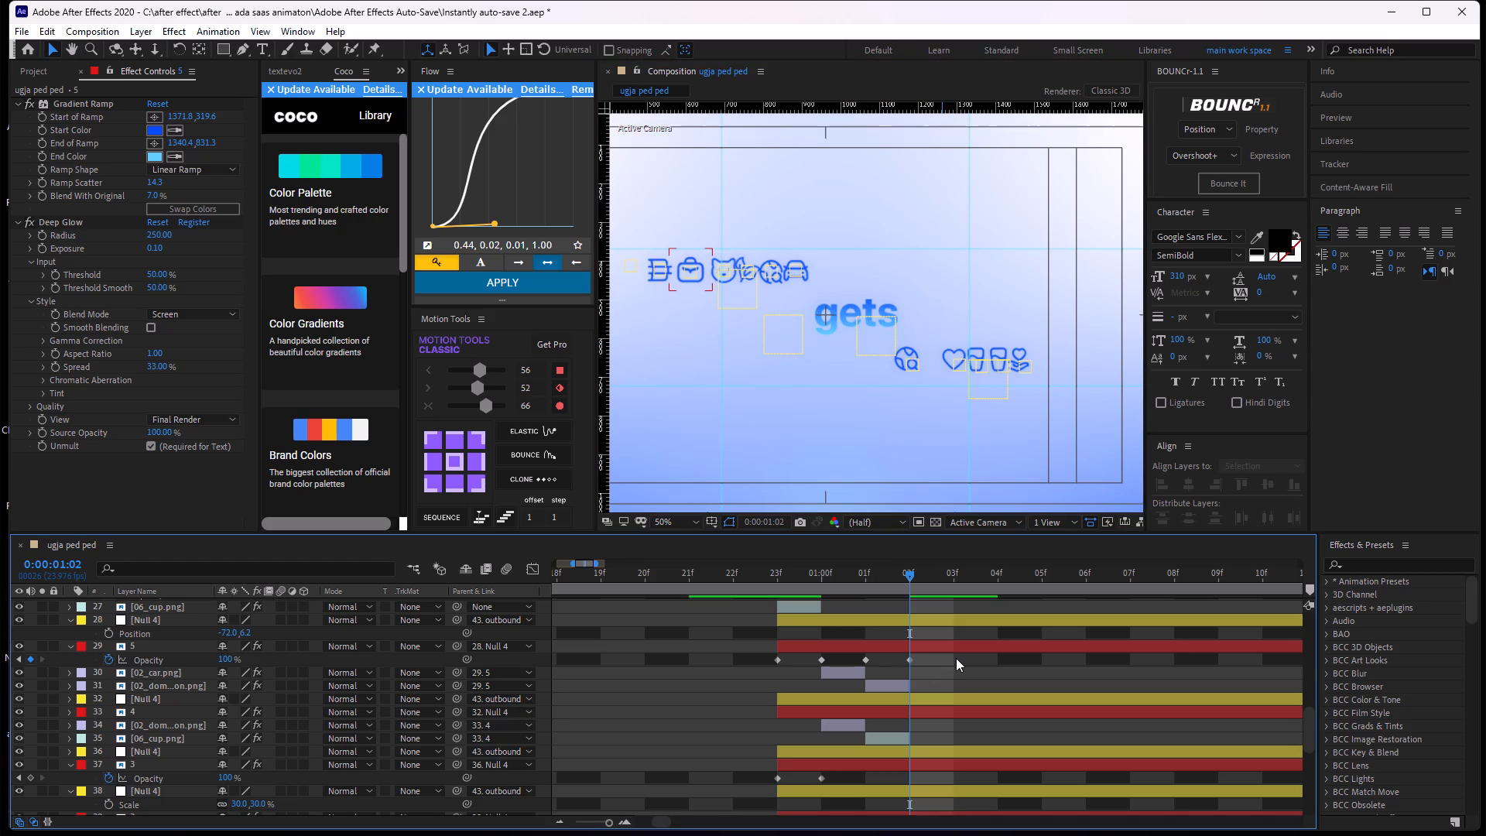
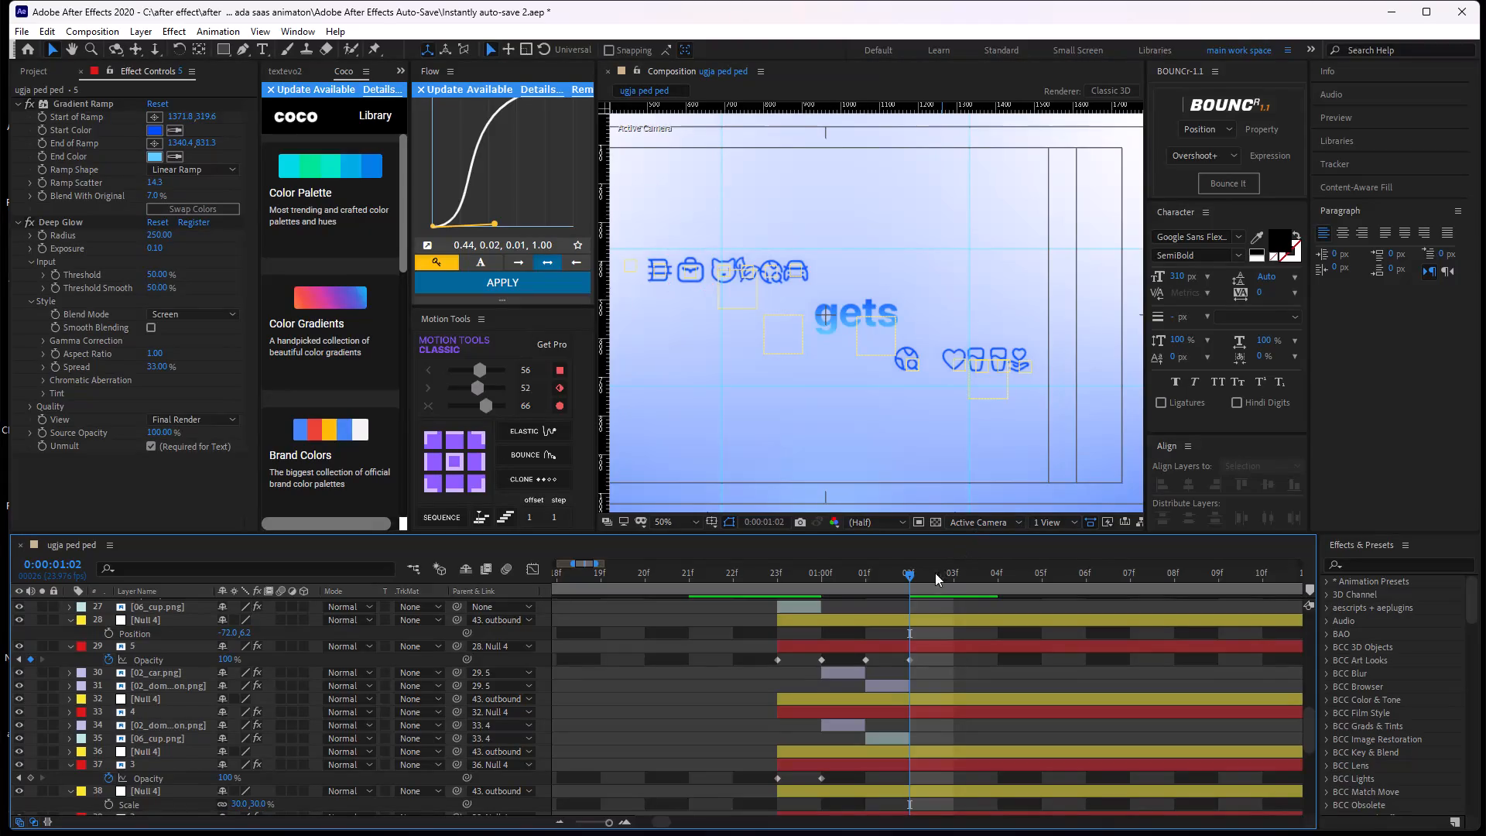
Review the outbound row's icon swaps between 0:00:00:23 and 0:00:01:00, including the opacity keyframes of icon layers 3 and 2.
drag(910, 574, 765, 625)
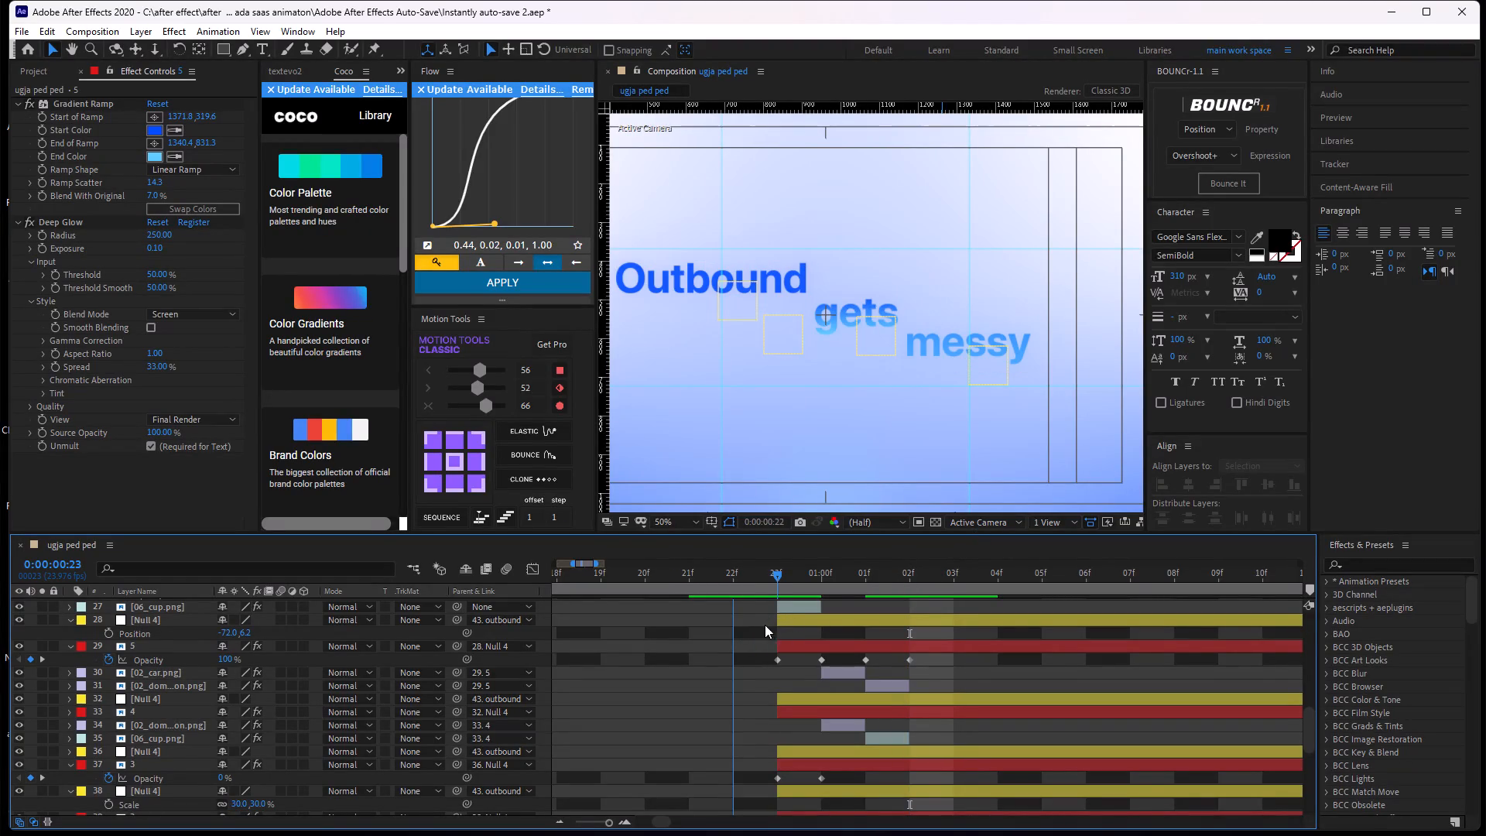
drag(765, 625, 808, 619)
scroll(811, 710, down, 1)
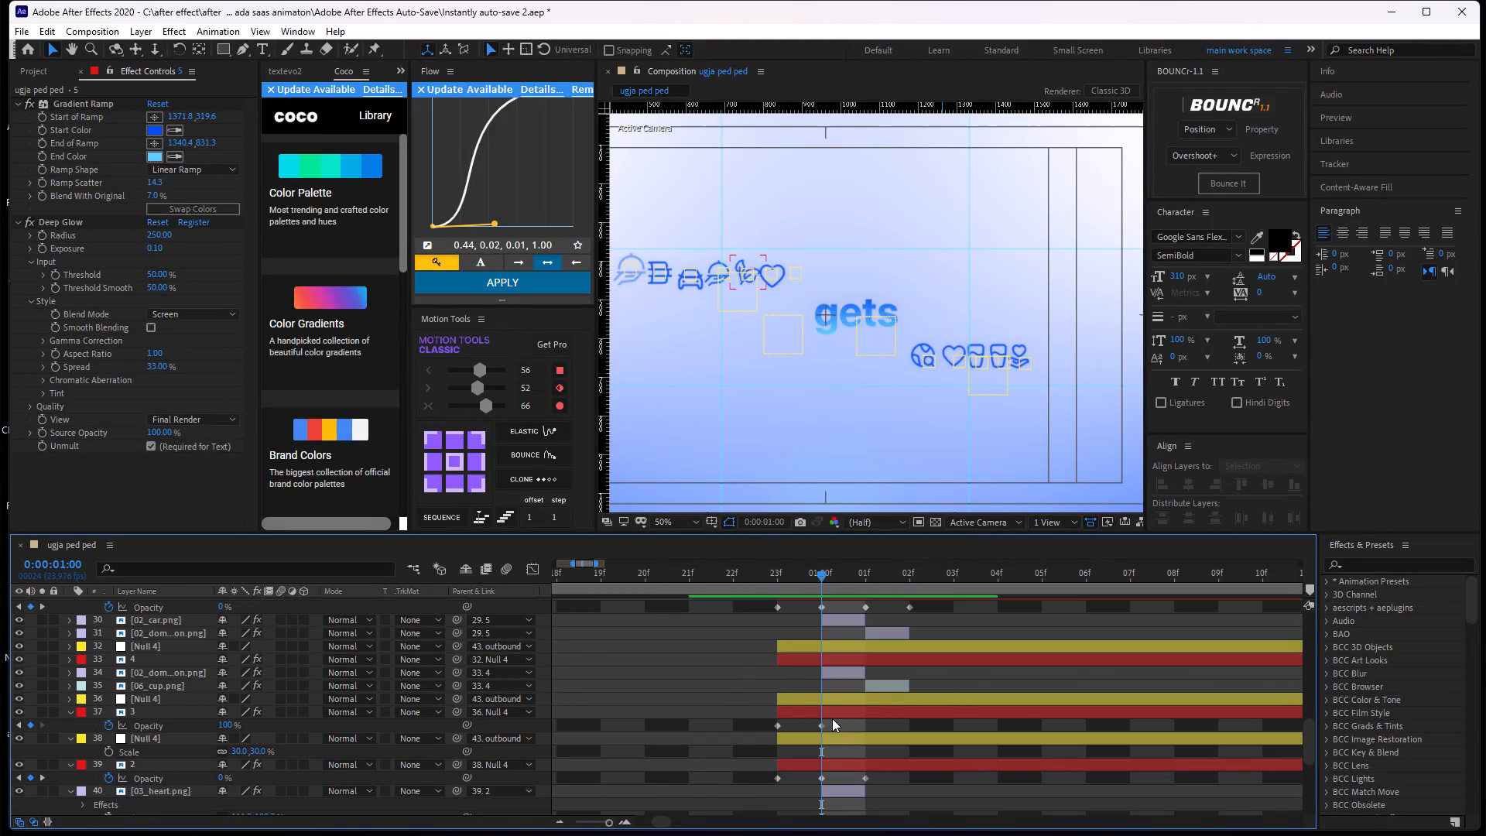
click(832, 718)
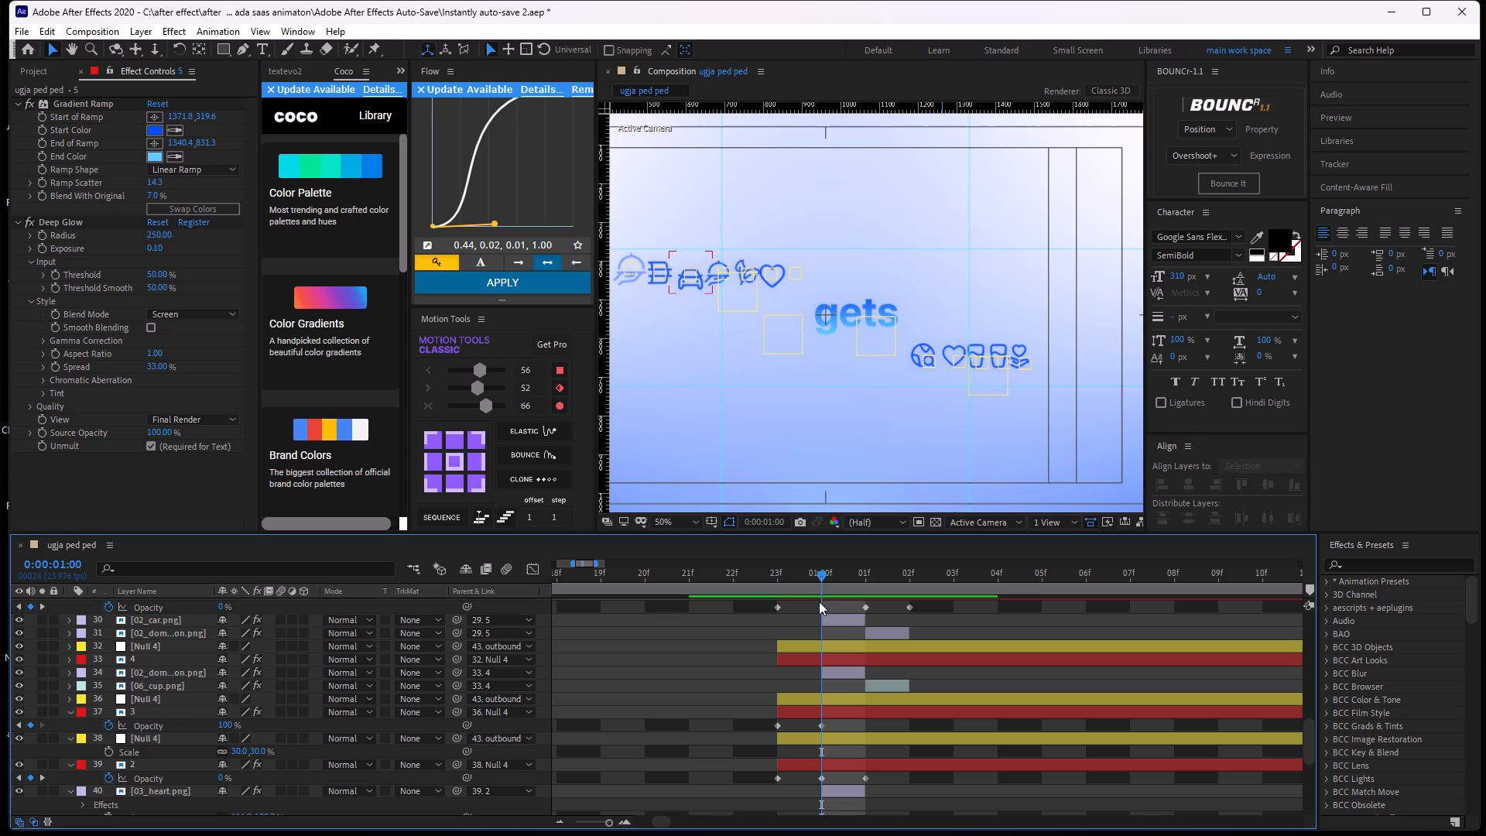
click(850, 711)
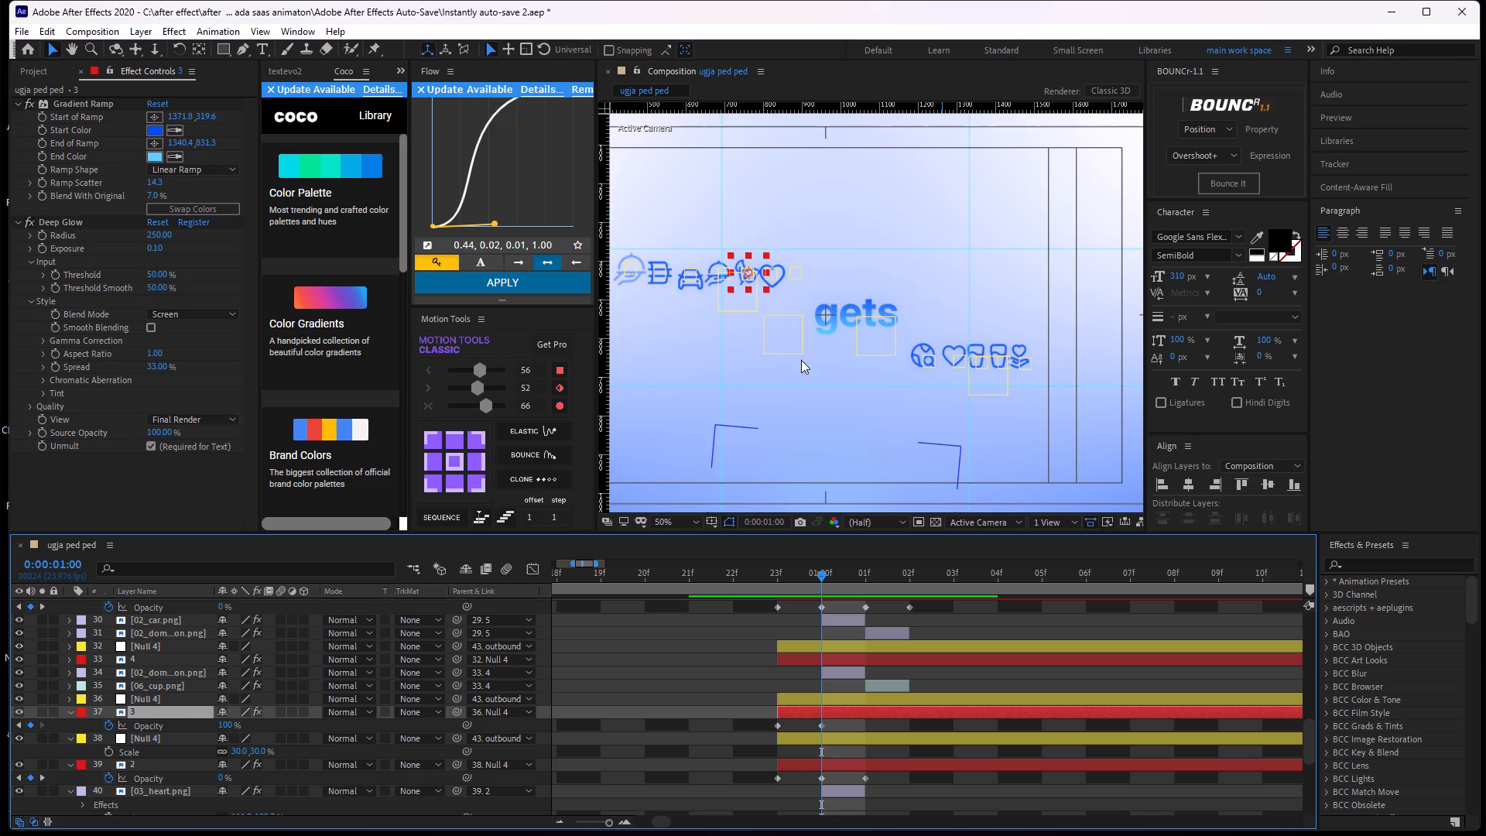
scroll(847, 635, up, 1)
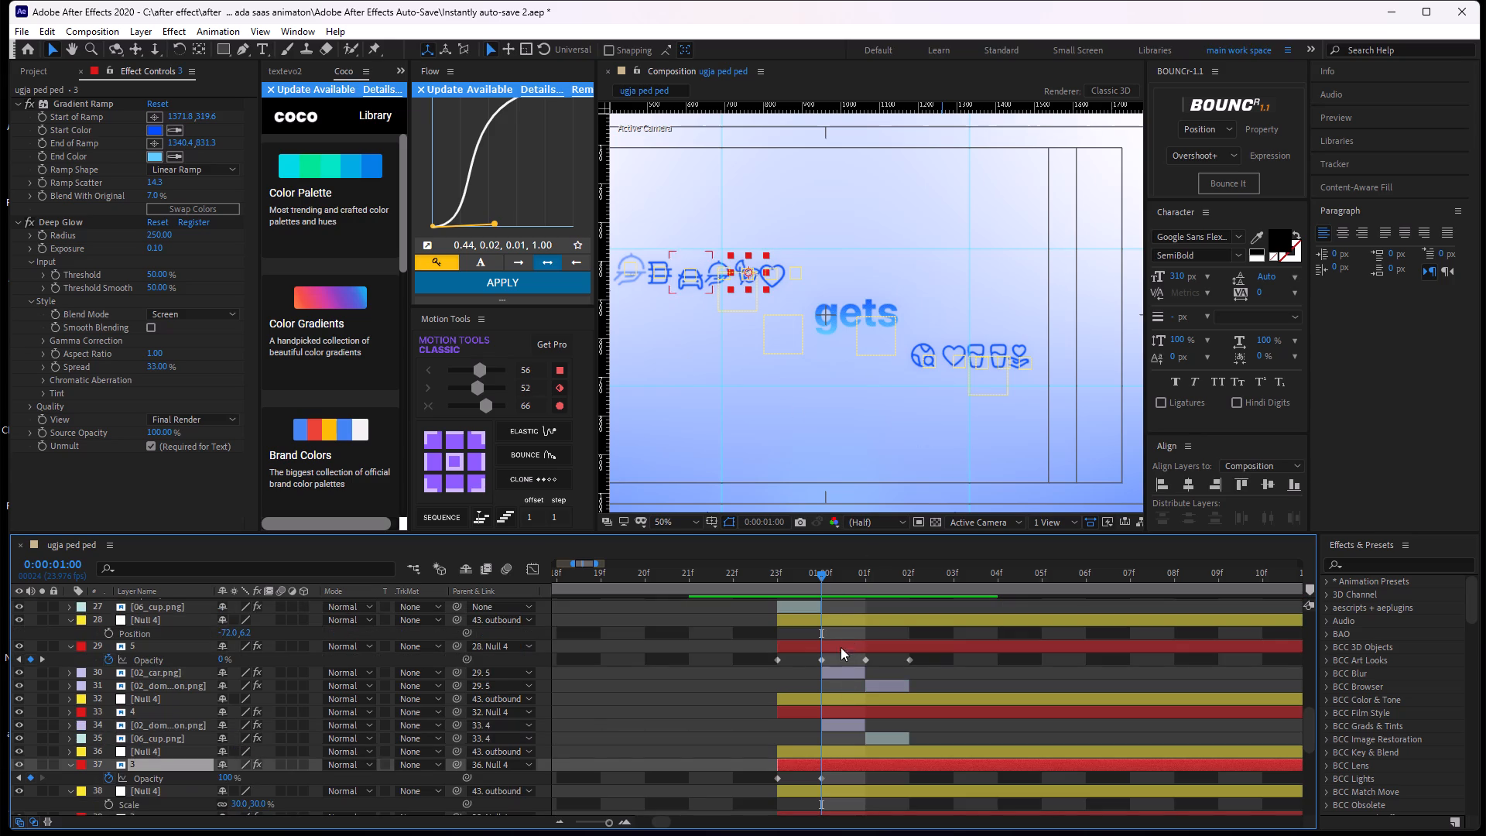
middle_drag(845, 690, 825, 723)
middle_drag(796, 679, 788, 637)
middle_drag(788, 639, 785, 586)
middle_drag(797, 645, 797, 609)
click(680, 632)
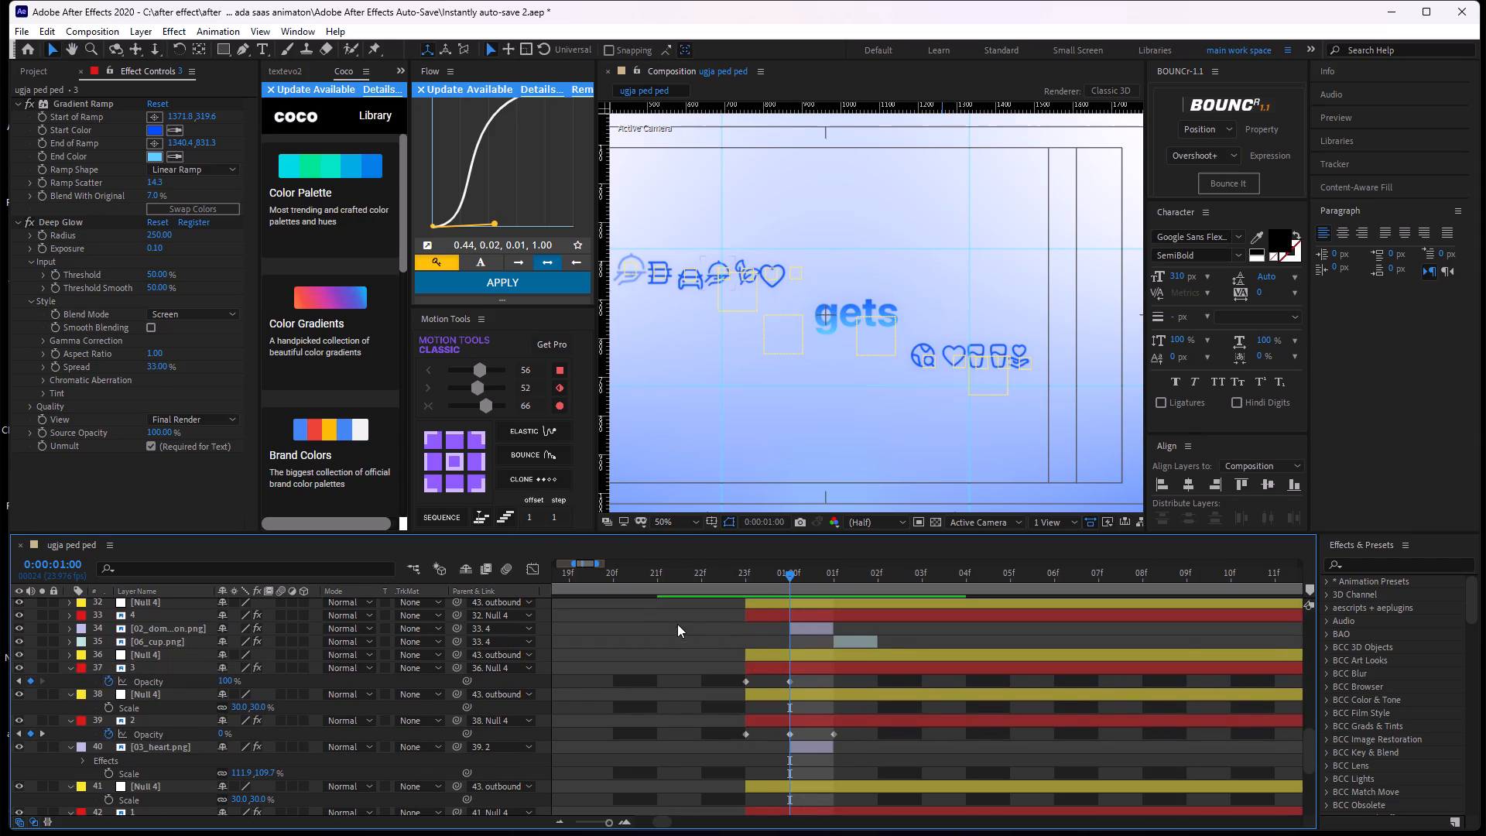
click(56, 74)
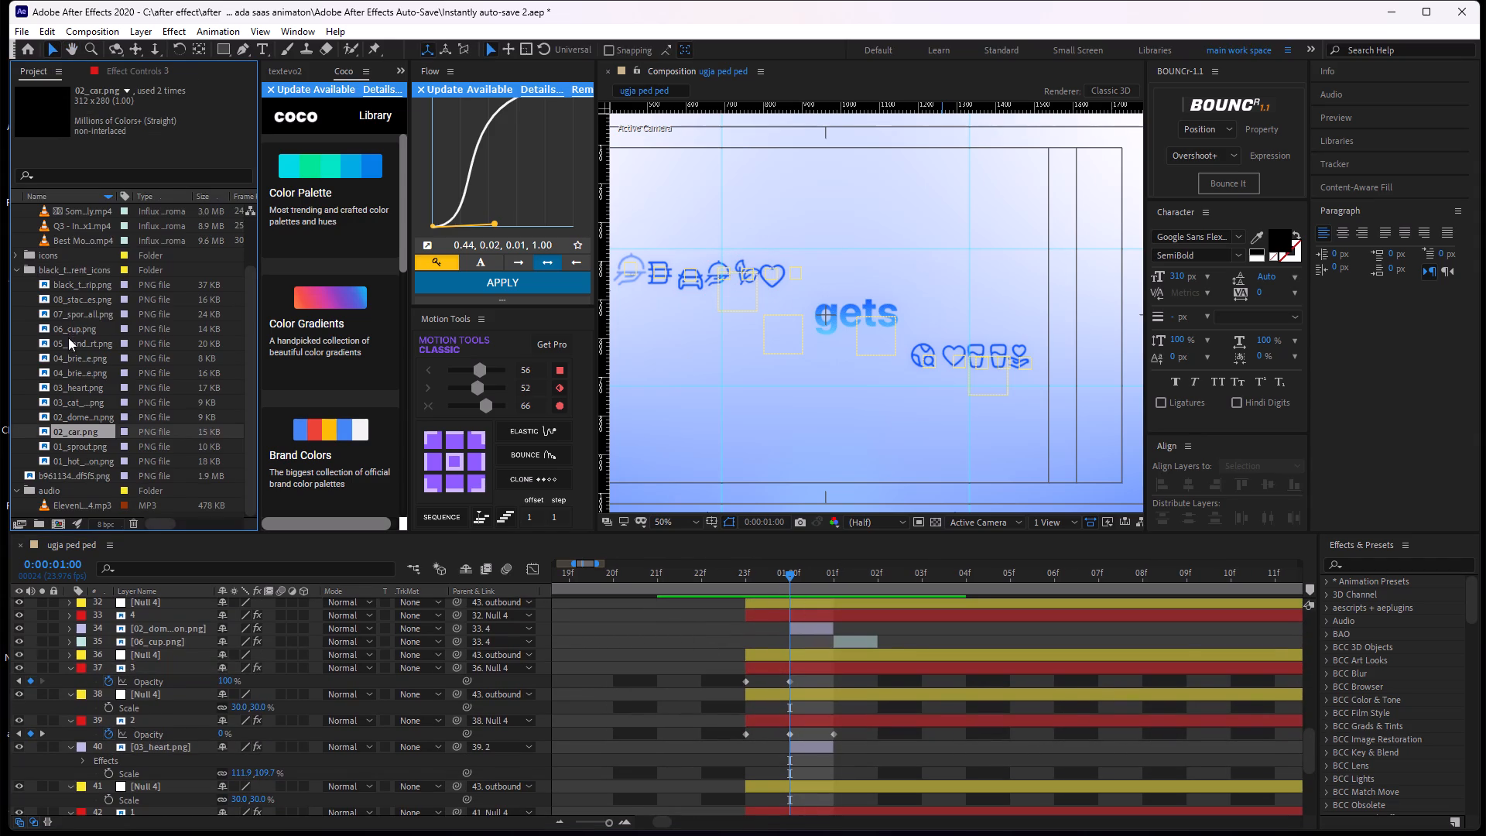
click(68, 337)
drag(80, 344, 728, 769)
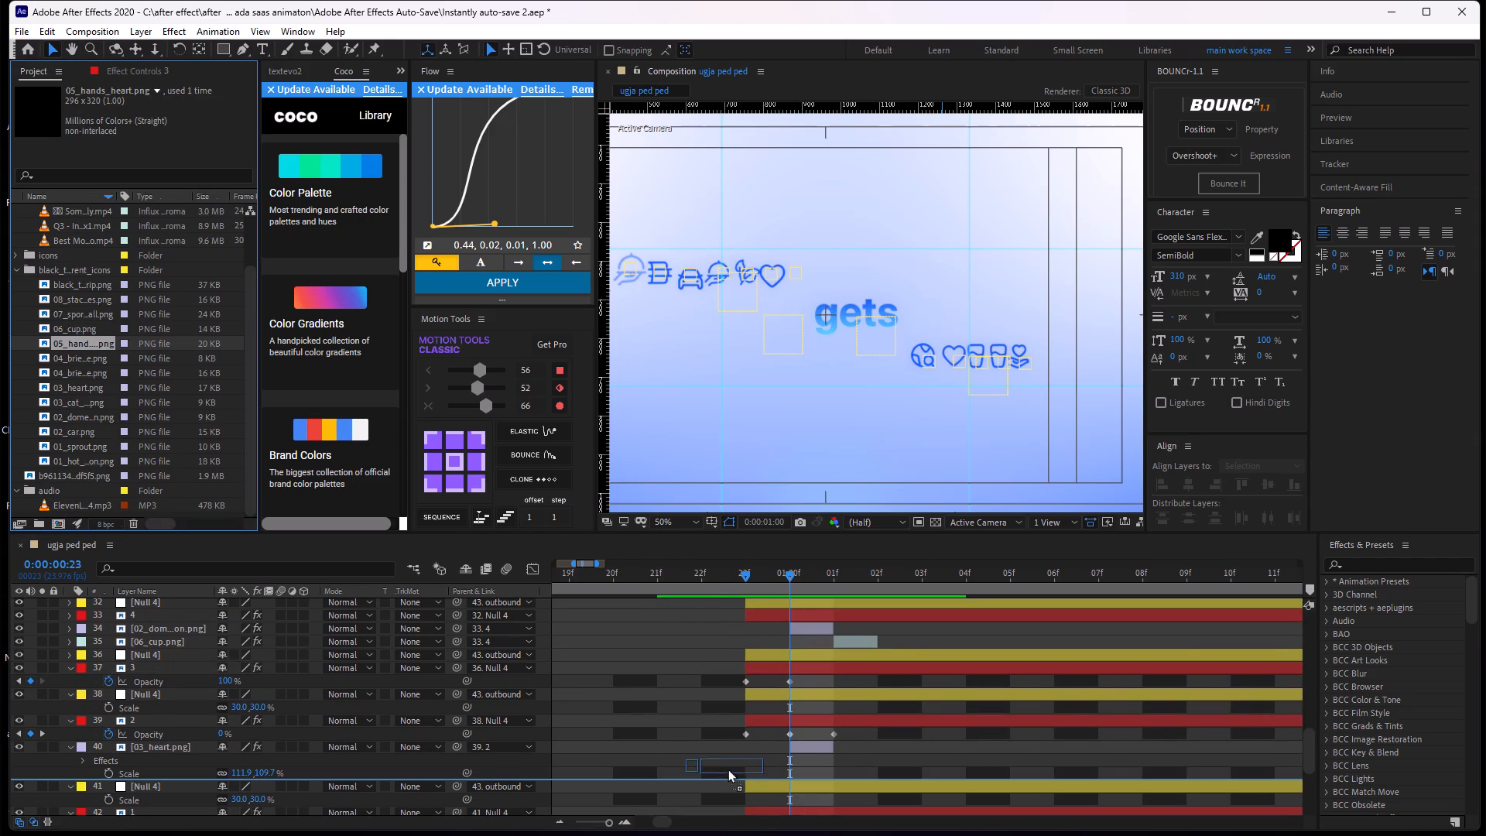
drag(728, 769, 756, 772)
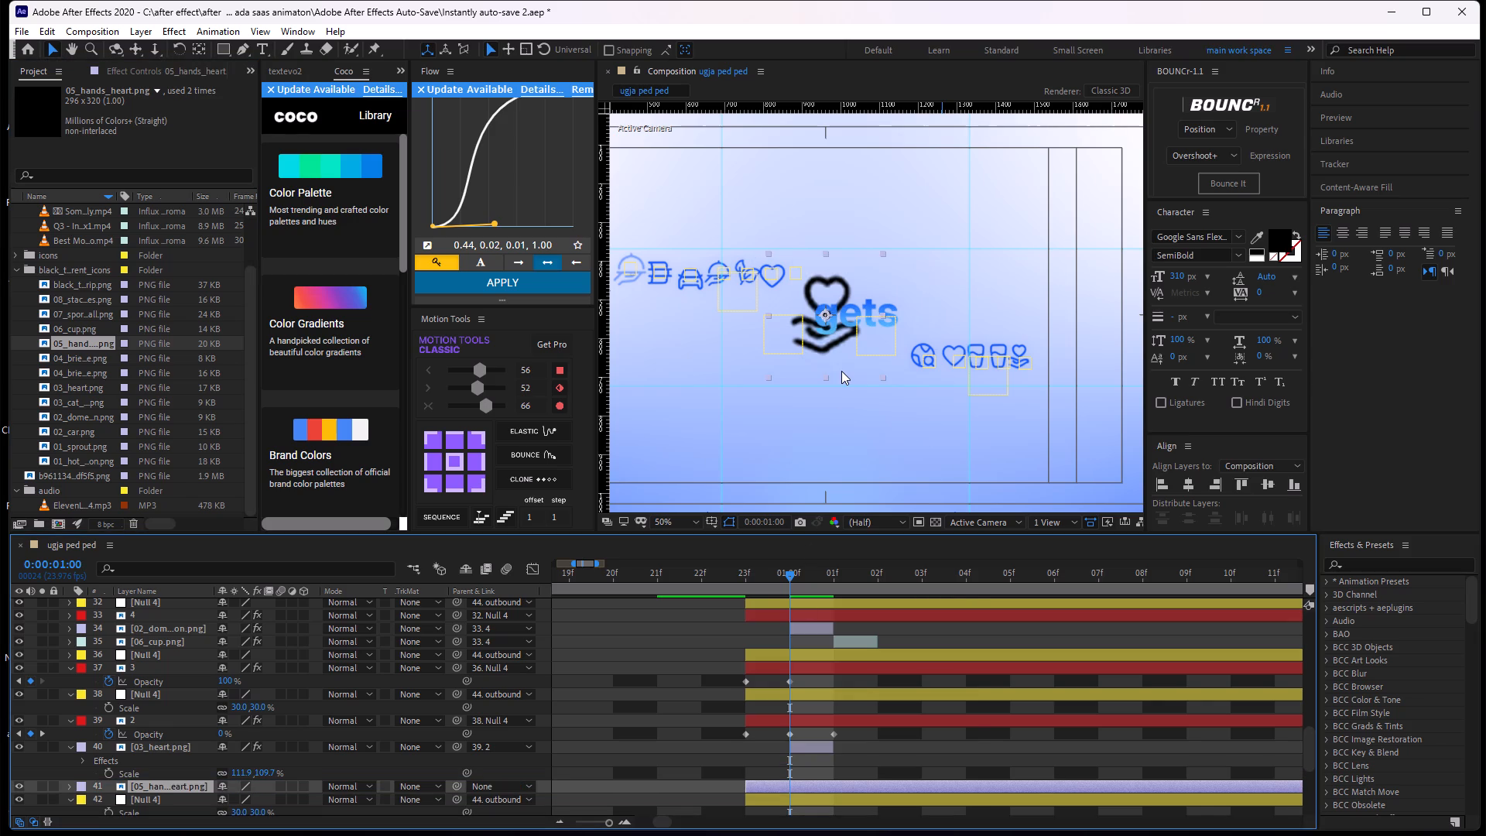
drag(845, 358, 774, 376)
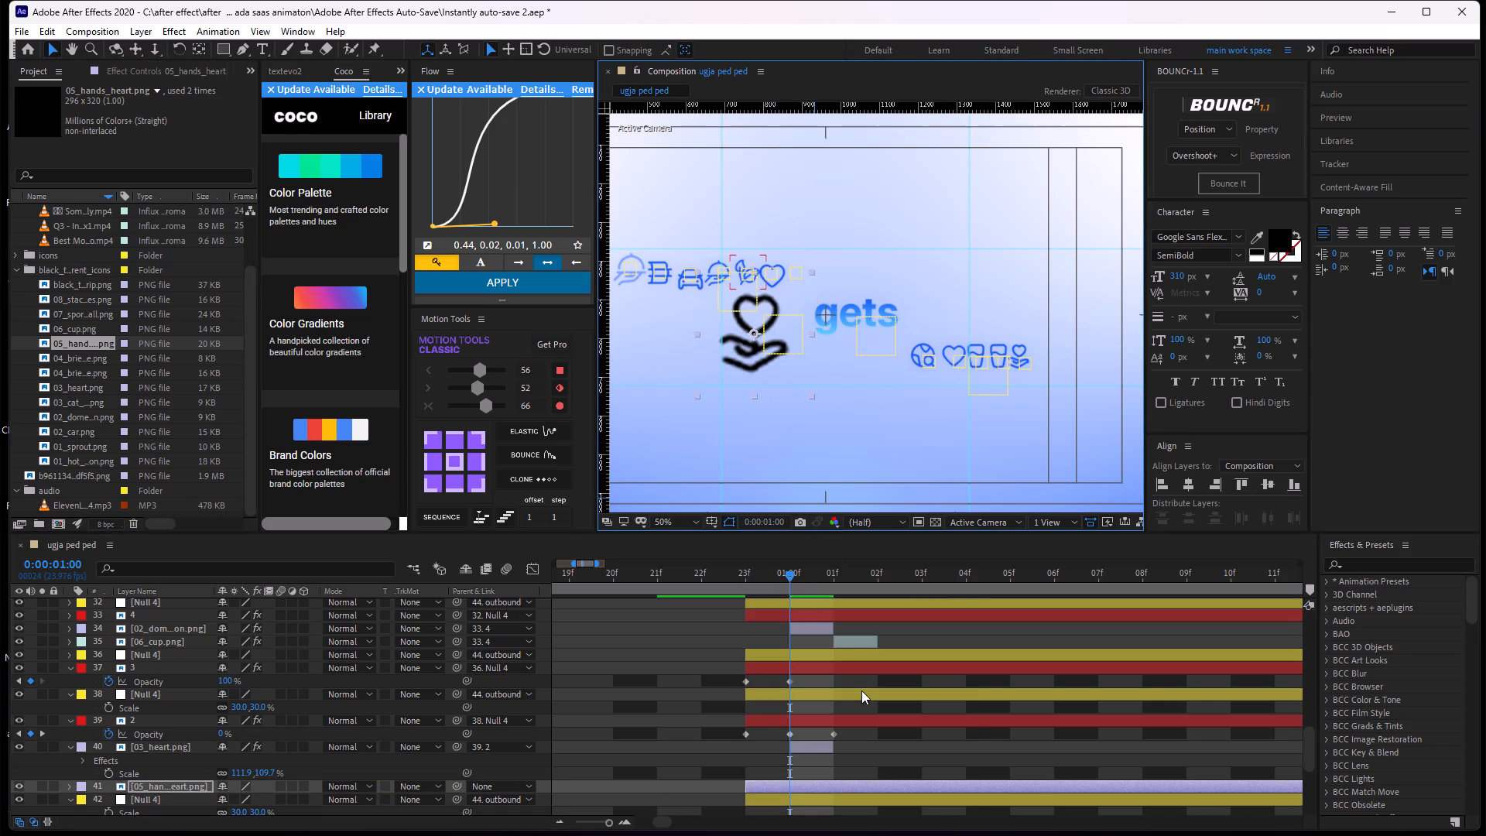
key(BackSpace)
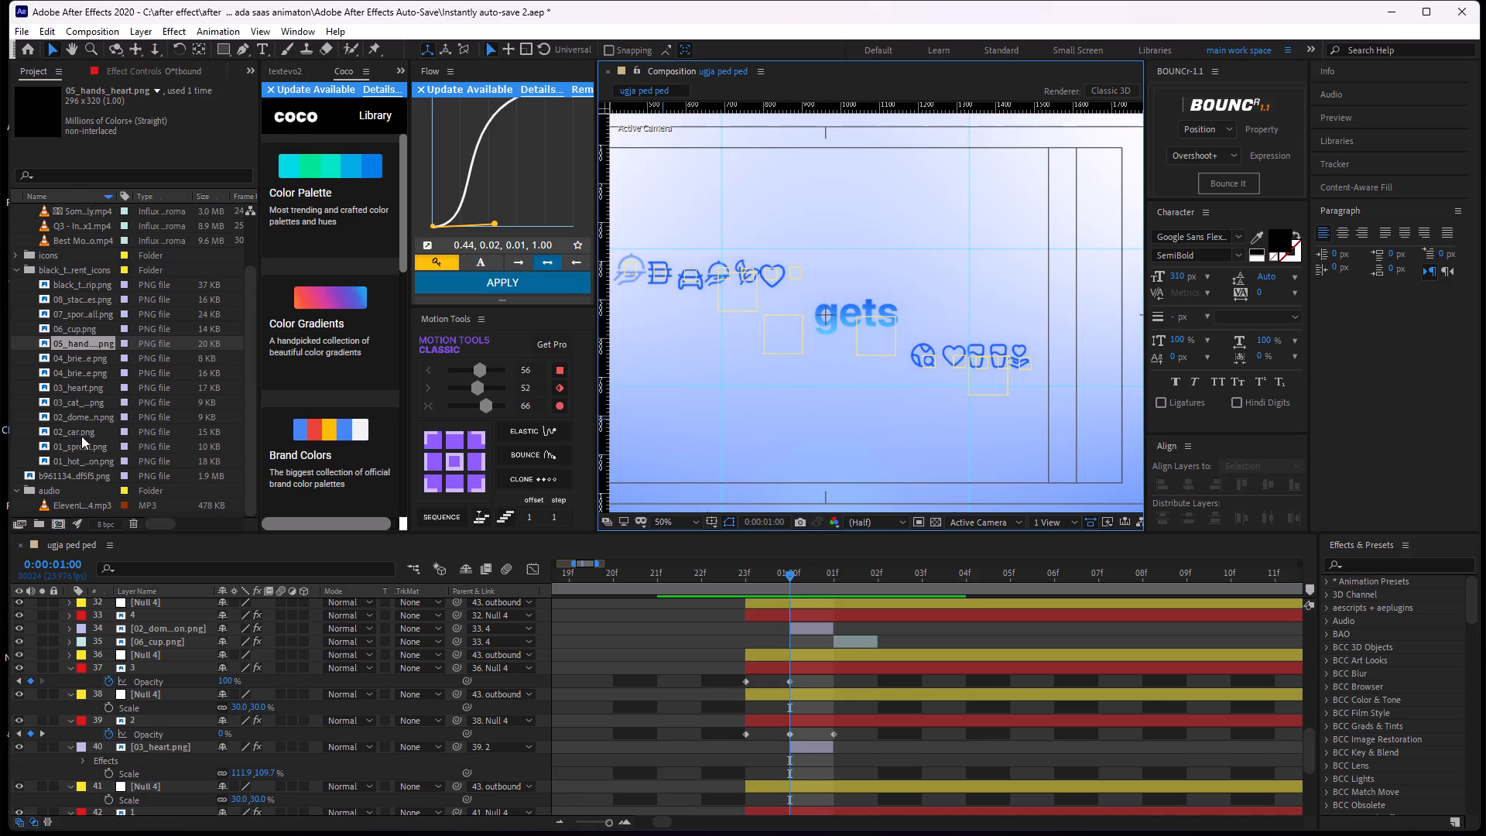
Add 01_hot_air_balloon.png to the timeline below the 03_heart.png layer and trim its start to 0:00:01:00.
click(84, 437)
click(80, 454)
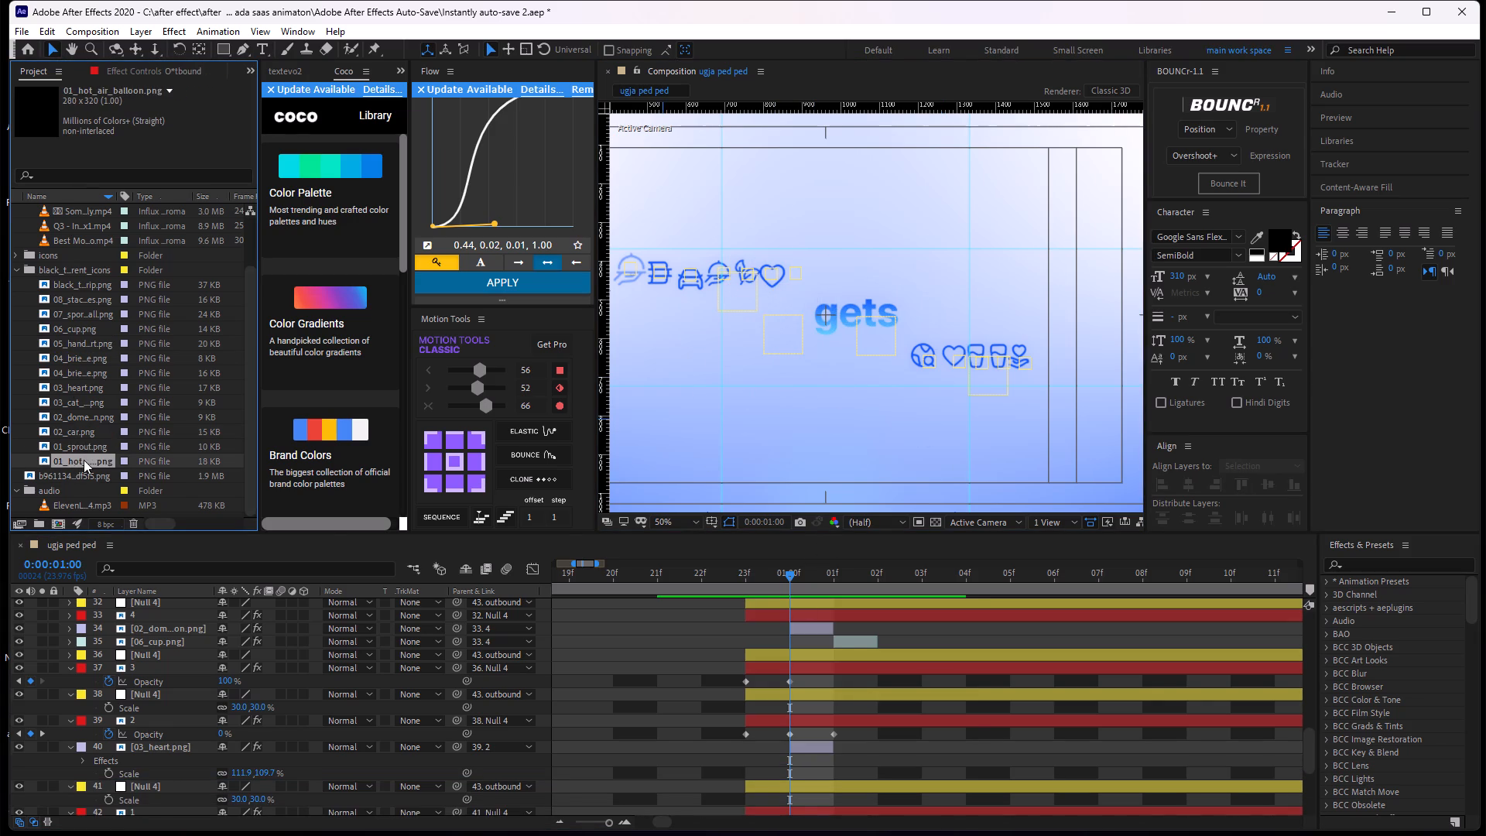
drag(77, 461, 801, 762)
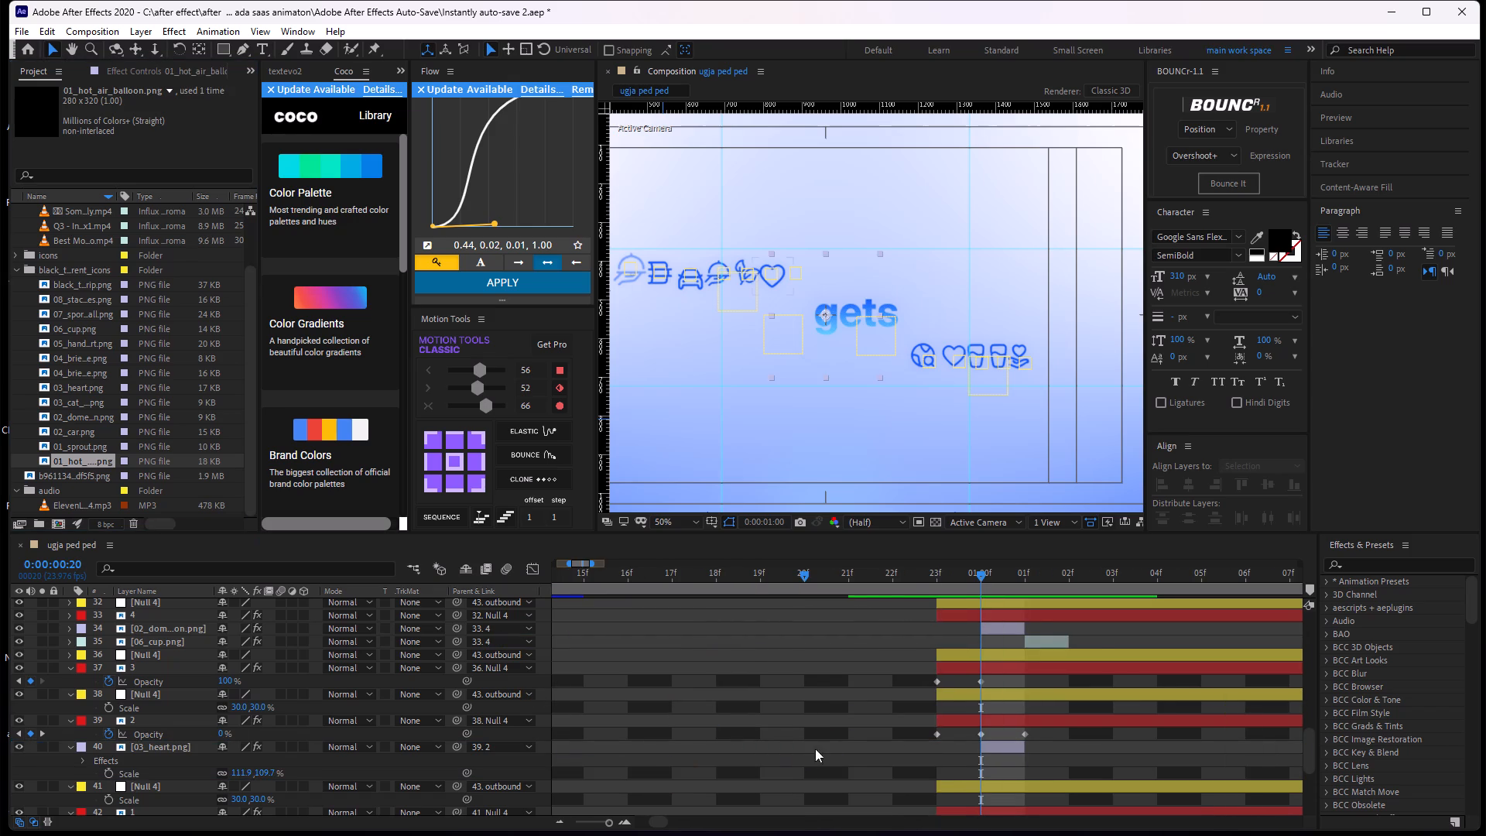
middle_drag(1035, 721, 853, 644)
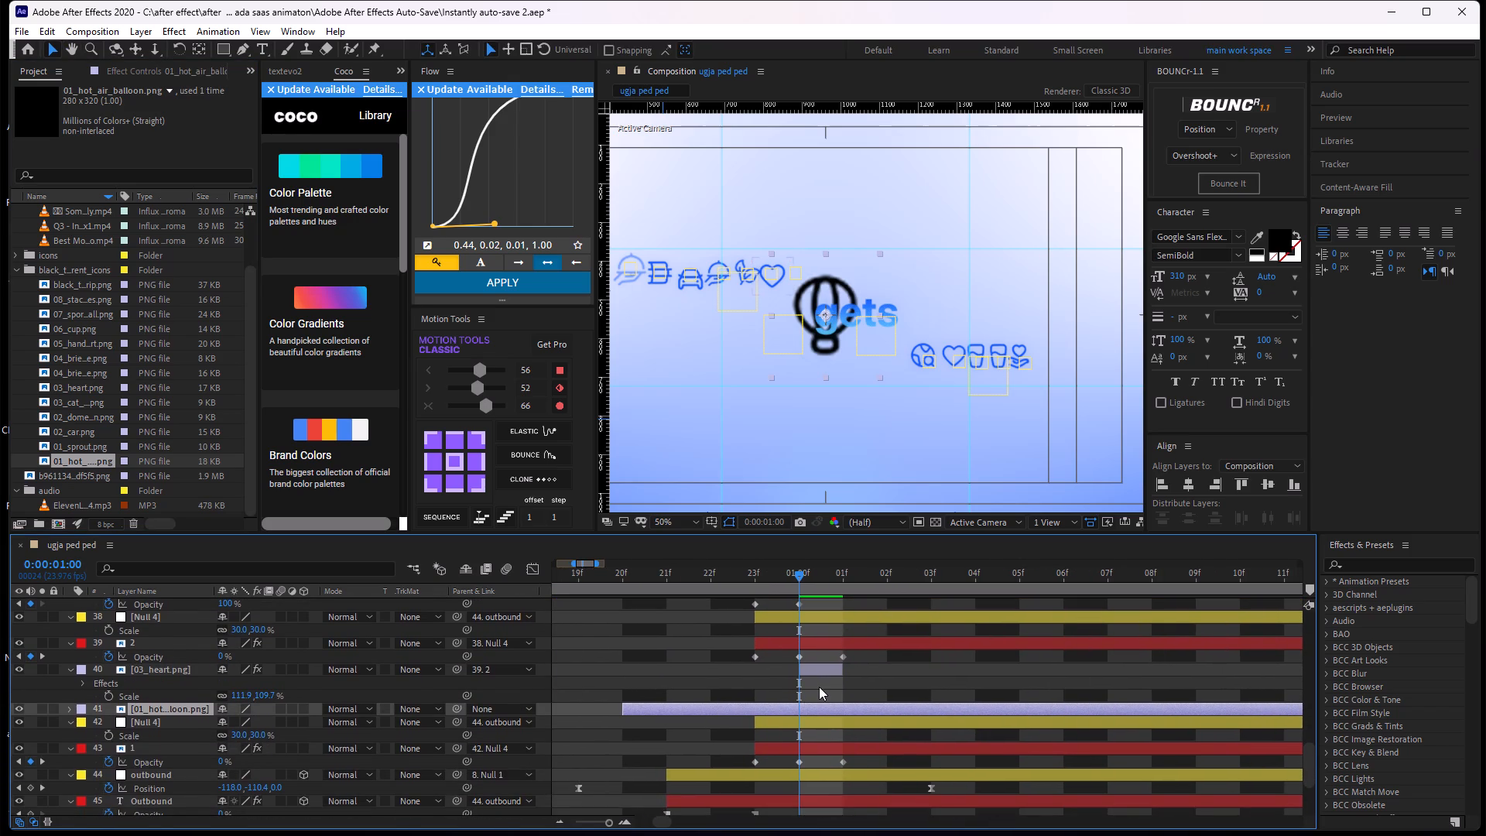
key(ctrl+shift+d)
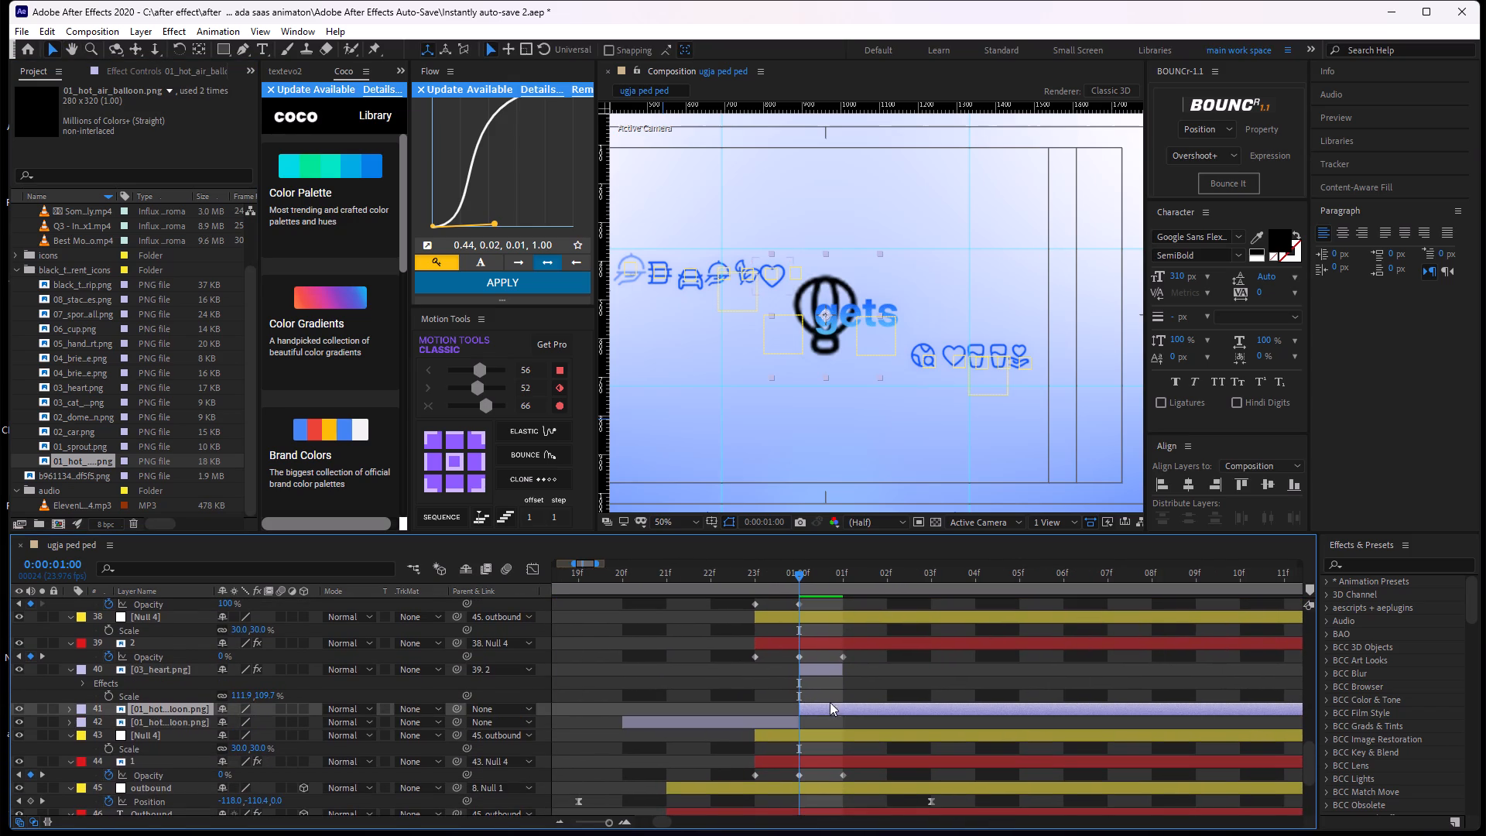
click(783, 722)
key(BackSpace)
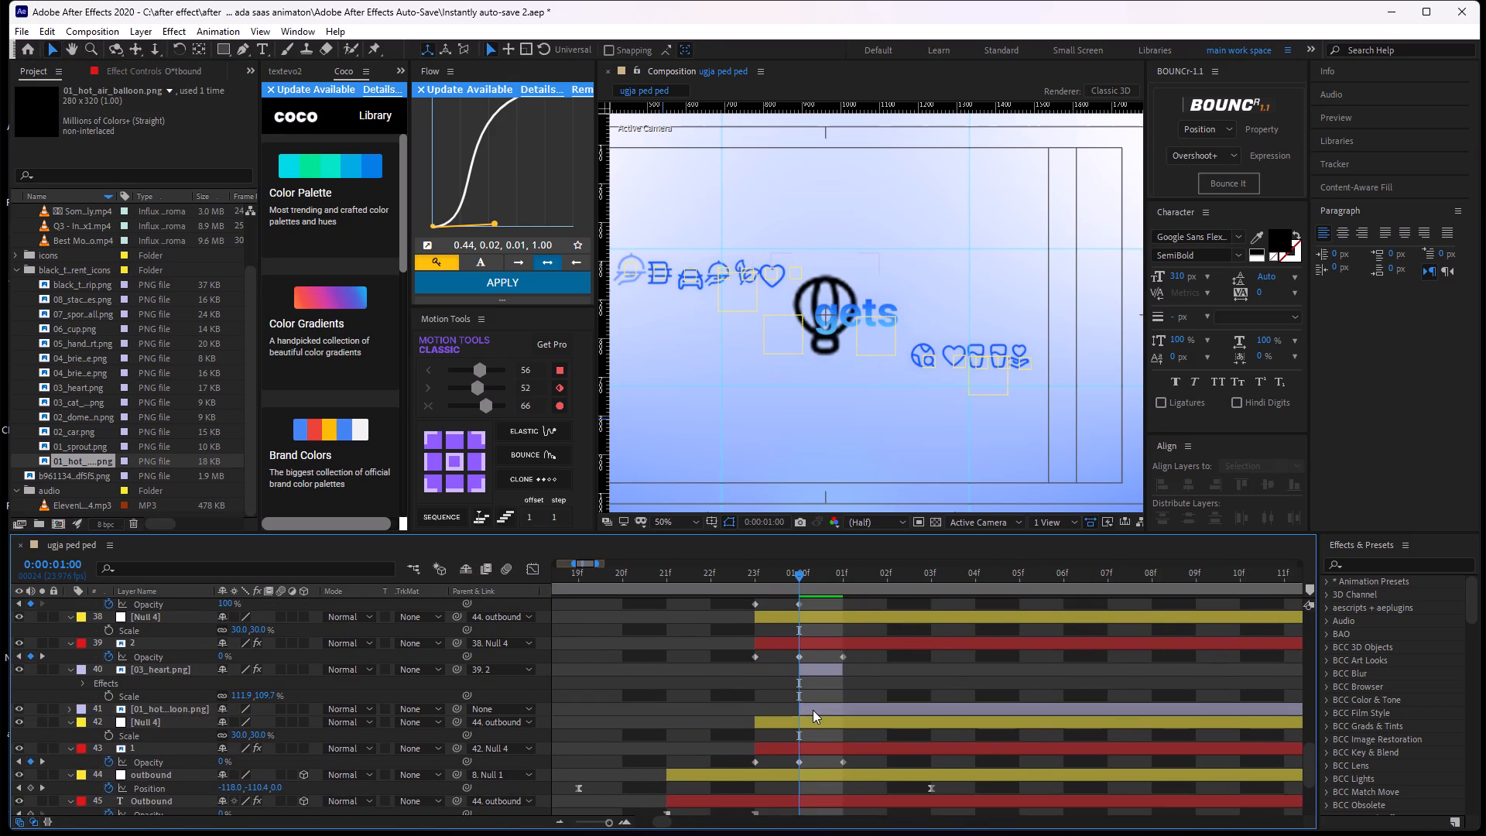
Move the hot air balloon layer directly below outbound icon layer 3 in the layer order.
click(813, 710)
scroll(871, 667, down, 1)
middle_drag(866, 700, 786, 737)
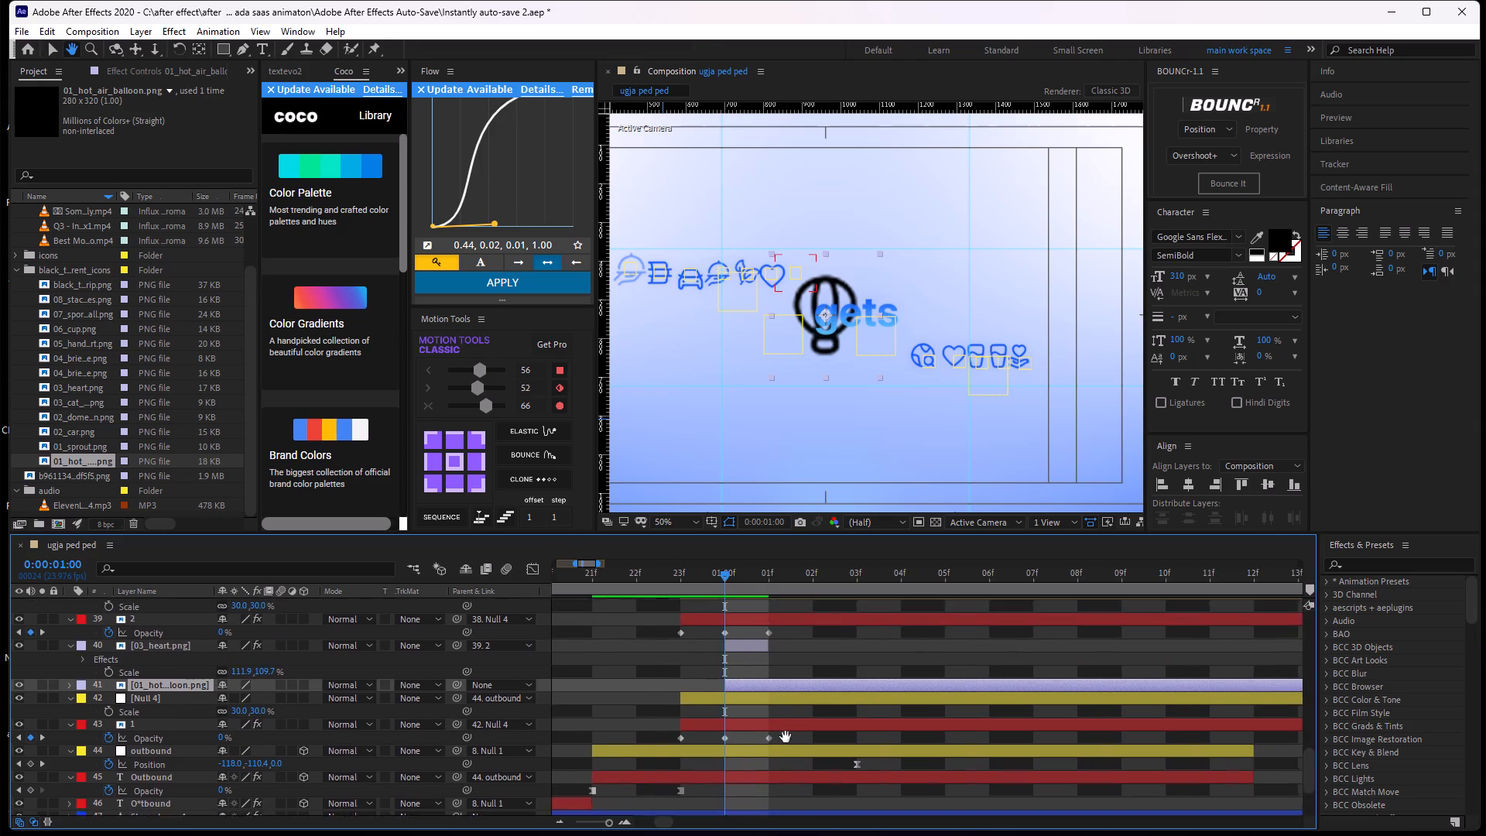
middle_drag(786, 737, 754, 702)
middle_drag(733, 659, 739, 702)
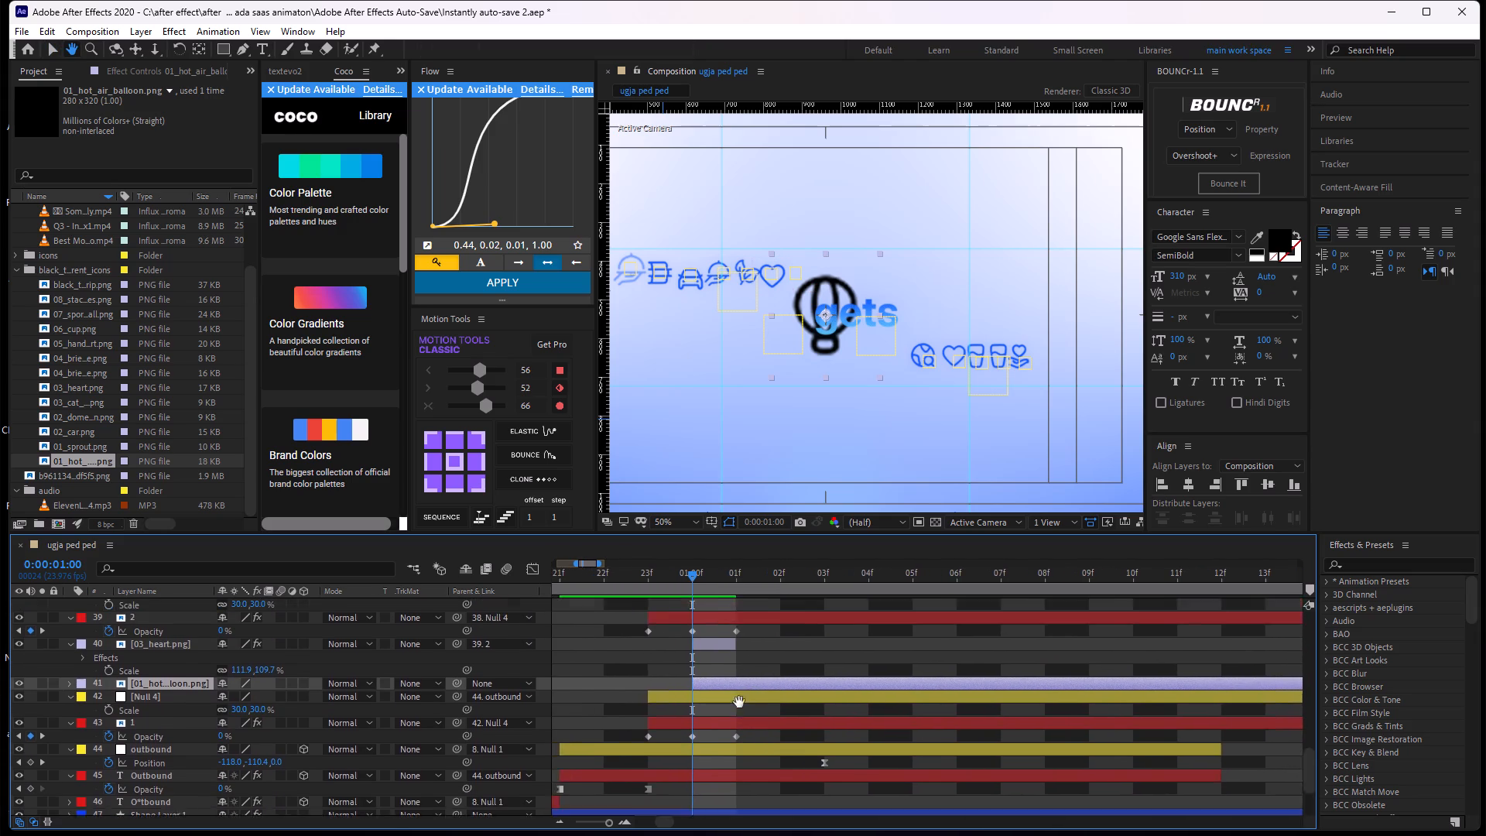
middle_drag(739, 702, 740, 787)
click(727, 660)
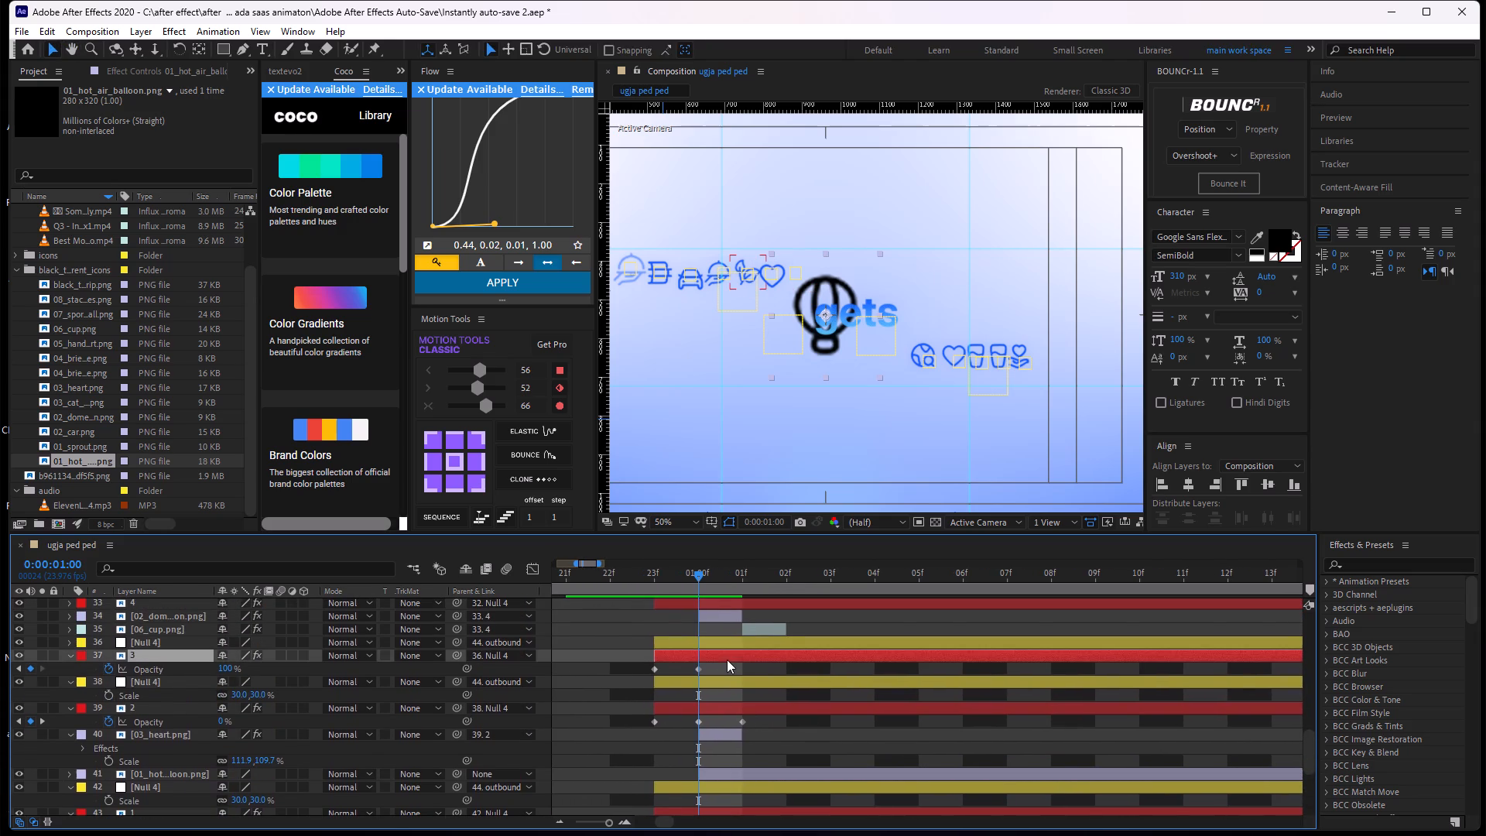
click(719, 772)
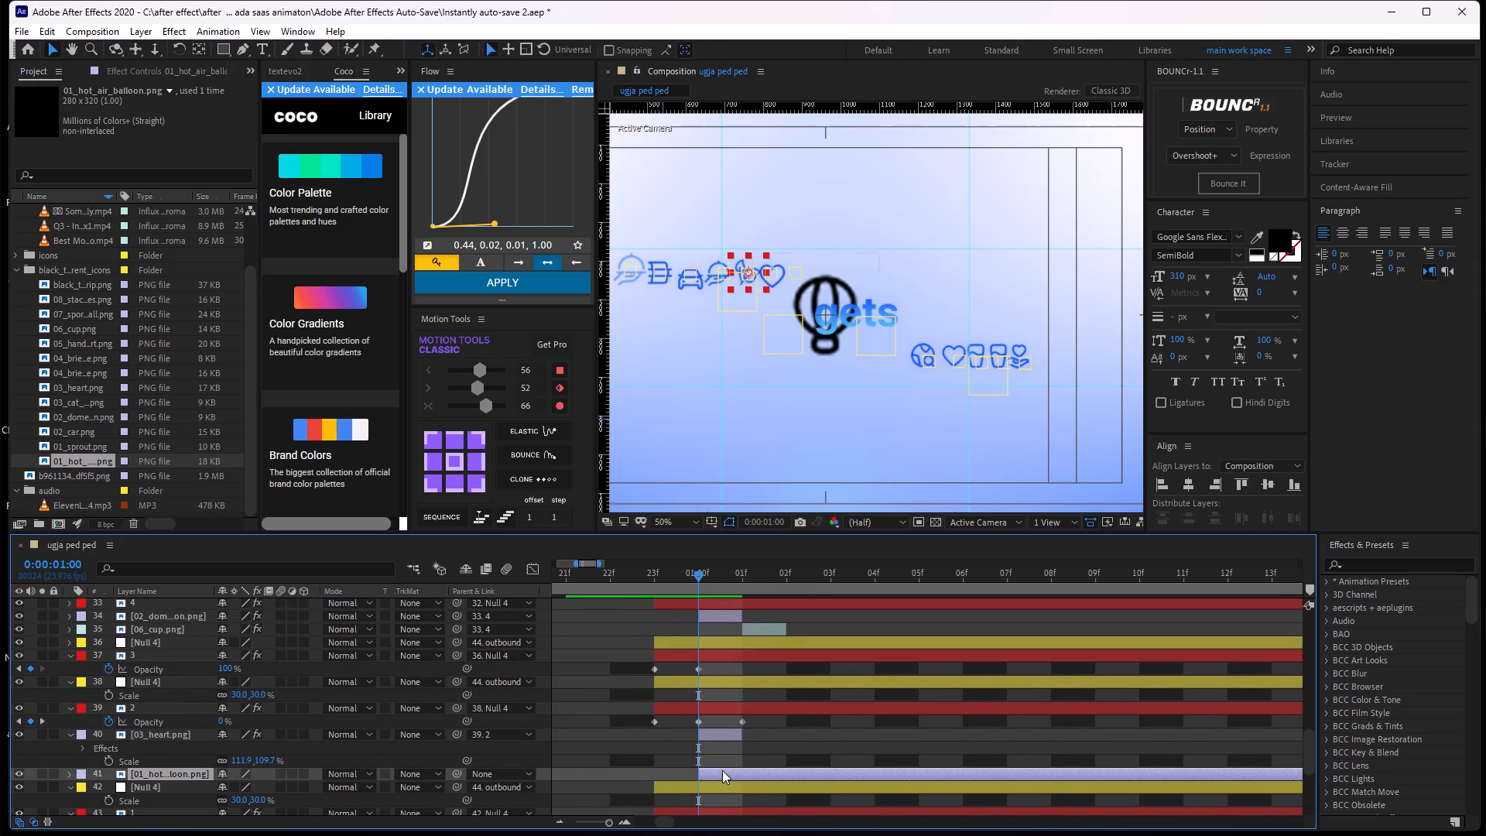
drag(166, 773, 203, 671)
Split the hot air balloon layer at 0:00:01:01 and delete the later part, keeping only the one-frame piece.
drag(699, 572, 738, 608)
key(ctrl+shift+d)
key(BackSpace)
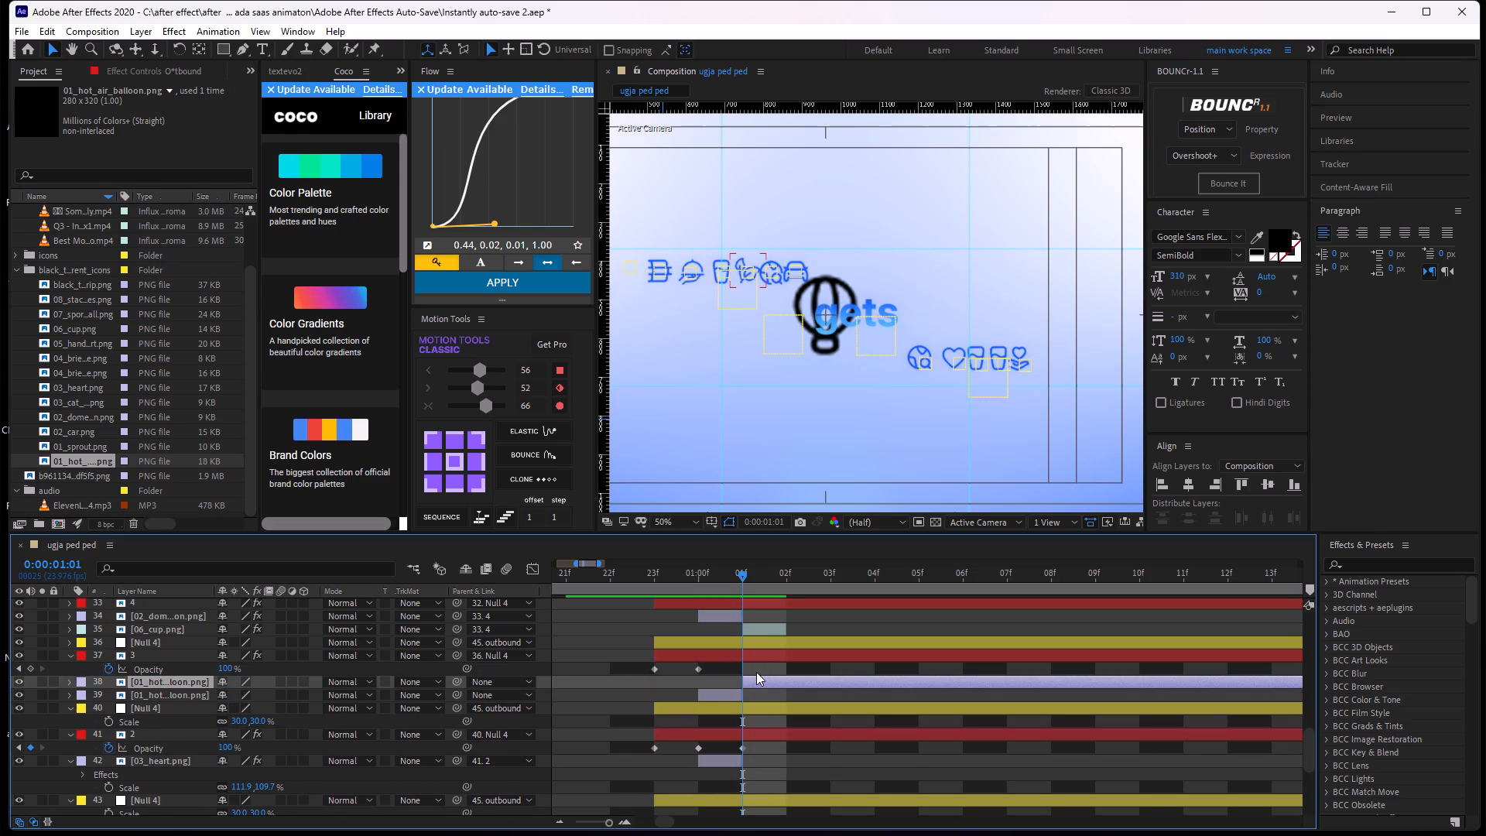
click(727, 684)
At 0:00:01:00, move the hot air balloon over icon 3 in the outbound row and set its scale to 30%.
drag(744, 577, 705, 594)
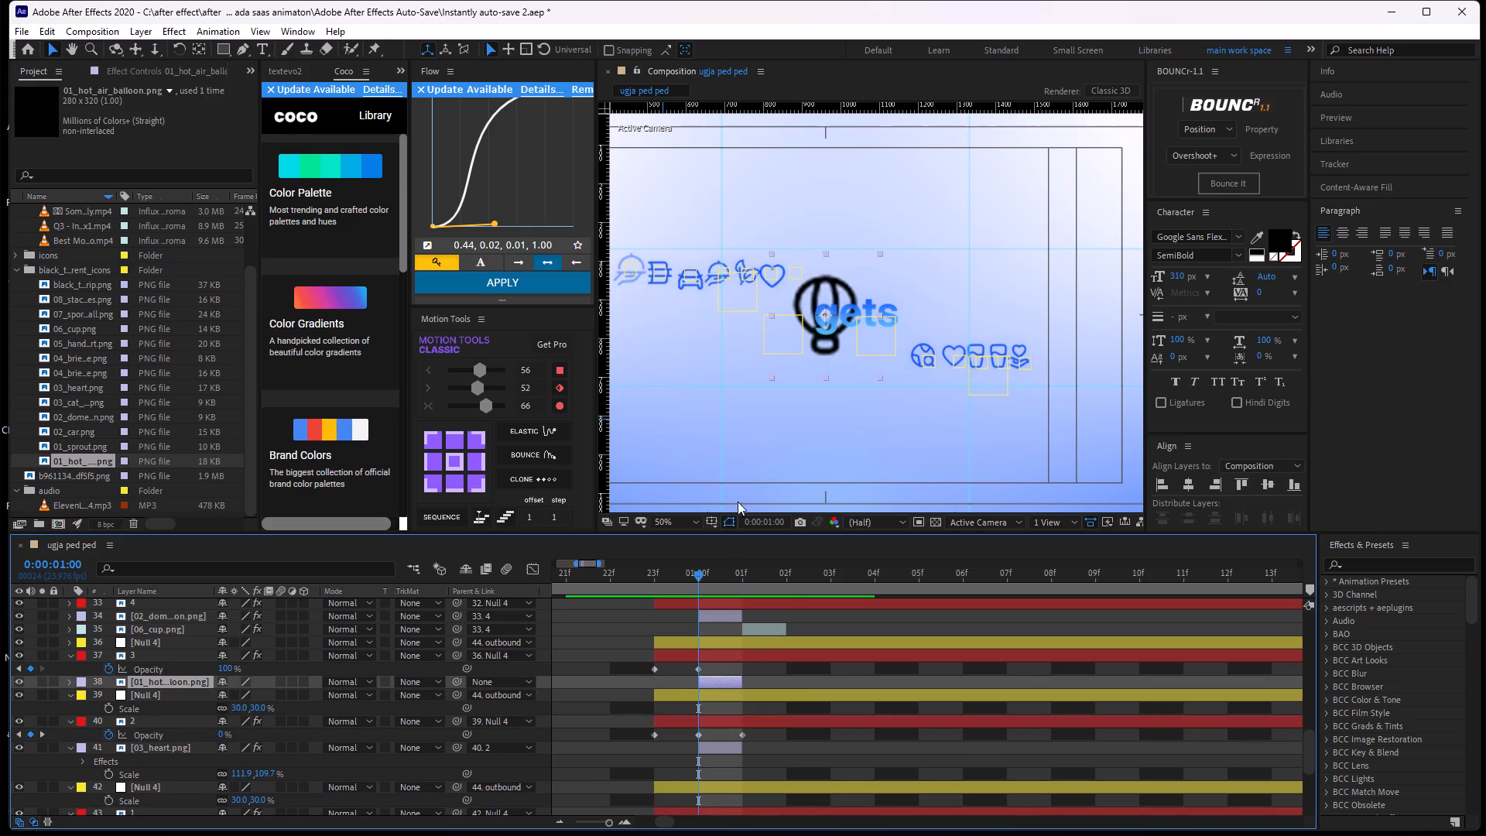
drag(832, 335, 772, 340)
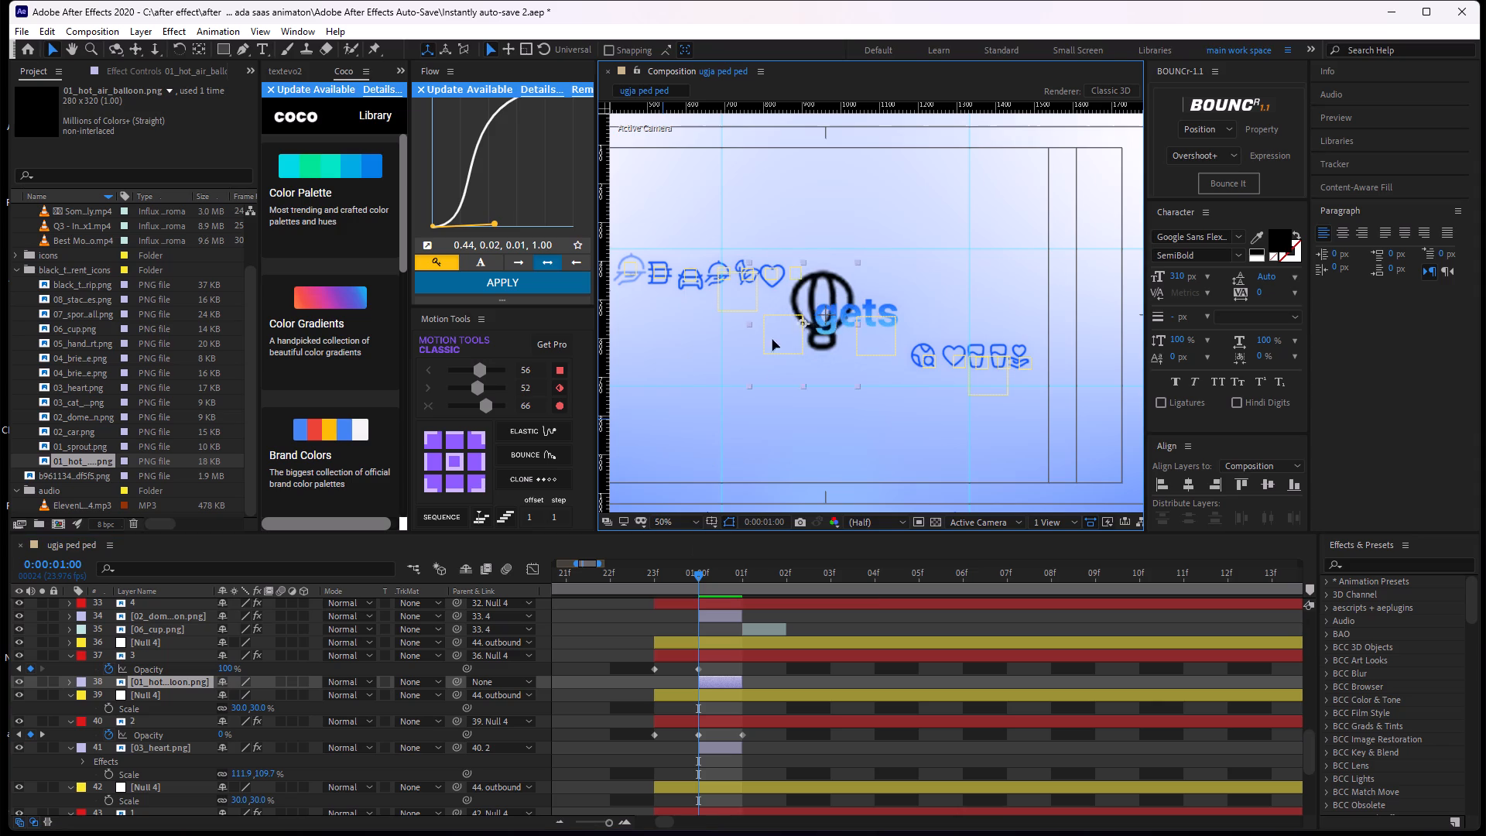
drag(772, 340, 754, 297)
key(s)
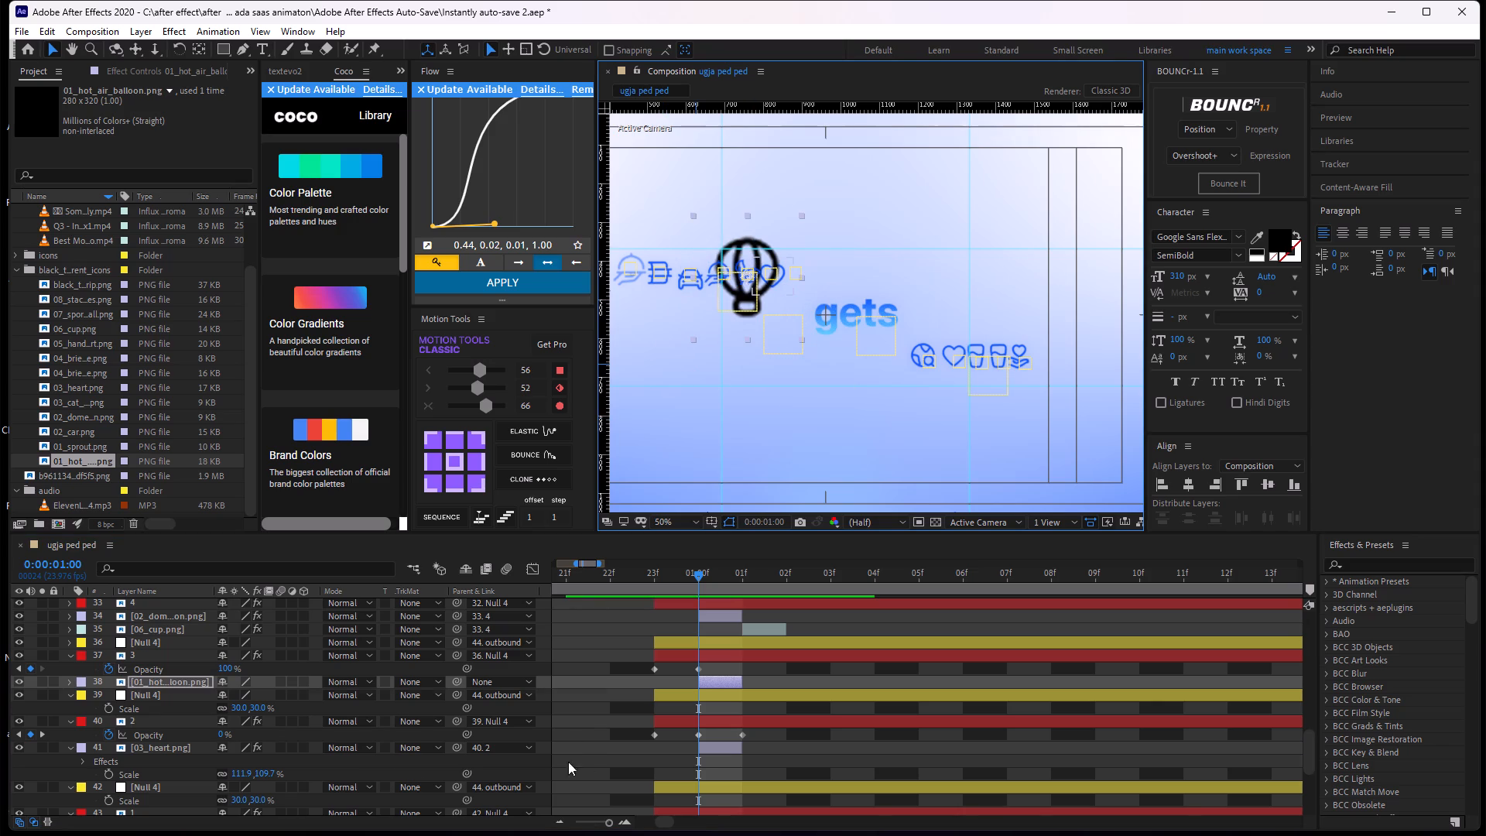
drag(272, 694, 245, 698)
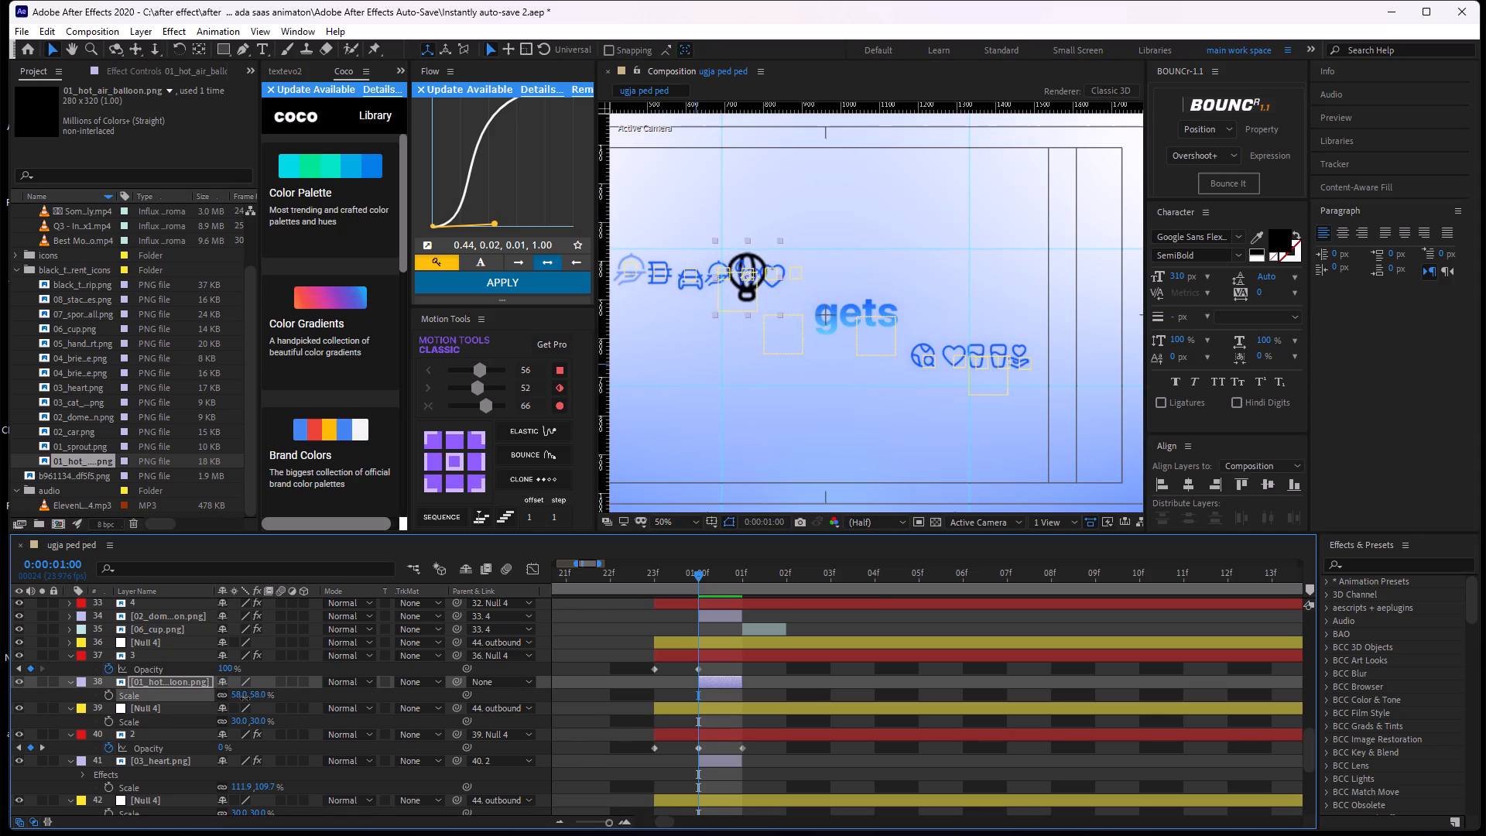
drag(245, 698, 232, 697)
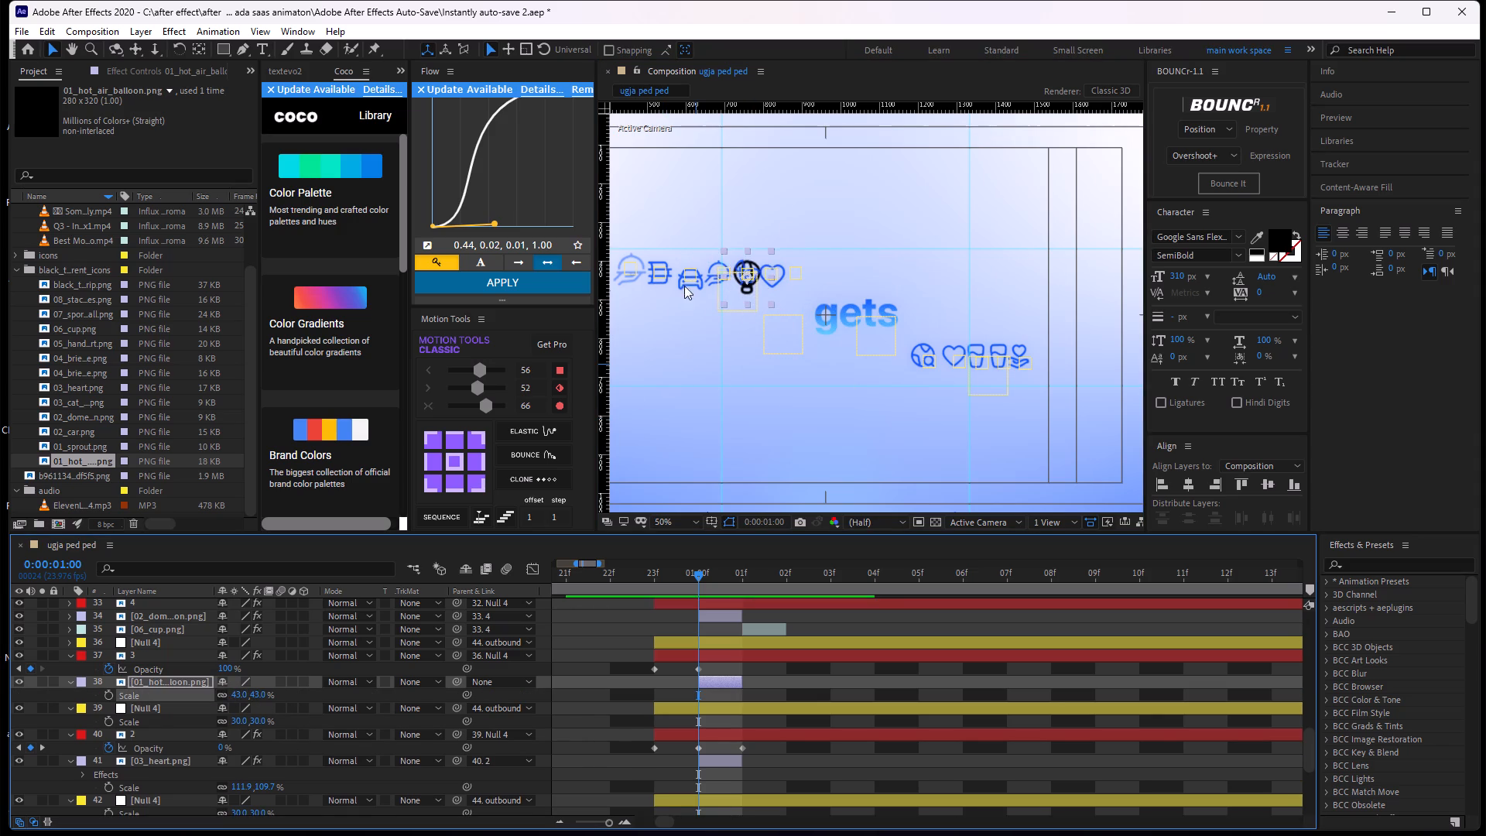
scroll(721, 249, up, 2)
middle_drag(684, 324, 1070, 433)
middle_drag(937, 350, 981, 366)
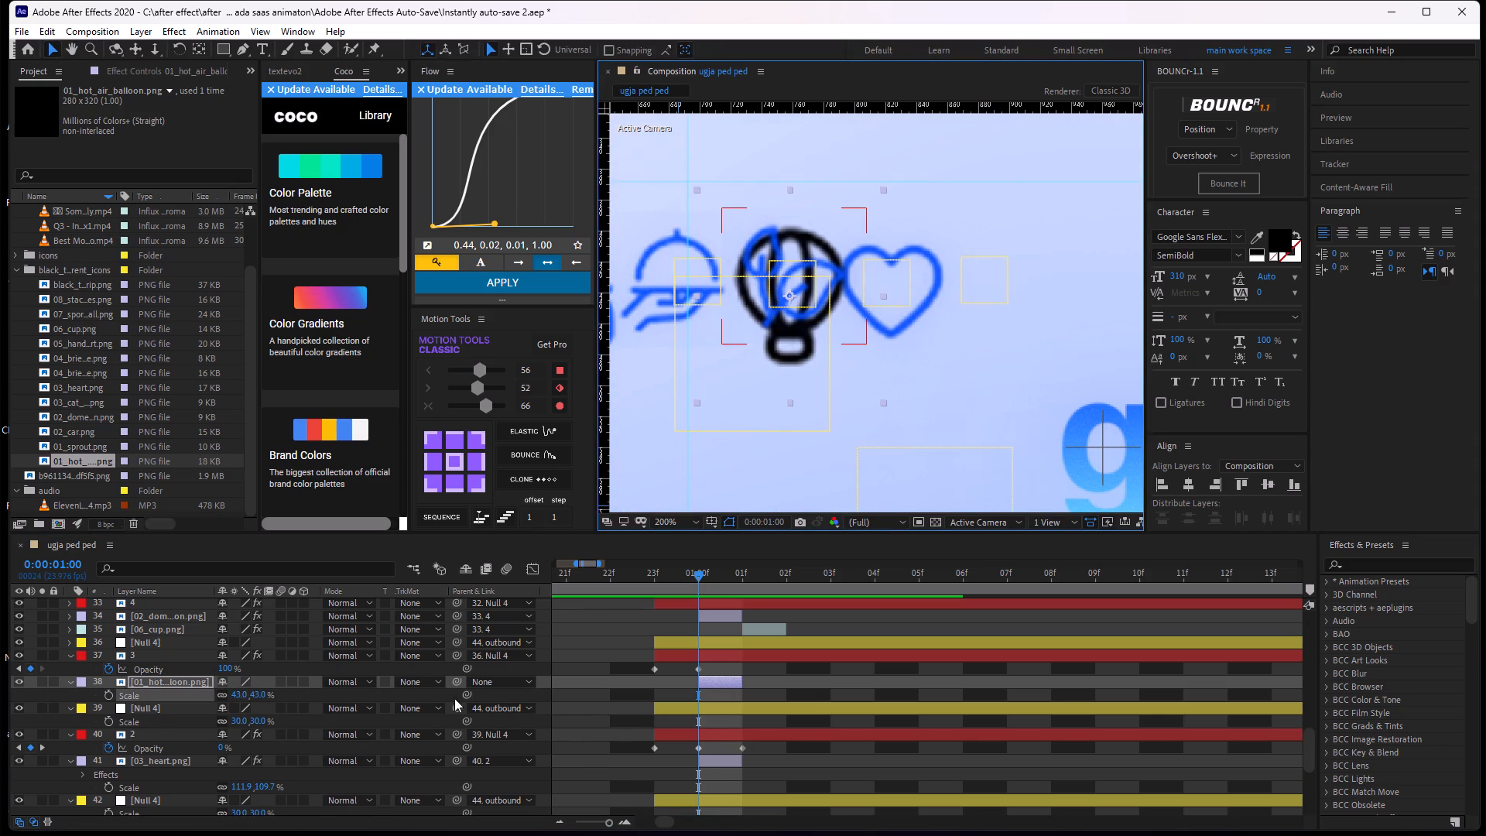
drag(266, 695, 250, 701)
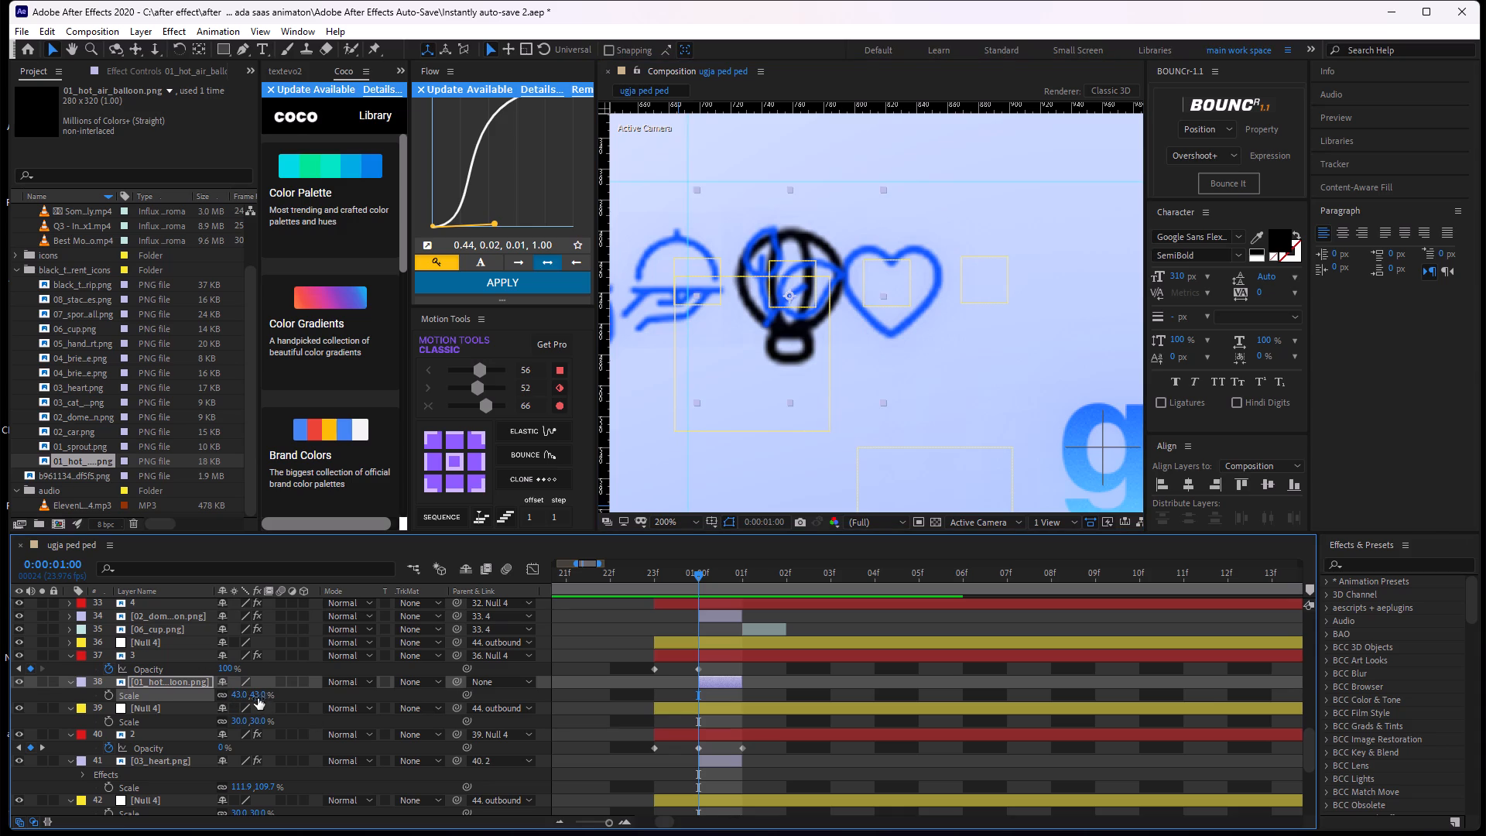
drag(263, 694, 258, 695)
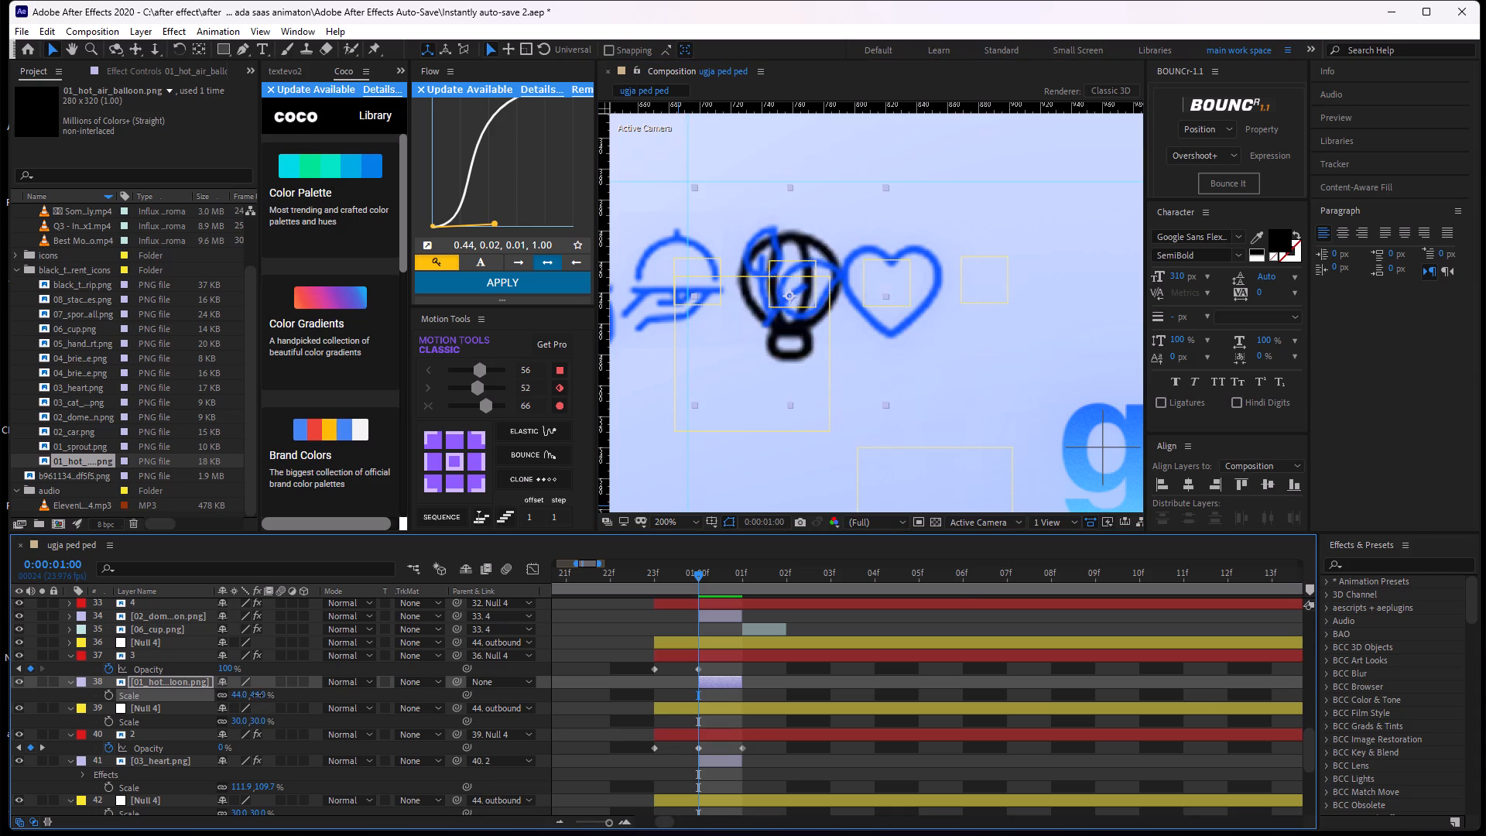
drag(258, 695, 255, 697)
Fine-tune the hot air balloon's position so it sits centred over icon 3, beside the heart.
drag(810, 341, 801, 322)
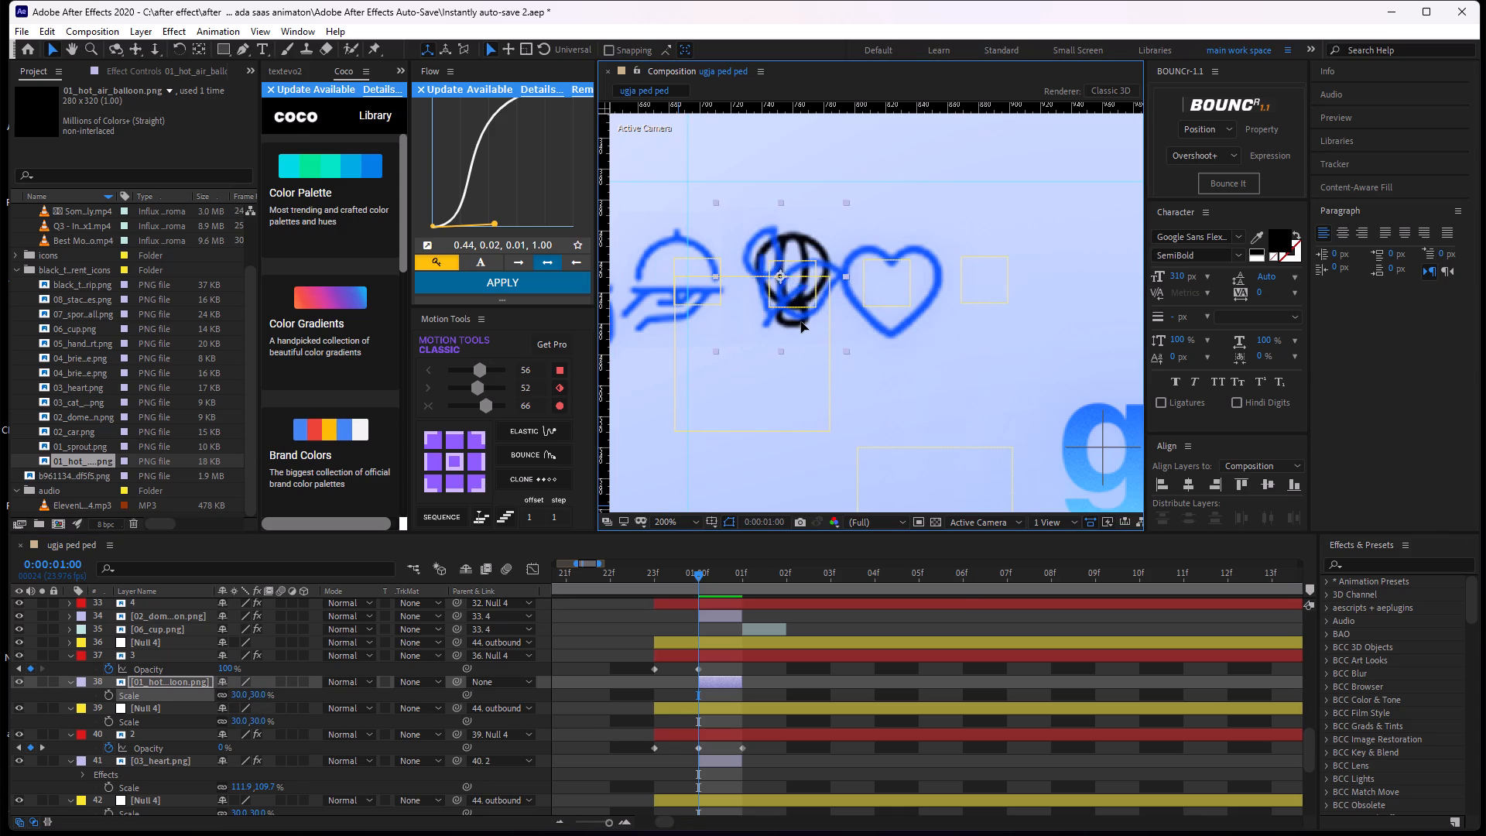
drag(801, 322, 806, 322)
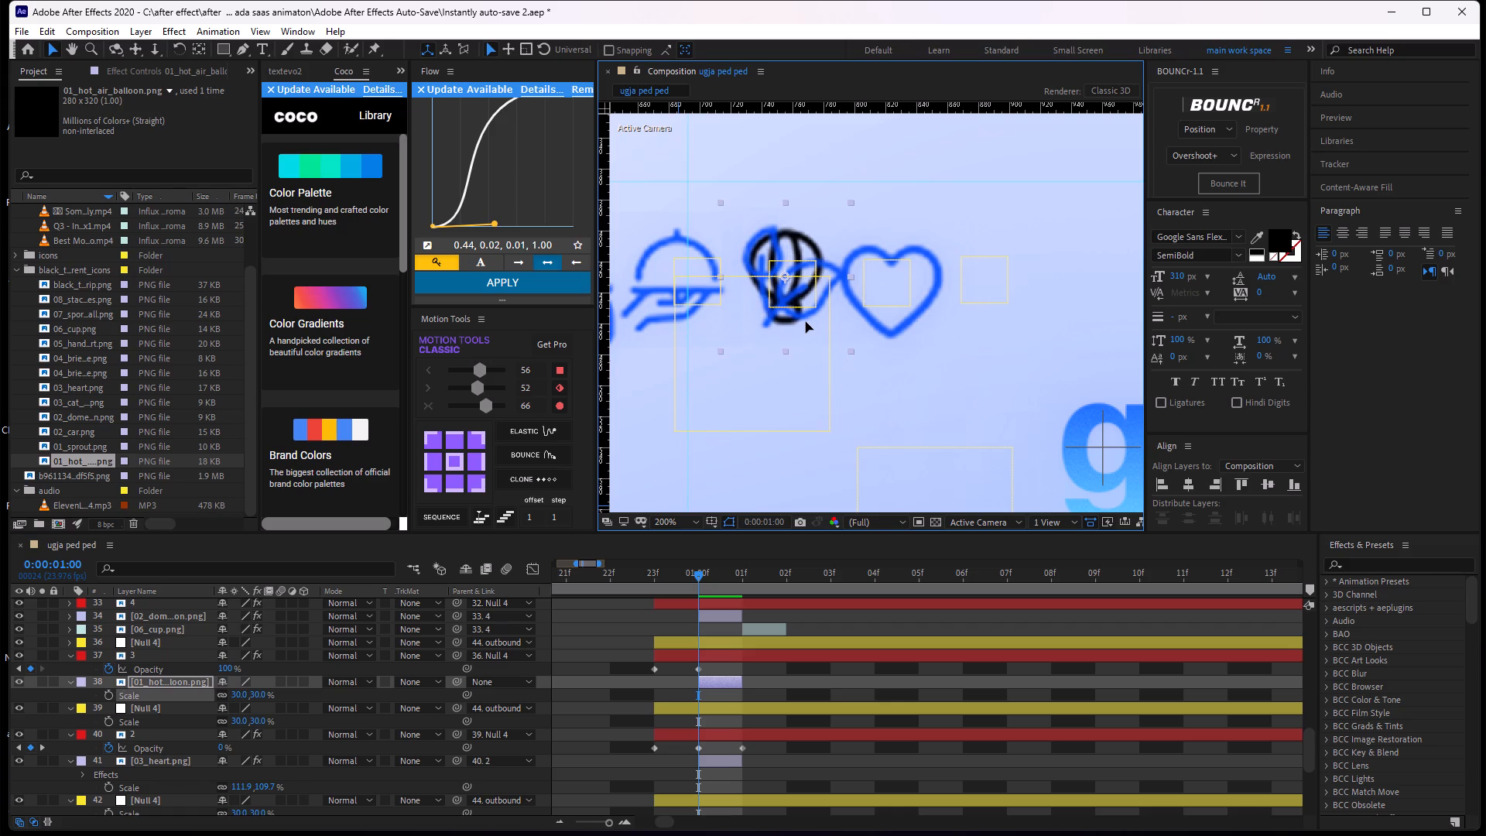
drag(806, 322, 816, 322)
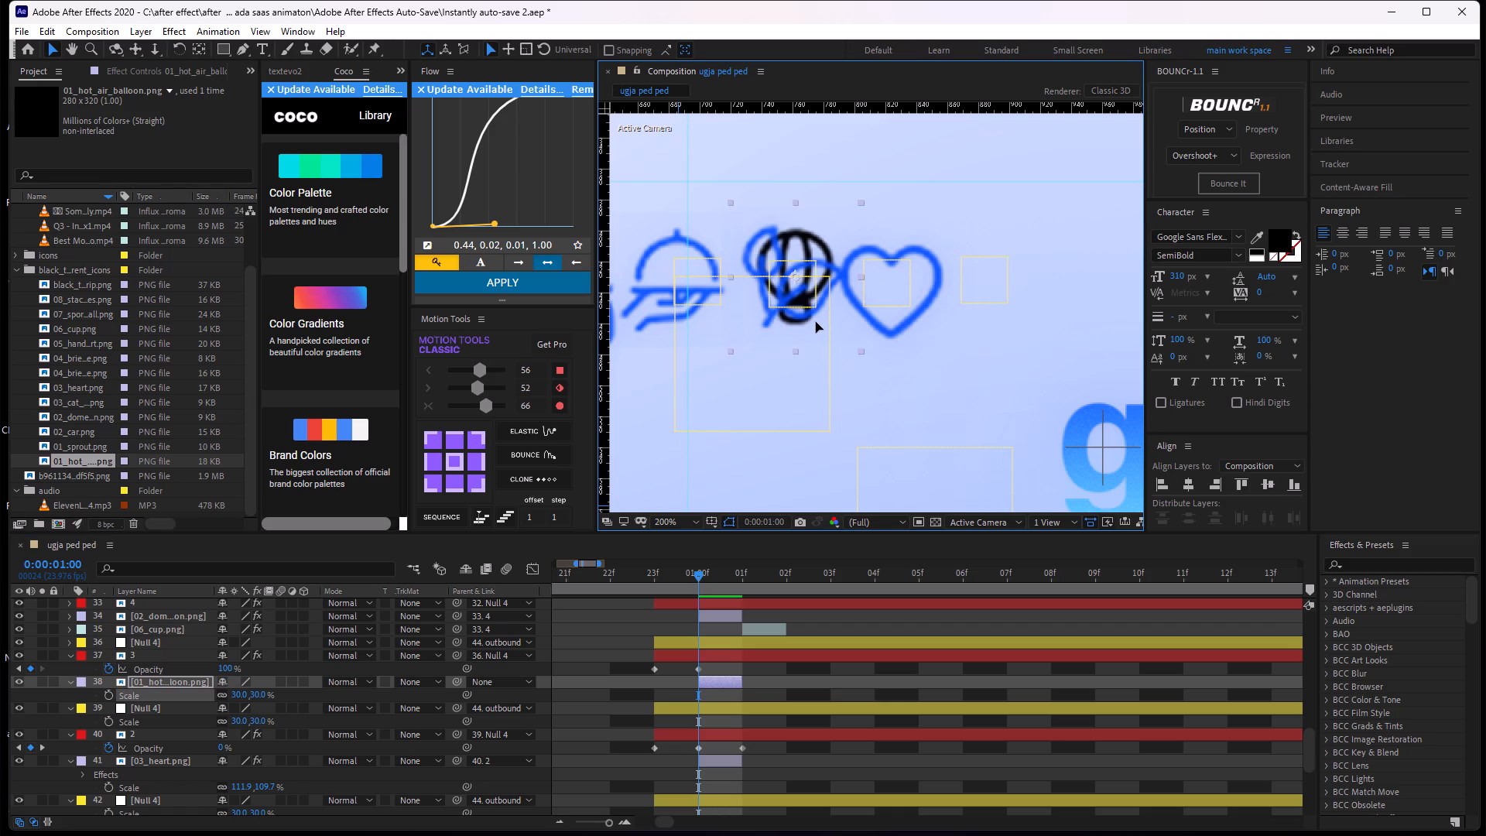
drag(816, 322, 811, 325)
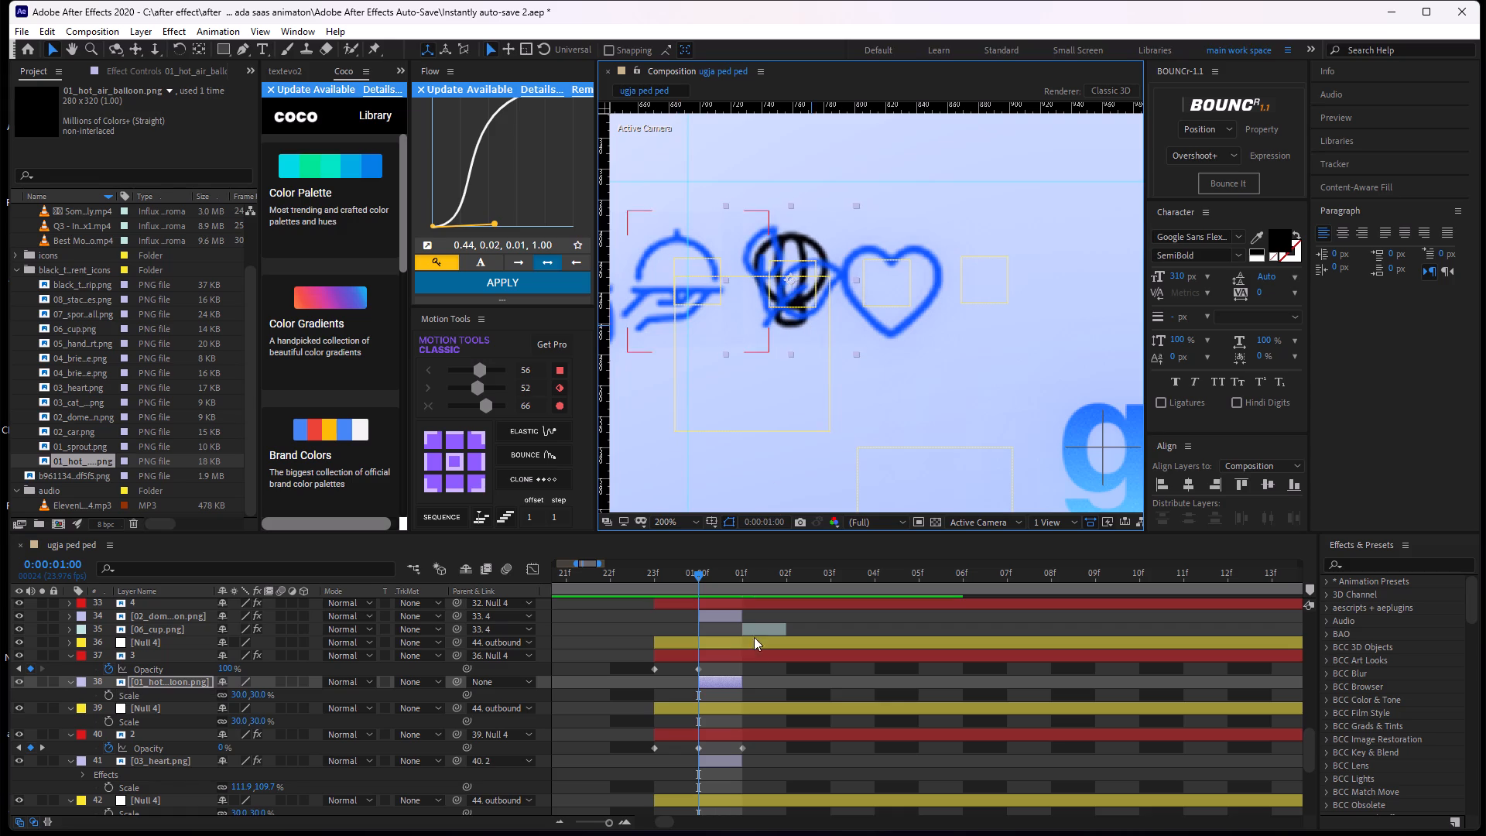
Parent the hot air balloon layer to outbound icon layer 3.
click(778, 670)
click(717, 677)
drag(459, 678, 155, 671)
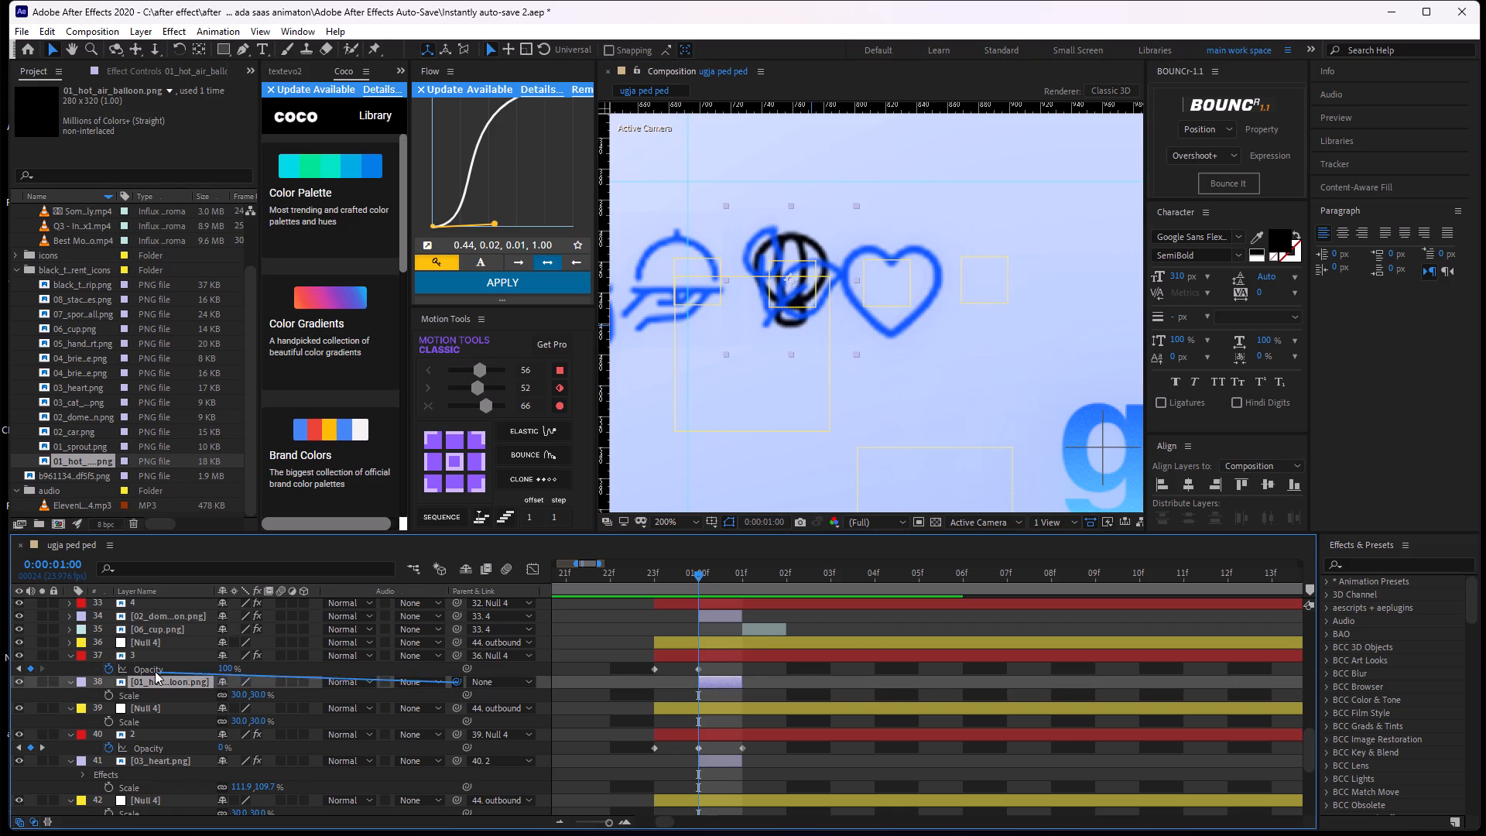
drag(155, 671, 163, 660)
Set outbound icon 3's opacity to 0% at 0:00:01:00 and add a matching 0% keyframe at 0:00:01:01.
click(759, 666)
drag(710, 577, 711, 607)
click(697, 665)
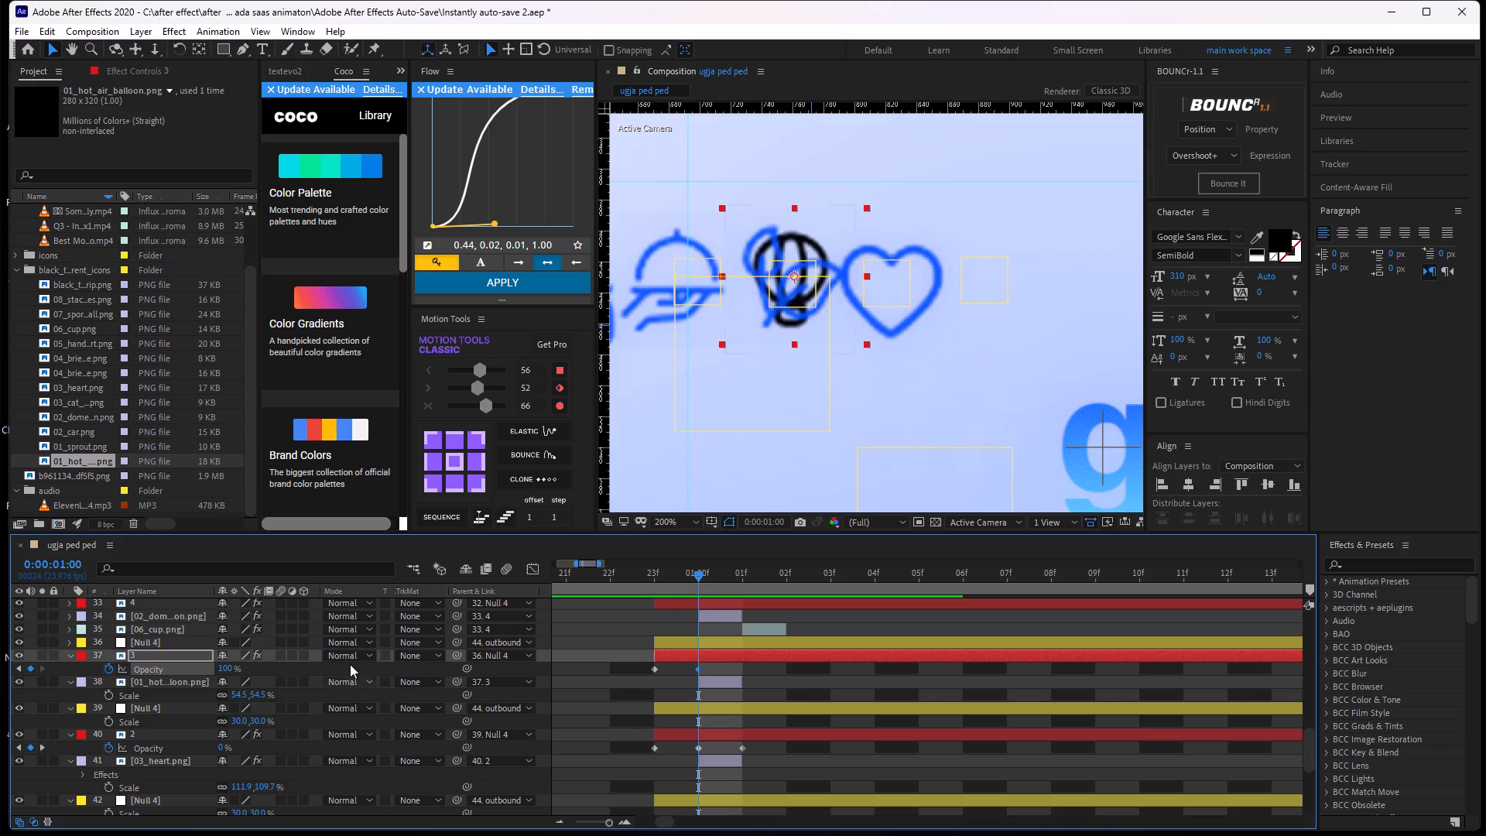
drag(231, 672, 46, 720)
drag(702, 581, 728, 576)
click(30, 667)
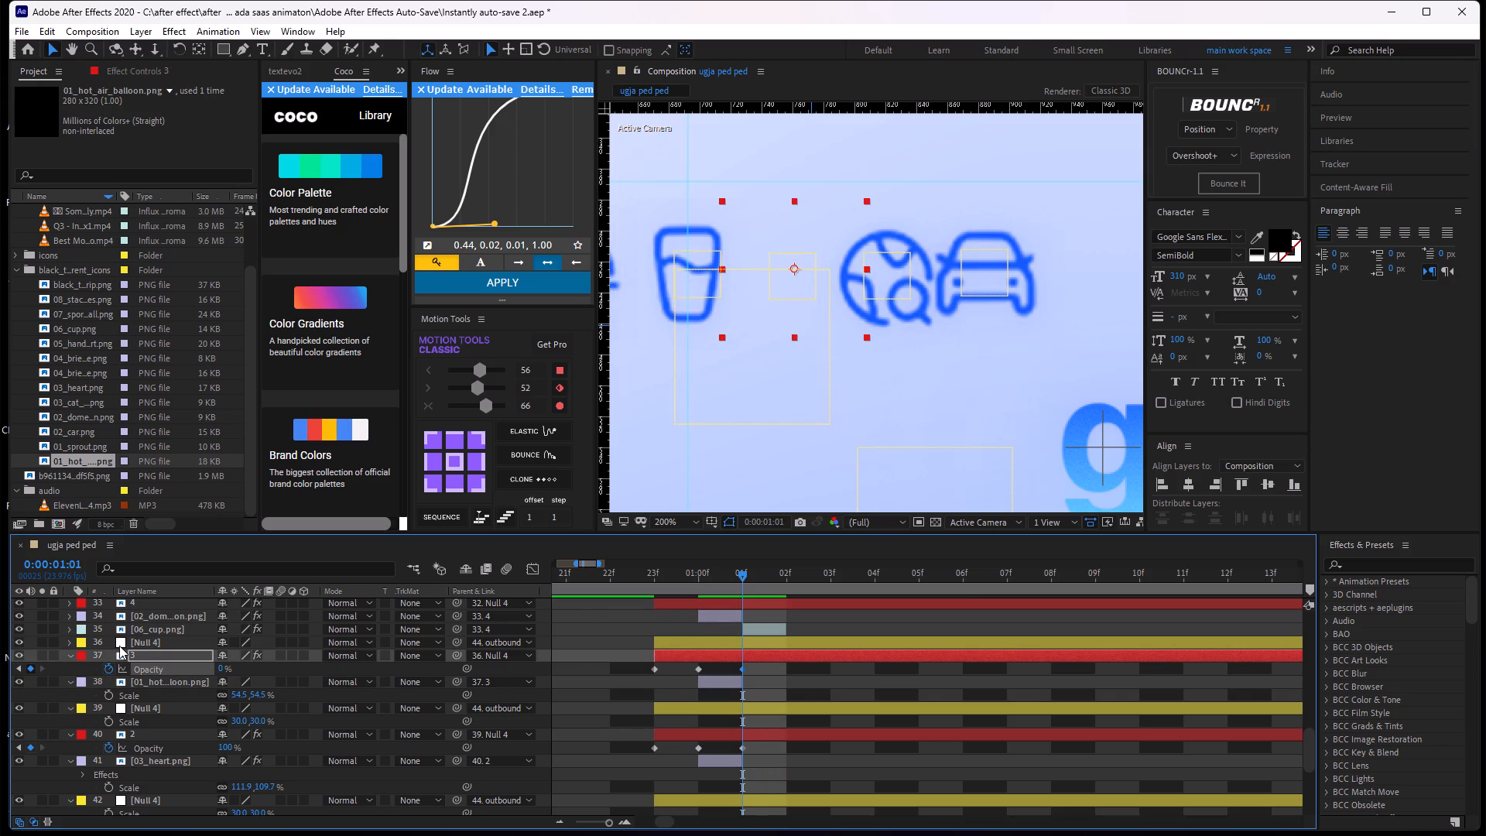
At 0:00:01:02, set outbound icon 3's opacity to 100%.
drag(740, 574, 776, 578)
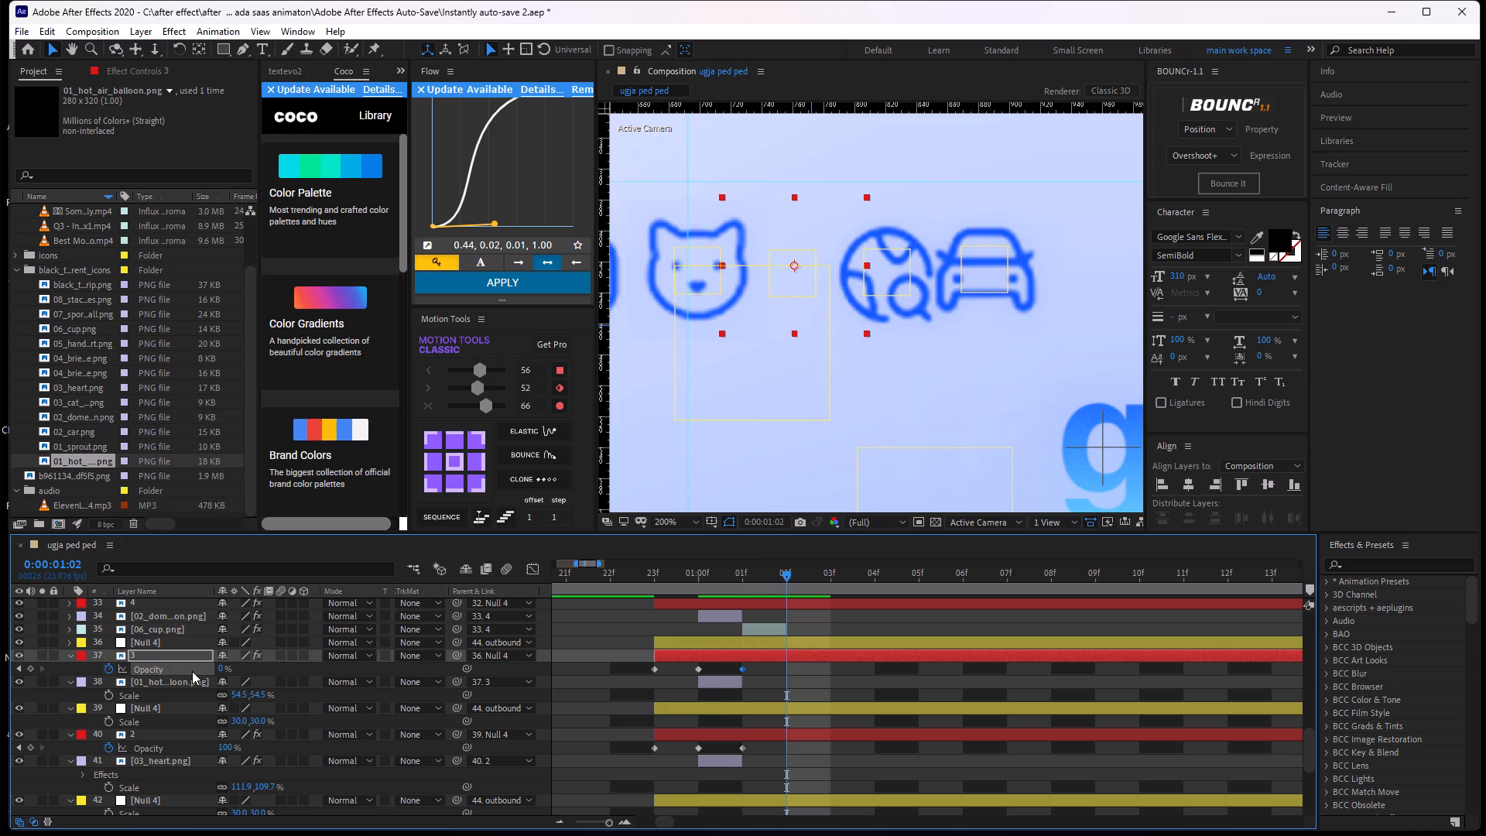
click(214, 664)
click(216, 670)
drag(221, 666, 717, 730)
drag(717, 730, 1008, 738)
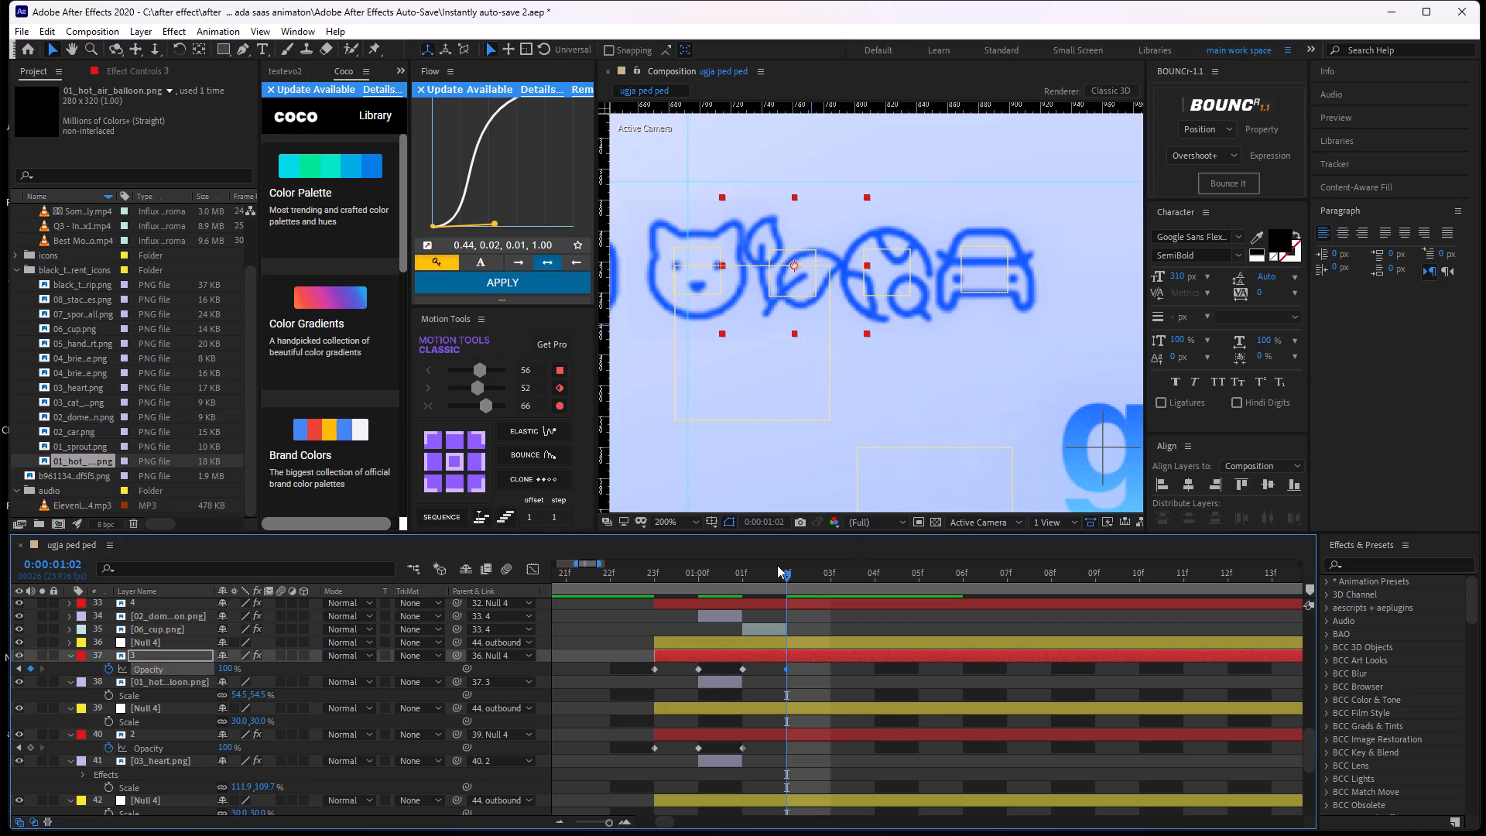
Copy the Gradient Ramp and Deep Glow effects from outbound icon layer 3 onto the hot air balloon layer.
drag(787, 572, 781, 596)
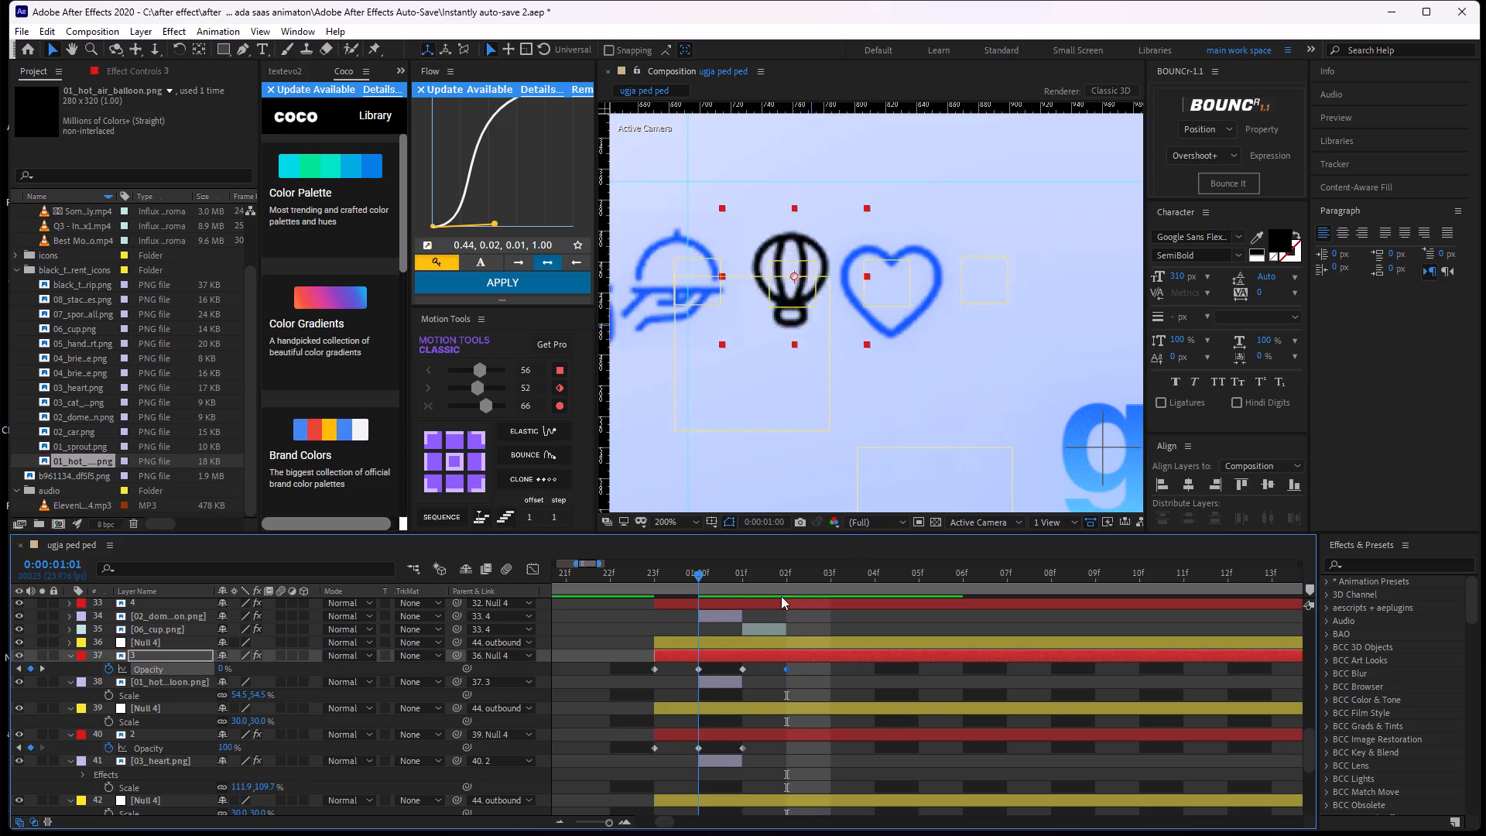
drag(781, 596, 754, 617)
drag(739, 570, 711, 609)
click(717, 684)
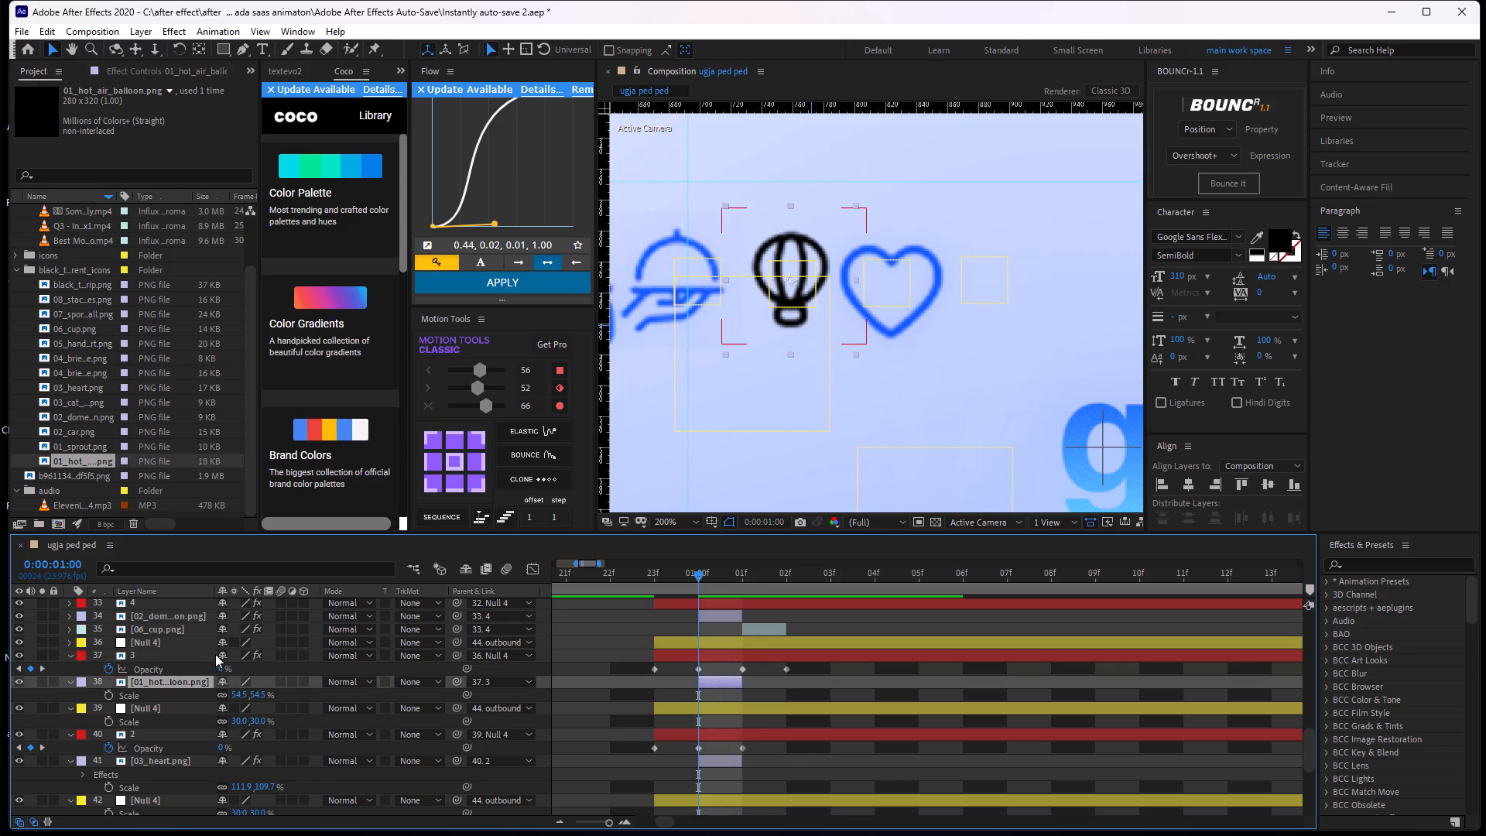
click(158, 71)
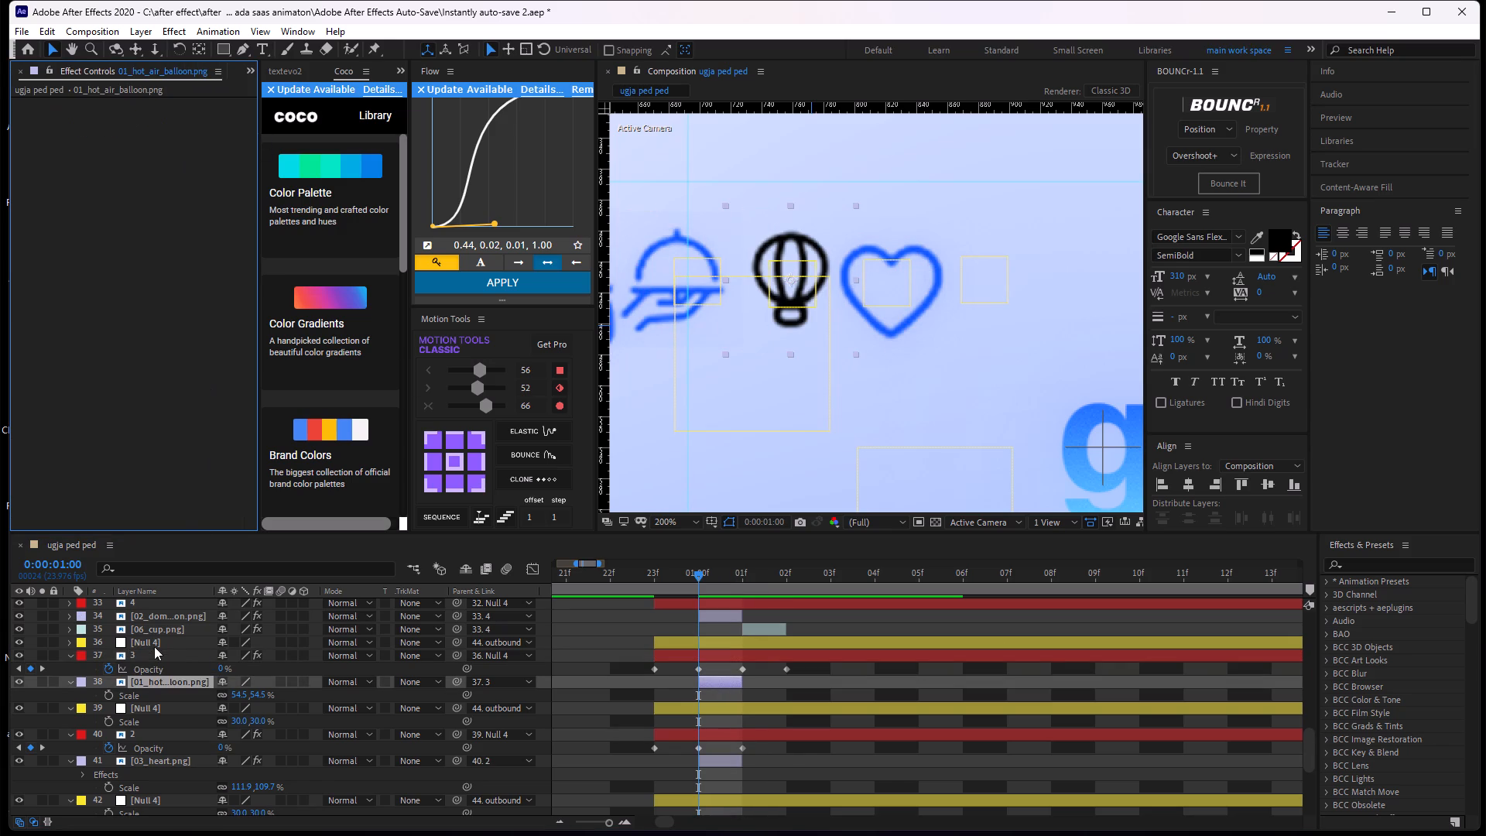
click(156, 648)
click(155, 666)
click(172, 655)
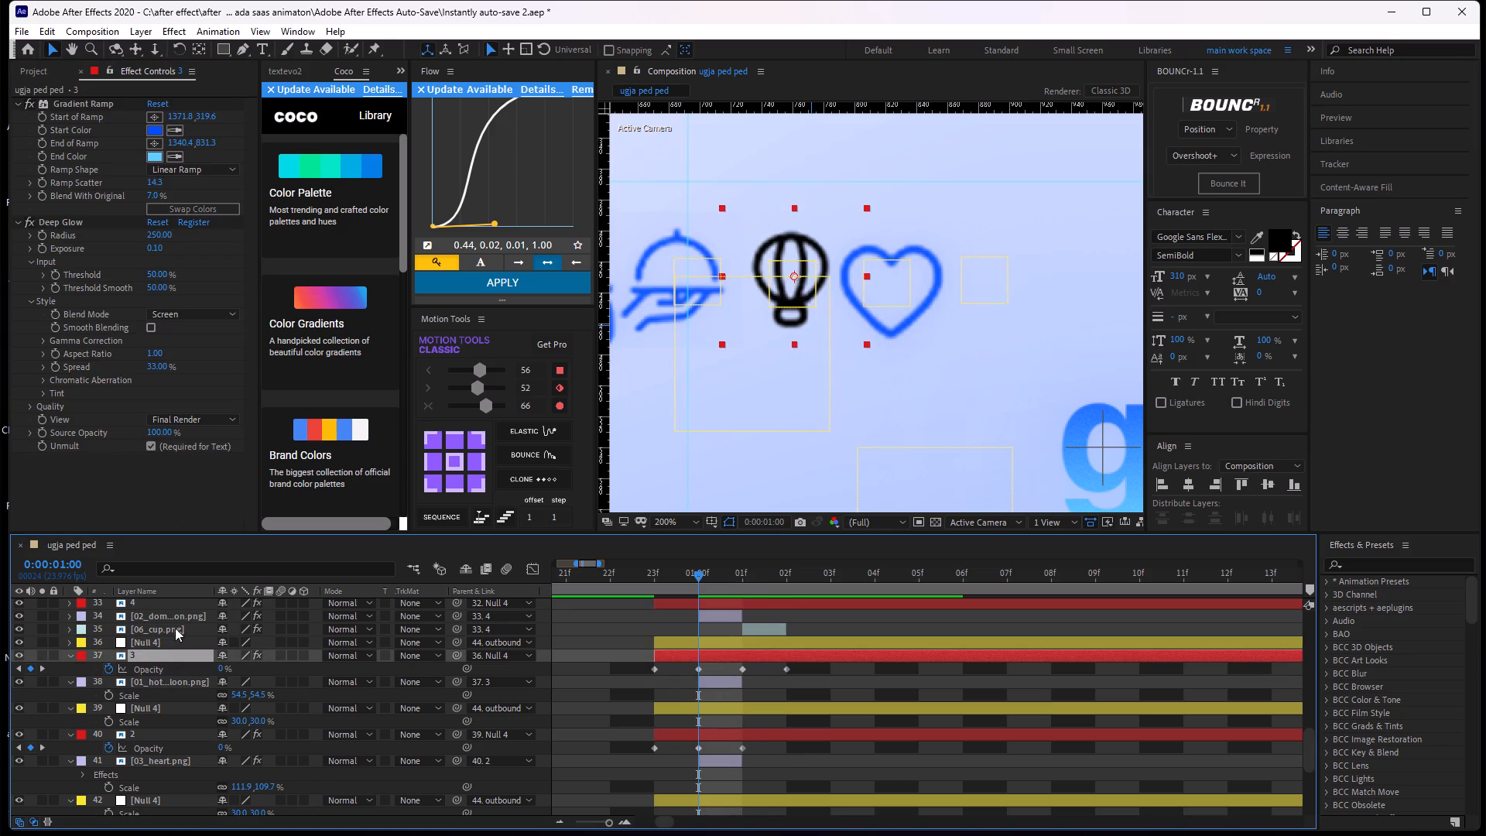
click(107, 104)
shift+click(97, 226)
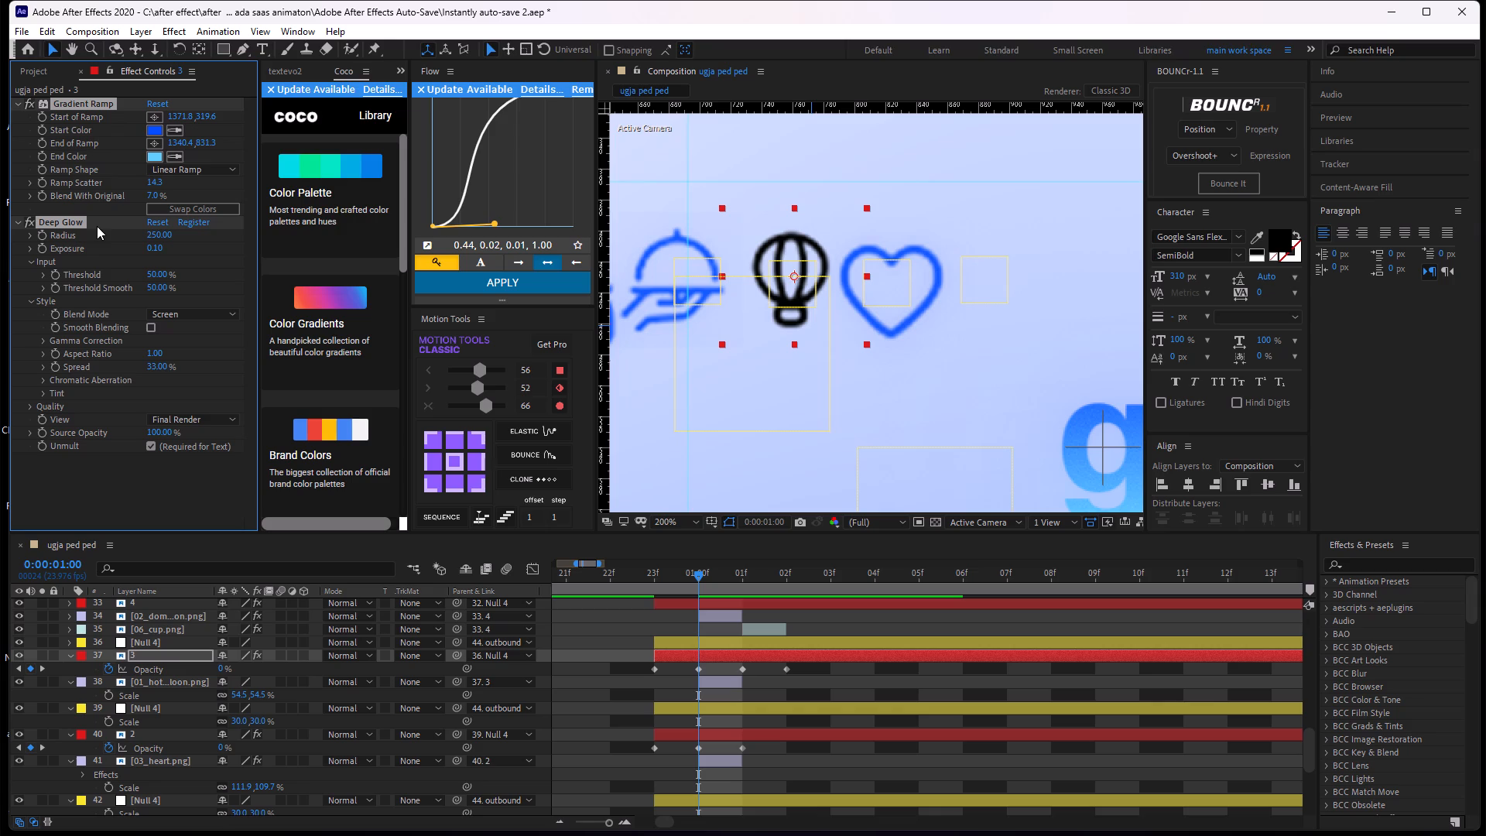
key(ctrl+c)
click(155, 689)
click(190, 677)
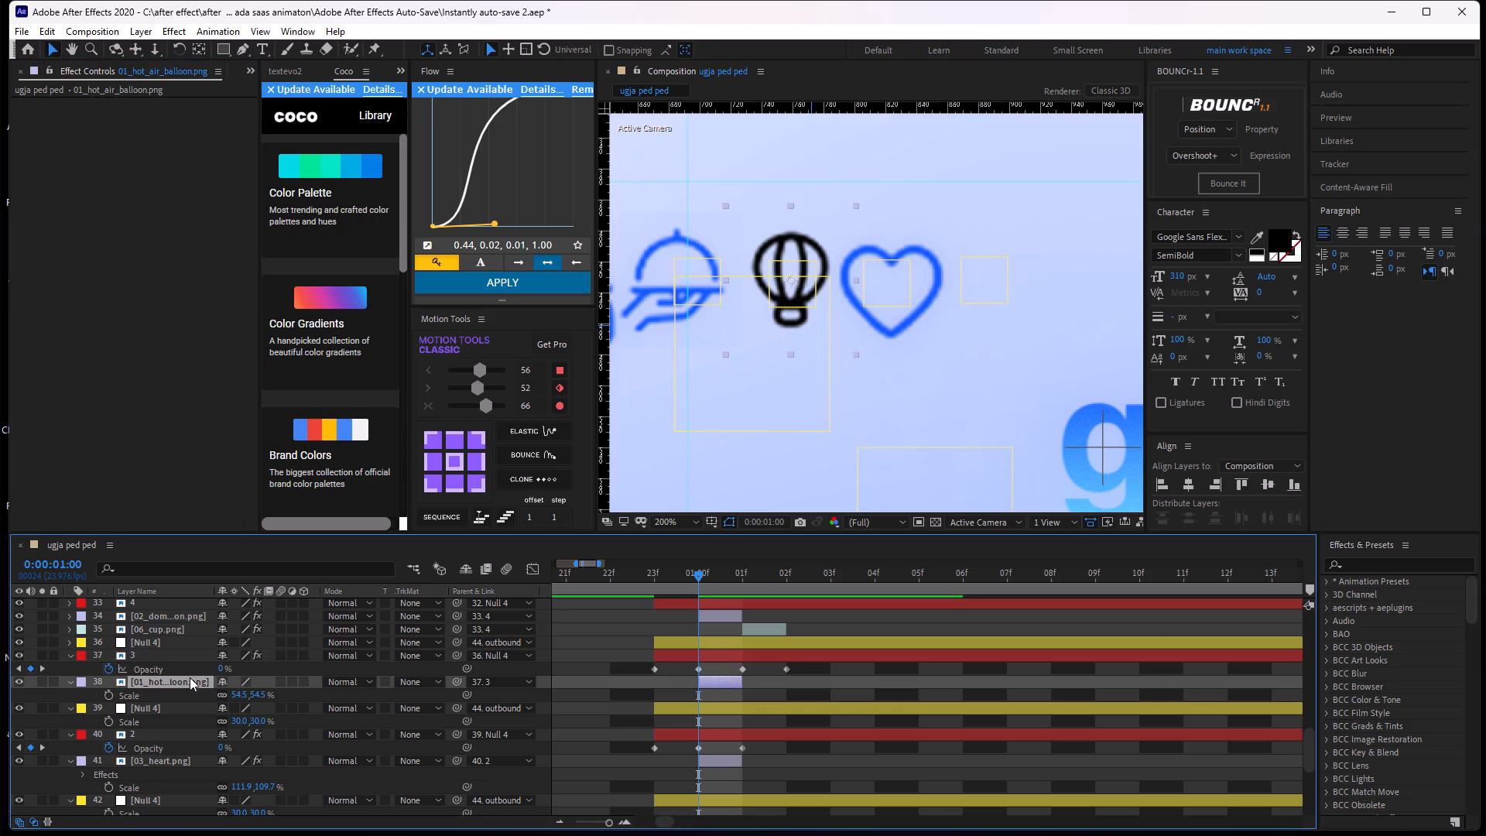
key(ctrl+v)
click(782, 686)
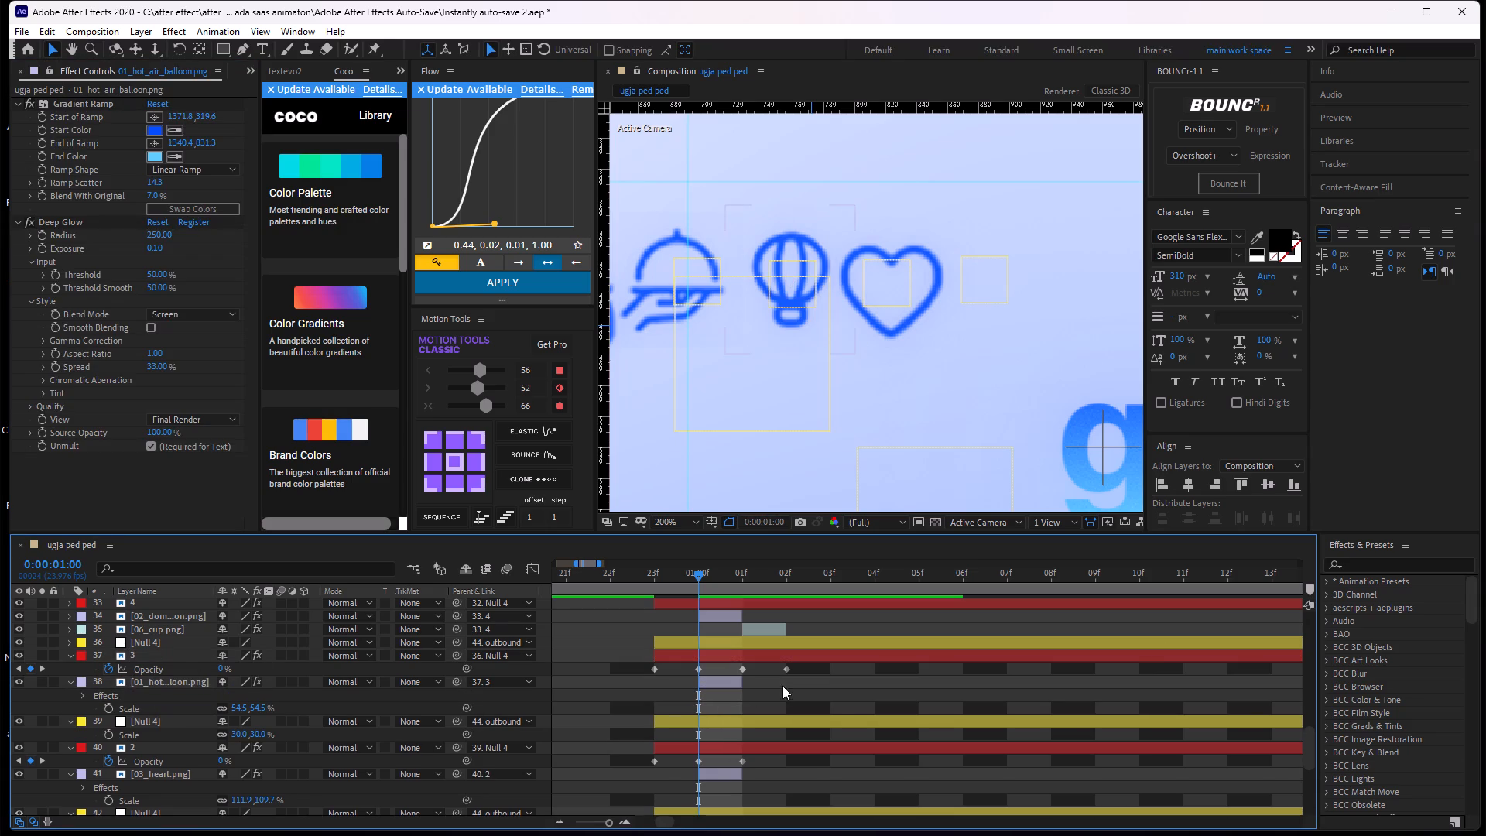
Nudge the hot air balloon slightly left so it sits between the serving dish and the heart.
scroll(761, 337, down, 1)
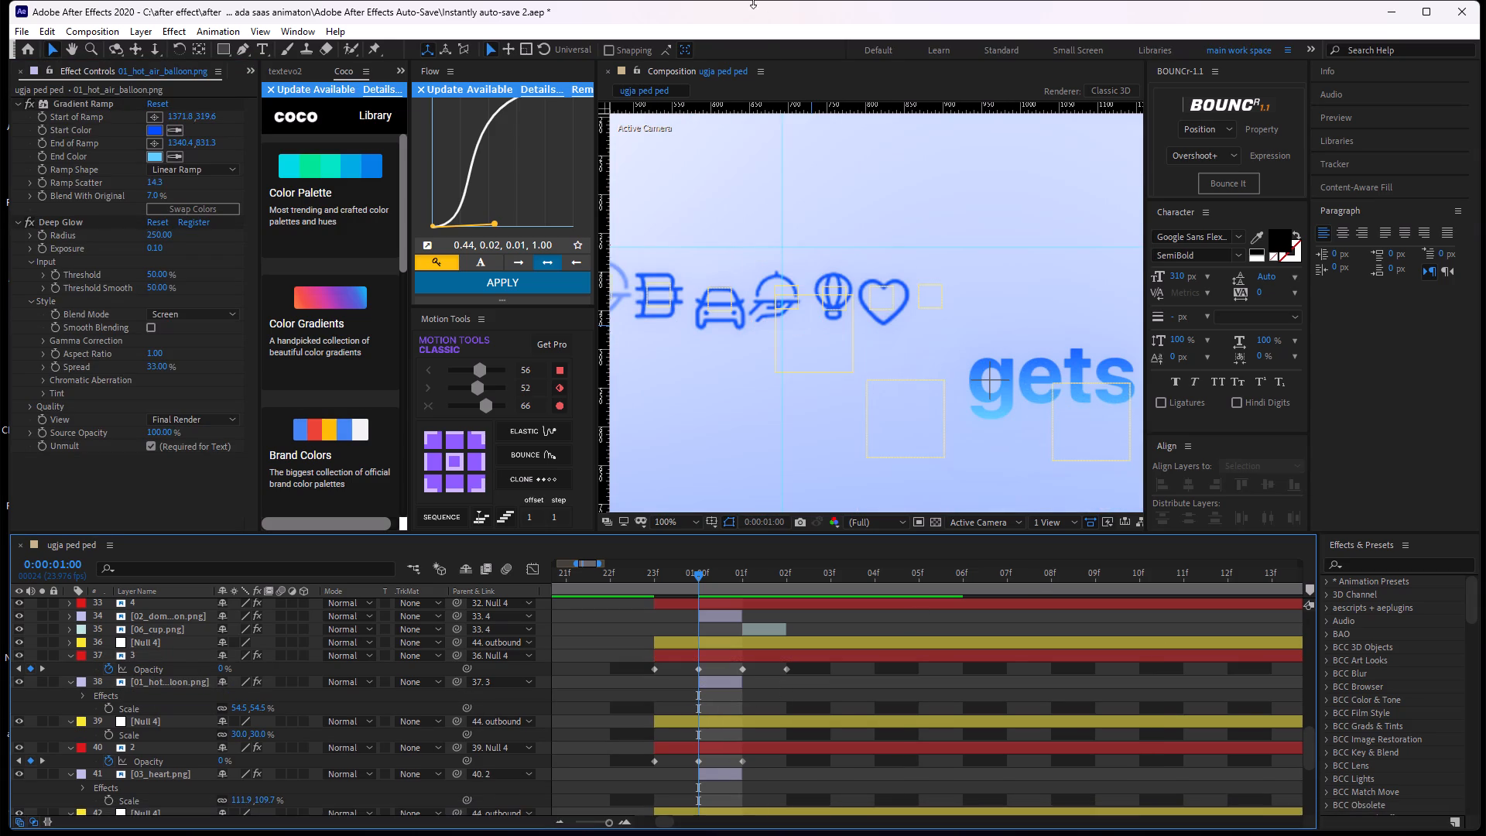
click(725, 677)
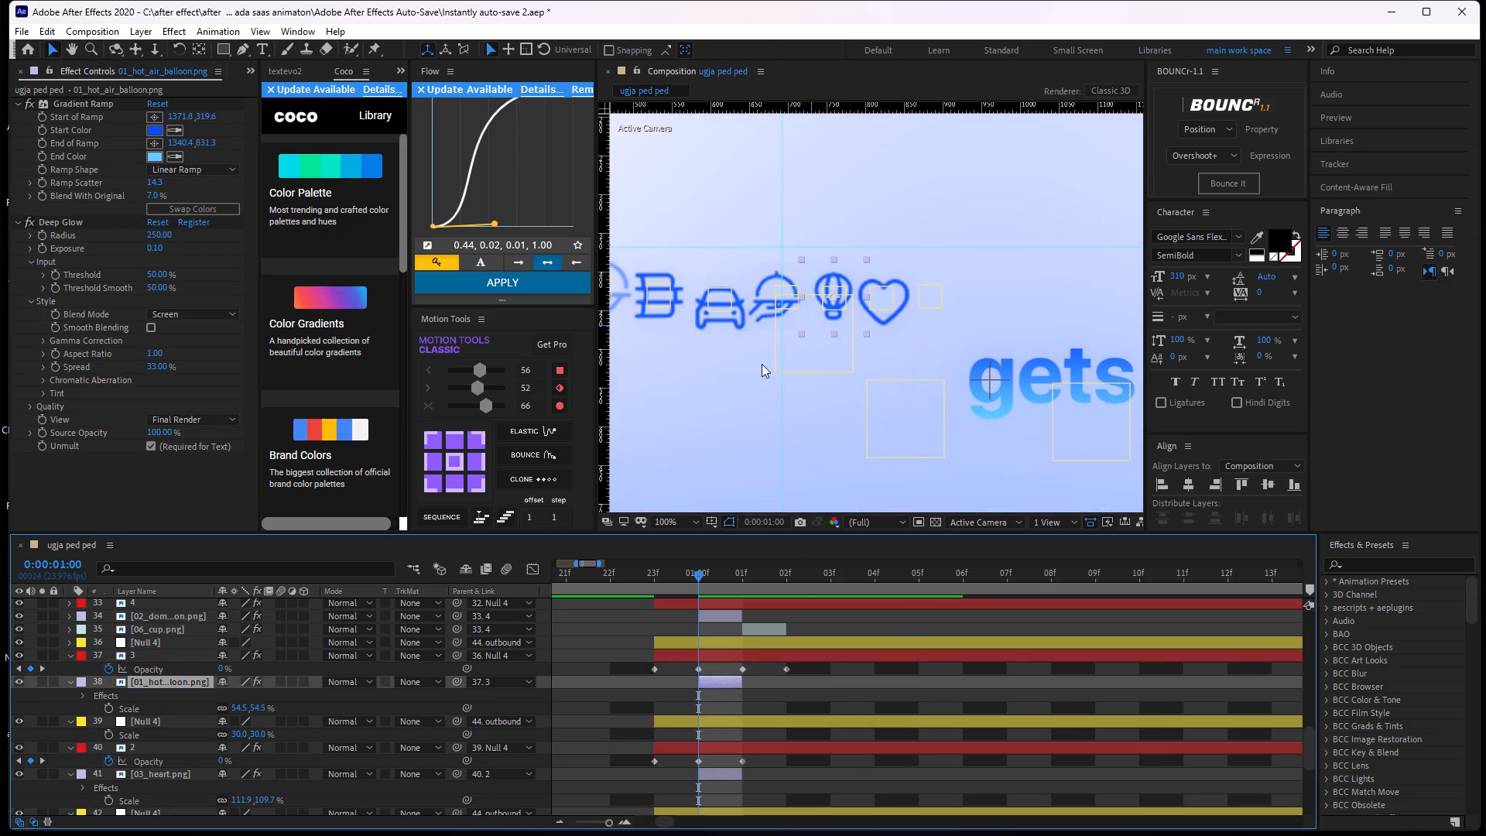
click(850, 310)
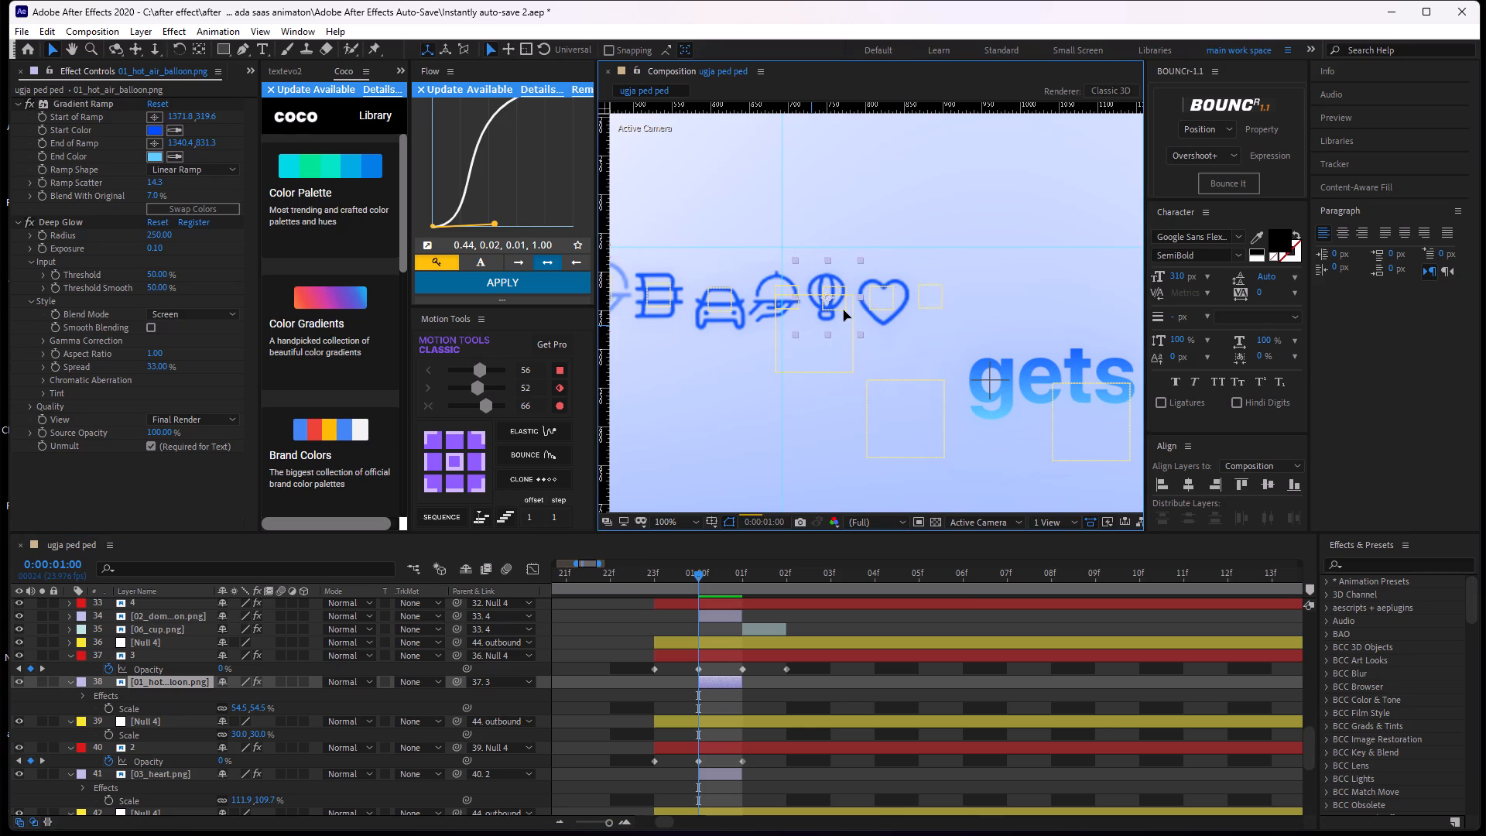
click(810, 688)
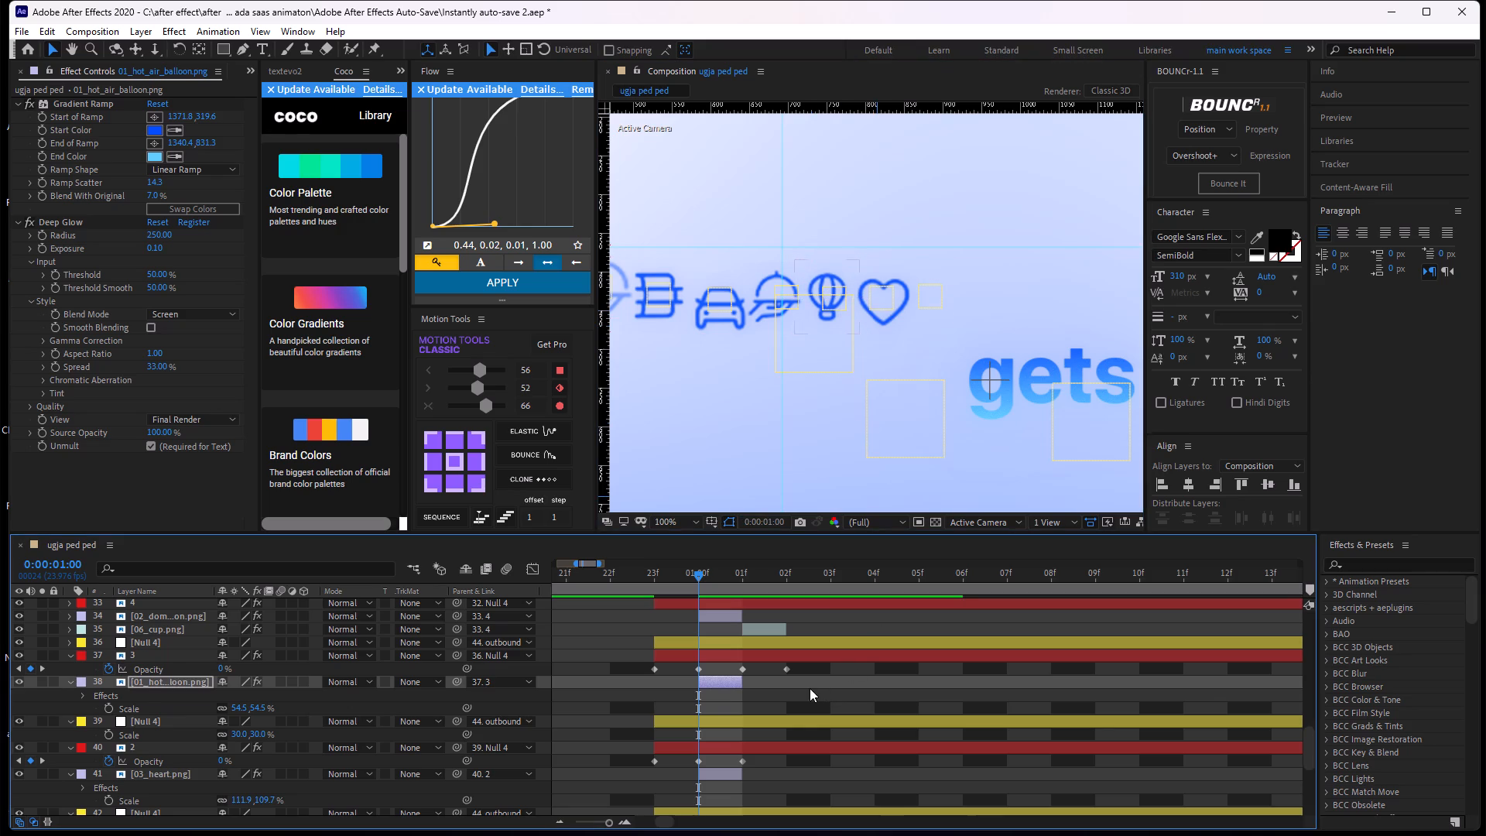
At 0:00:00:23, set outbound icon 3's opacity to 100% and scrub through the swap up to 0:00:01:01.
drag(697, 574, 700, 590)
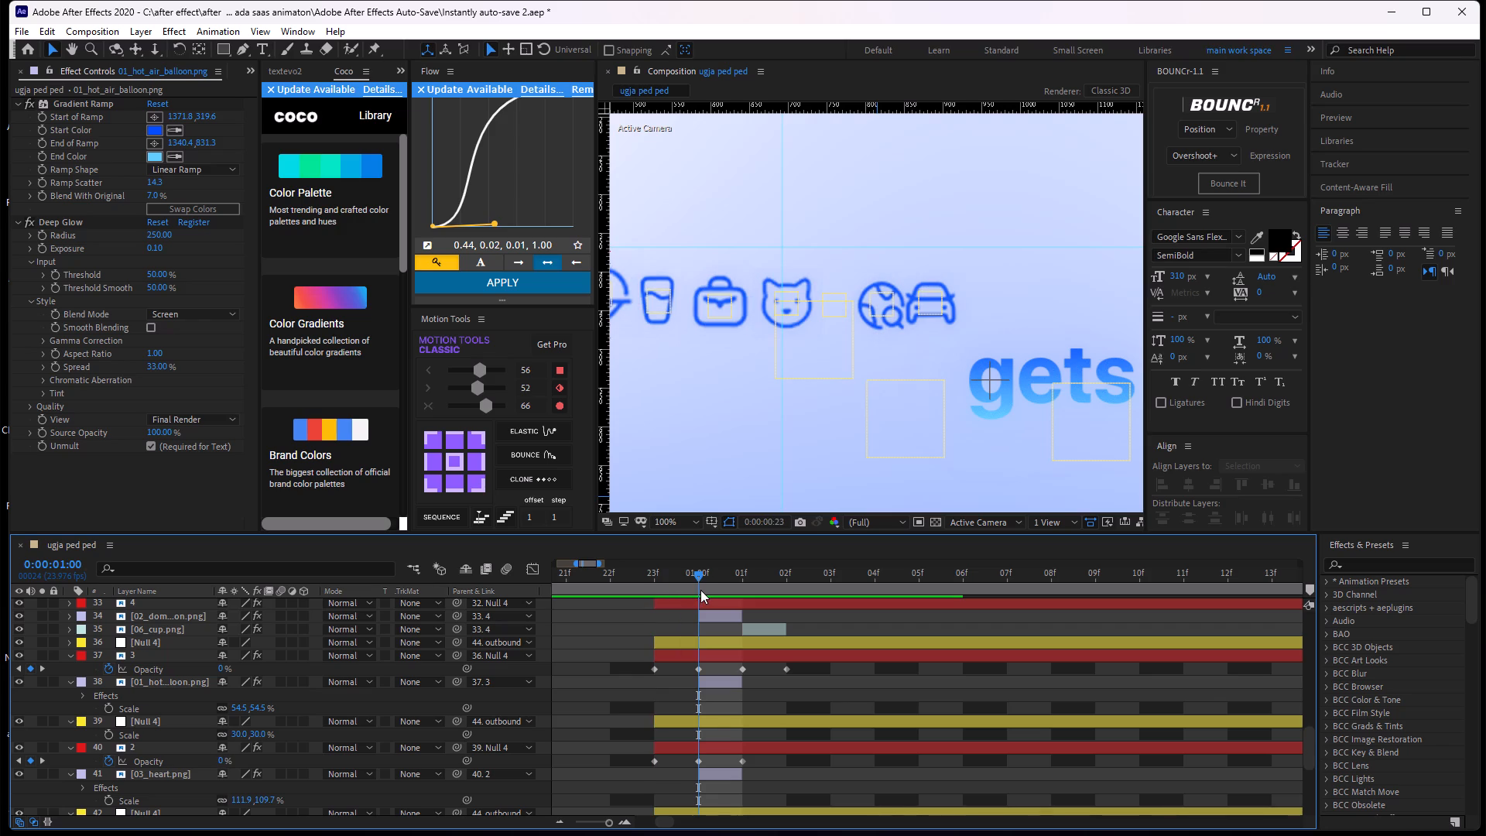
drag(700, 590, 669, 595)
click(654, 663)
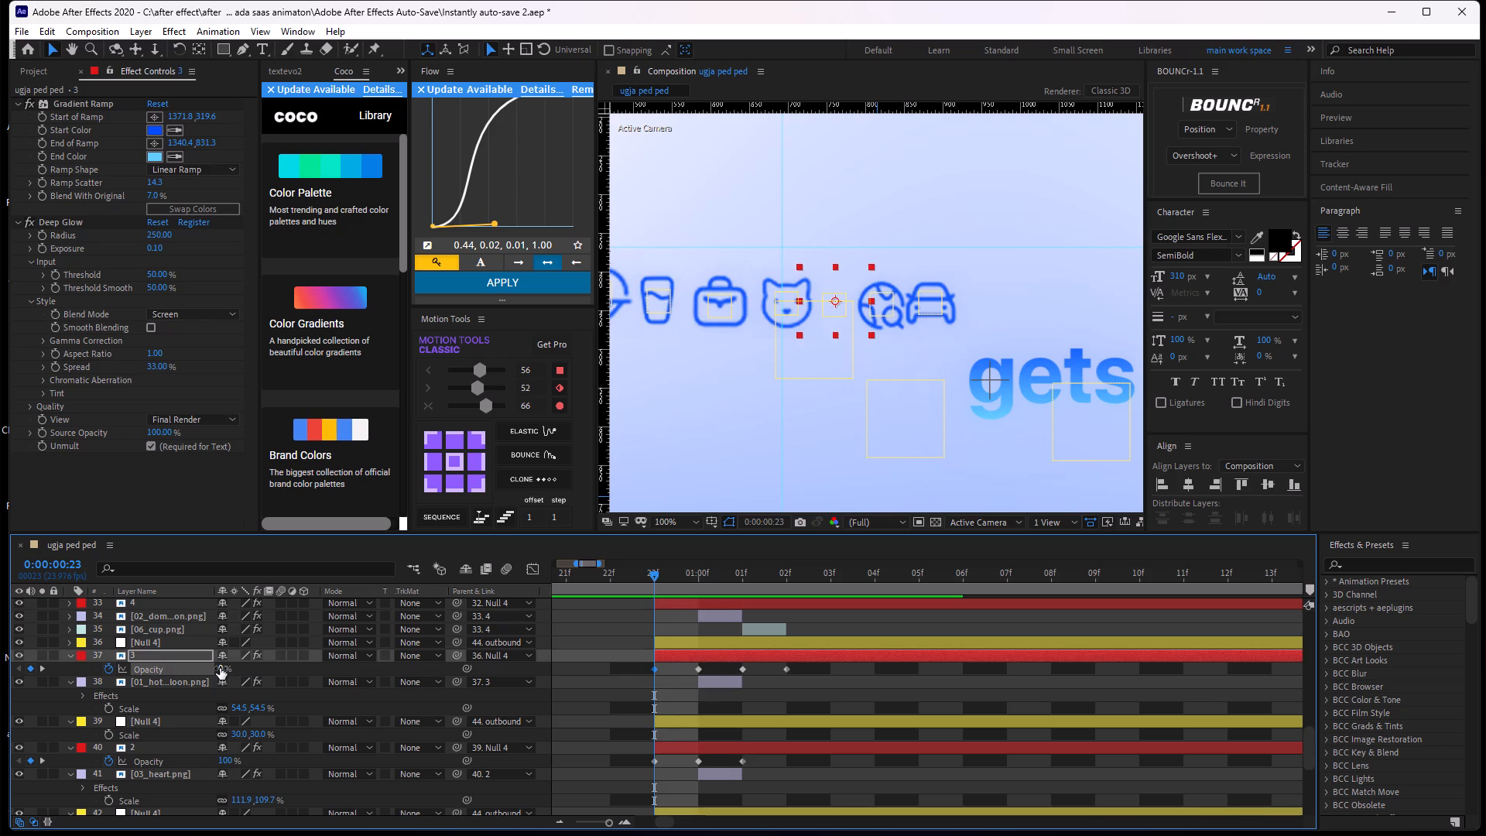
drag(220, 668, 793, 697)
click(819, 697)
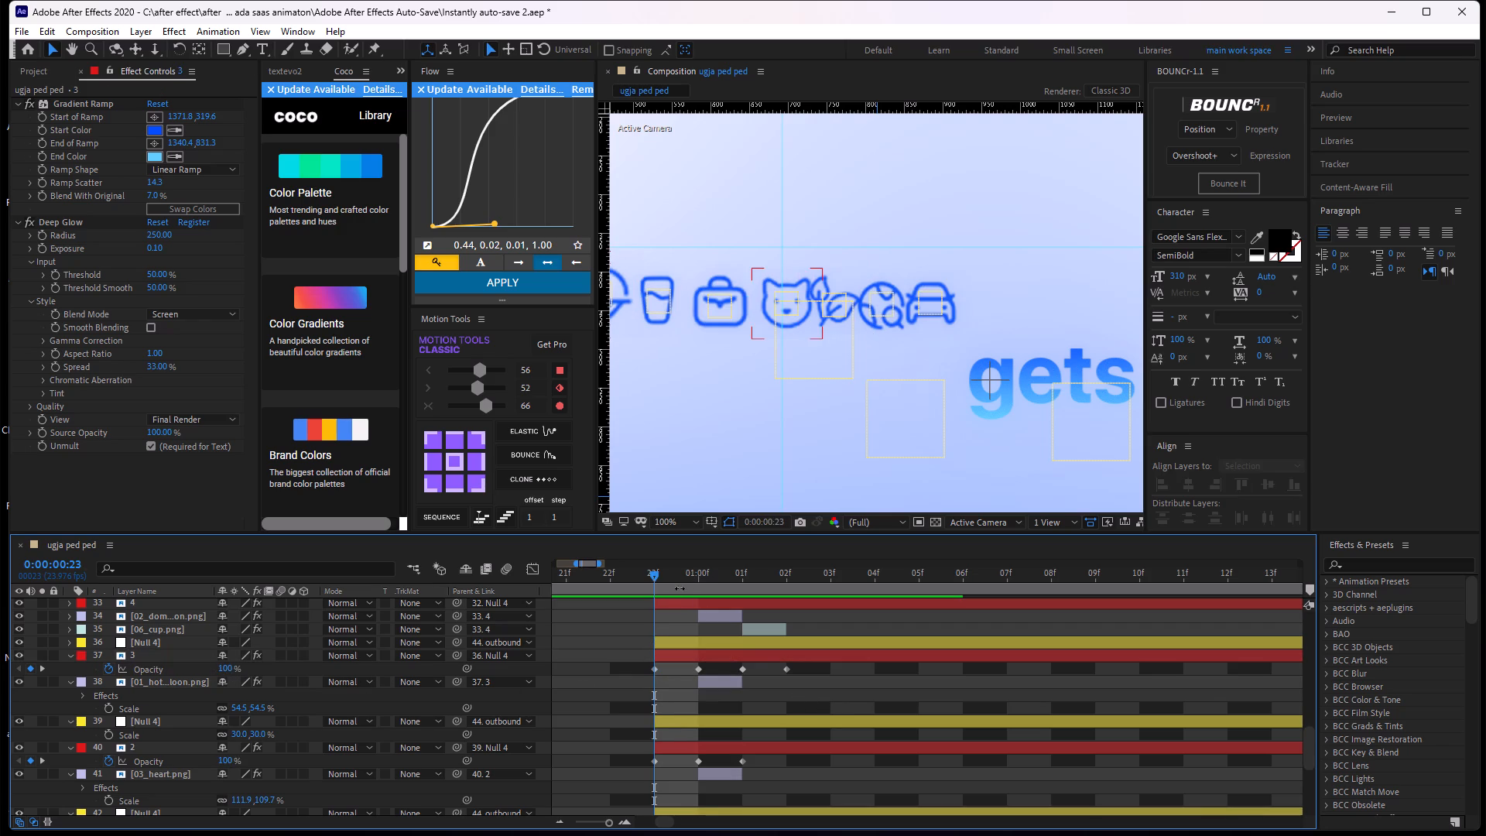
drag(660, 581, 699, 621)
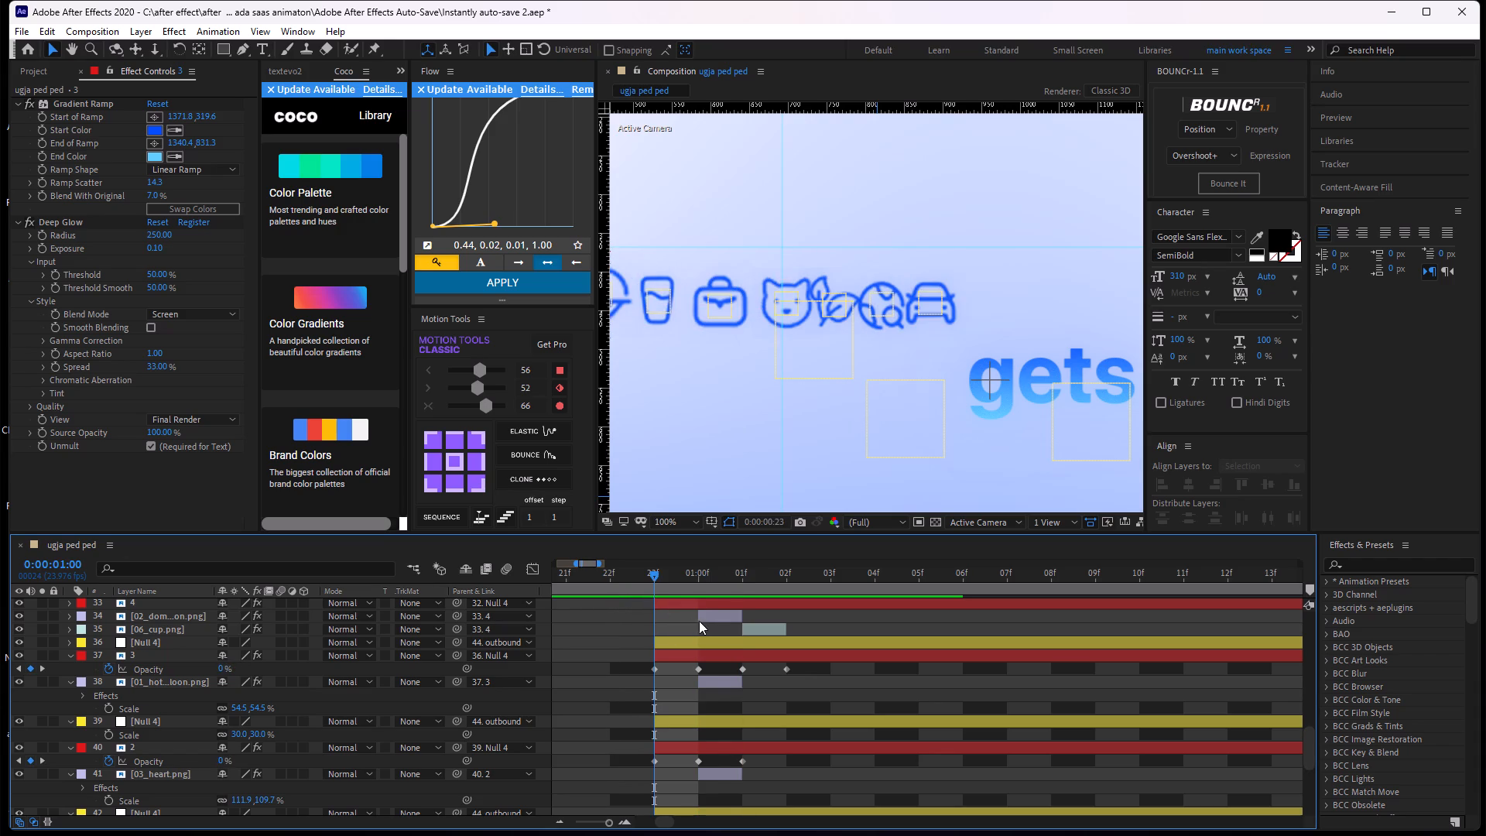
drag(699, 621, 741, 626)
Duplicate the 03_heart.png layer, place the copy just below the hot air balloon layer, and shift it to start at 0:00:01:01.
middle_drag(778, 676, 748, 600)
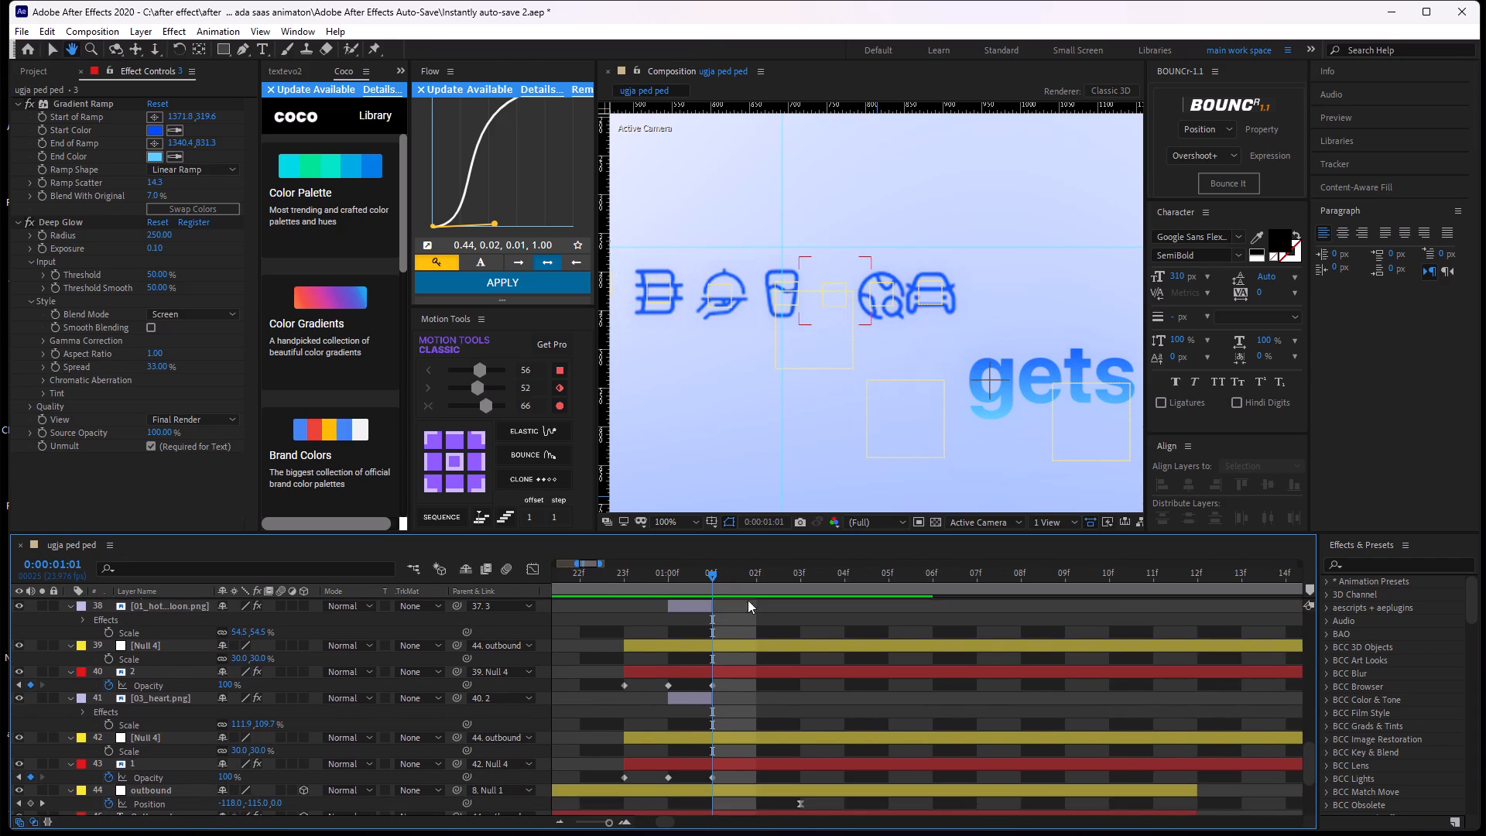
middle_drag(726, 643, 719, 663)
click(674, 718)
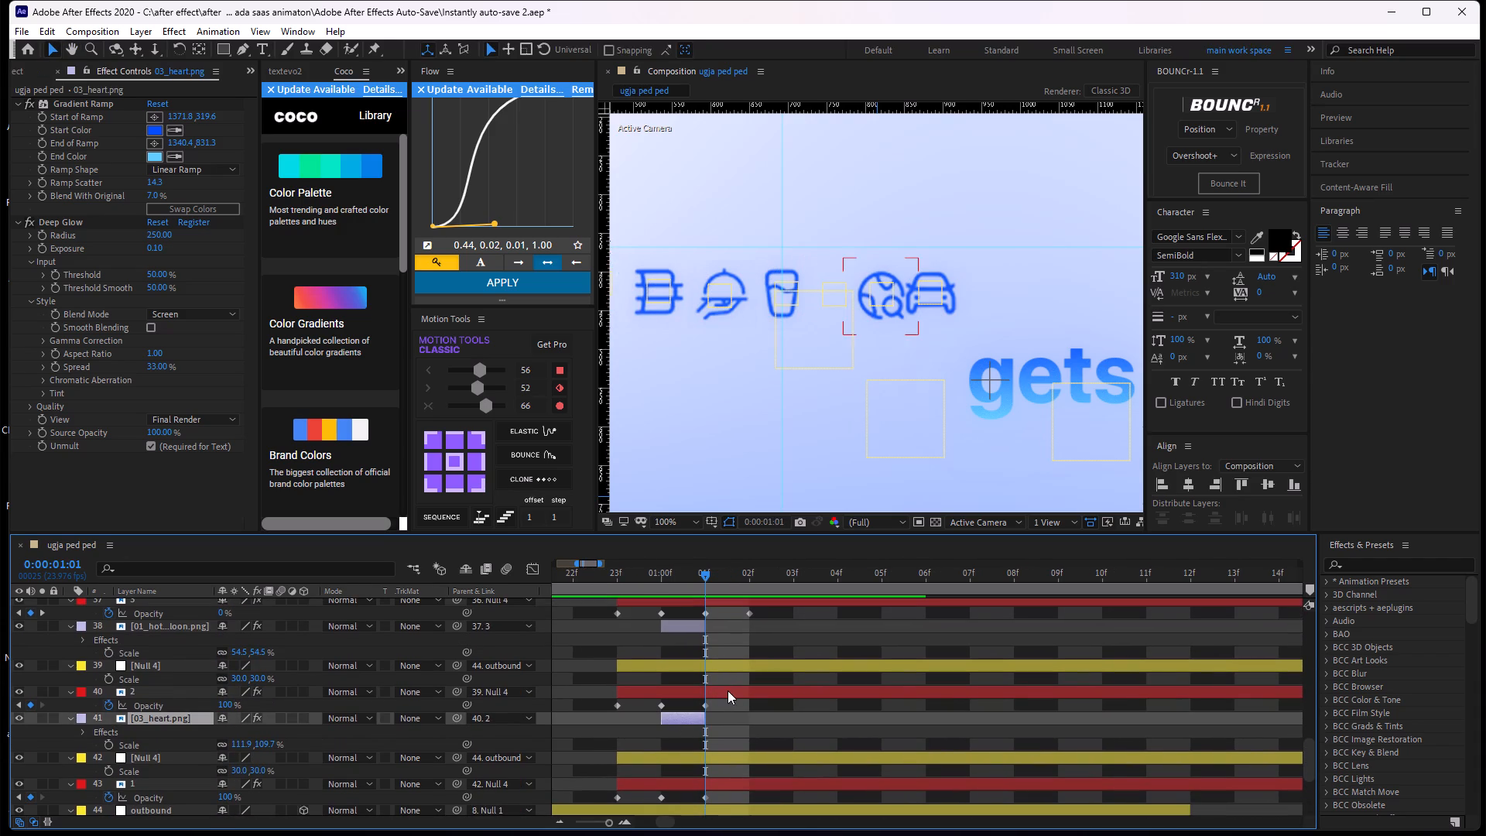
click(673, 721)
scroll(822, 360, down, 1)
middle_drag(965, 406, 882, 397)
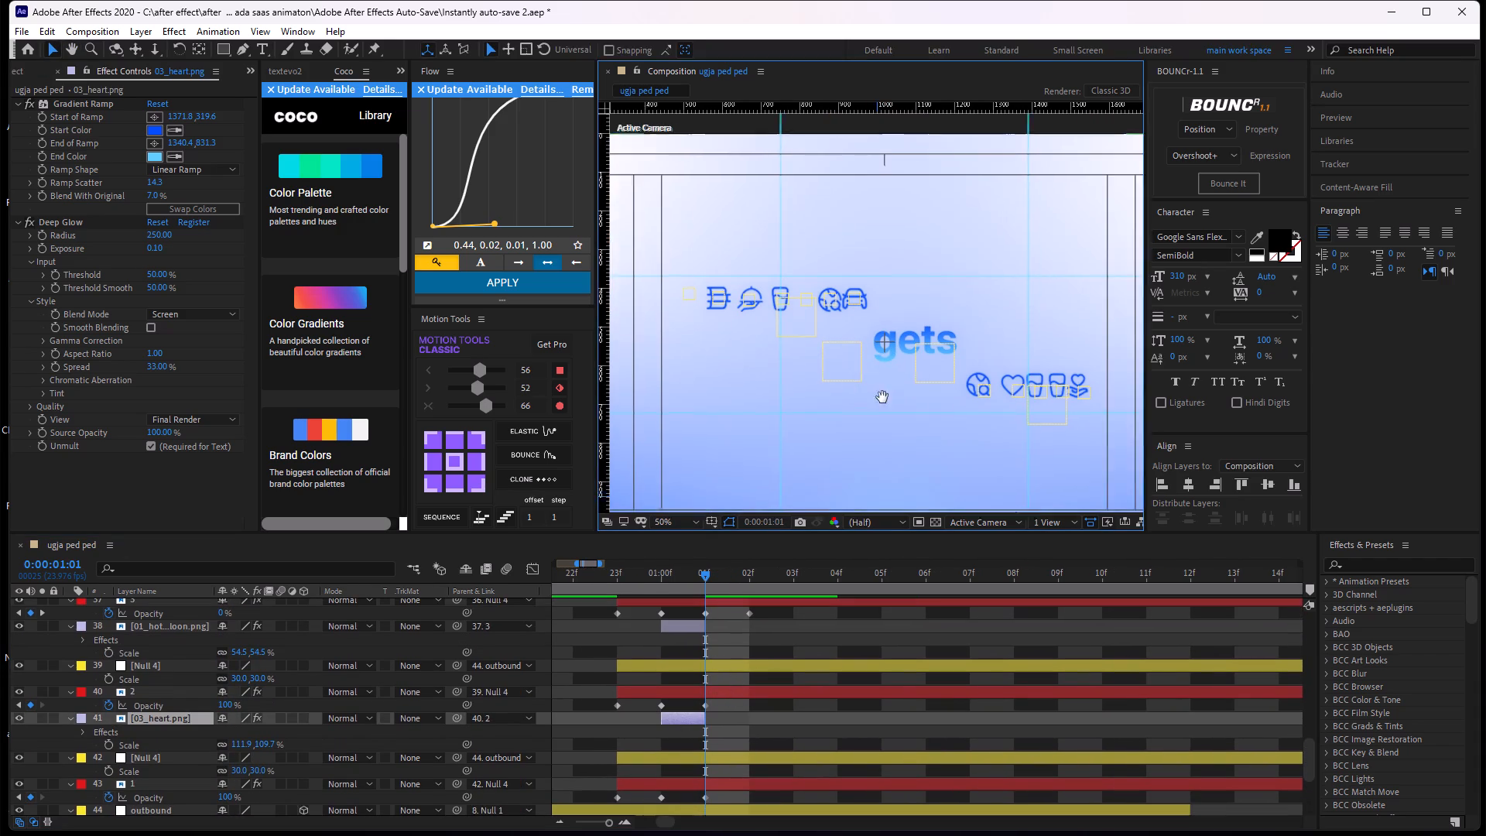
middle_drag(882, 397, 867, 355)
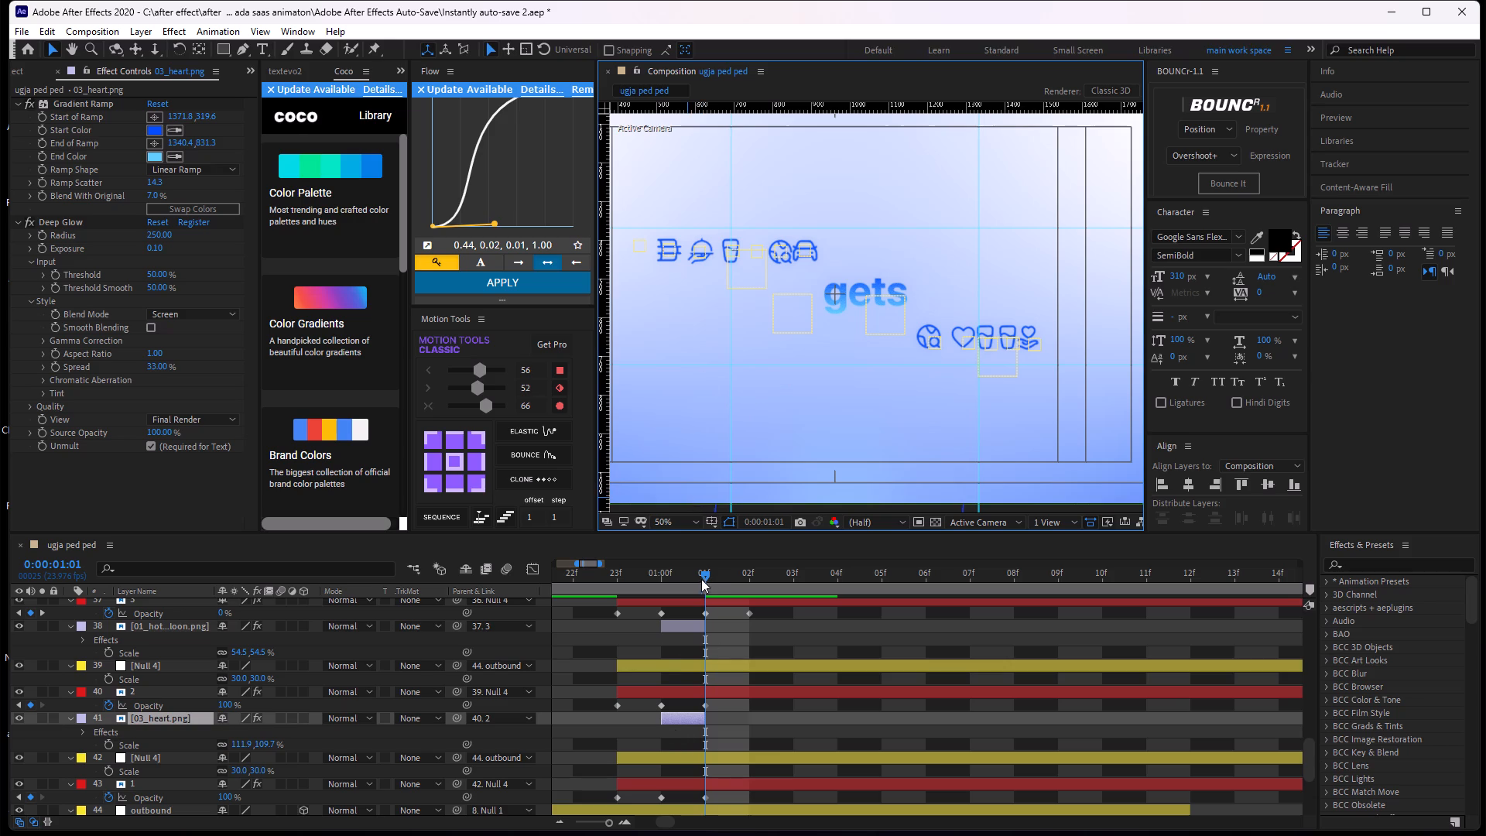
drag(700, 580, 670, 610)
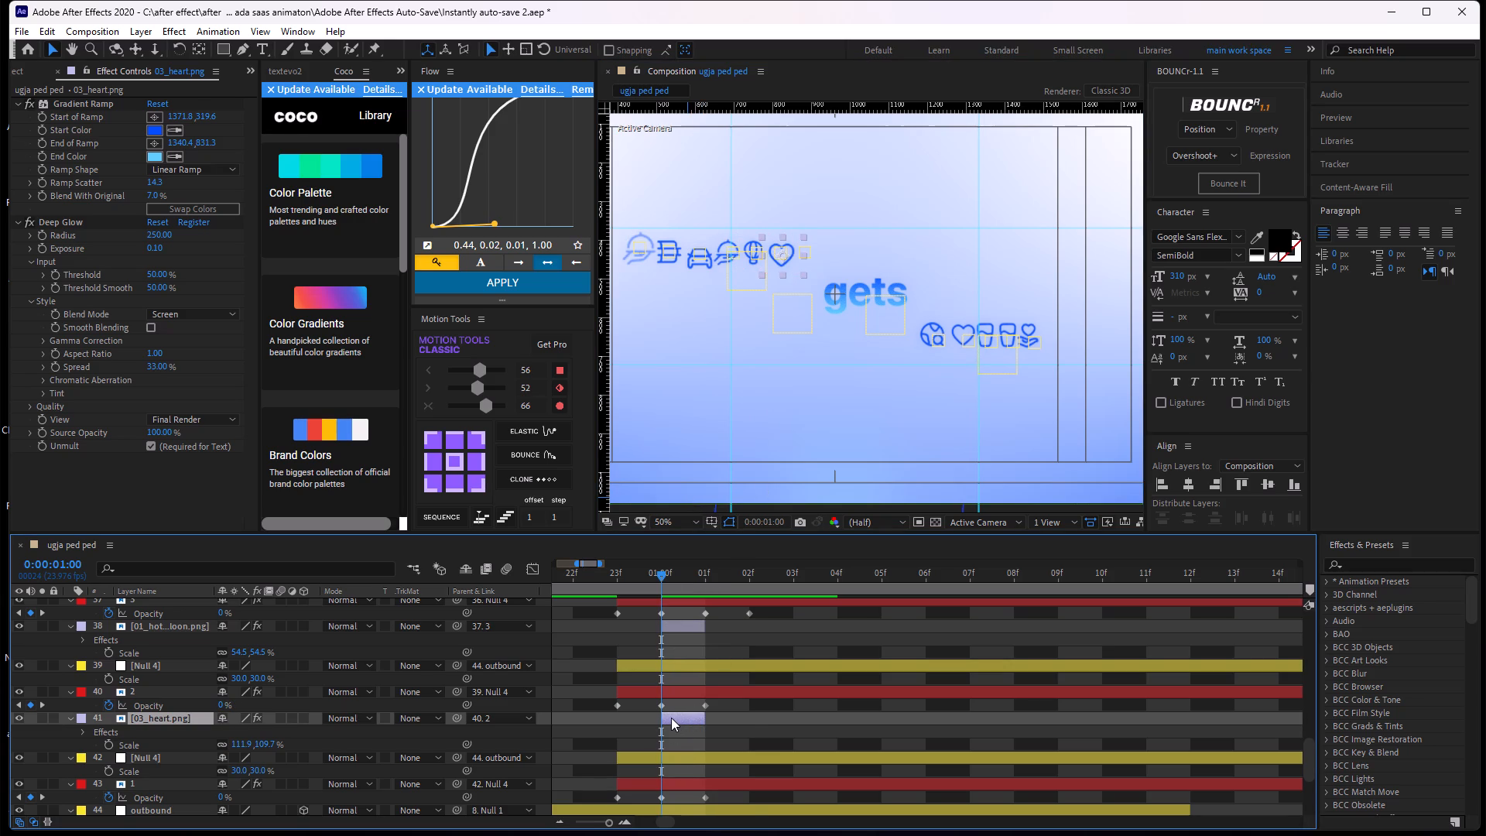
key(ctrl+d)
drag(178, 714, 243, 651)
drag(690, 663, 742, 661)
At 0:00:01:01, move the duplicate heart into icon 3's empty spot between the cup and the magnifier globe.
drag(661, 572, 712, 584)
scroll(811, 275, up, 2)
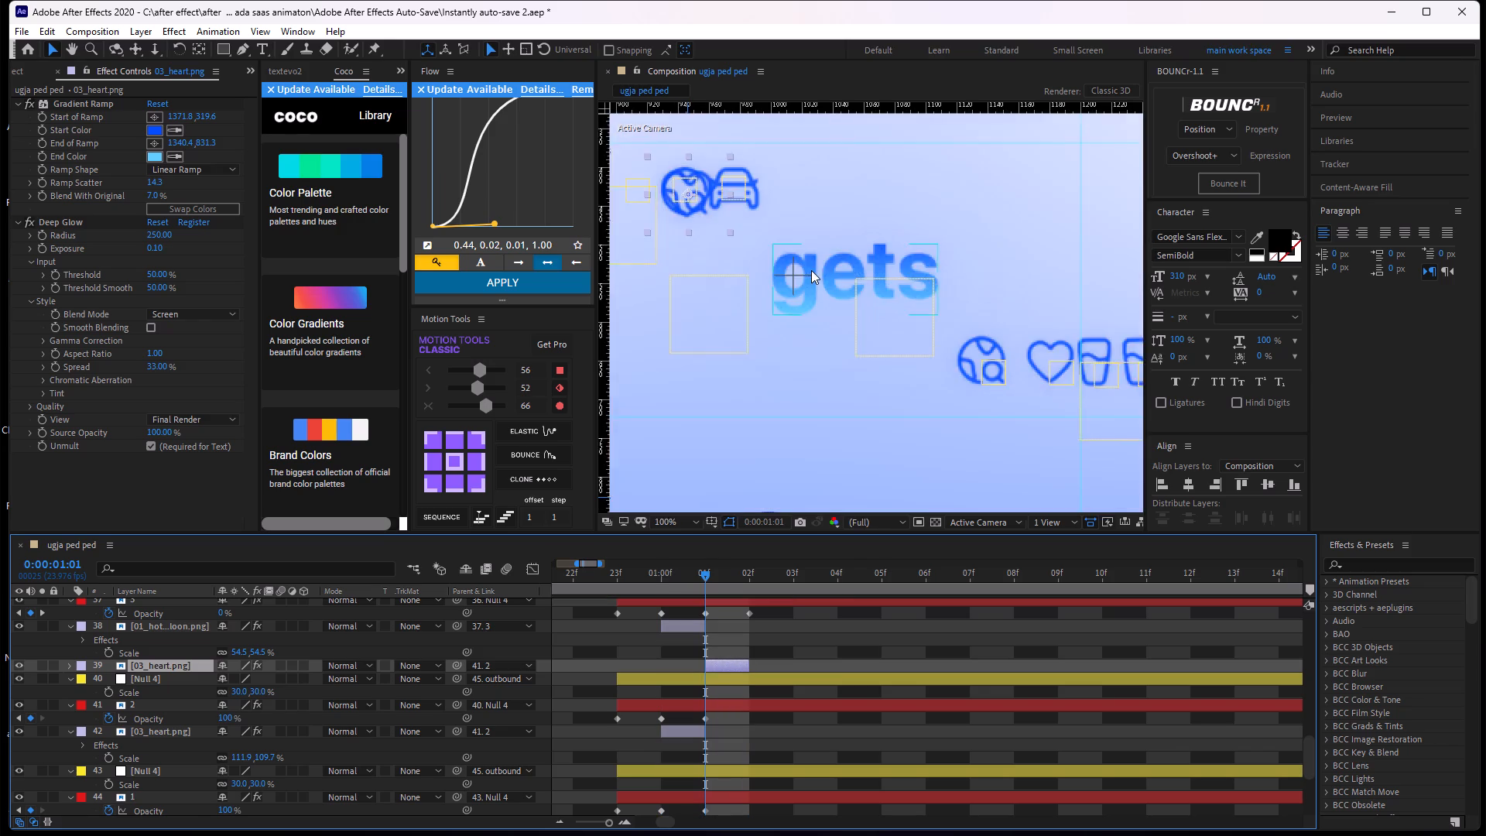
middle_drag(774, 266, 967, 395)
middle_drag(786, 259, 823, 302)
middle_drag(837, 344, 884, 378)
scroll(744, 658, up, 1)
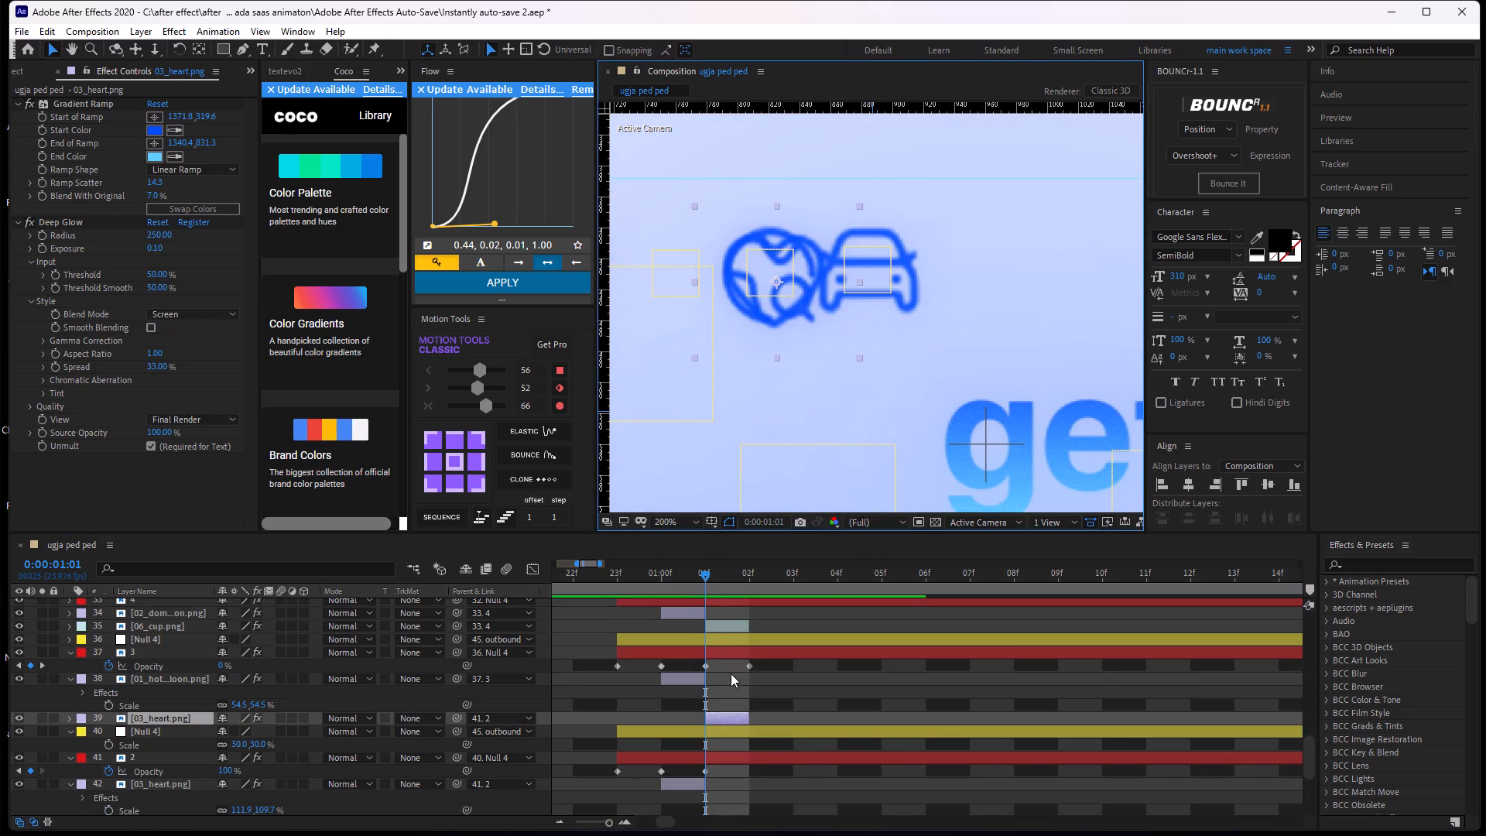
click(704, 662)
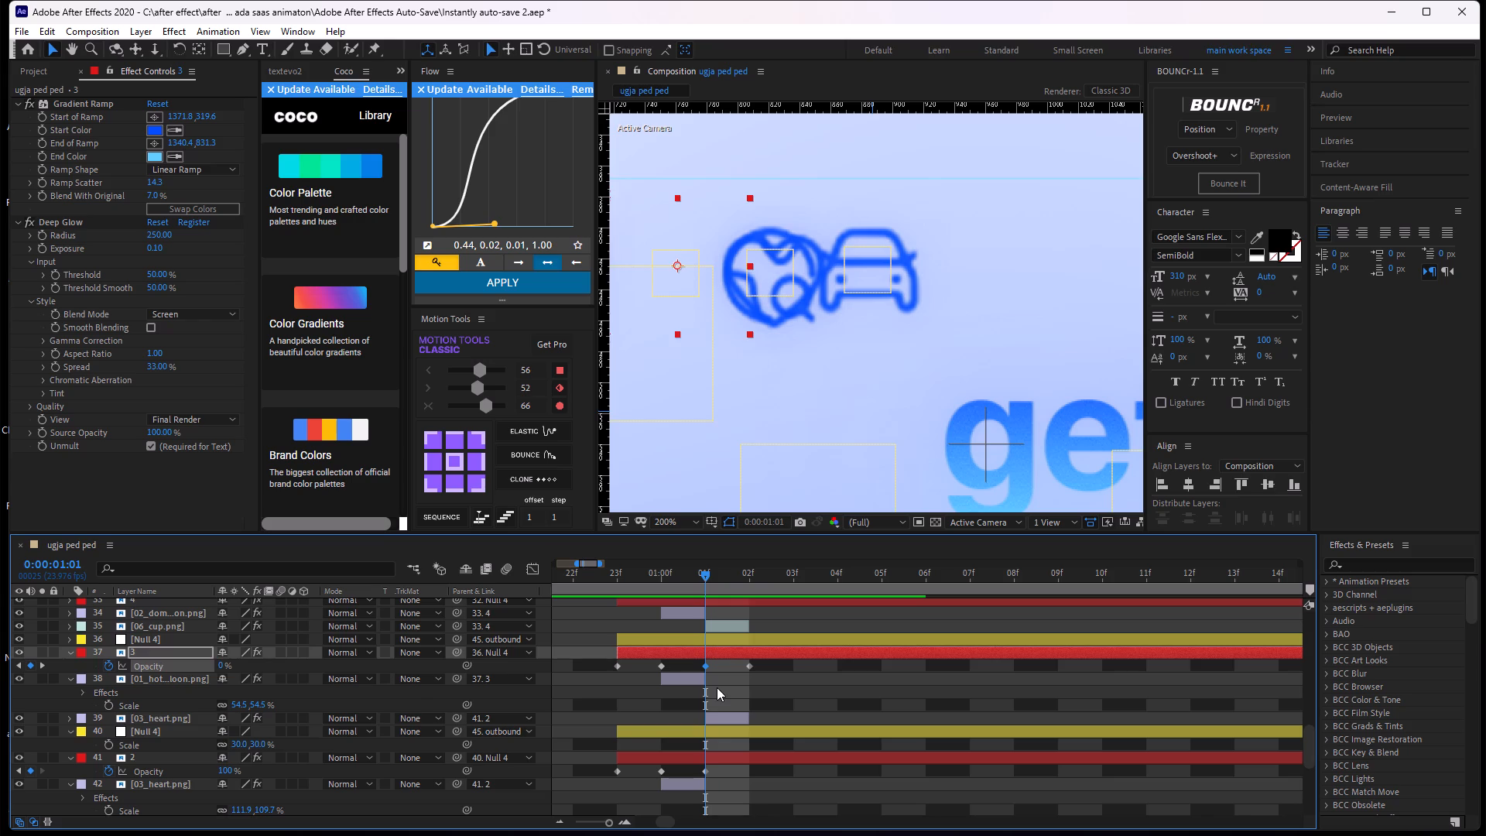
click(717, 687)
drag(707, 575, 707, 594)
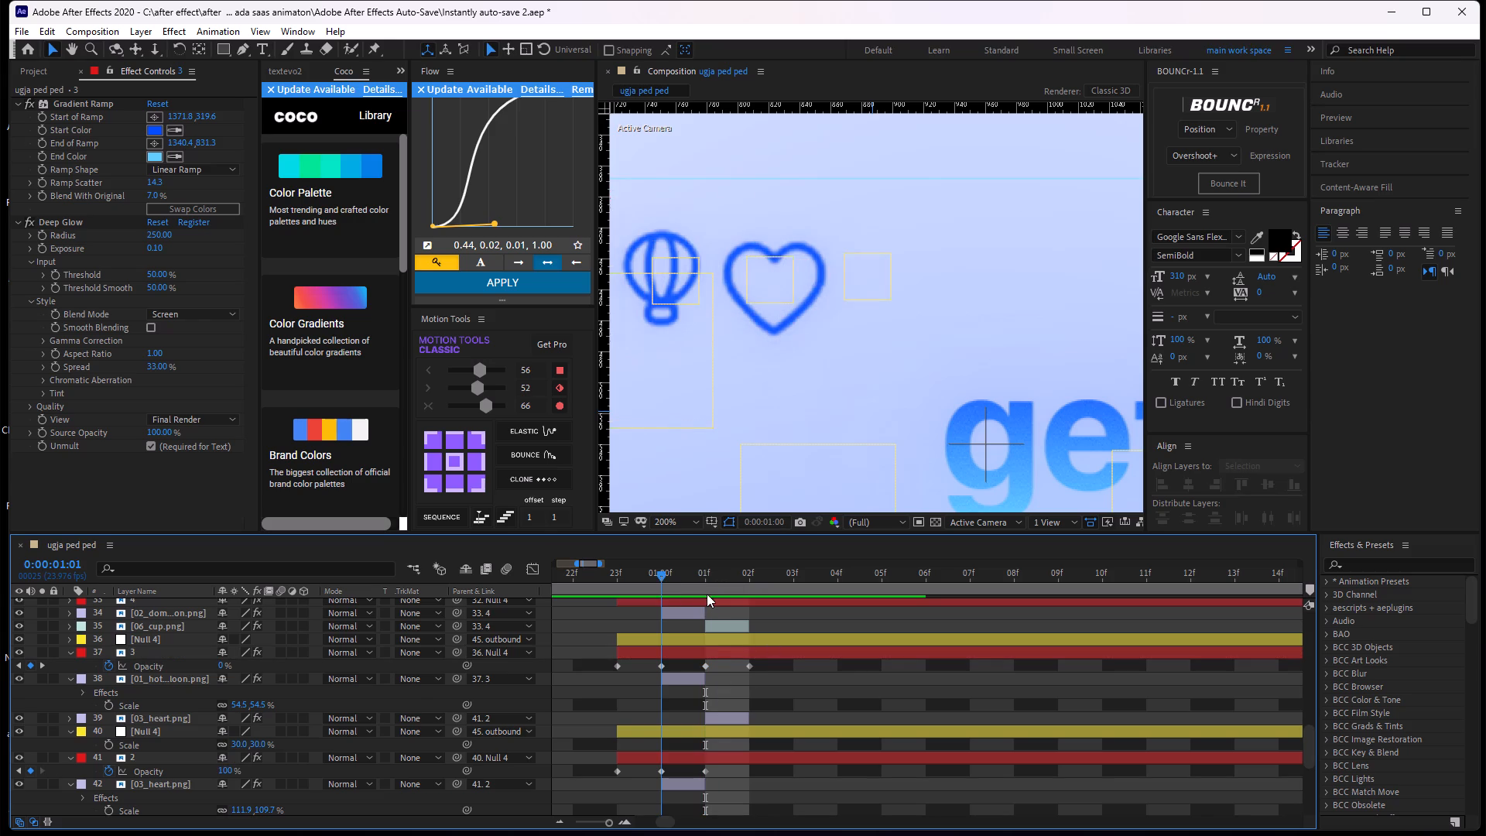
drag(707, 594, 690, 603)
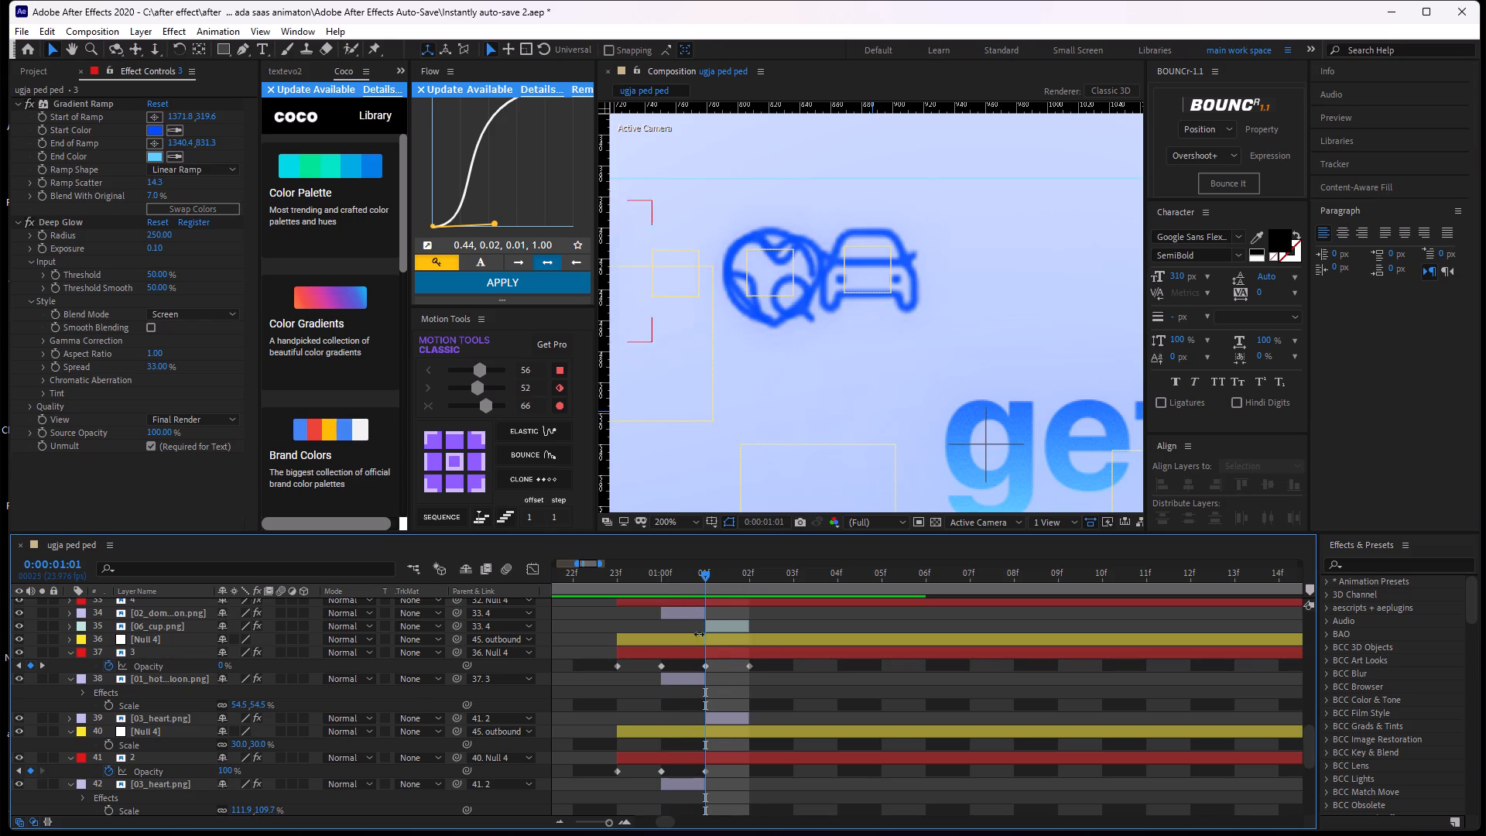
click(723, 716)
drag(791, 327, 746, 319)
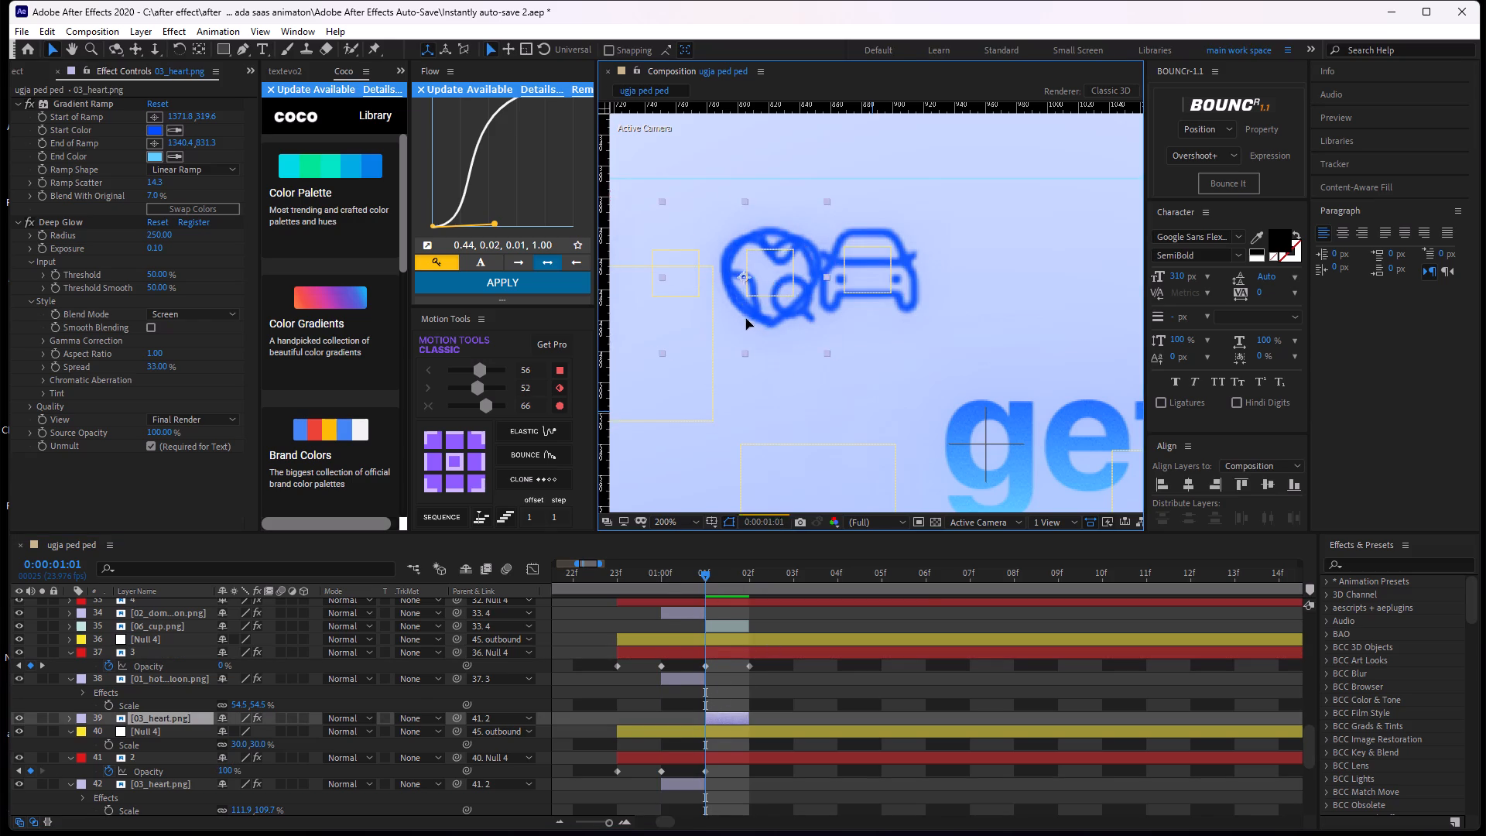
drag(746, 319, 680, 329)
middle_drag(786, 327, 889, 348)
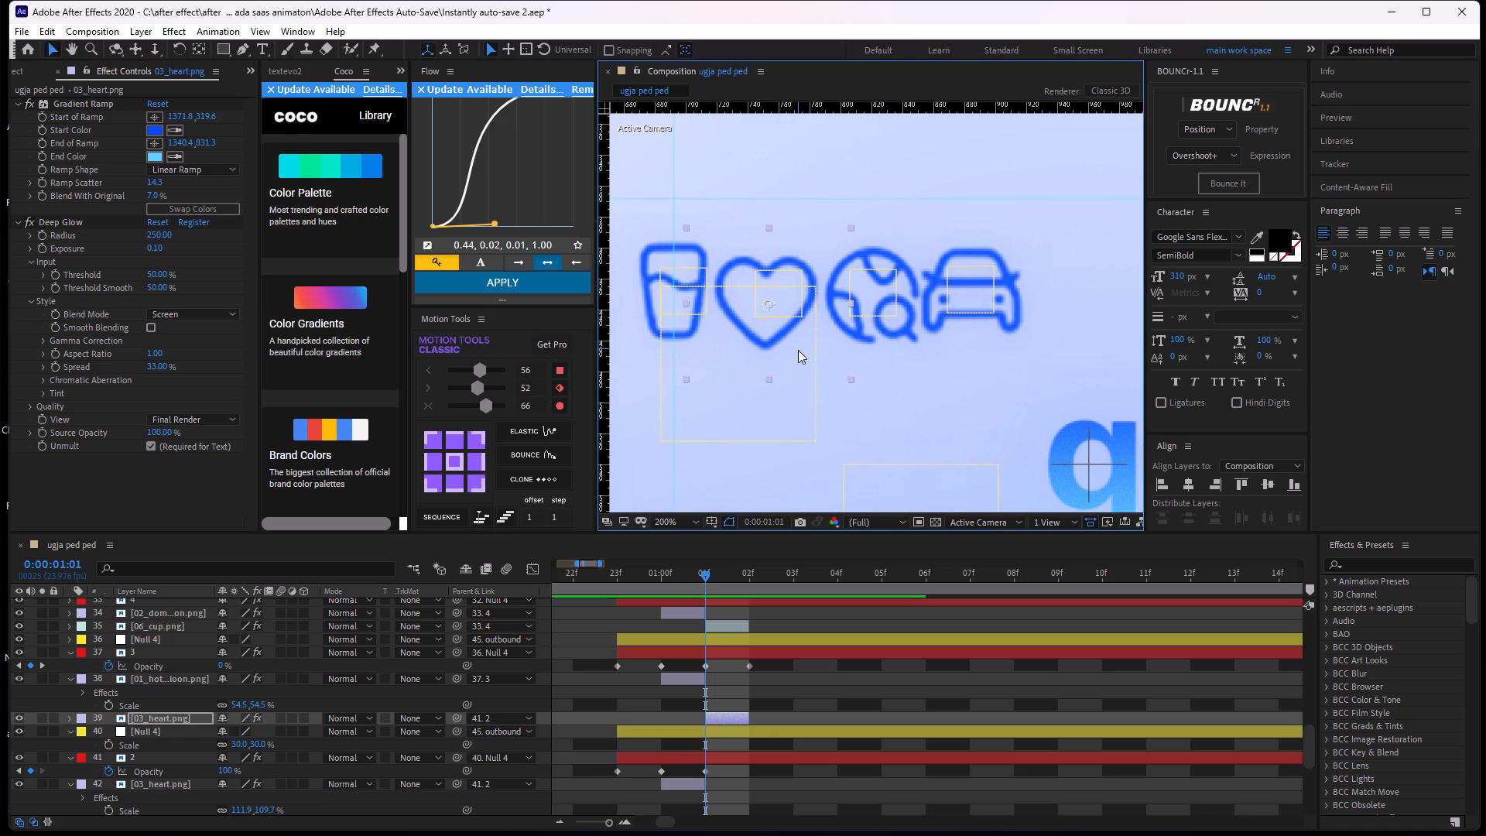
click(798, 350)
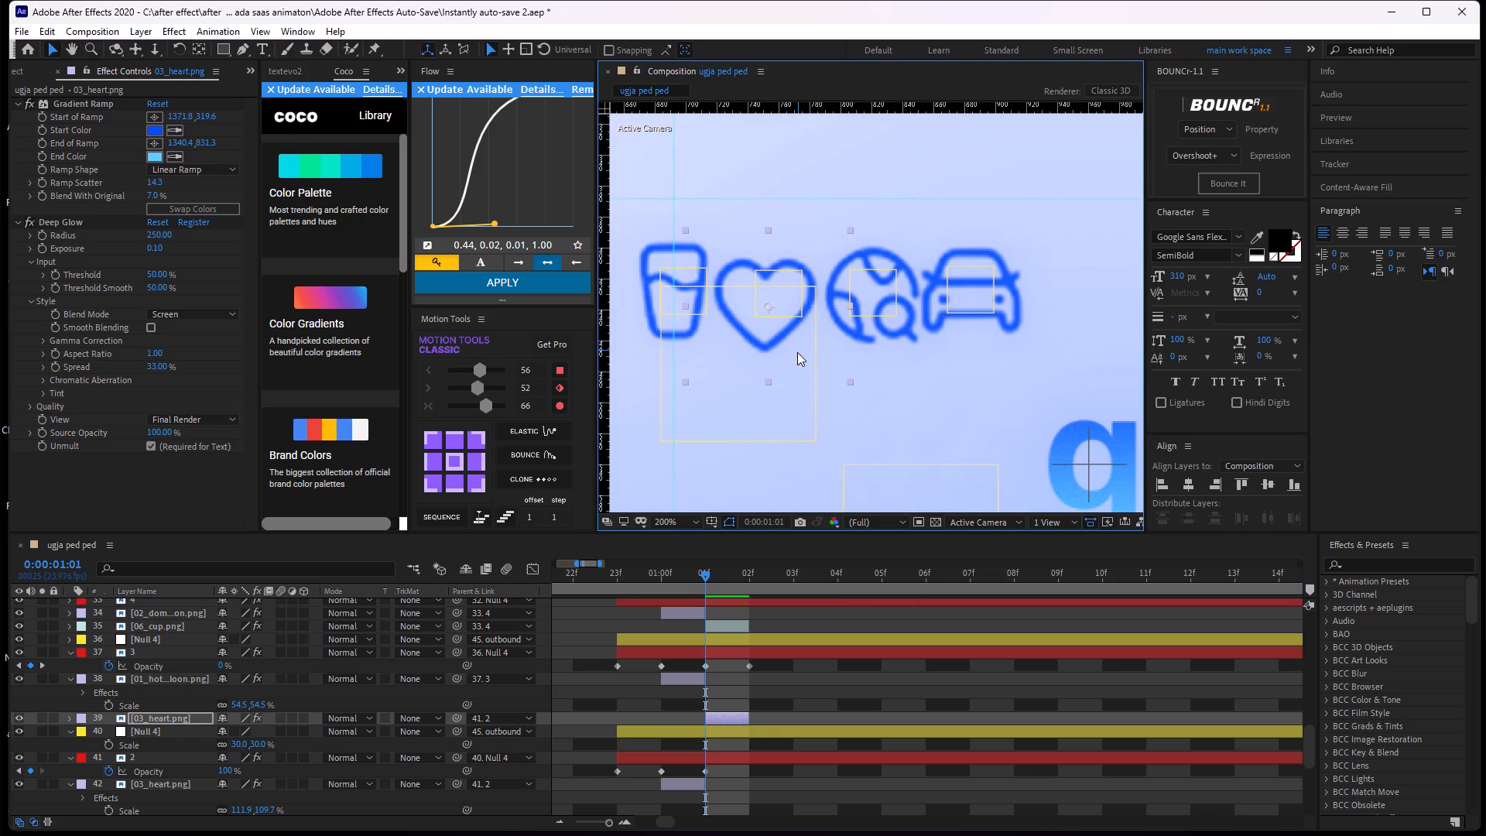
Parent the duplicate heart layer to the hot air balloon layer and scrub through the frames to check the swap.
drag(453, 718, 195, 677)
click(734, 670)
click(707, 574)
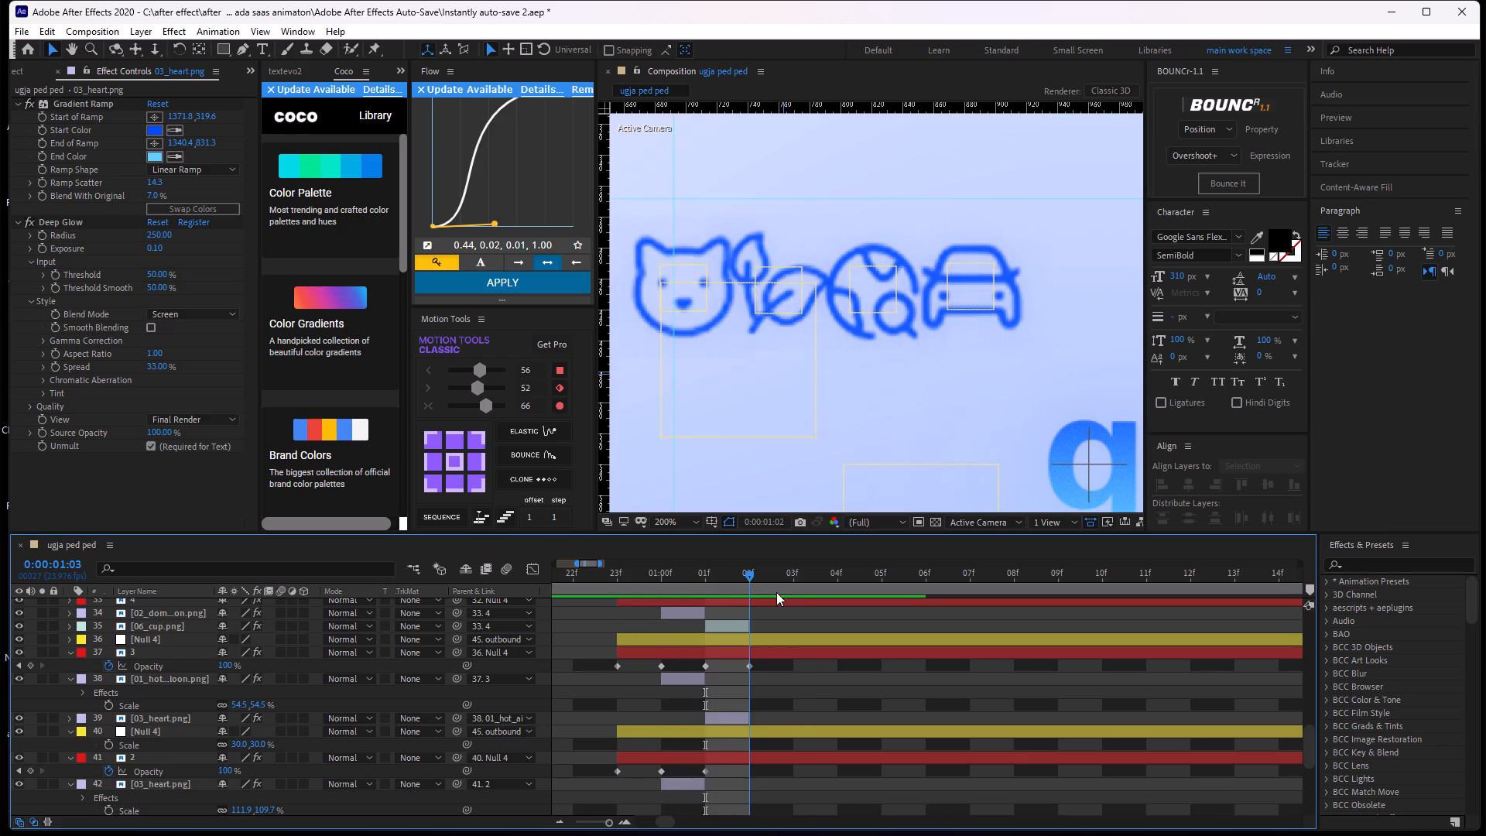
scroll(823, 300, down, 2)
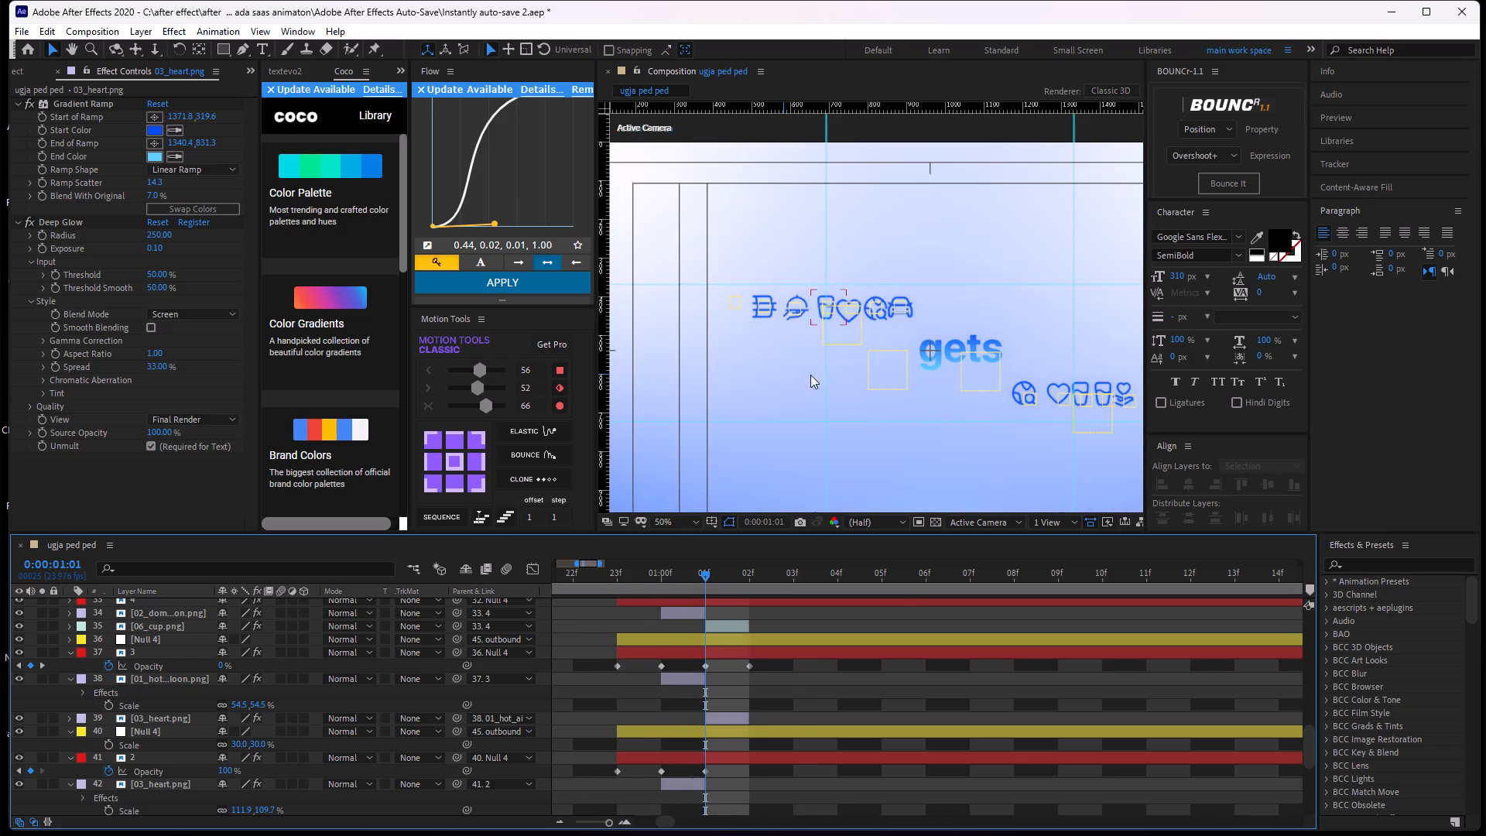
Scrub and play back the icon swaps between about 0:00:00:14 and 0:00:01:09 to check their timing.
drag(704, 575, 762, 575)
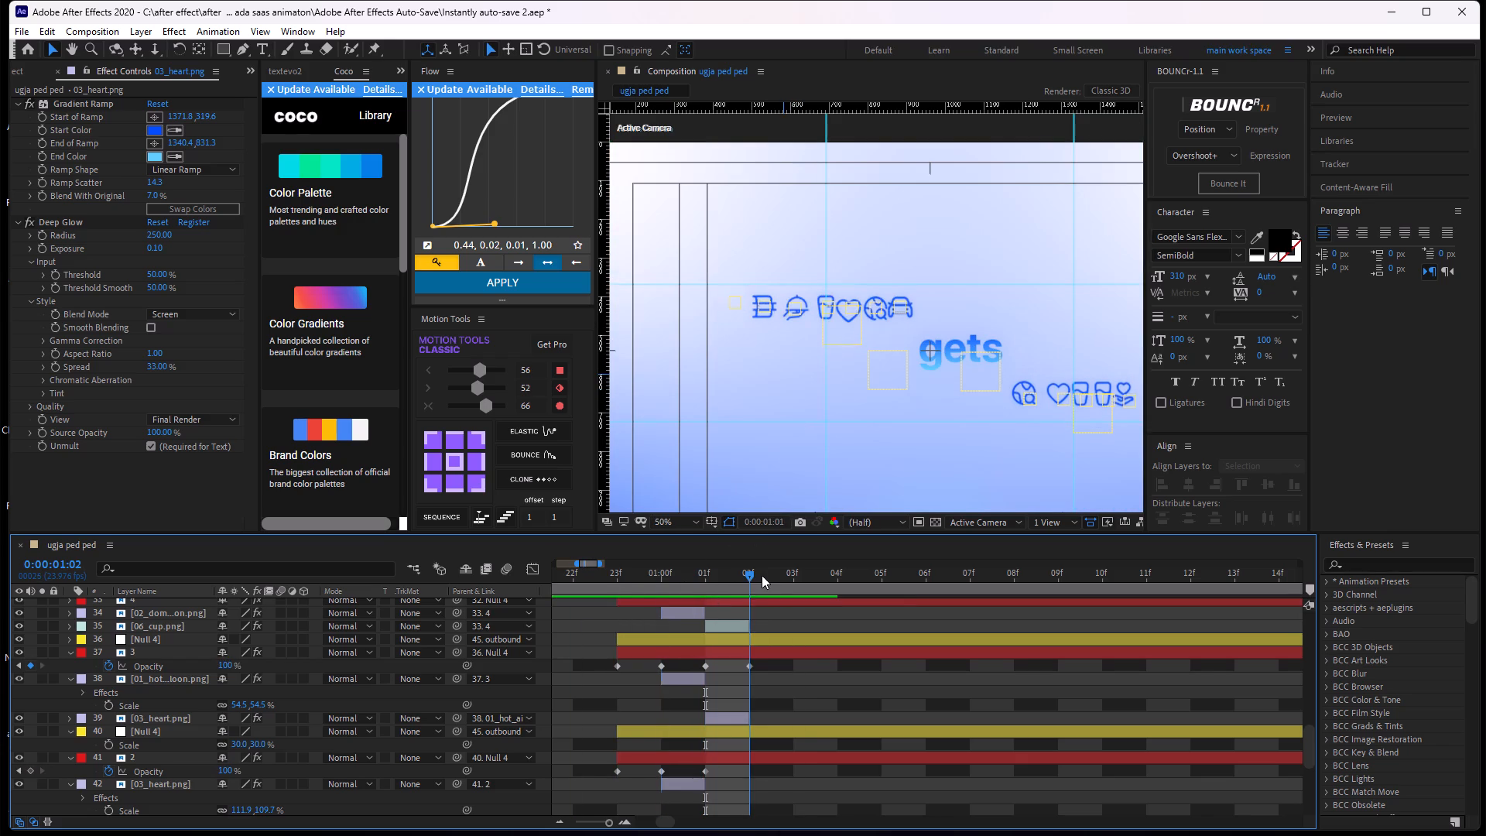
drag(762, 575, 648, 648)
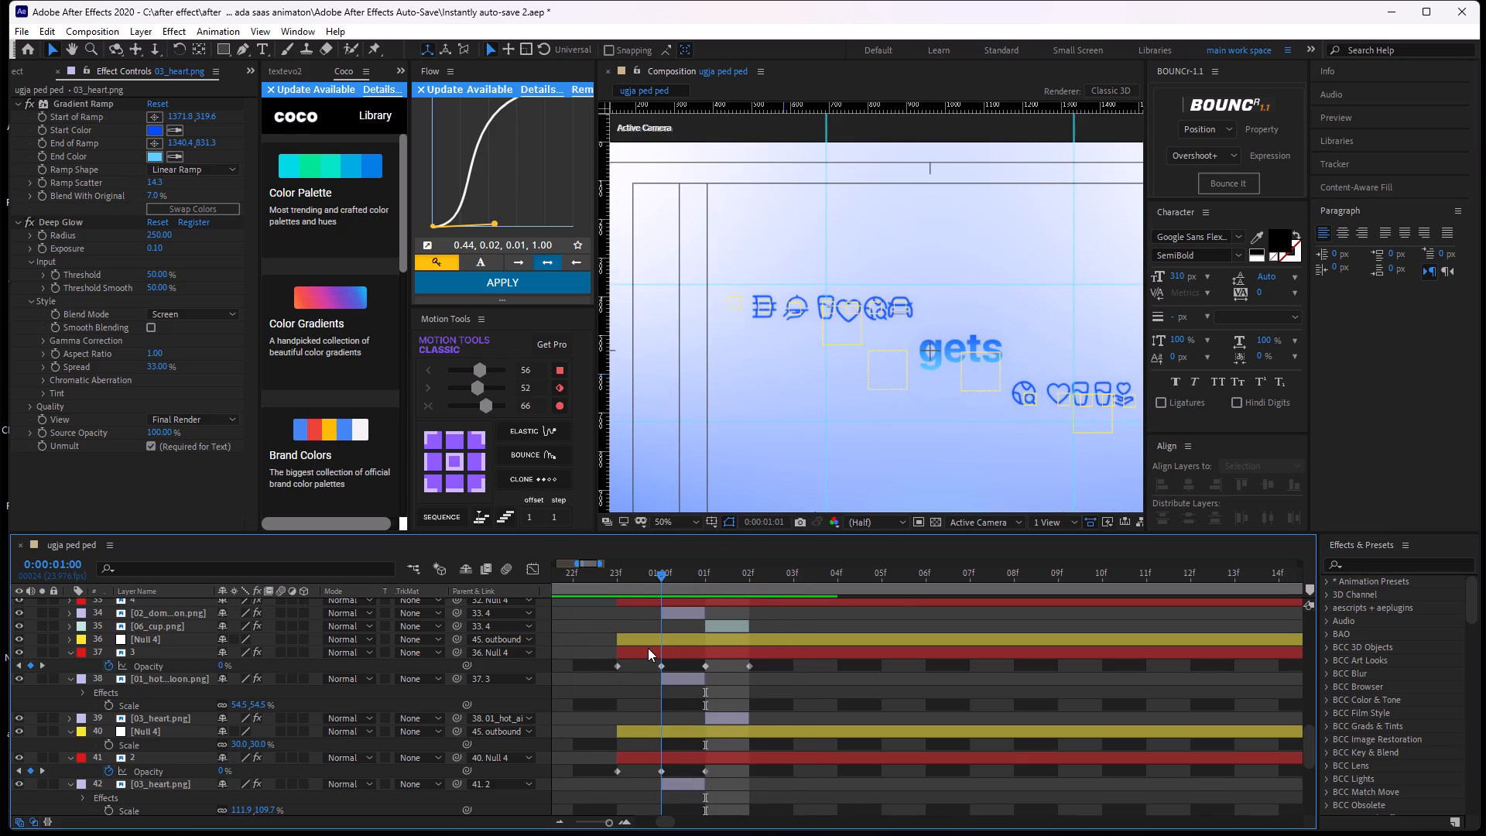
drag(648, 648, 670, 592)
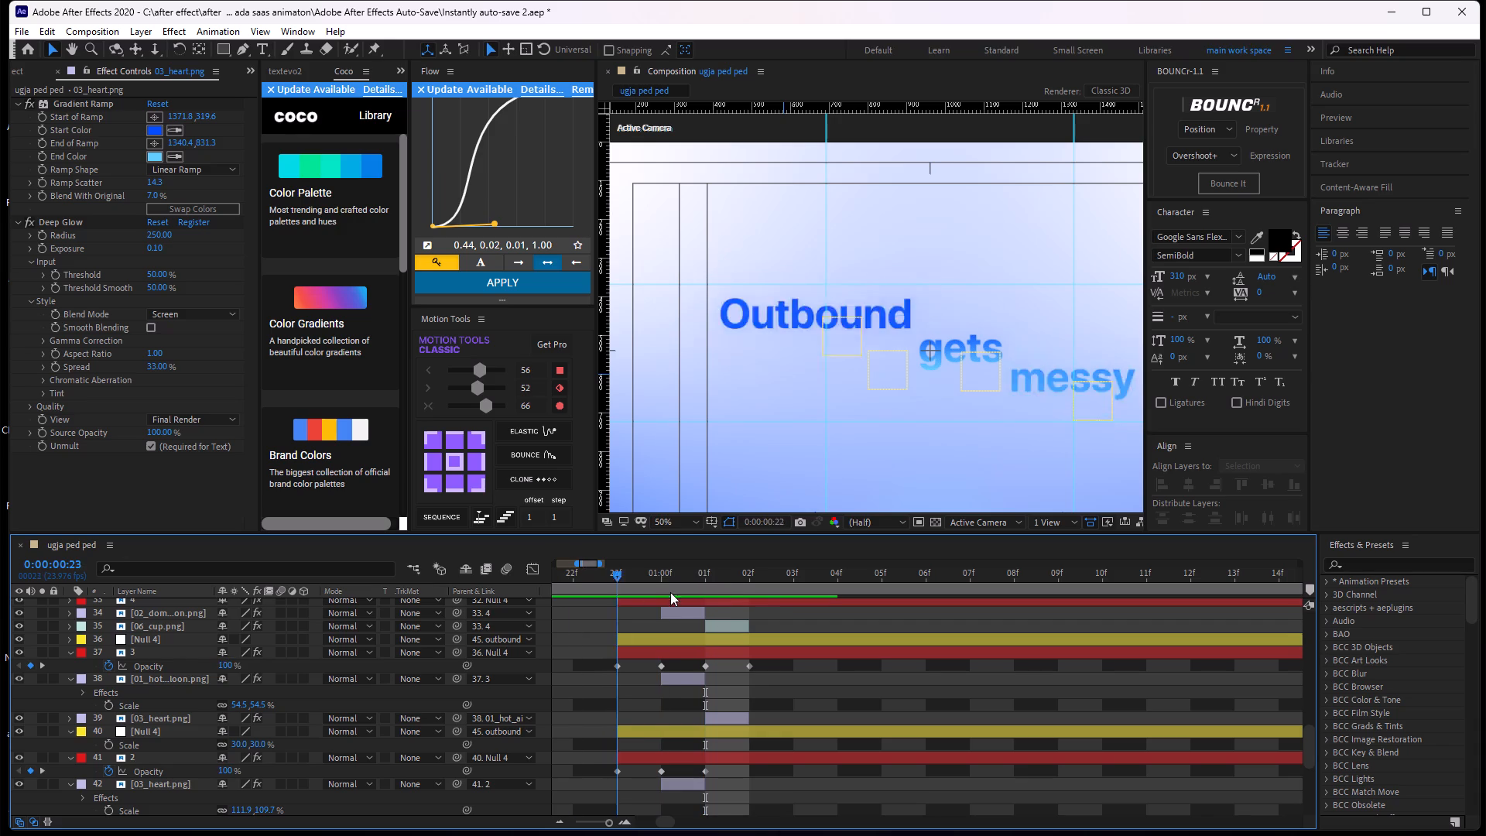
drag(670, 592, 690, 584)
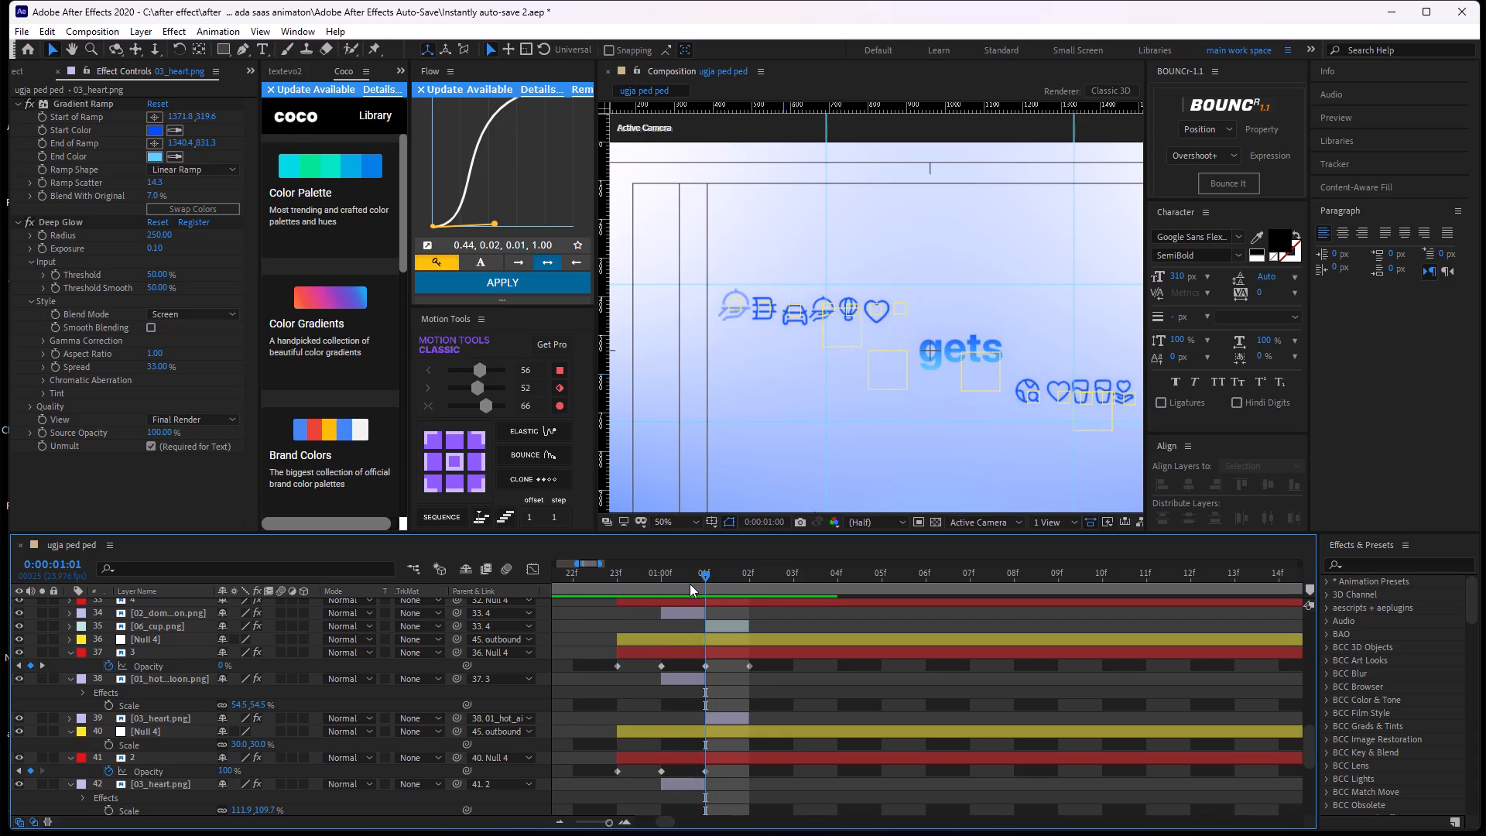
drag(690, 584, 594, 627)
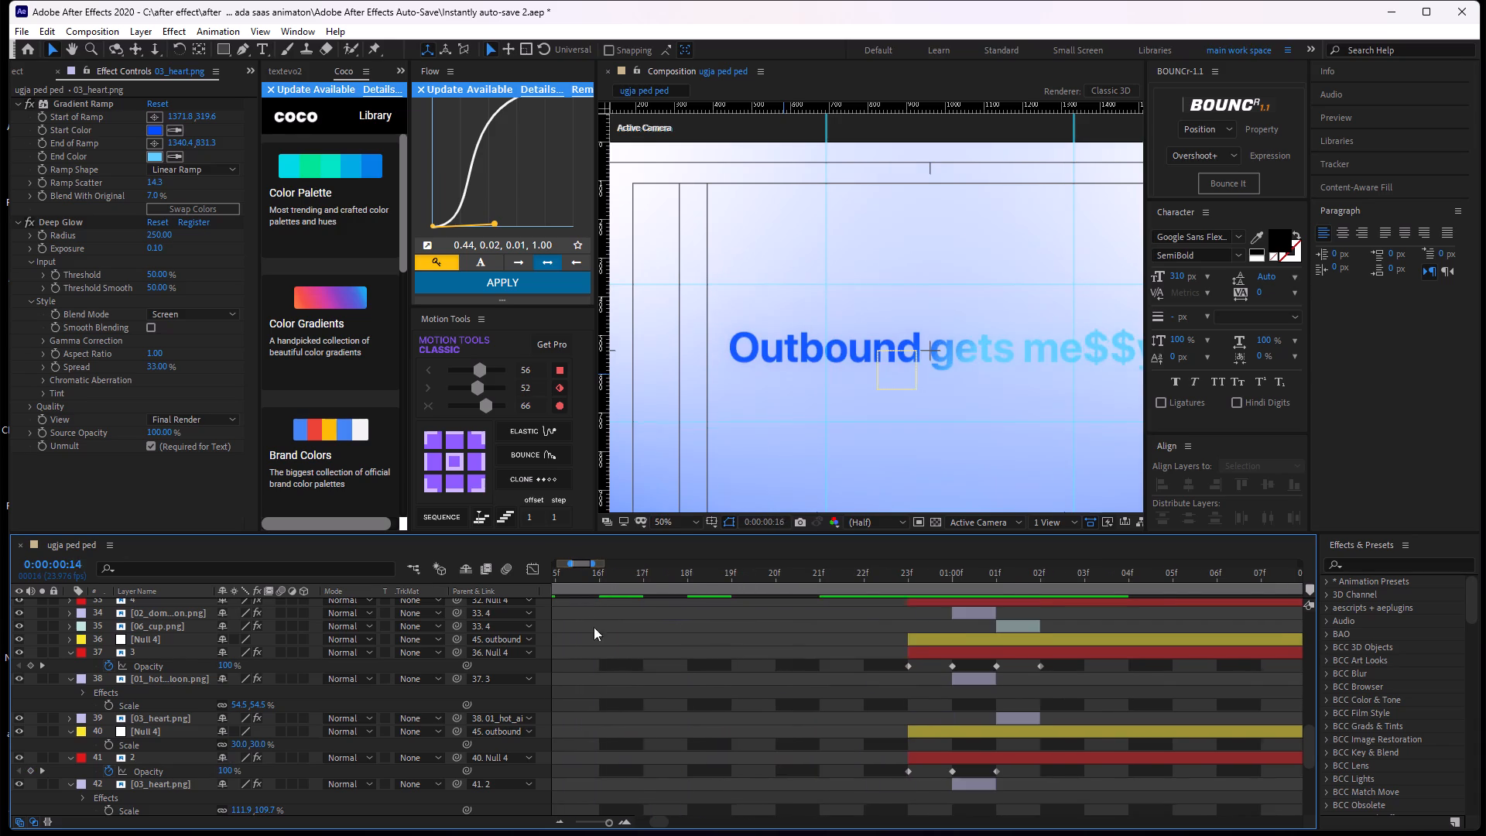
drag(594, 627, 788, 611)
key(space)
key(space)
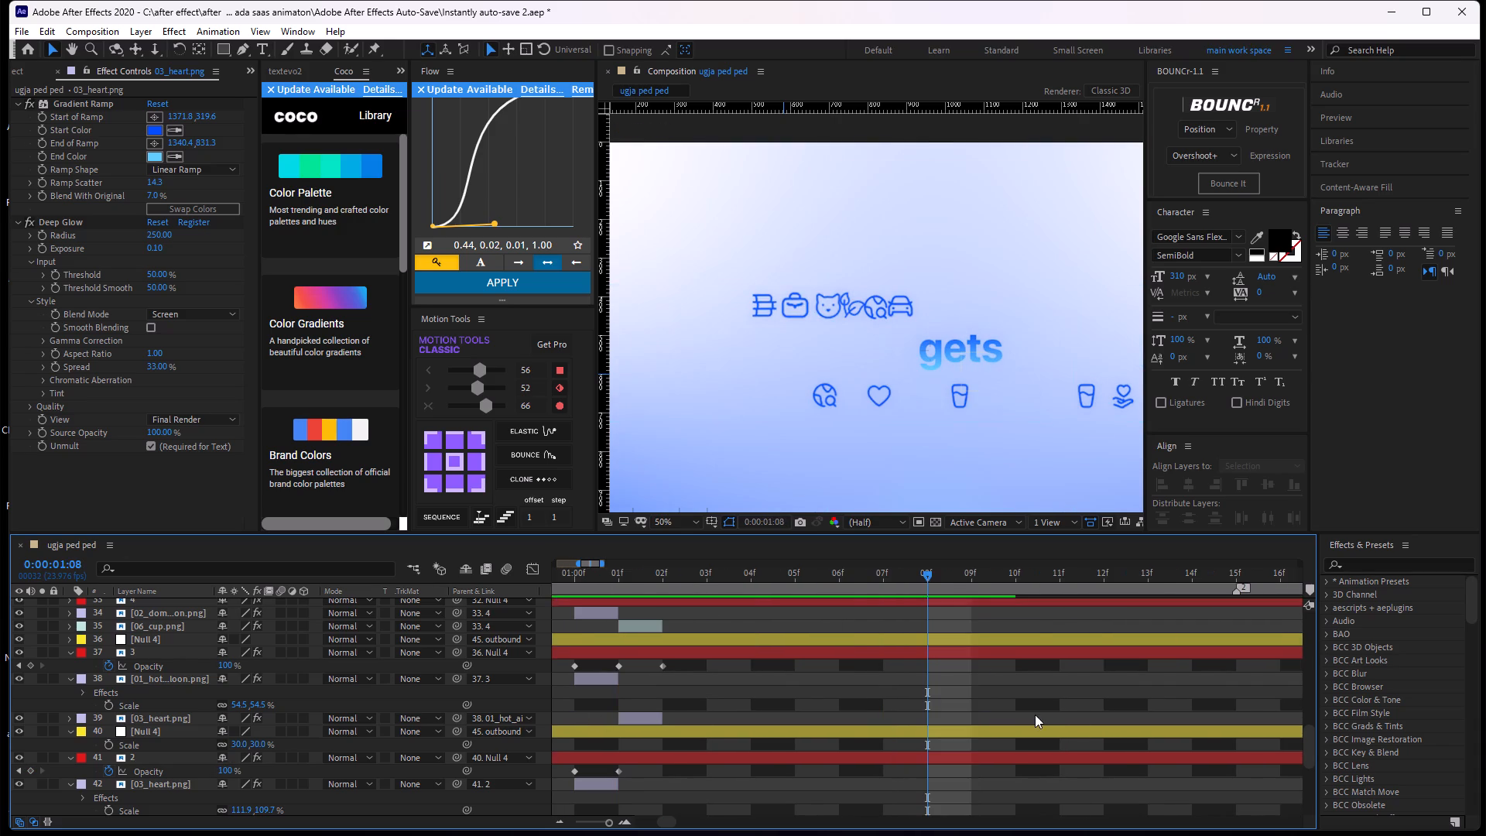
drag(922, 570, 662, 687)
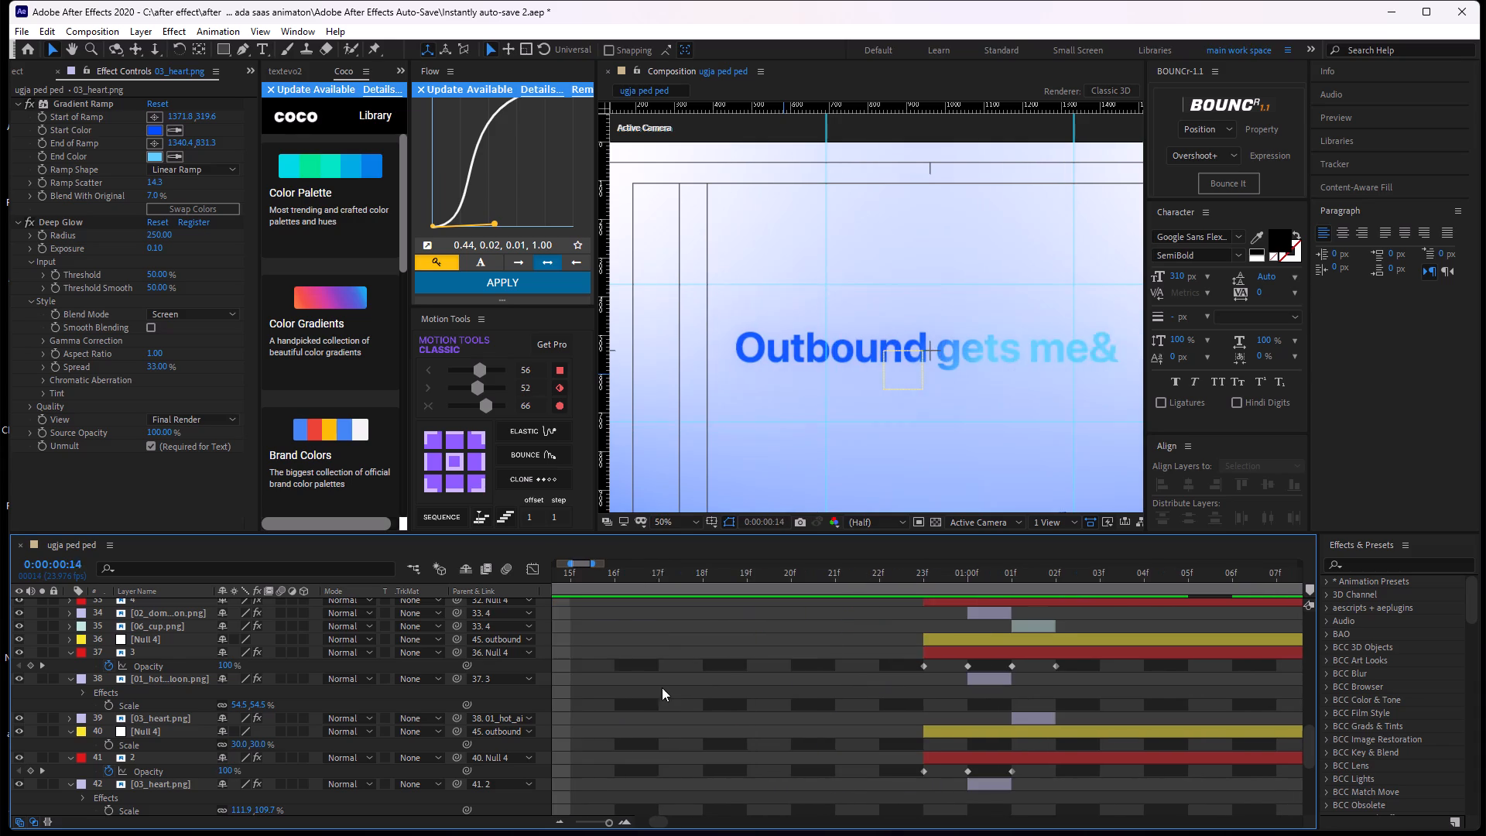
drag(662, 687, 740, 680)
key(space)
key(space)
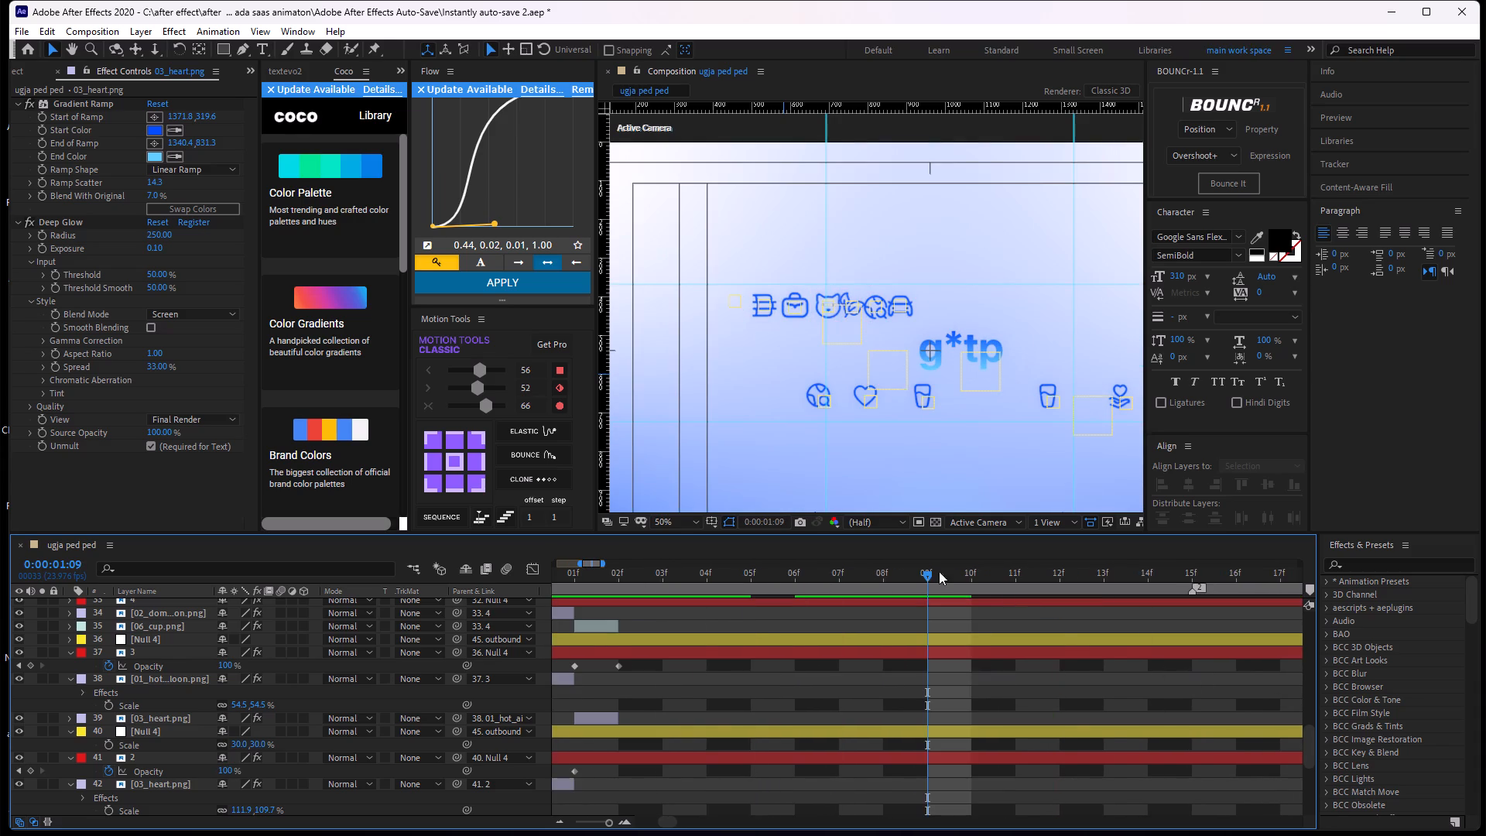
drag(927, 573, 934, 704)
key(space)
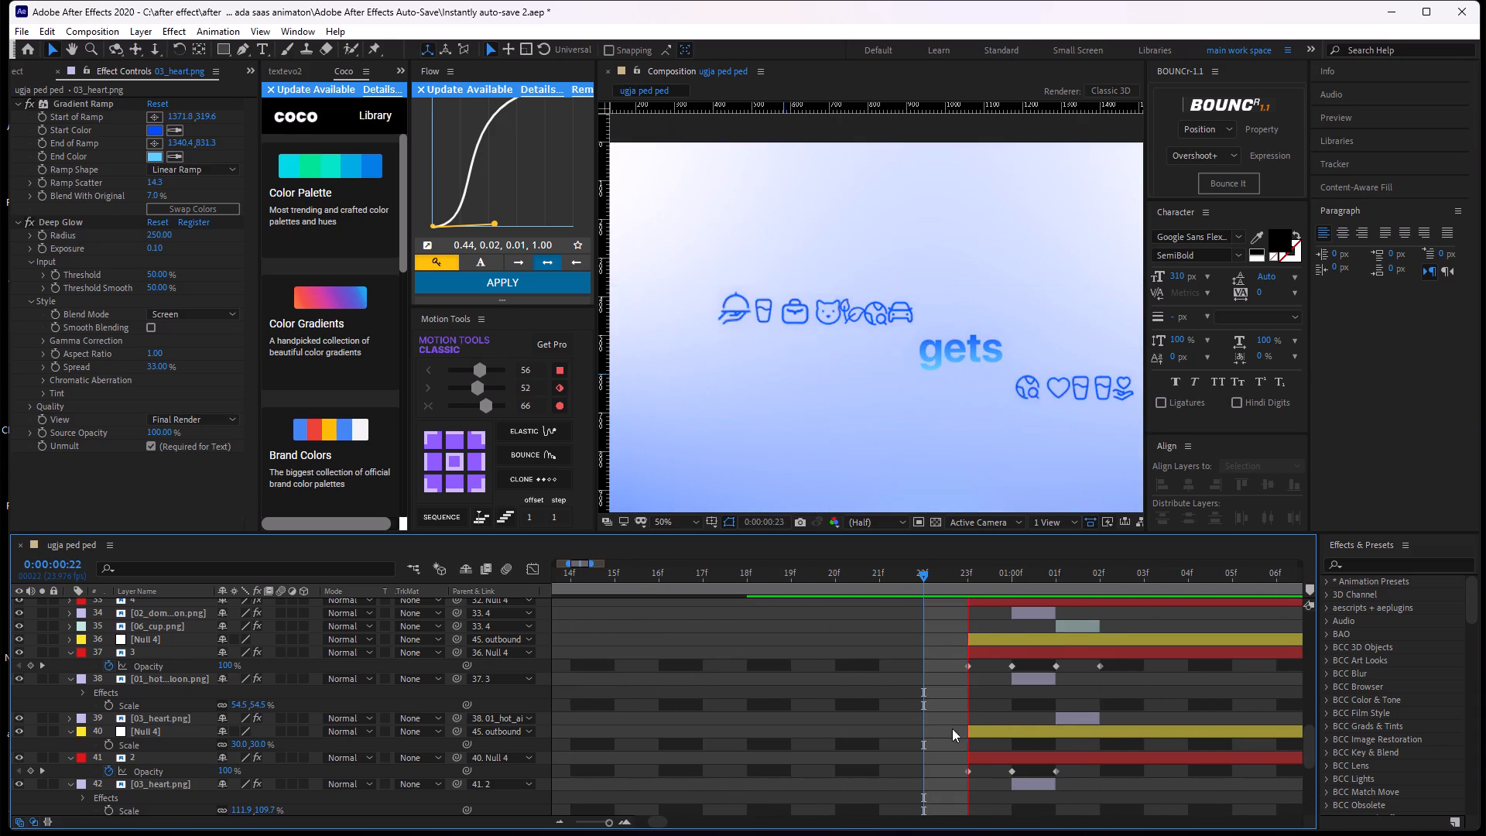
key(space)
drag(928, 571, 903, 584)
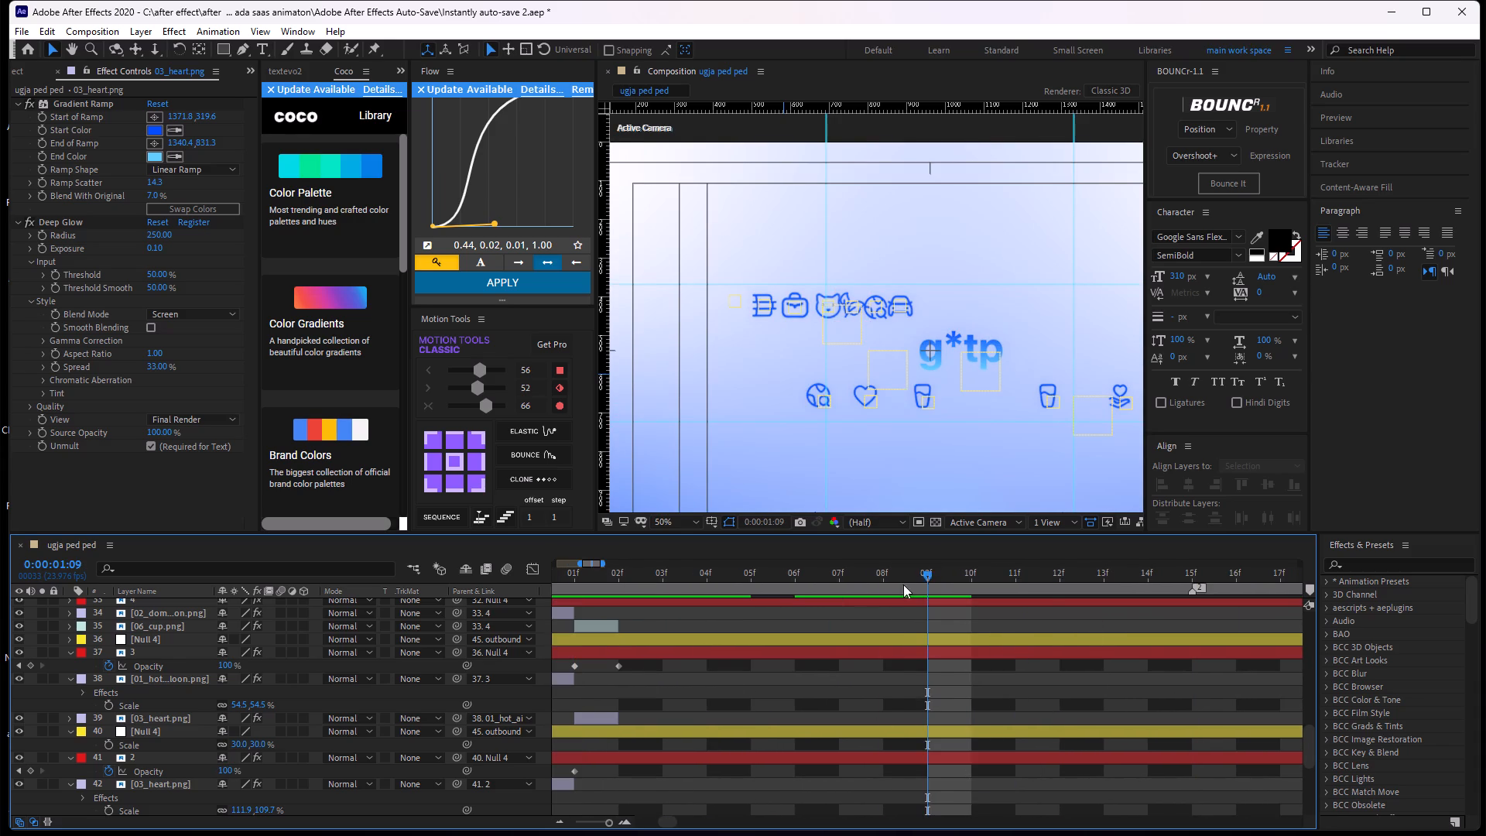
drag(903, 584, 684, 639)
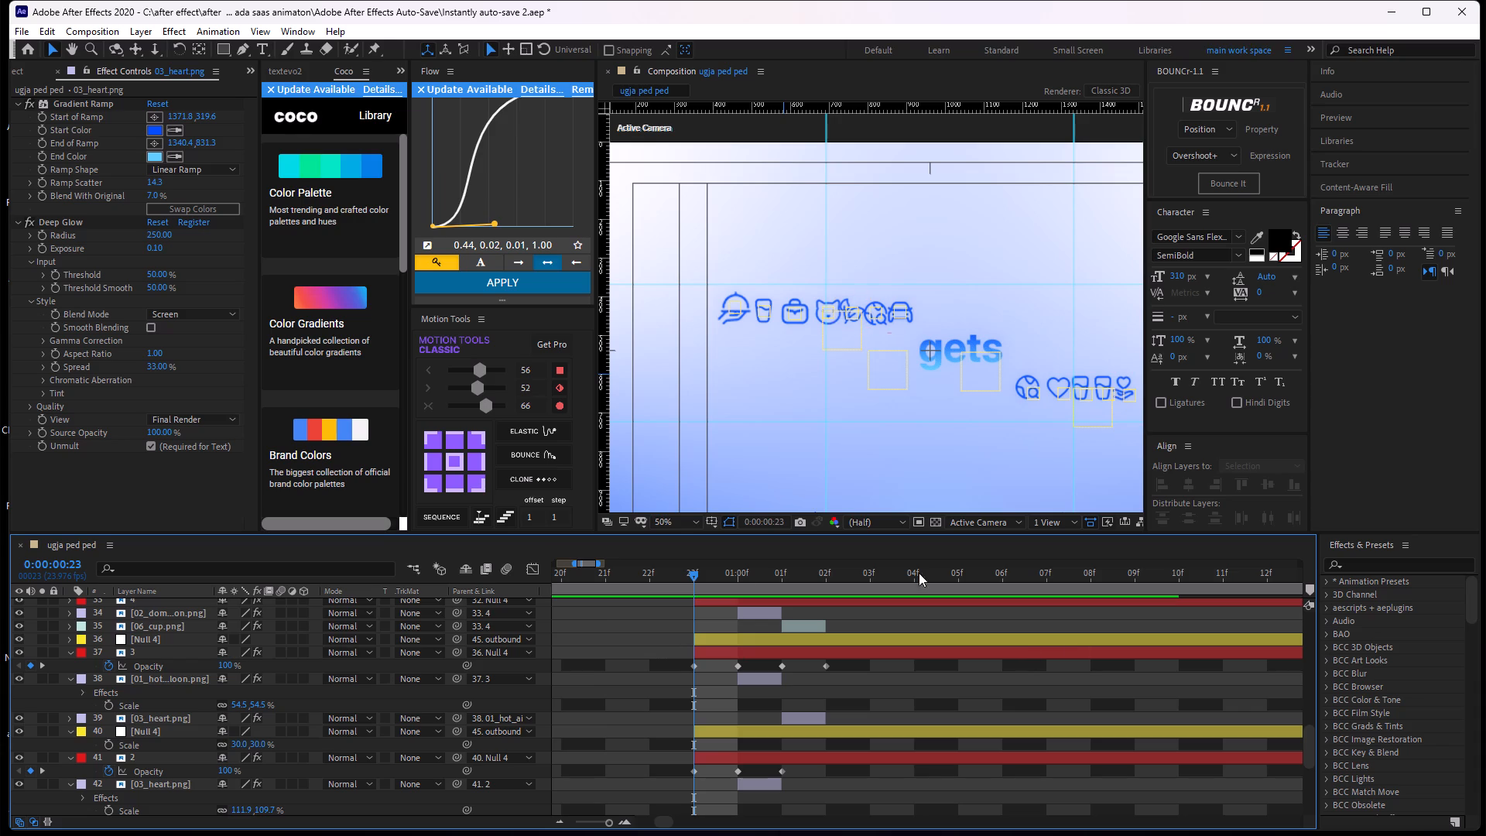
Select outbound icon 2's layer and step through its opacity keyframes, stopping the current time at 0:00:01:01.
scroll(810, 738, down, 1)
middle_drag(811, 735, 784, 683)
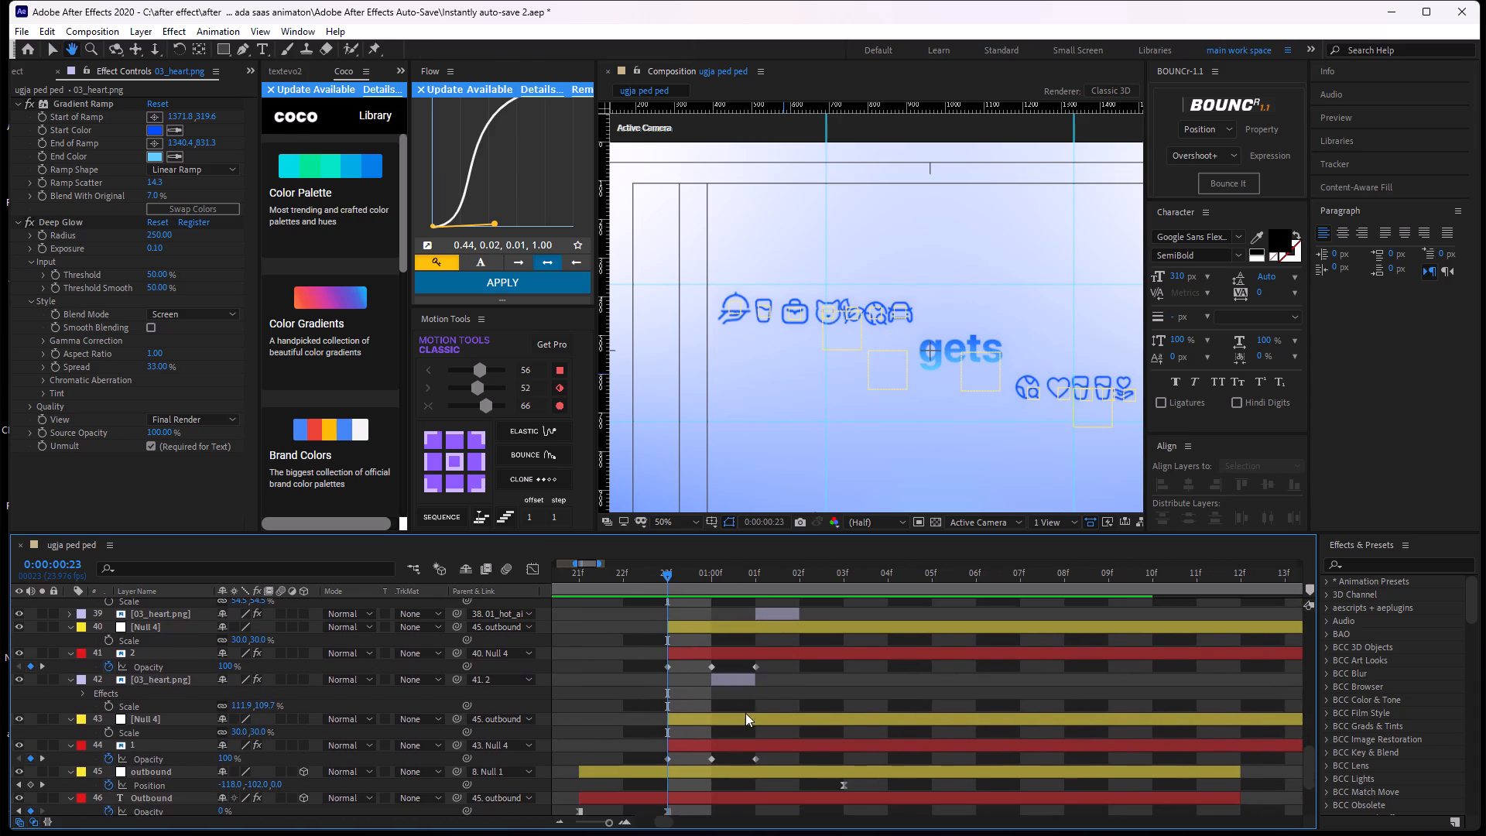
middle_drag(758, 691, 742, 680)
click(717, 642)
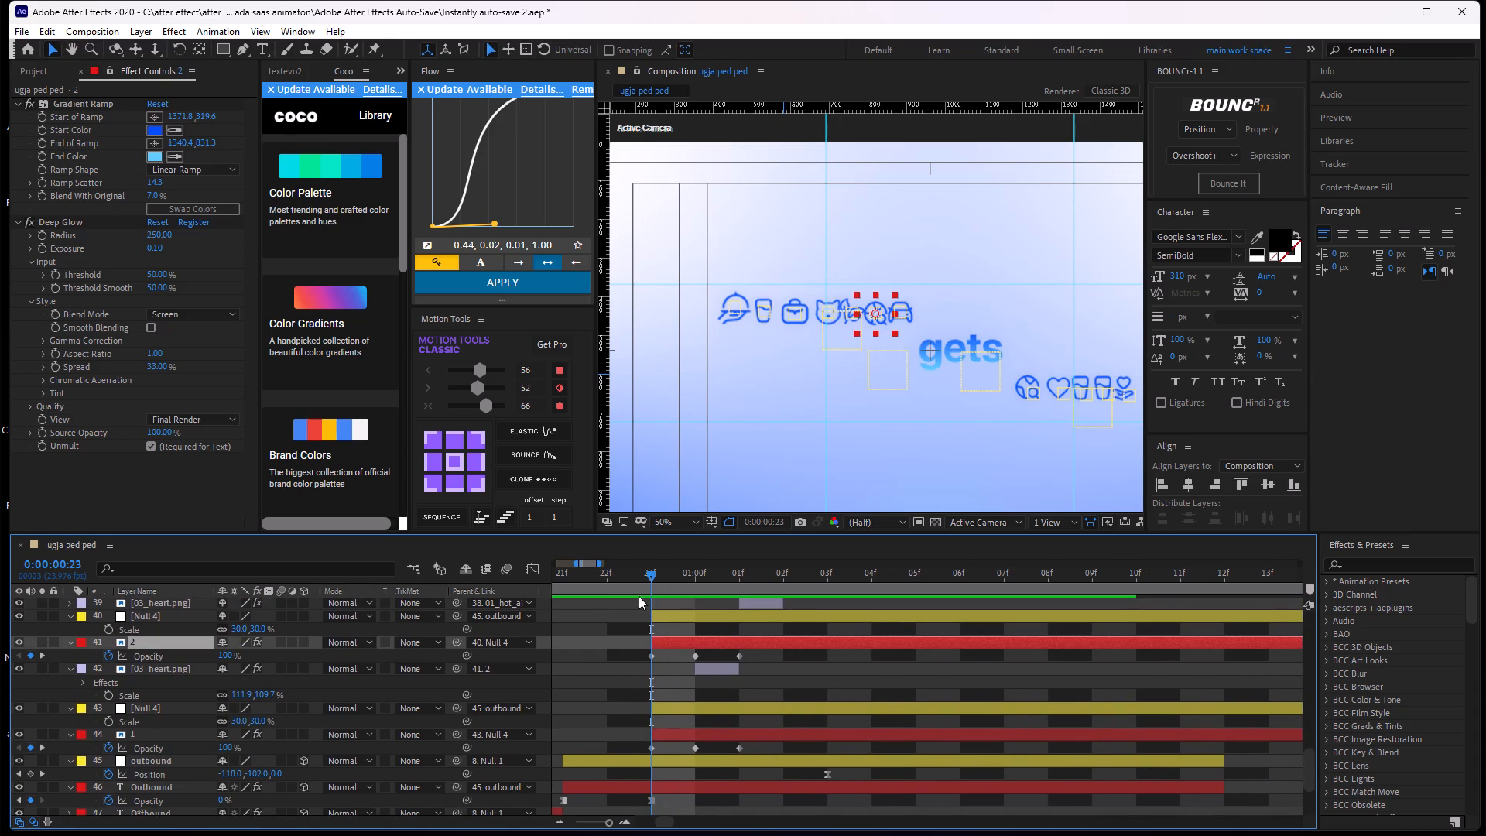
drag(652, 588, 734, 610)
drag(660, 576, 717, 591)
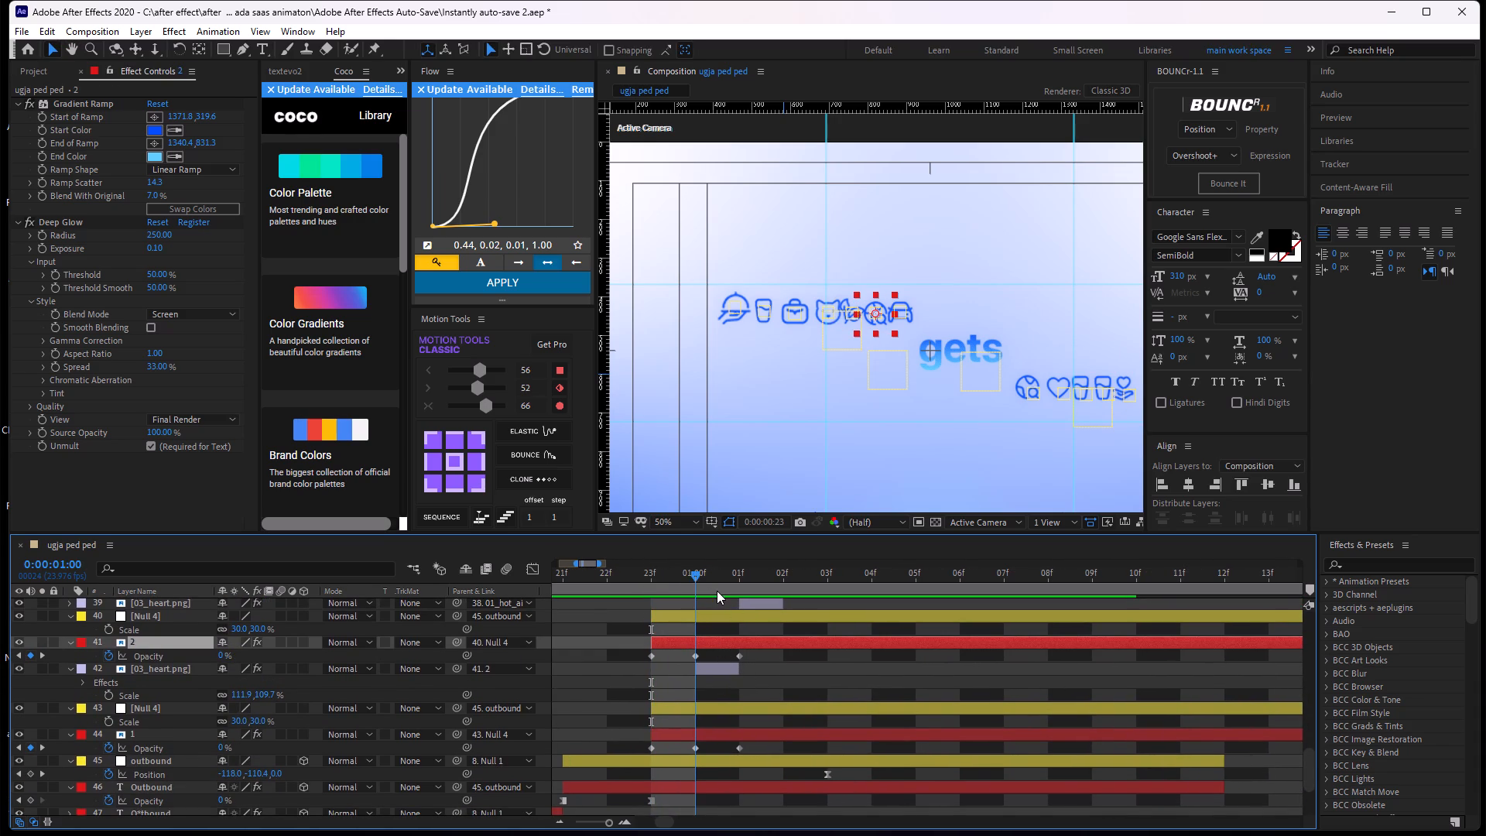
drag(717, 591, 721, 593)
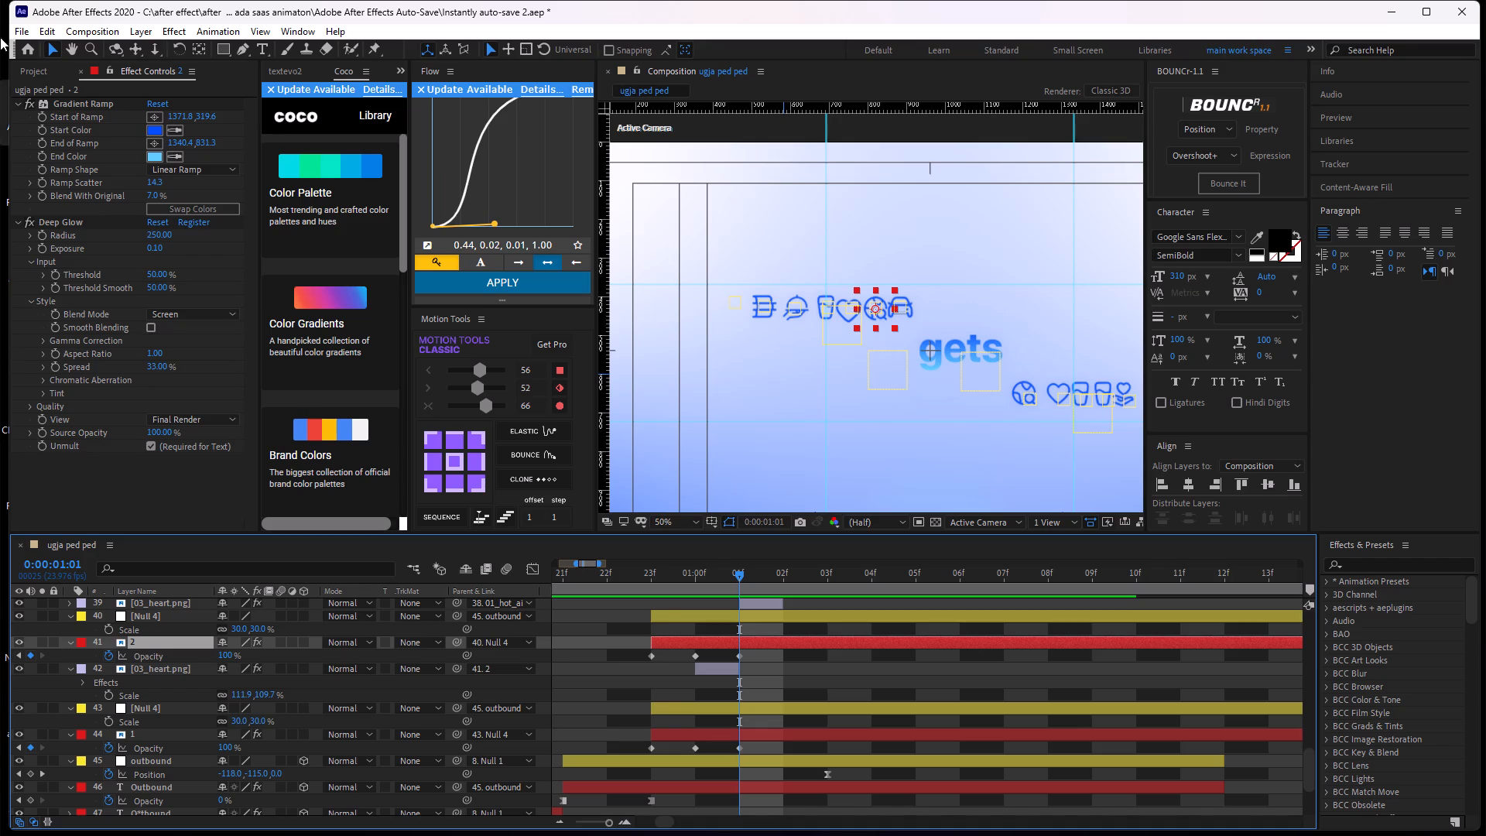
Look through the PNG files in the black icons footage folder for icon 2's second replacement.
click(38, 70)
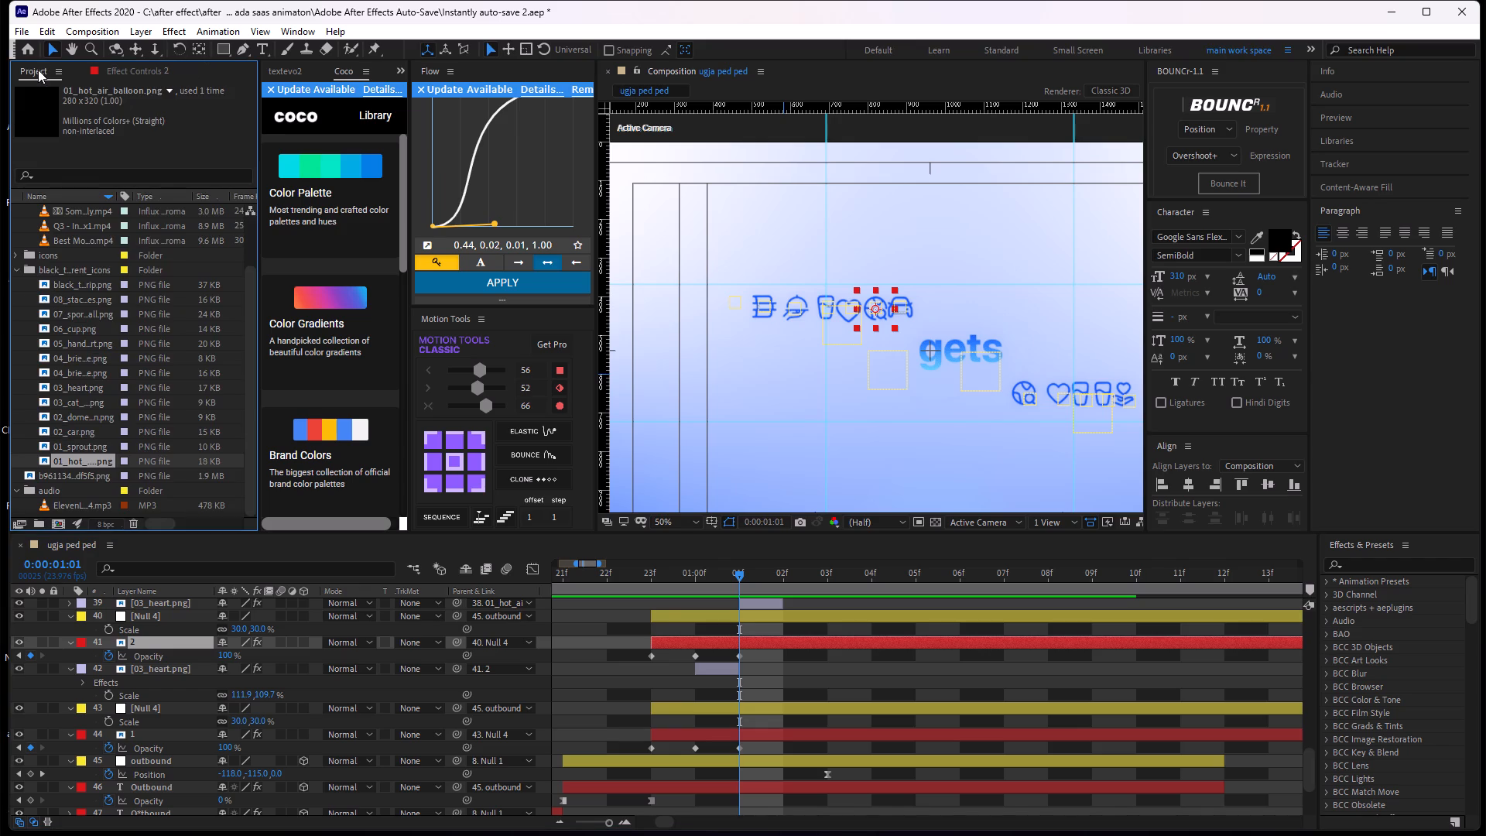
click(80, 297)
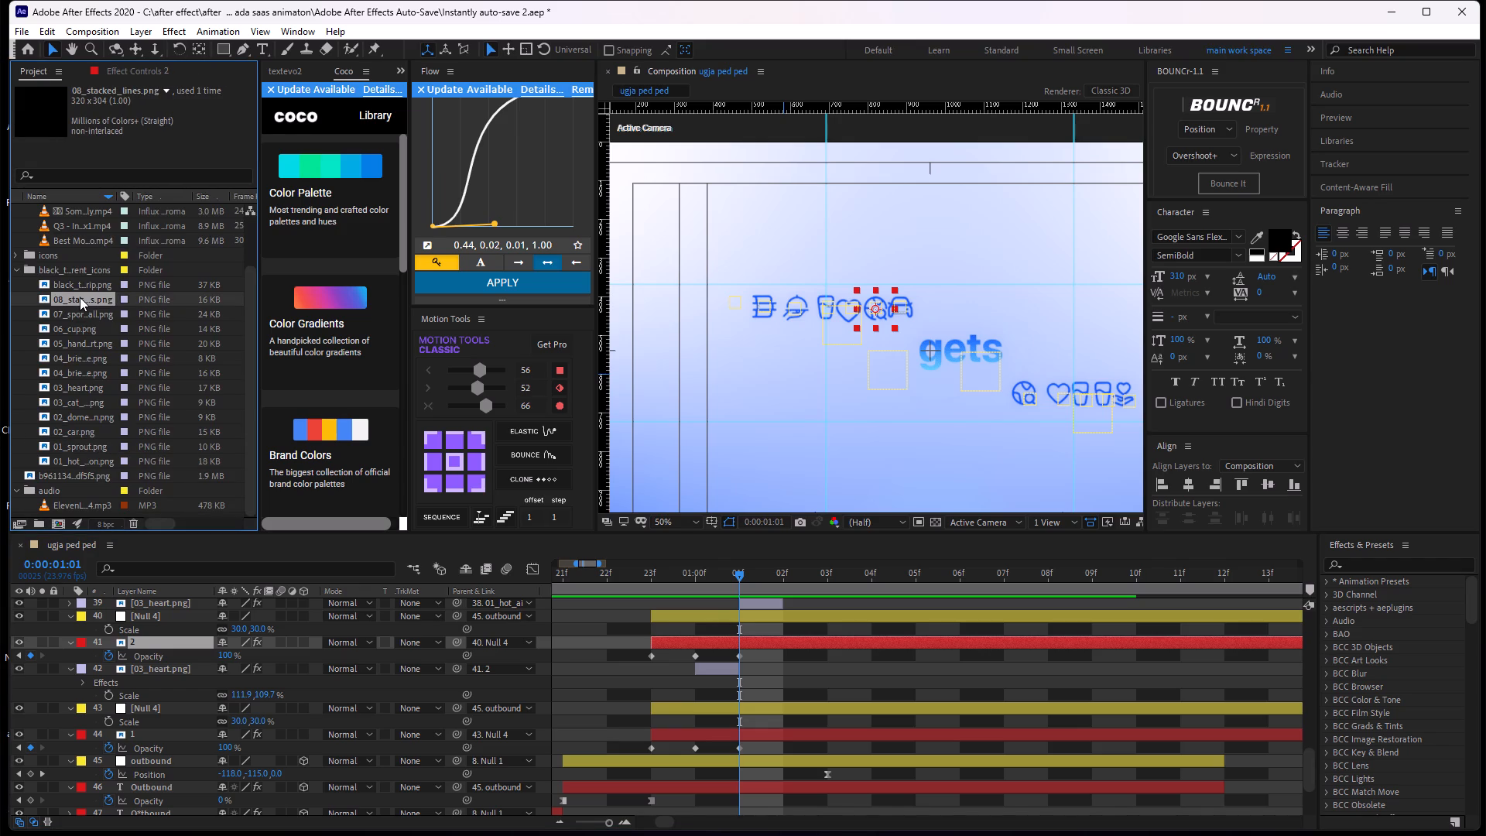
click(82, 286)
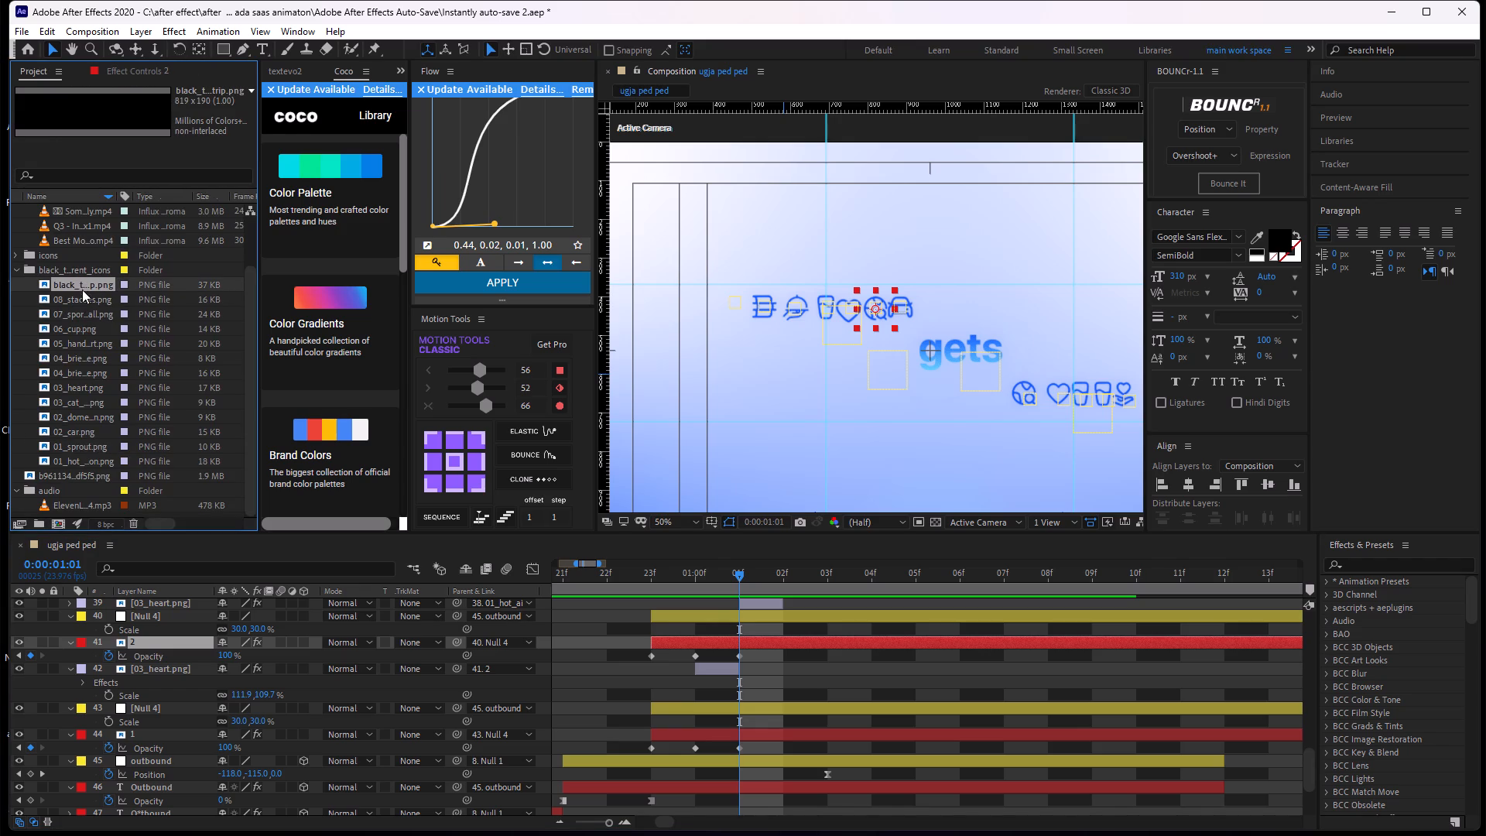
click(87, 451)
click(87, 463)
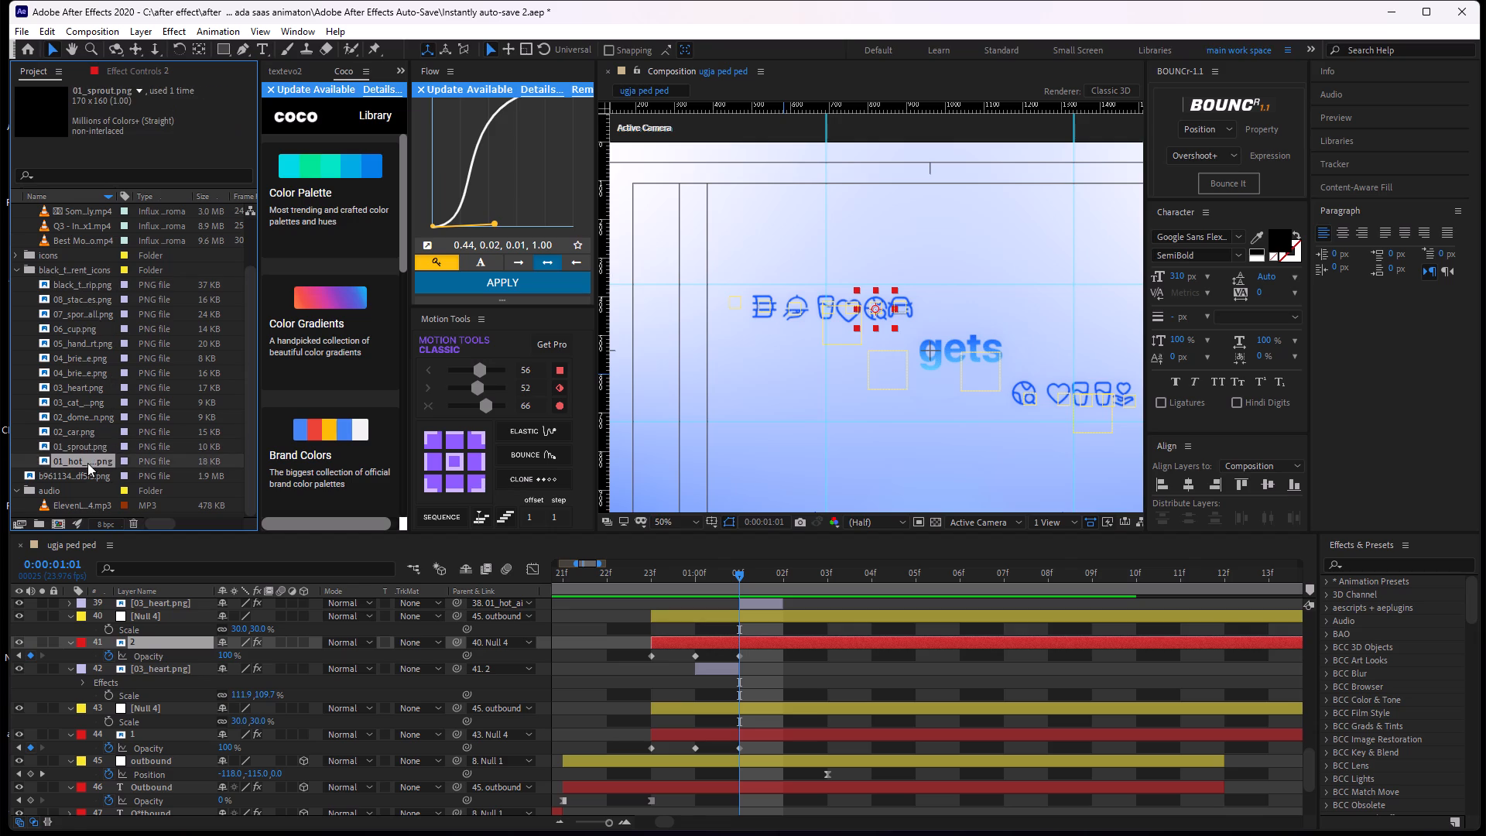
click(78, 418)
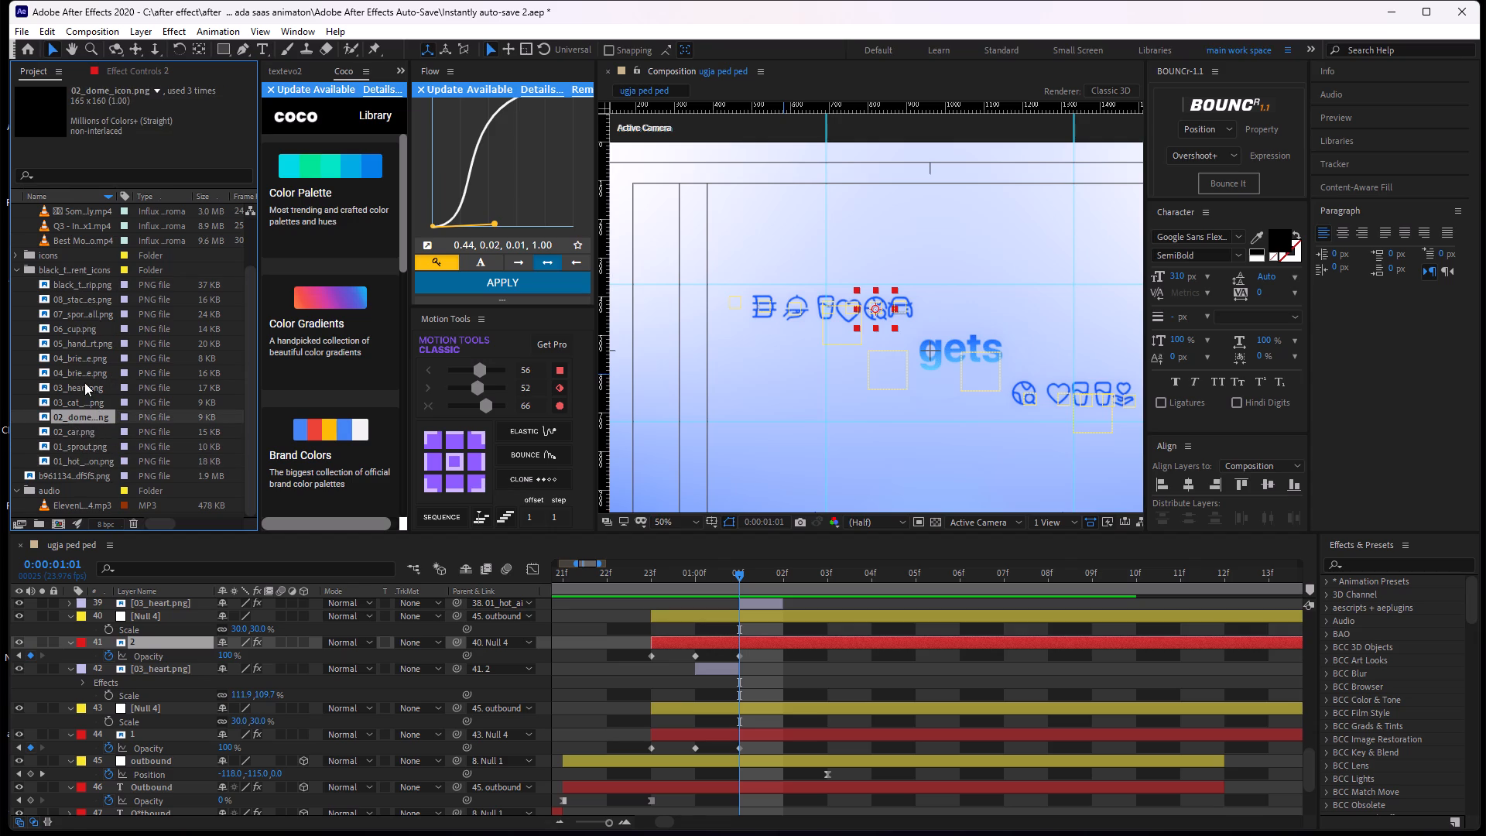
click(84, 382)
click(79, 348)
drag(76, 343, 77, 350)
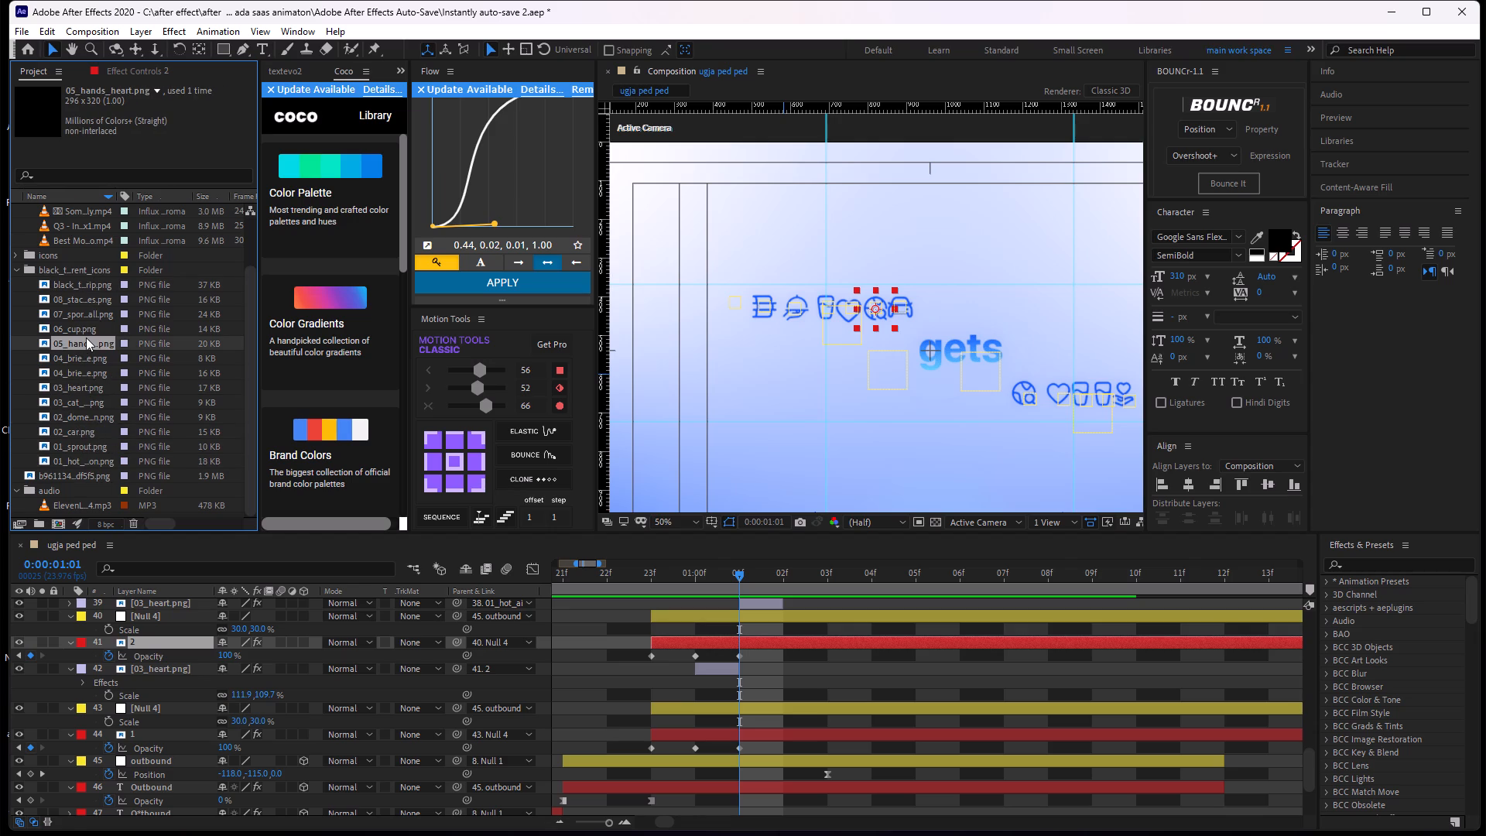
click(89, 310)
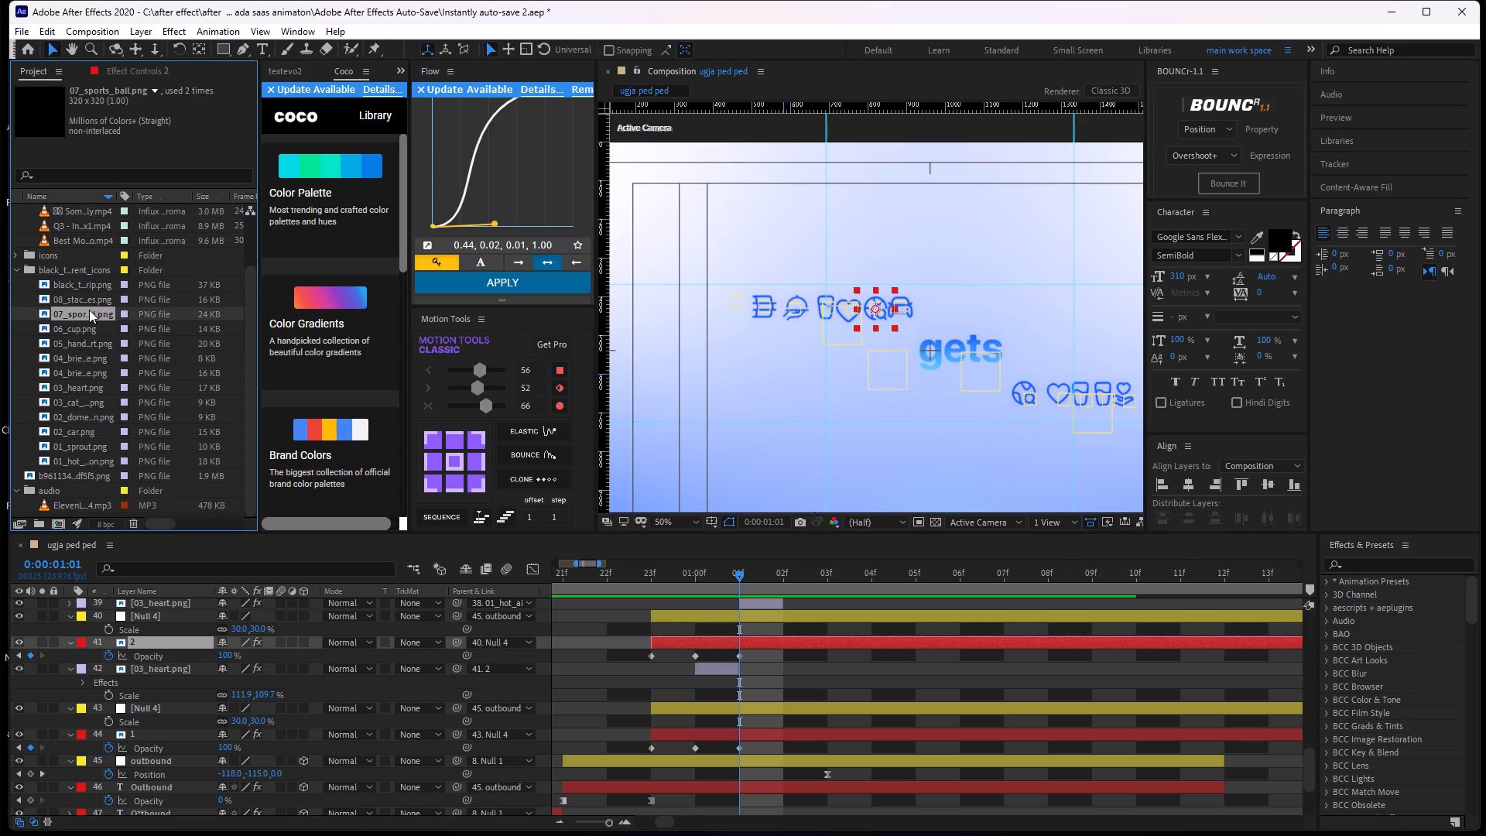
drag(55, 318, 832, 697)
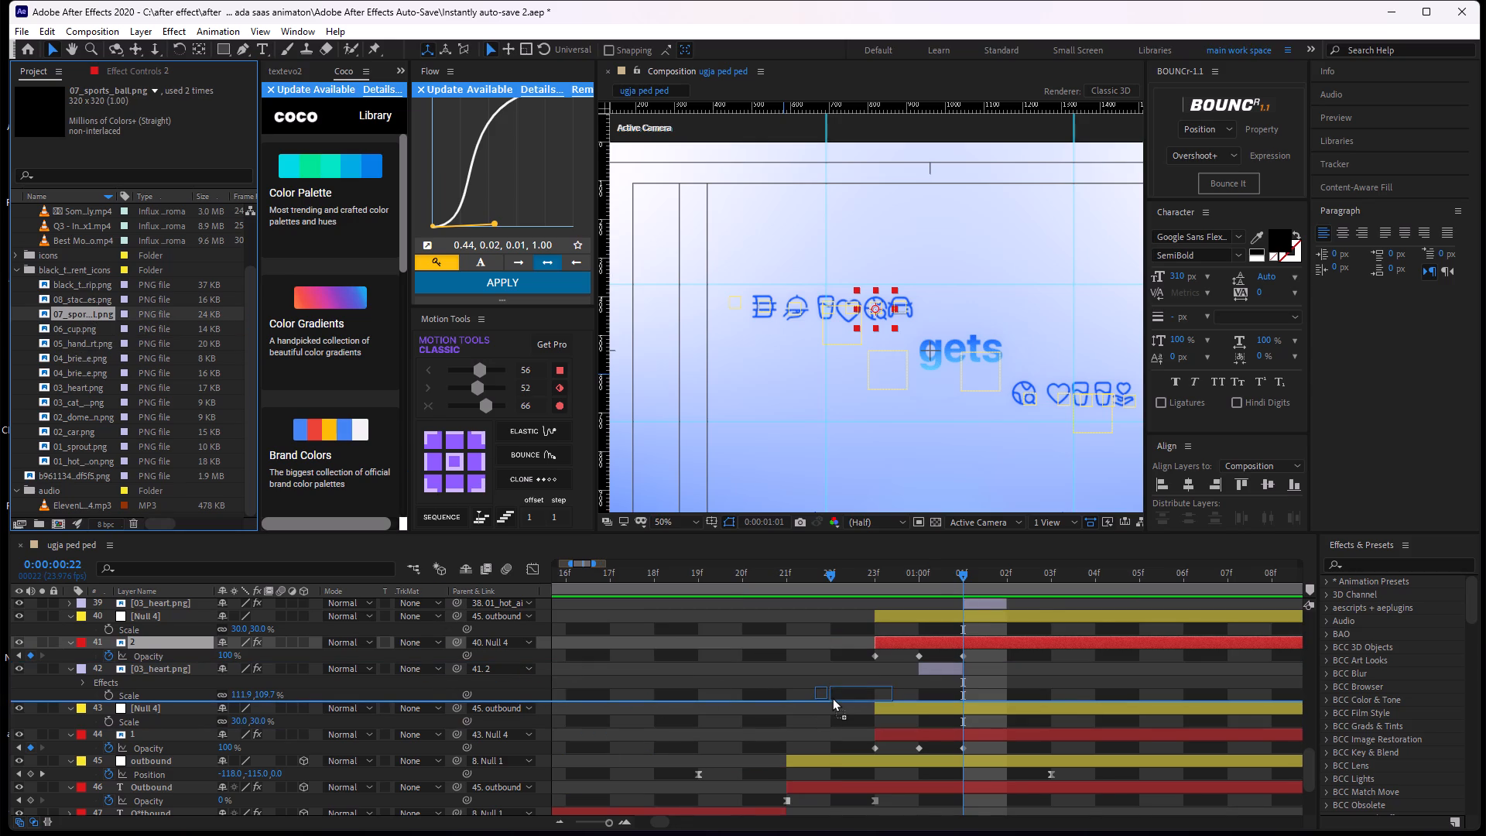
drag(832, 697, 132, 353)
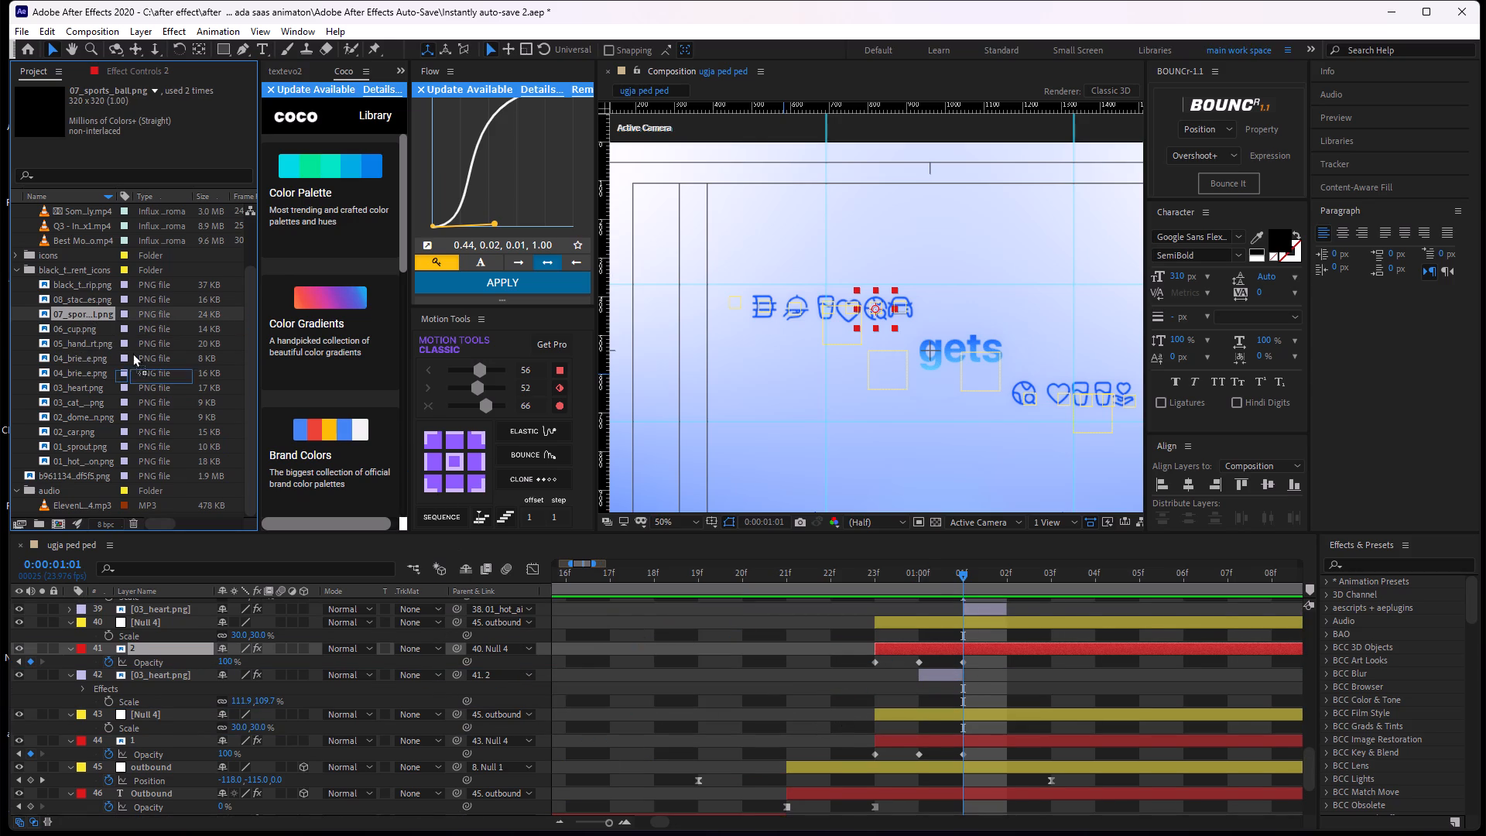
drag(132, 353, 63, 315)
Add 08_stacked_lines.png to the composition just below icon 2's 03_heart.png layer and shift it to start at 0:00:01:01.
click(87, 290)
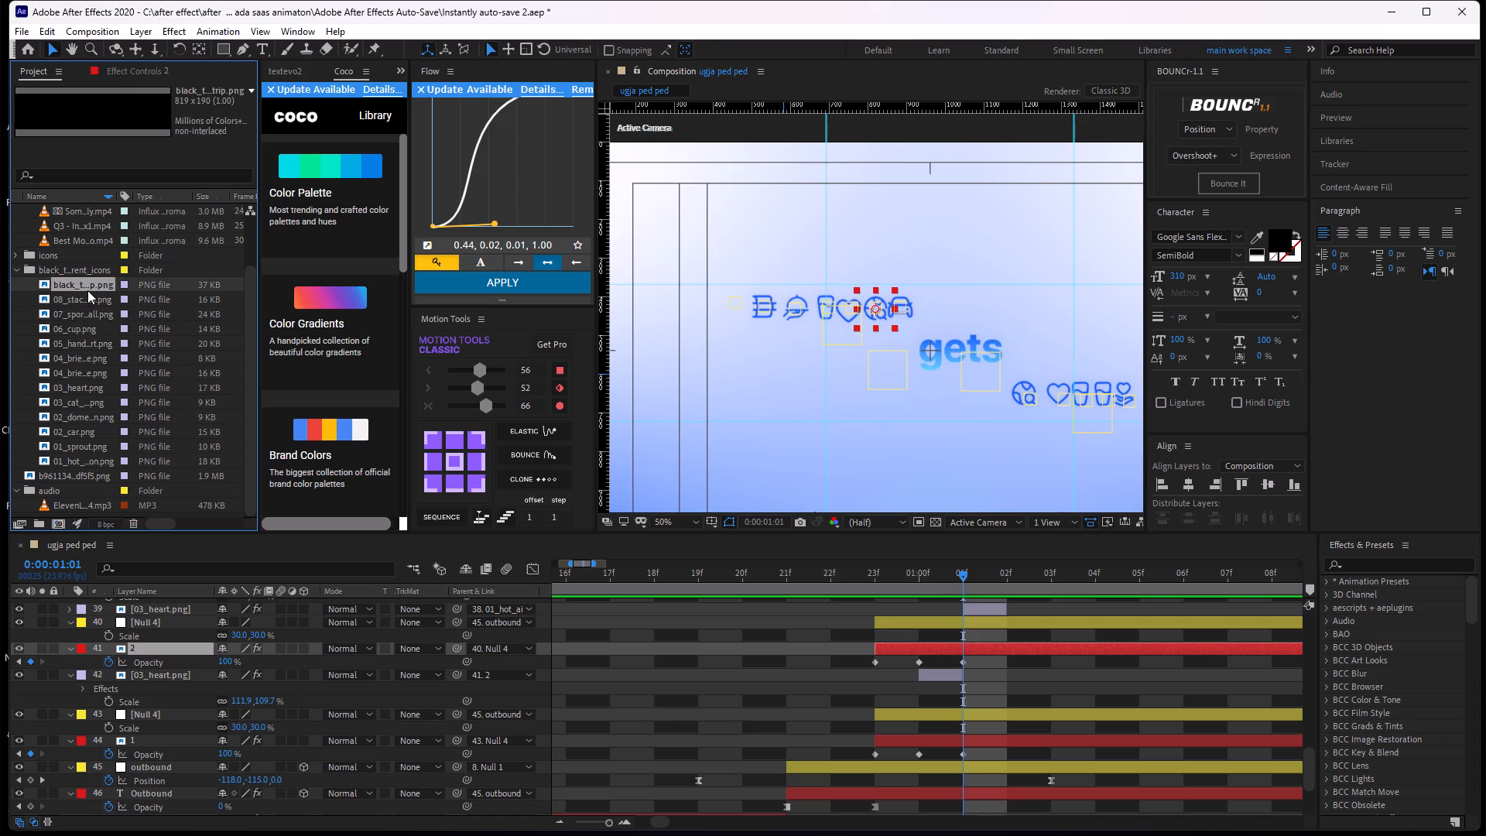
click(85, 295)
drag(70, 299, 997, 699)
middle_drag(1161, 705, 851, 683)
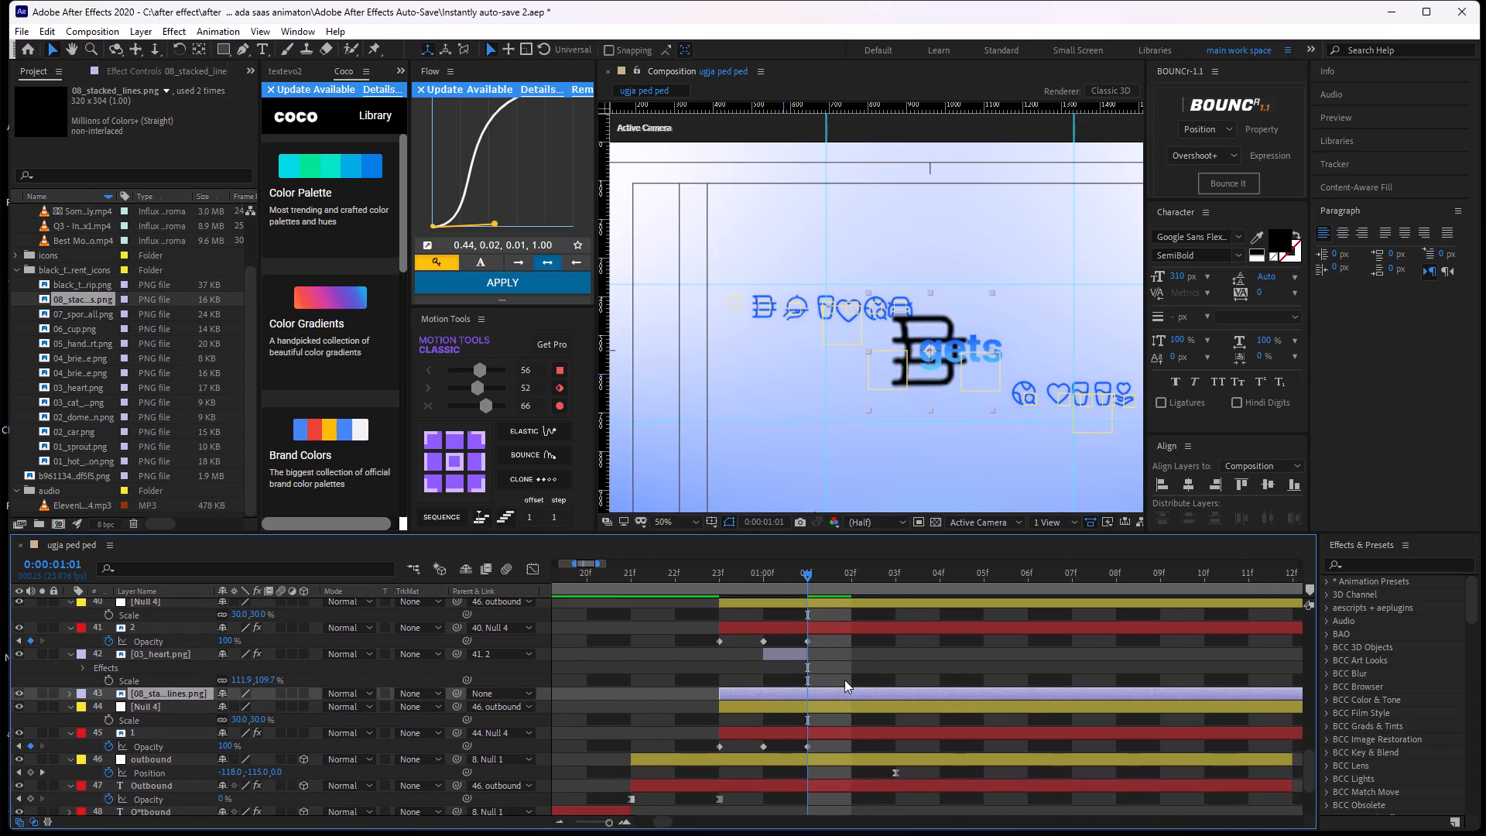
key(bracketleft)
Scale the stacked-lines icon to 45% and move it over the magnifier globe in the Outbound row.
key(s)
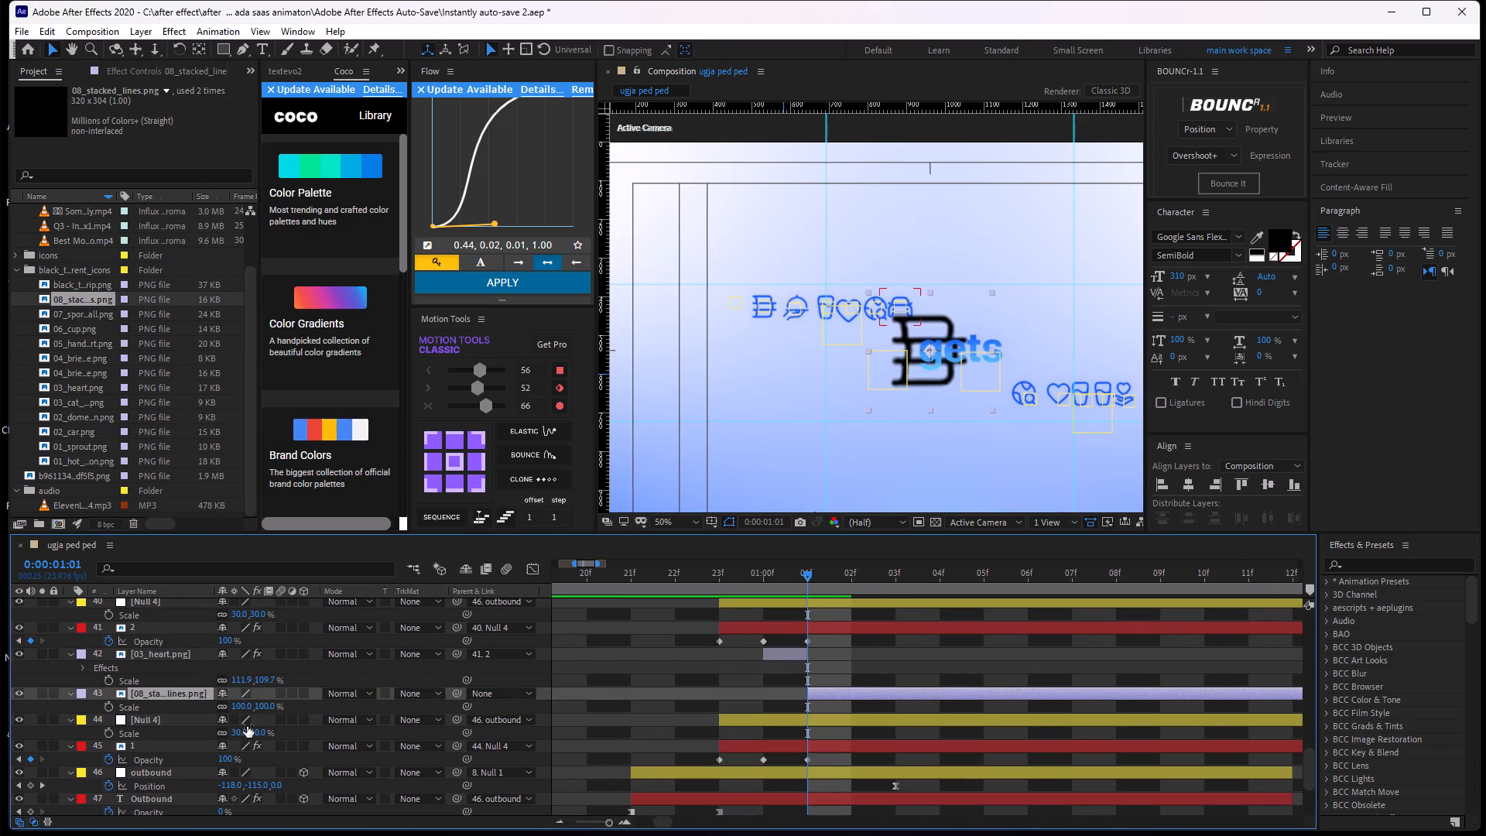
drag(268, 704, 242, 721)
drag(945, 368, 885, 303)
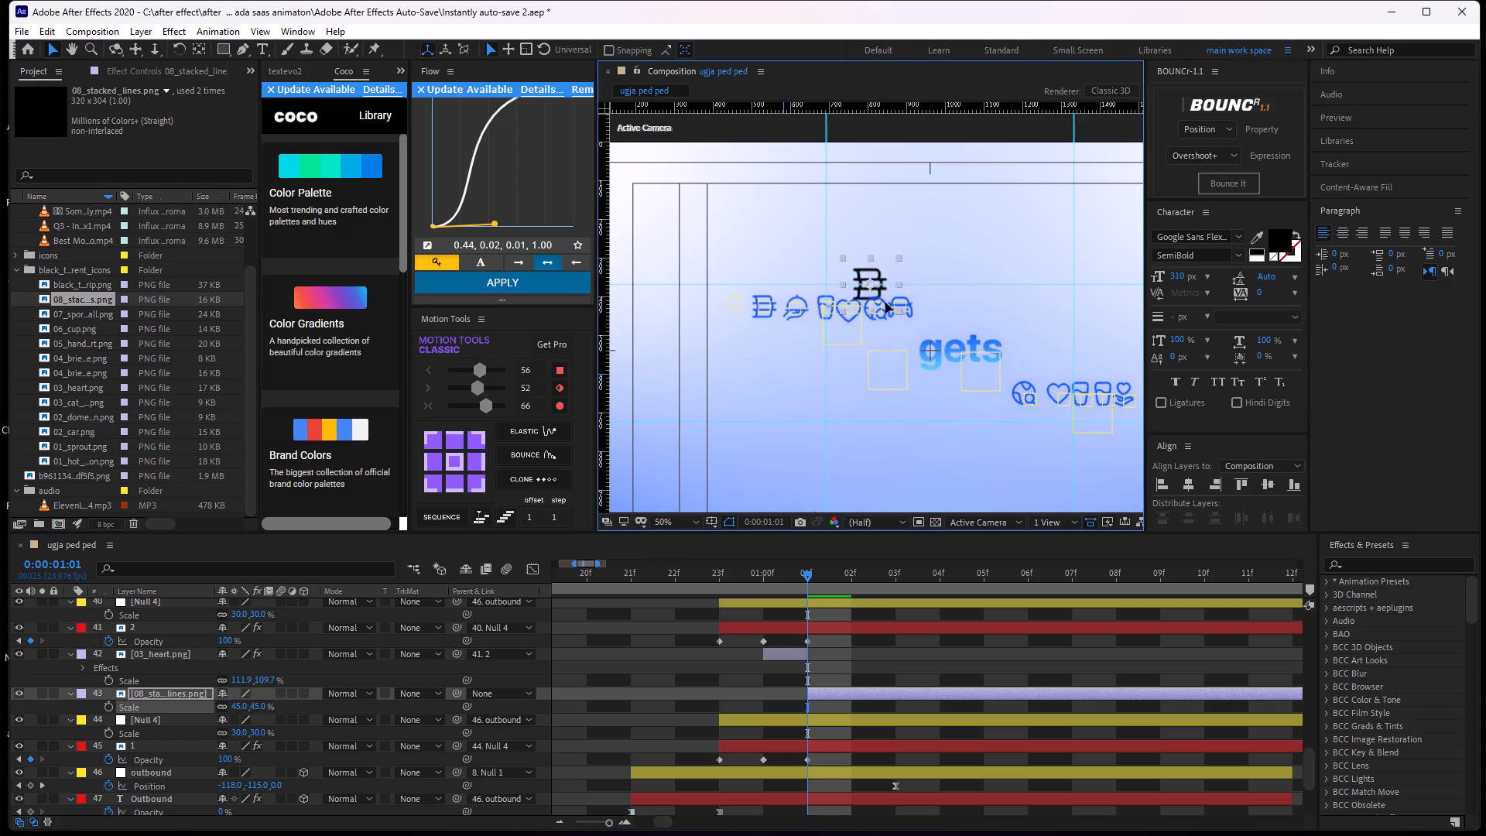
drag(885, 303, 902, 316)
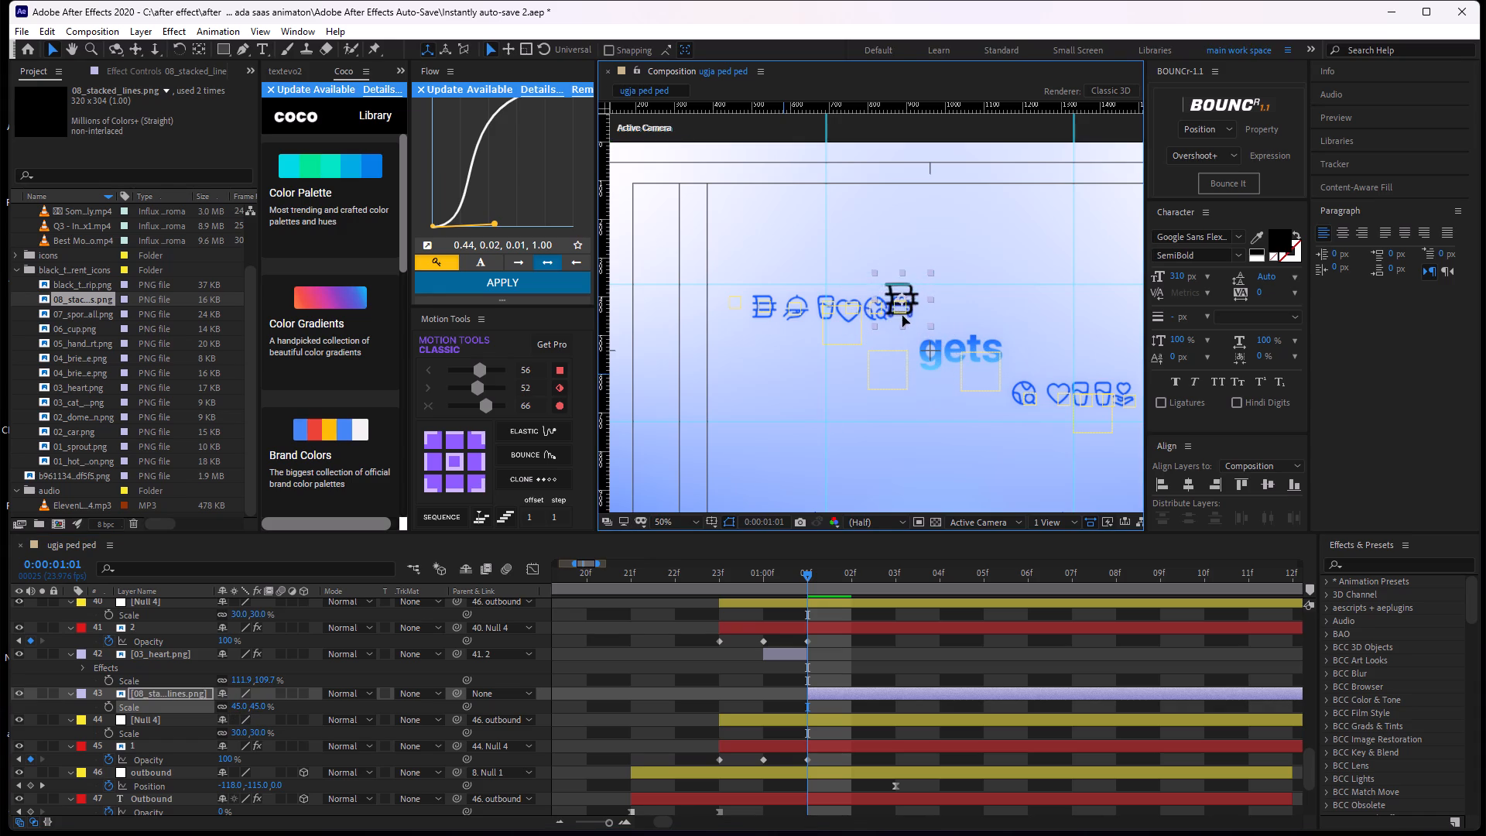
drag(902, 316, 898, 319)
Reduce the stacked-lines icon's scale to 34% and center it precisely over the magnifier globe.
click(840, 623)
scroll(998, 302, up, 2)
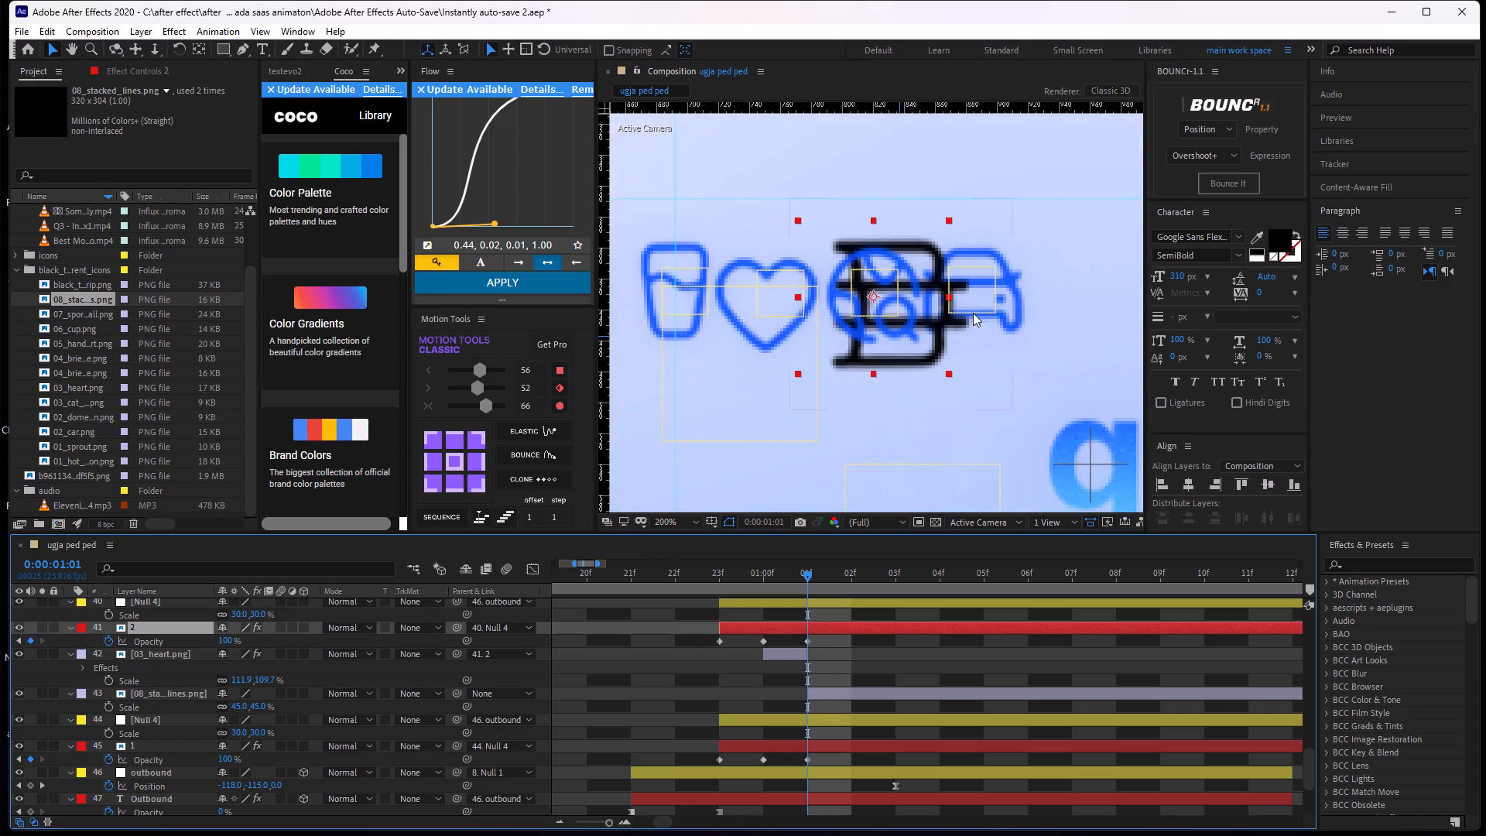
middle_drag(943, 310, 894, 295)
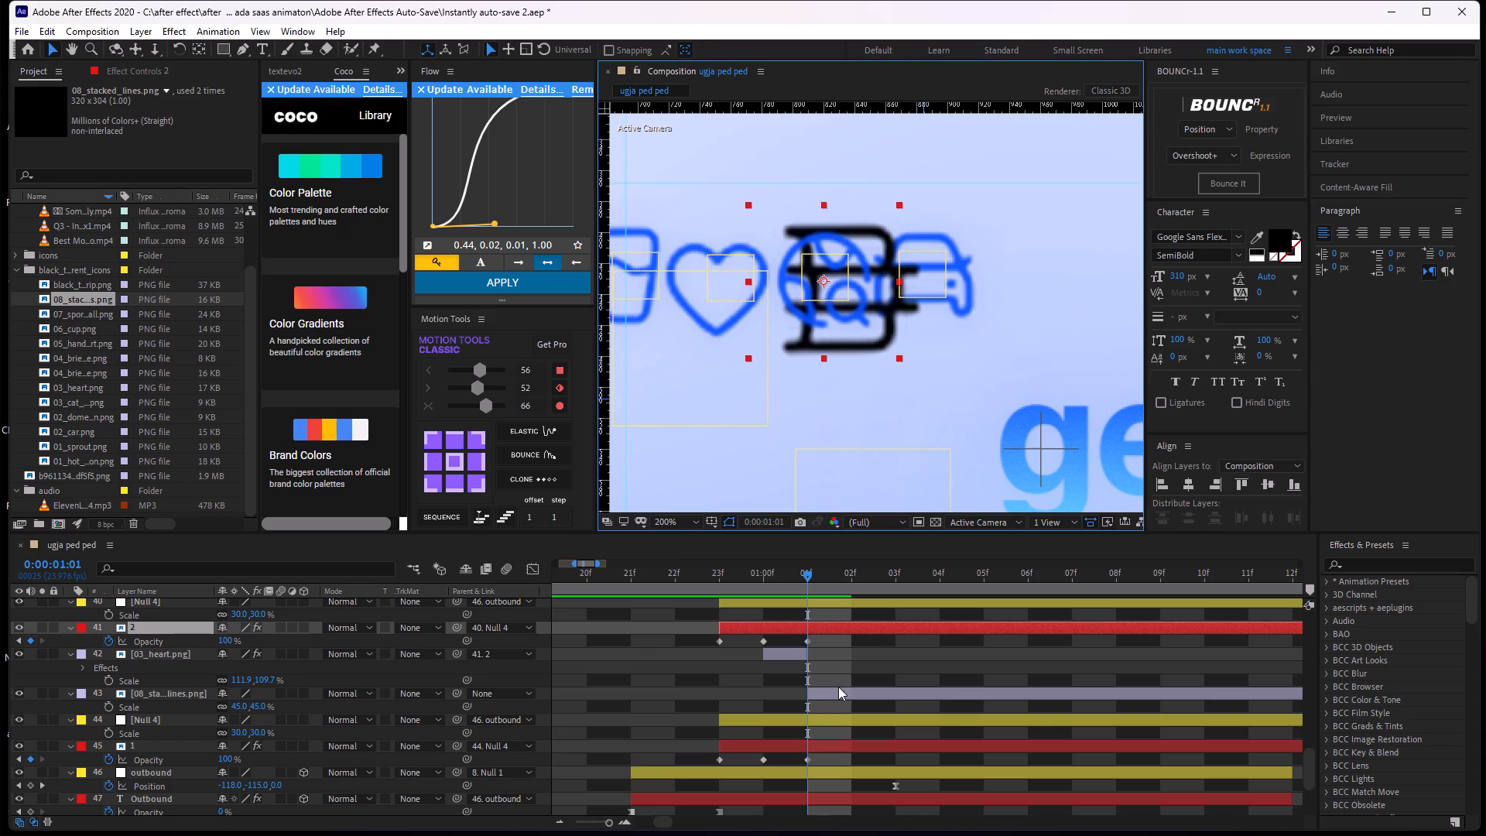
click(838, 687)
click(834, 691)
drag(261, 711, 259, 711)
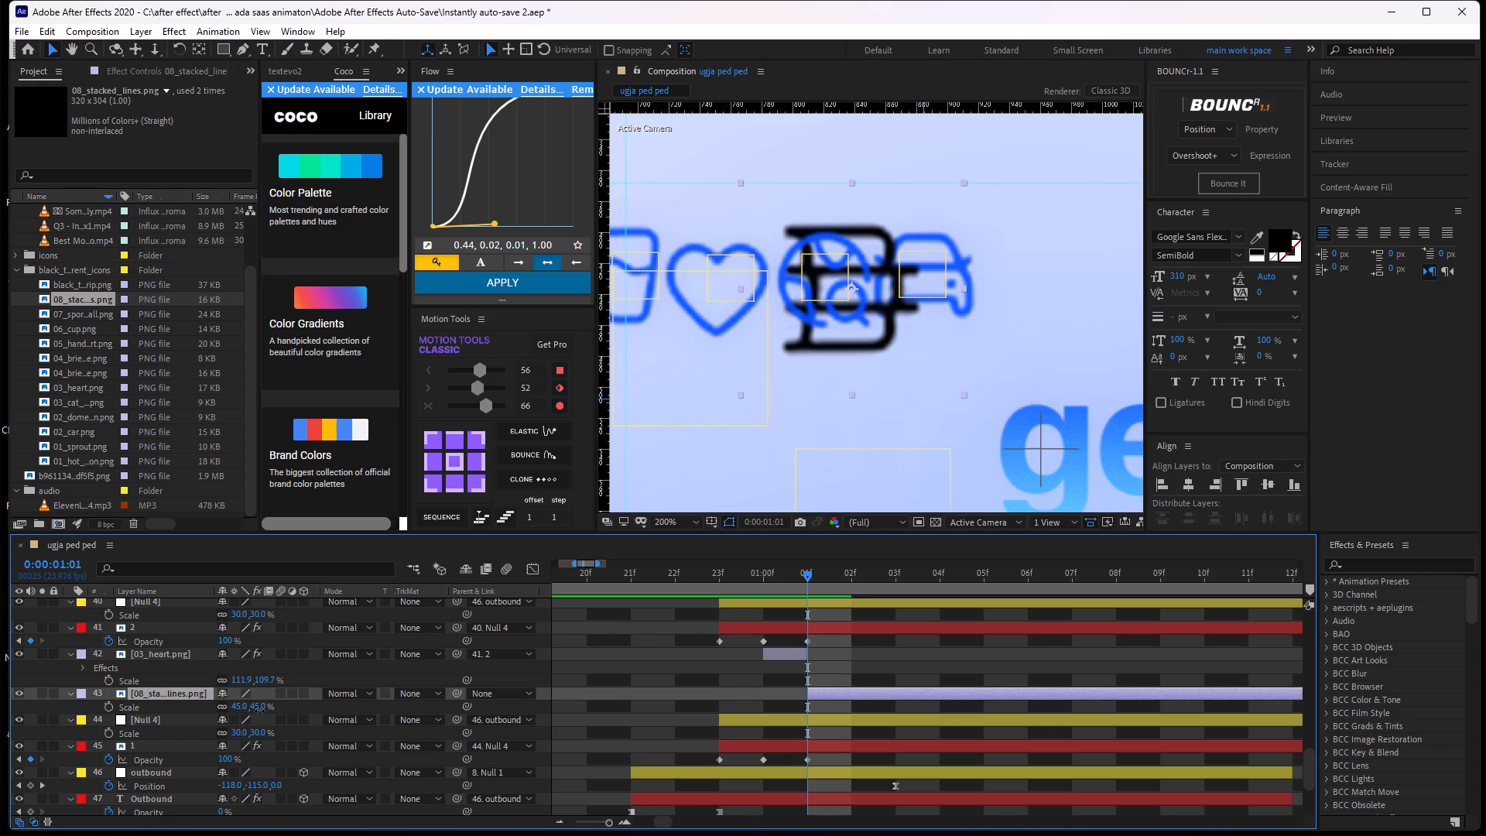
drag(259, 711, 252, 709)
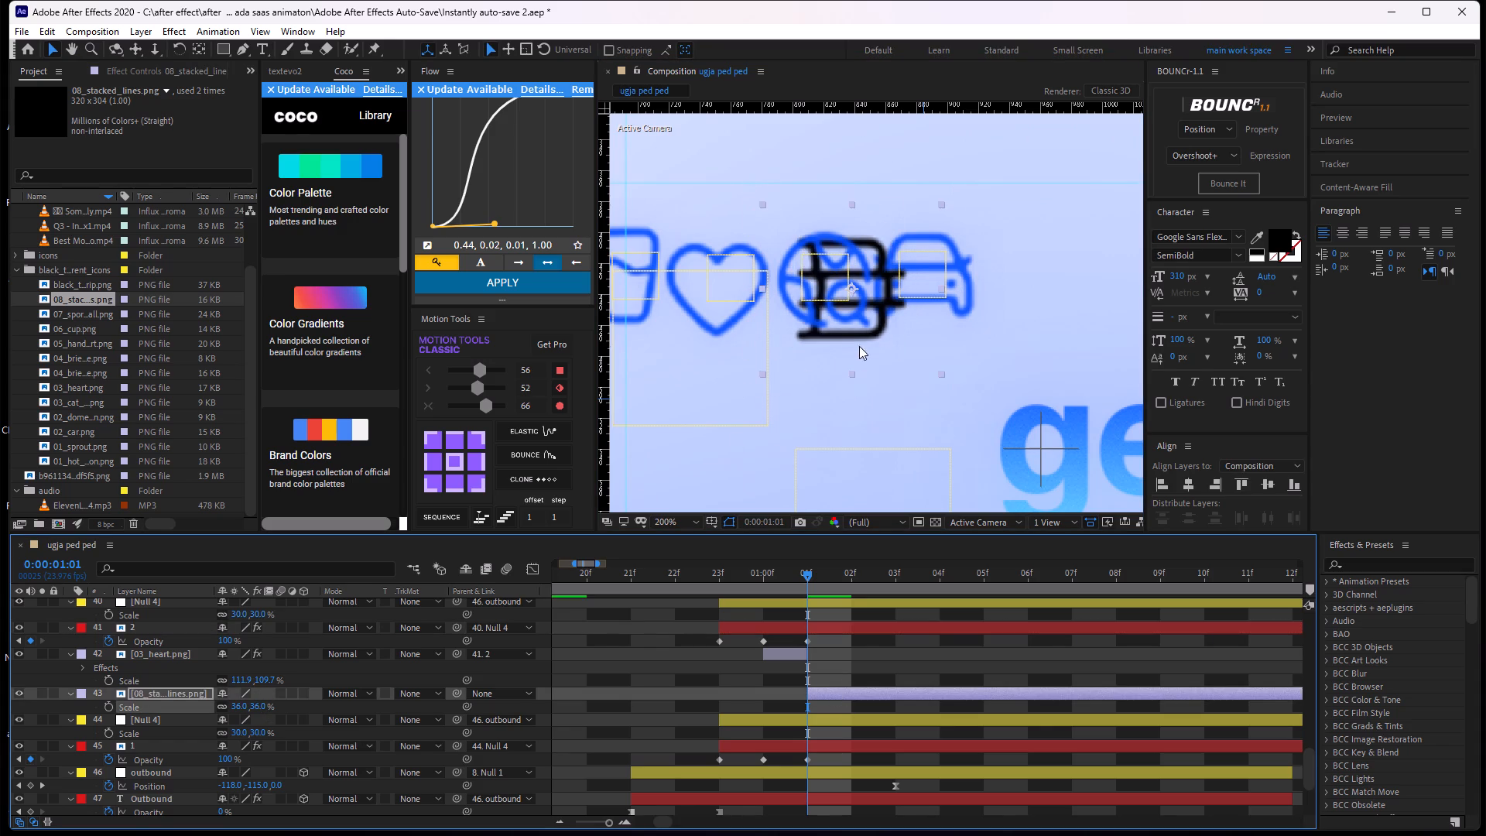
drag(859, 346, 830, 337)
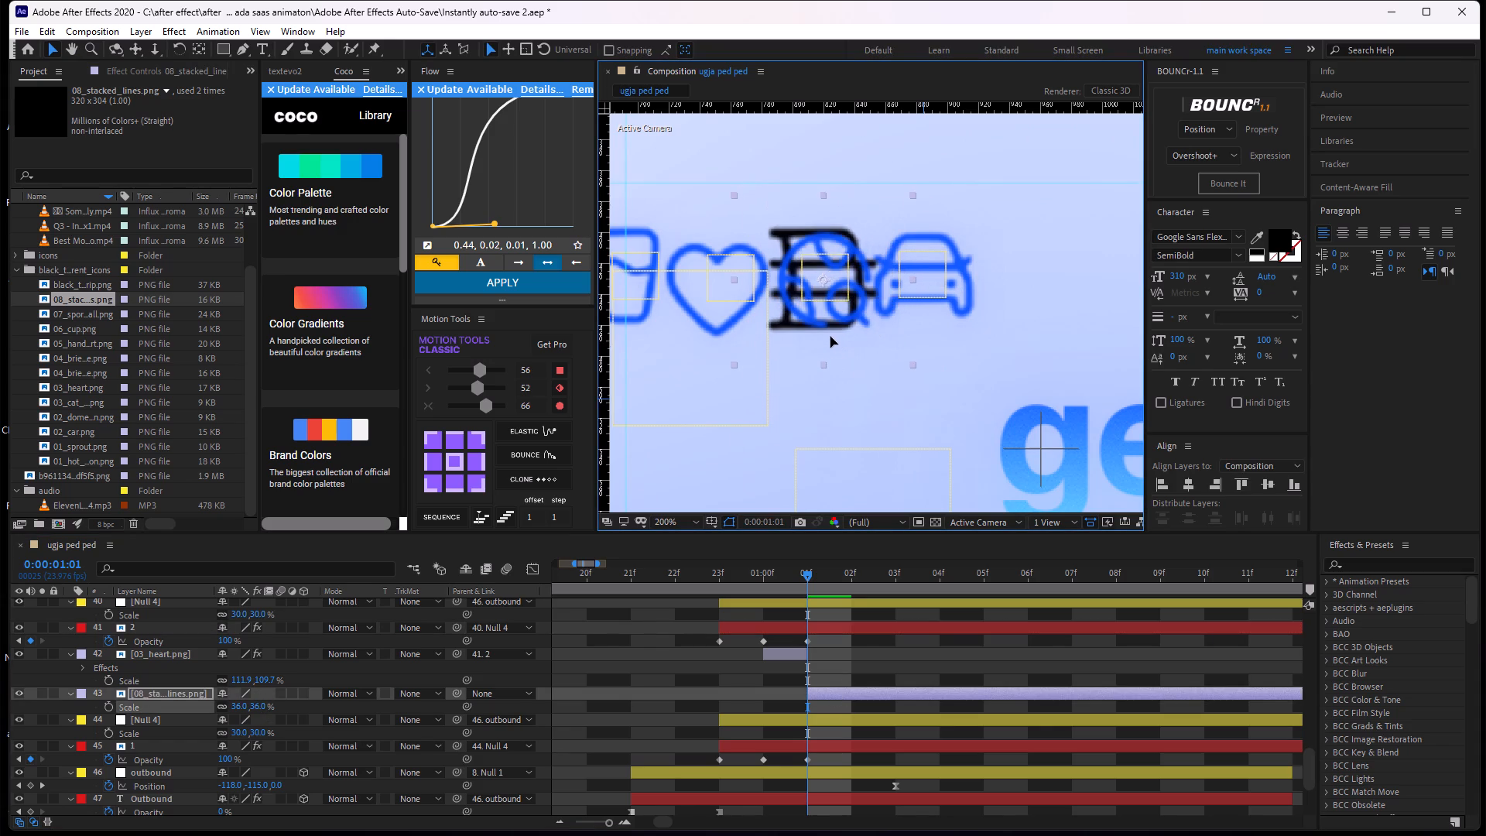
drag(830, 337, 832, 337)
click(264, 705)
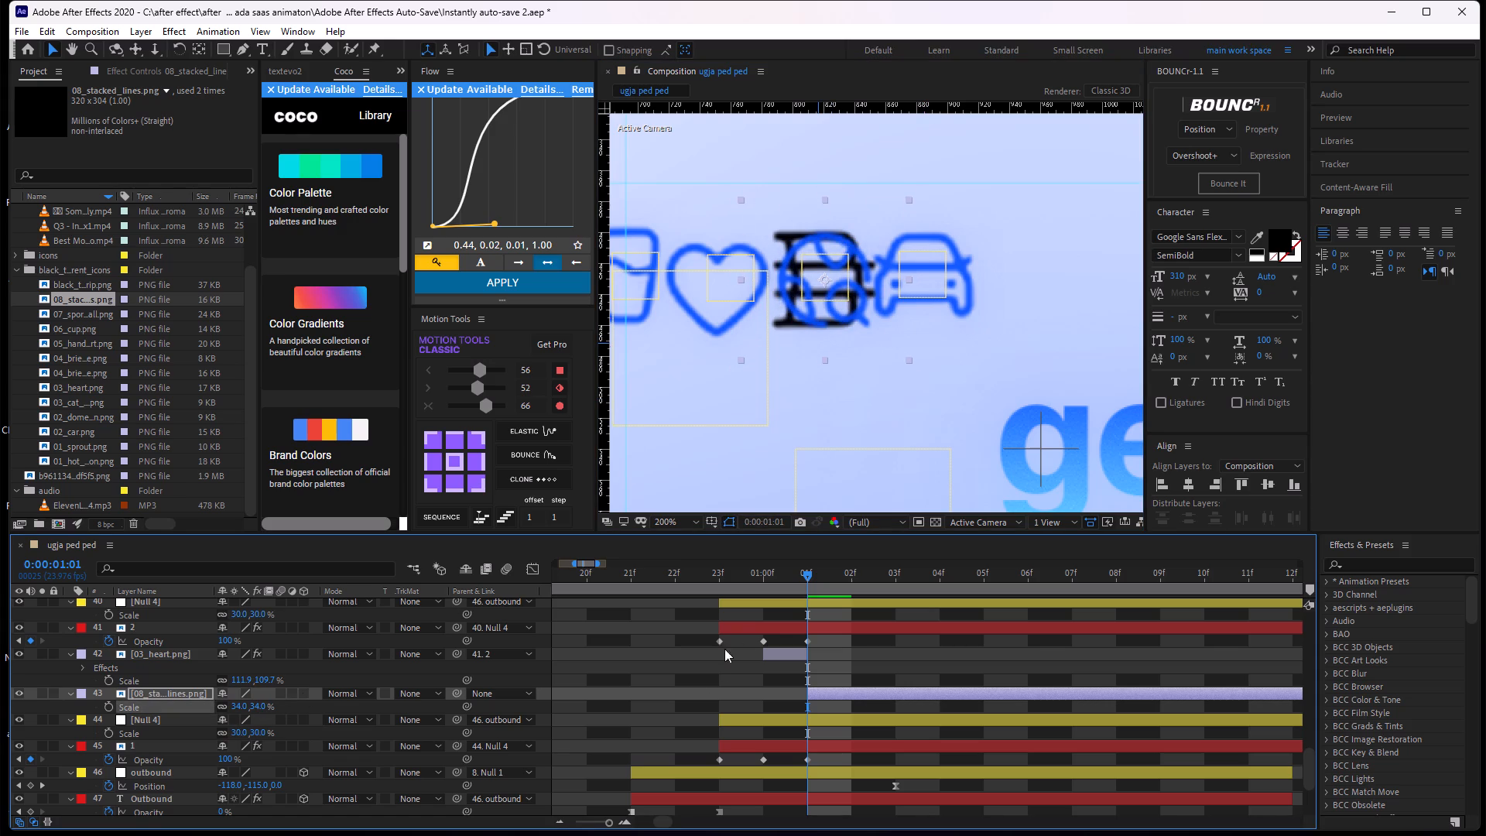
Copy the Gradient Ramp and Deep Glow effects from icon 2's 03_heart.png layer onto the 08_stacked_lines.png layer.
click(703, 683)
click(818, 695)
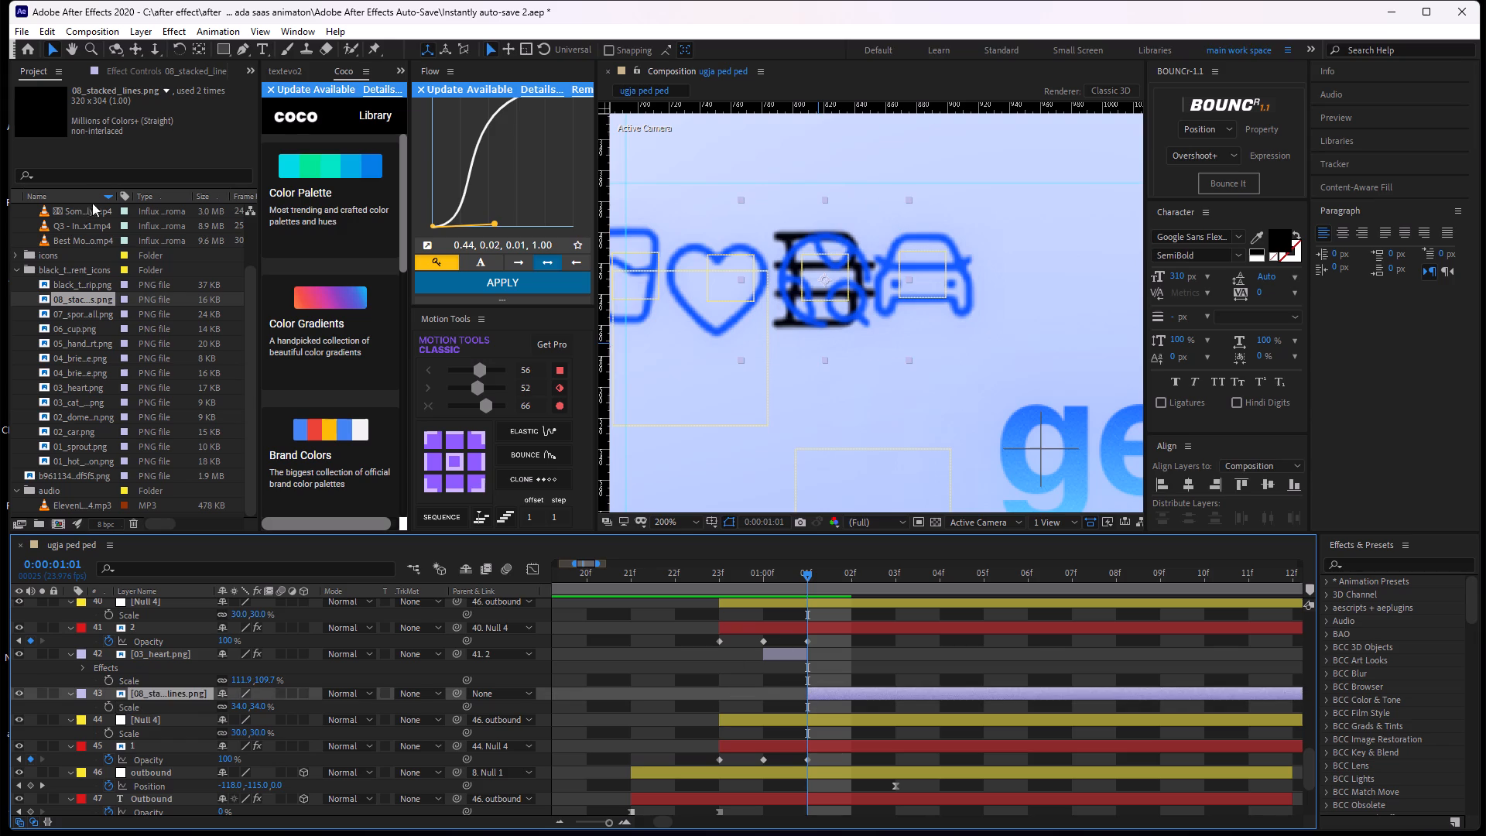
click(171, 70)
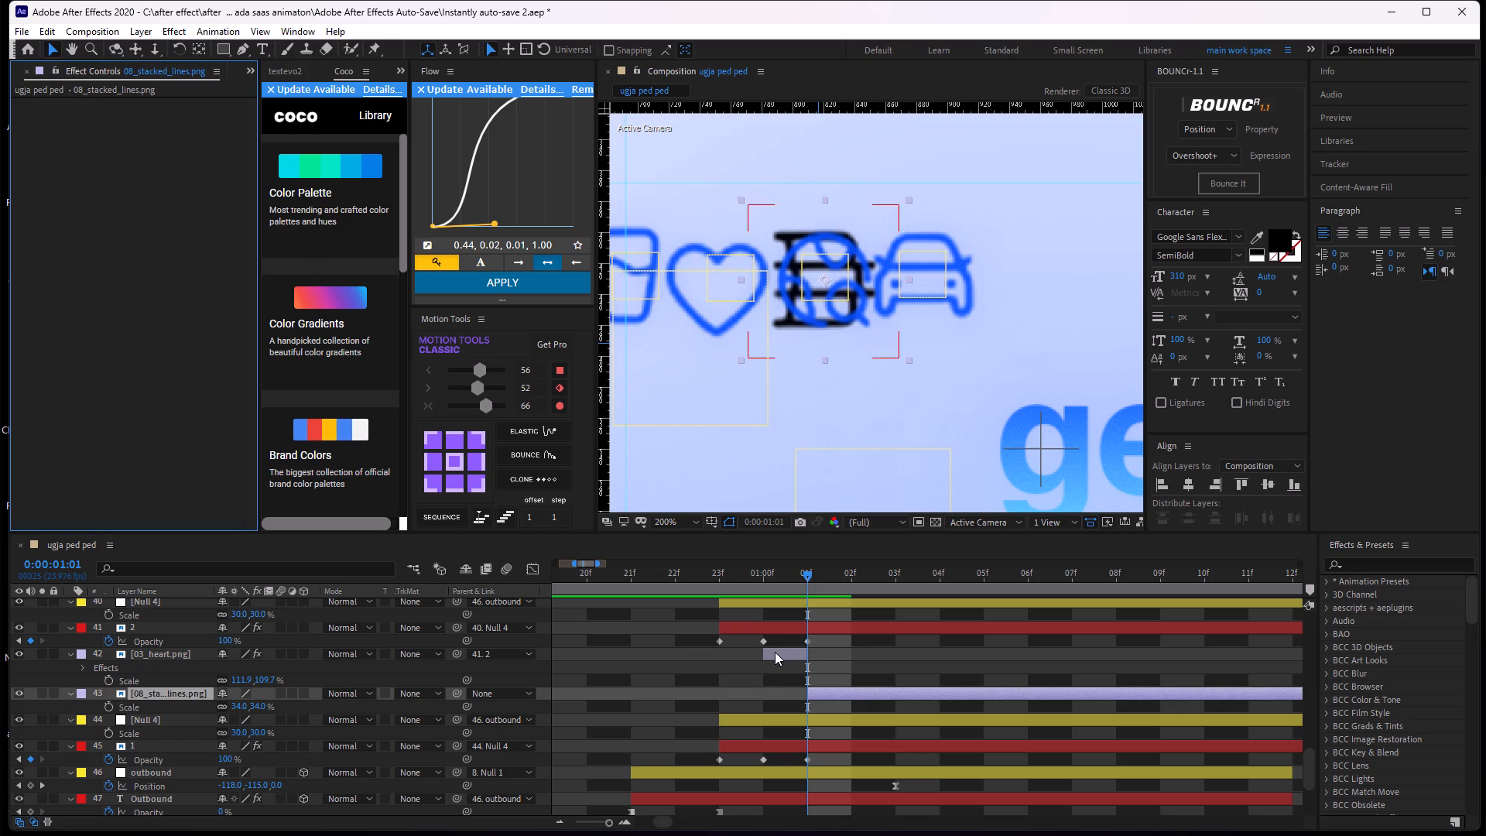
click(775, 652)
click(63, 96)
click(73, 105)
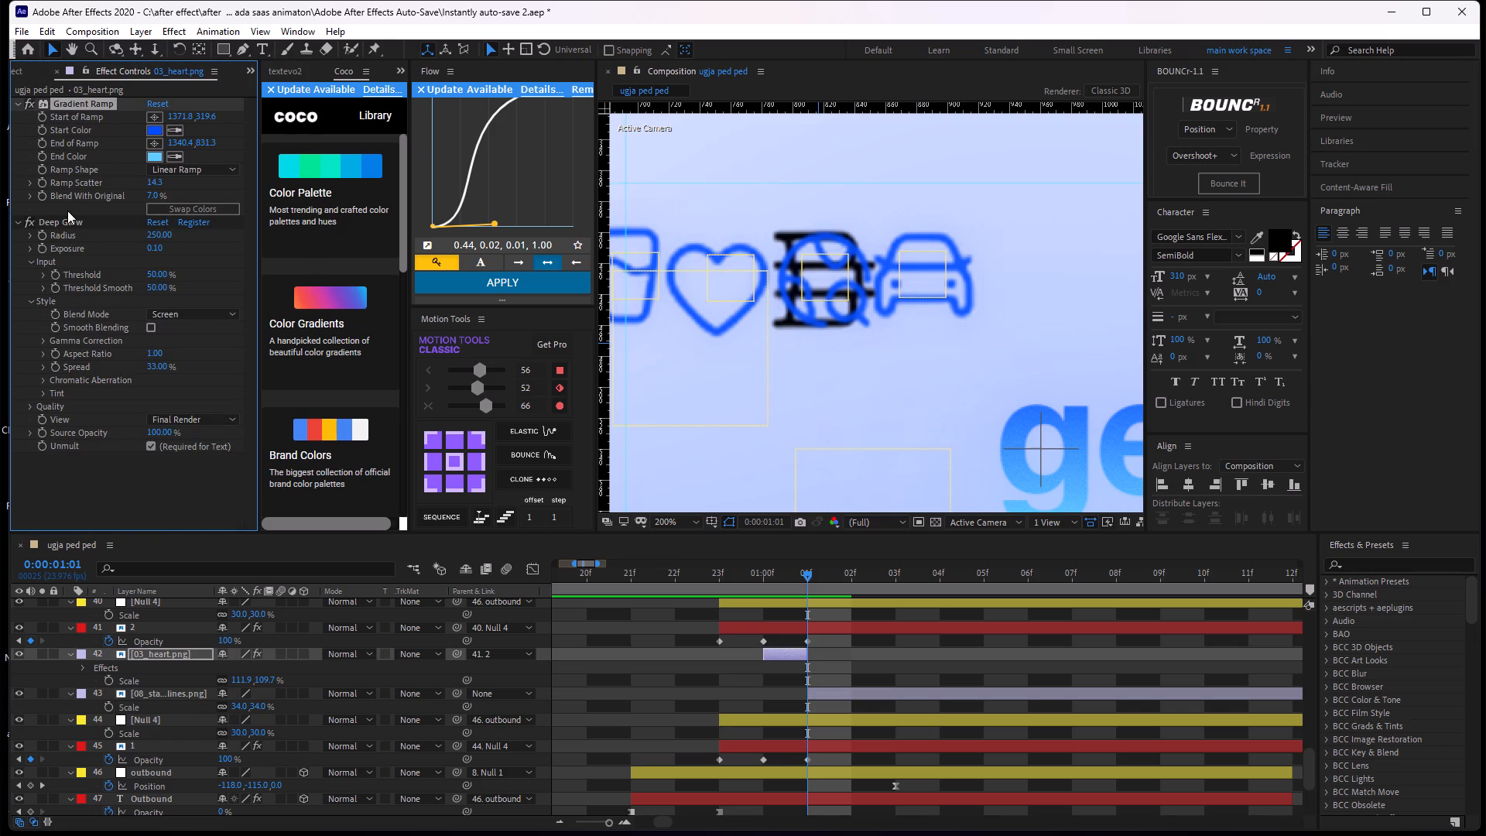
shift+click(70, 226)
key(ctrl+c)
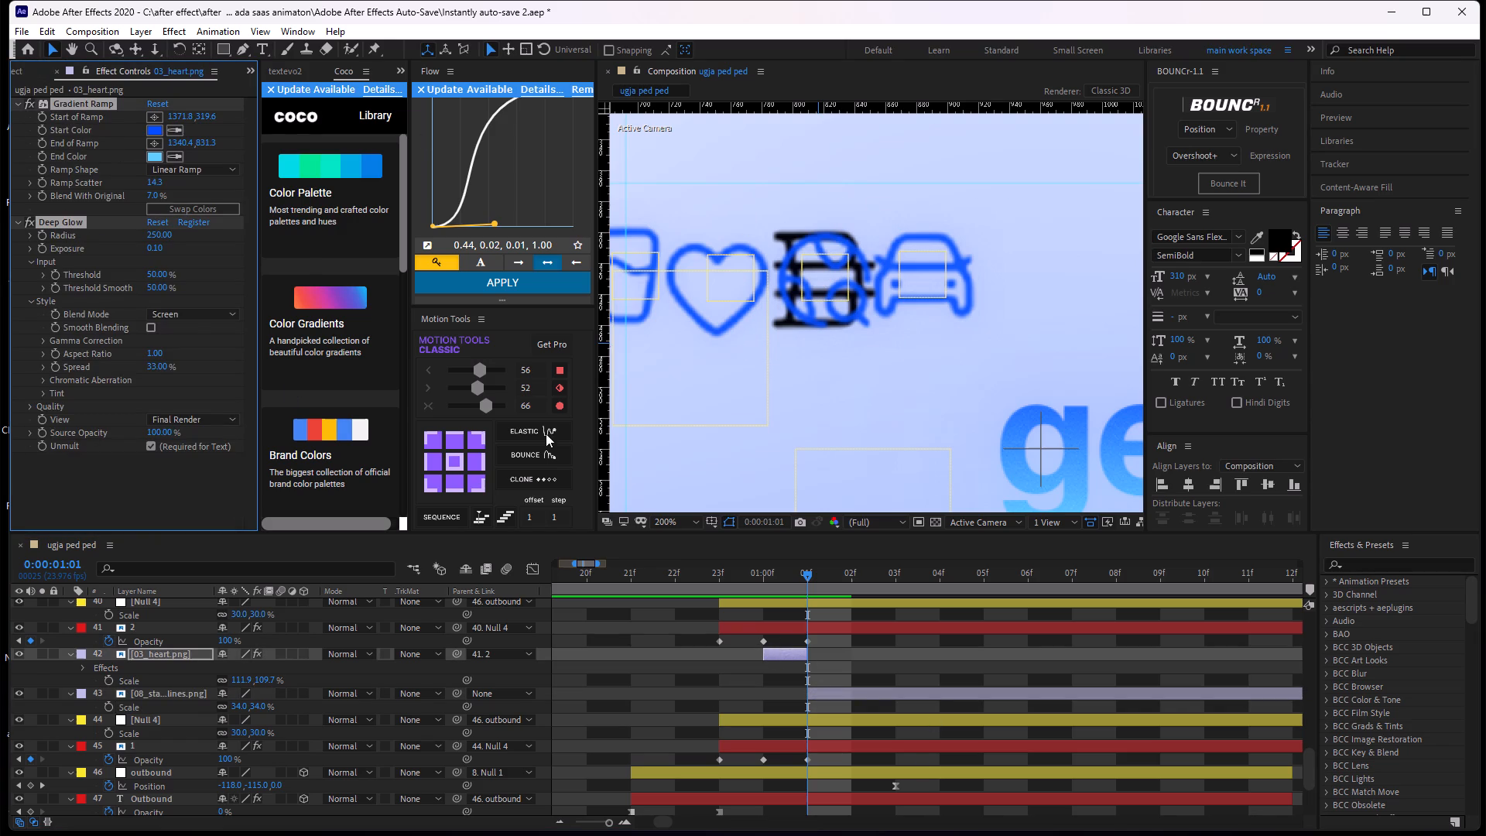
click(858, 690)
key(ctrl+v)
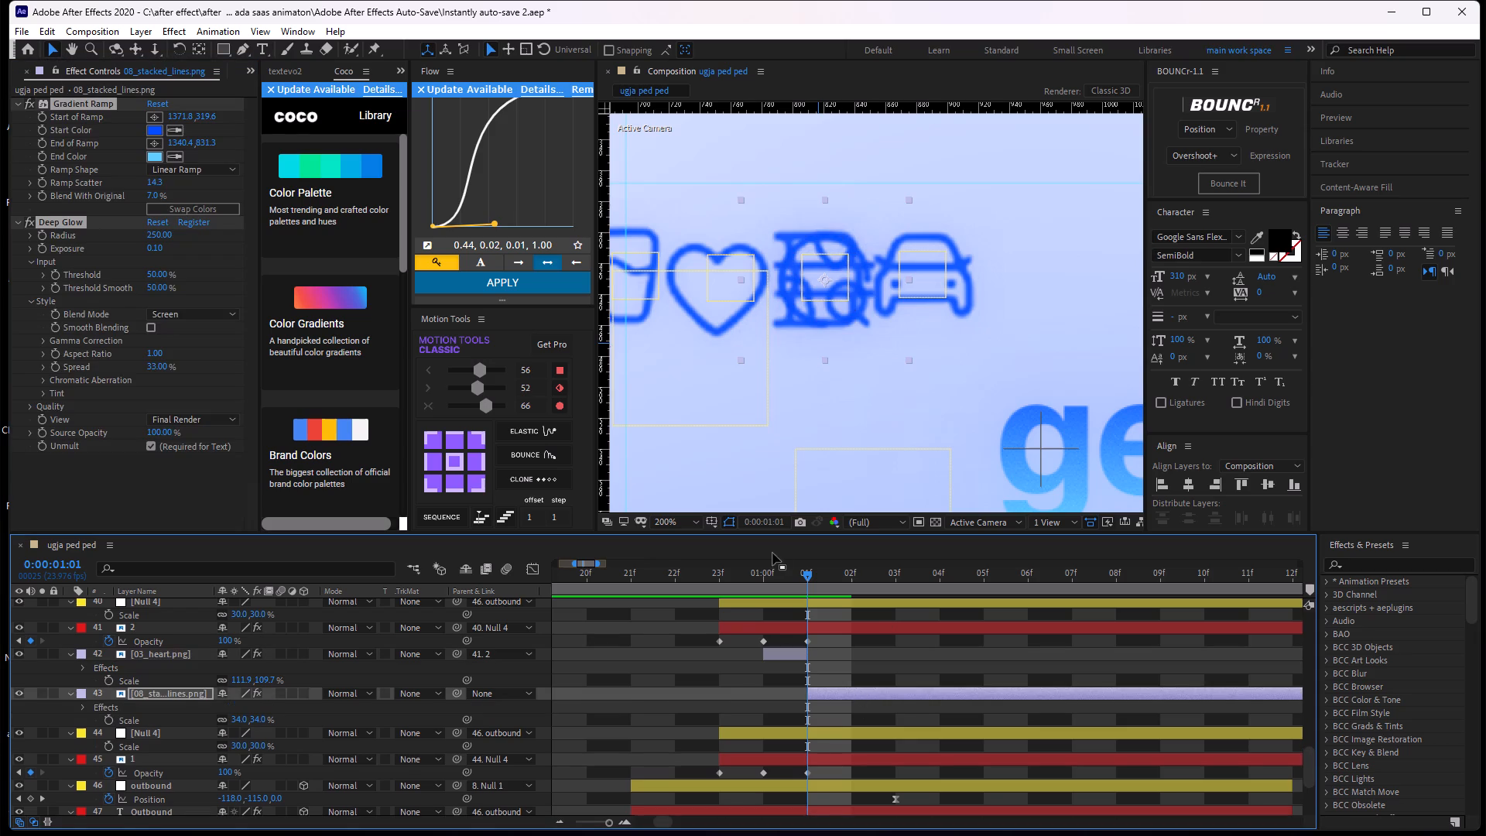
Split the 08_stacked_lines.png layer at 0:00:01:02 and delete the later part so it lasts one frame.
drag(806, 572, 837, 582)
click(854, 690)
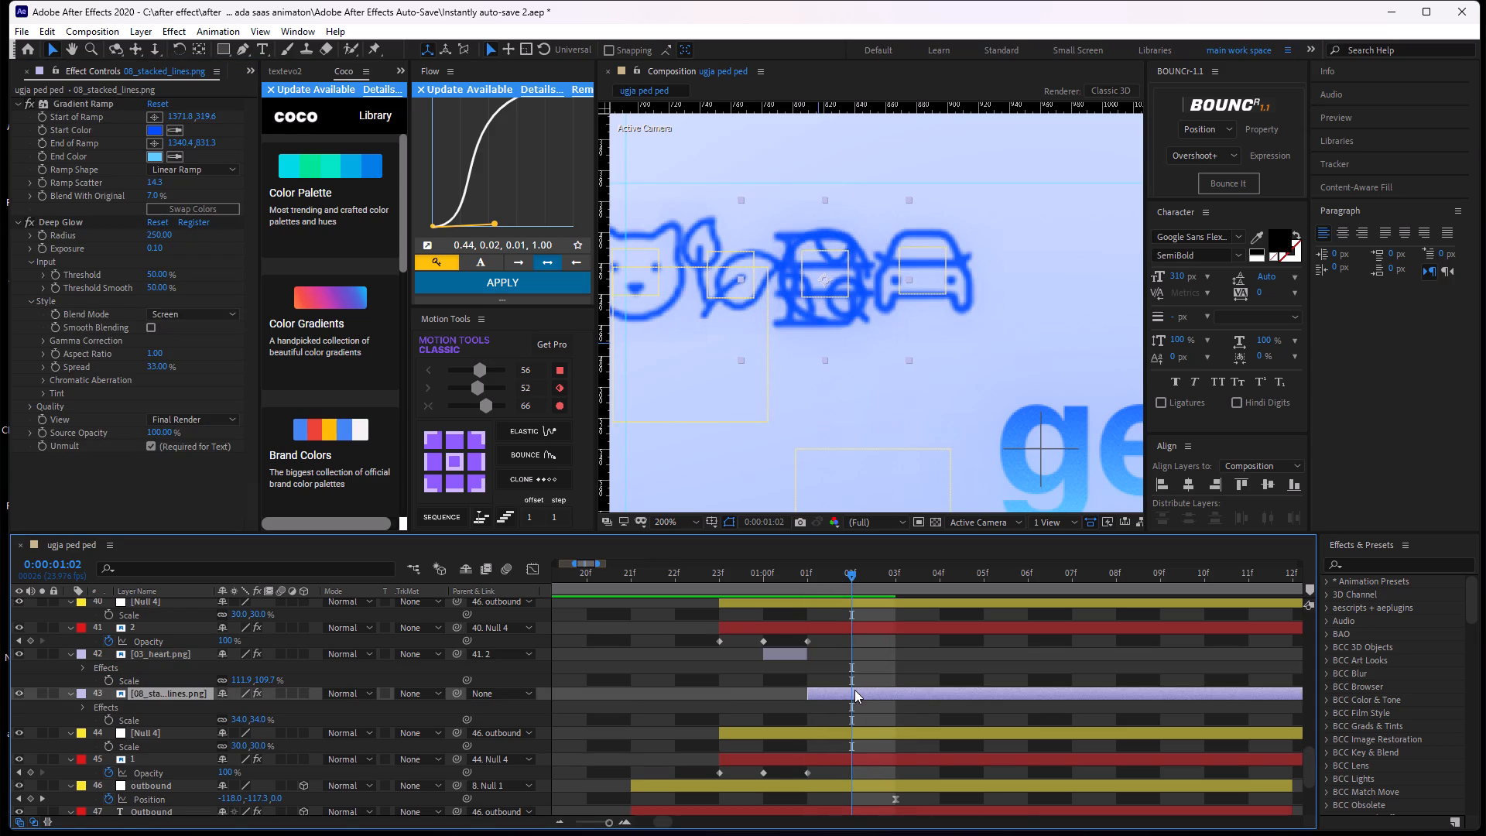
key(ctrl+shift+d)
key(BackSpace)
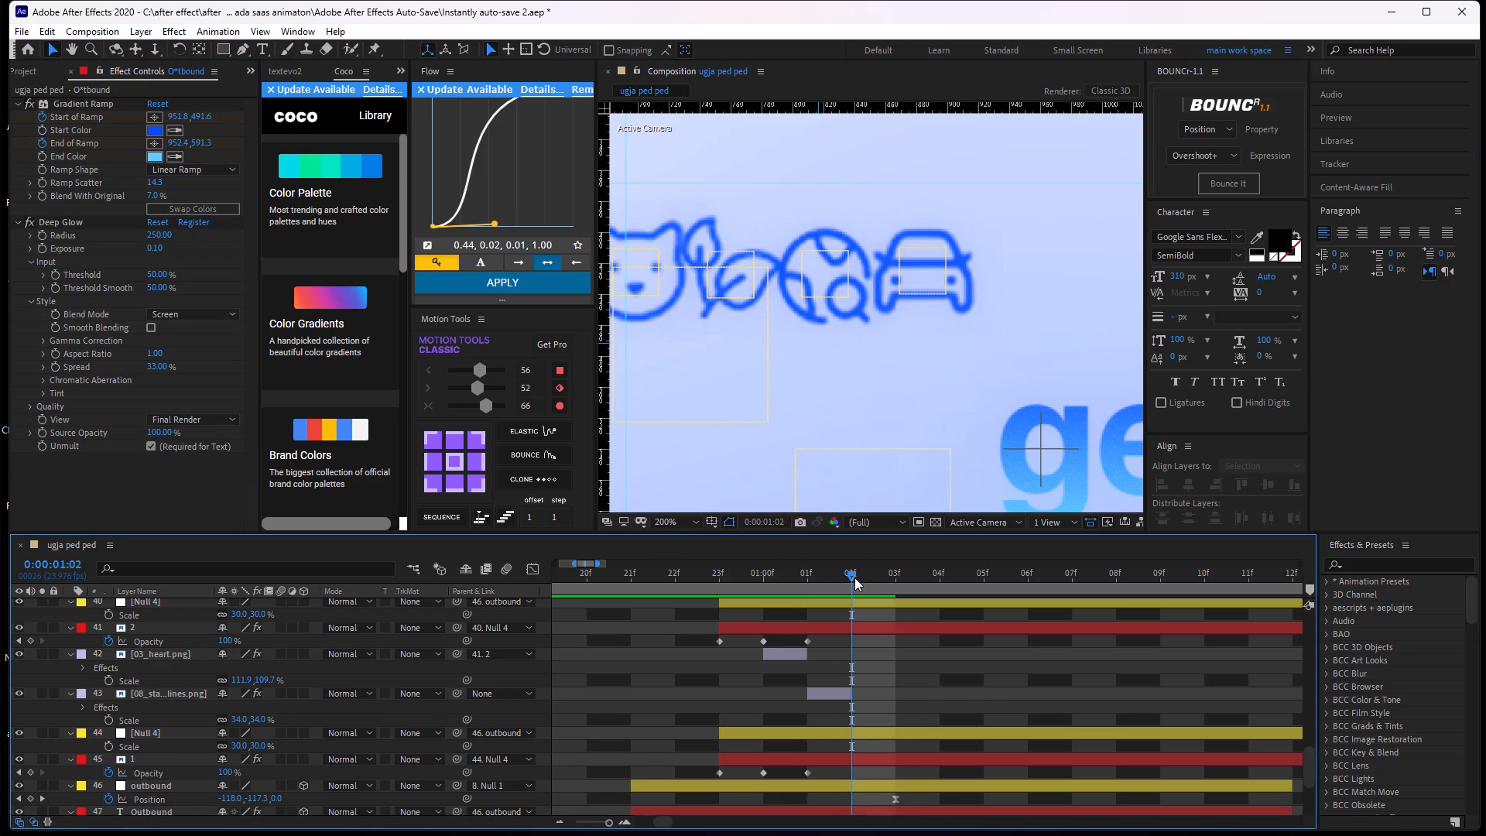
Parent the 08_stacked_lines.png layer to icon 2's 03_heart.png layer.
drag(848, 581, 808, 606)
click(835, 698)
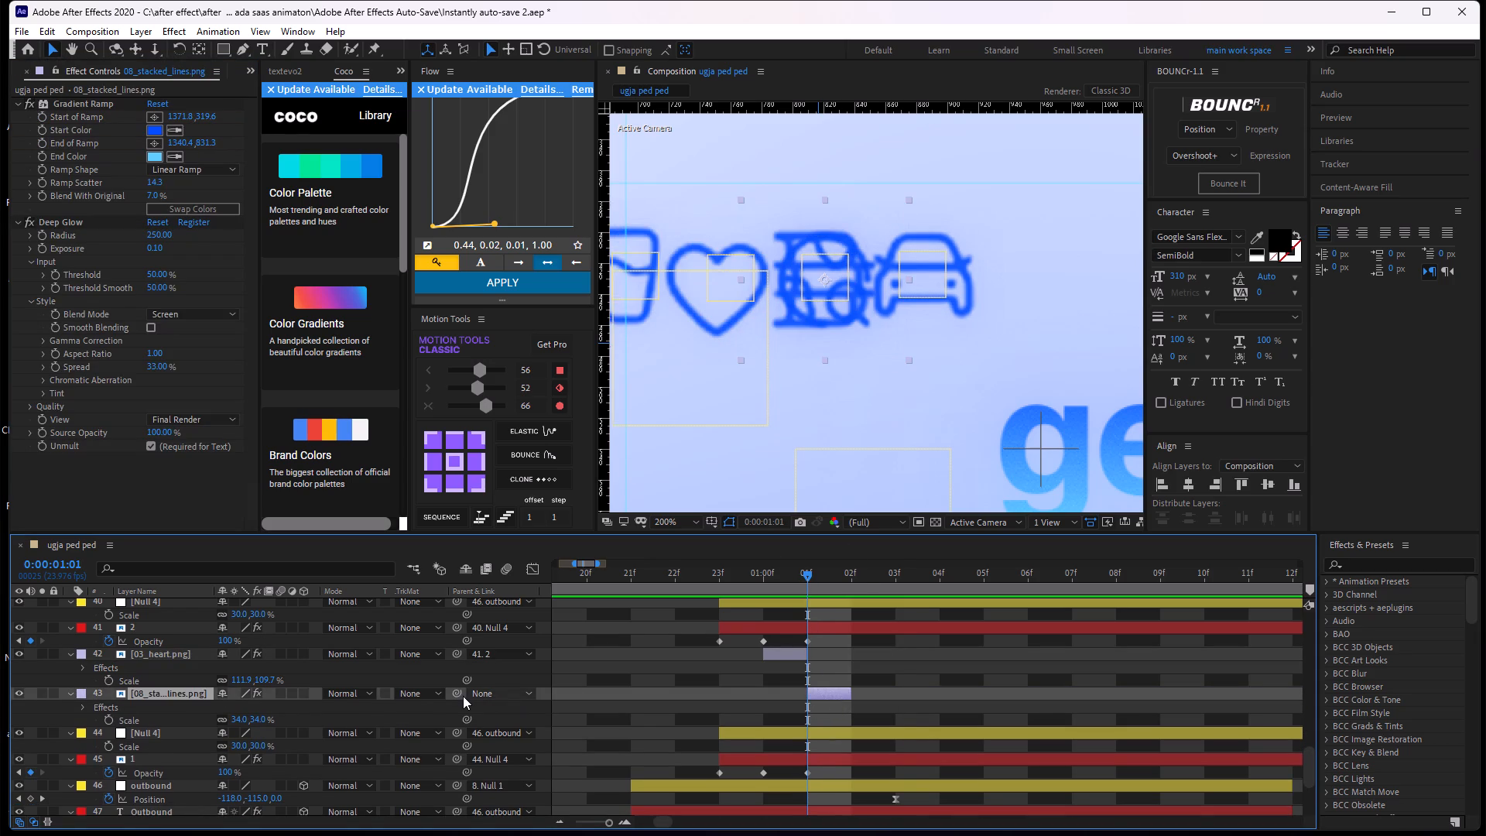
drag(458, 694, 190, 652)
drag(847, 646, 840, 643)
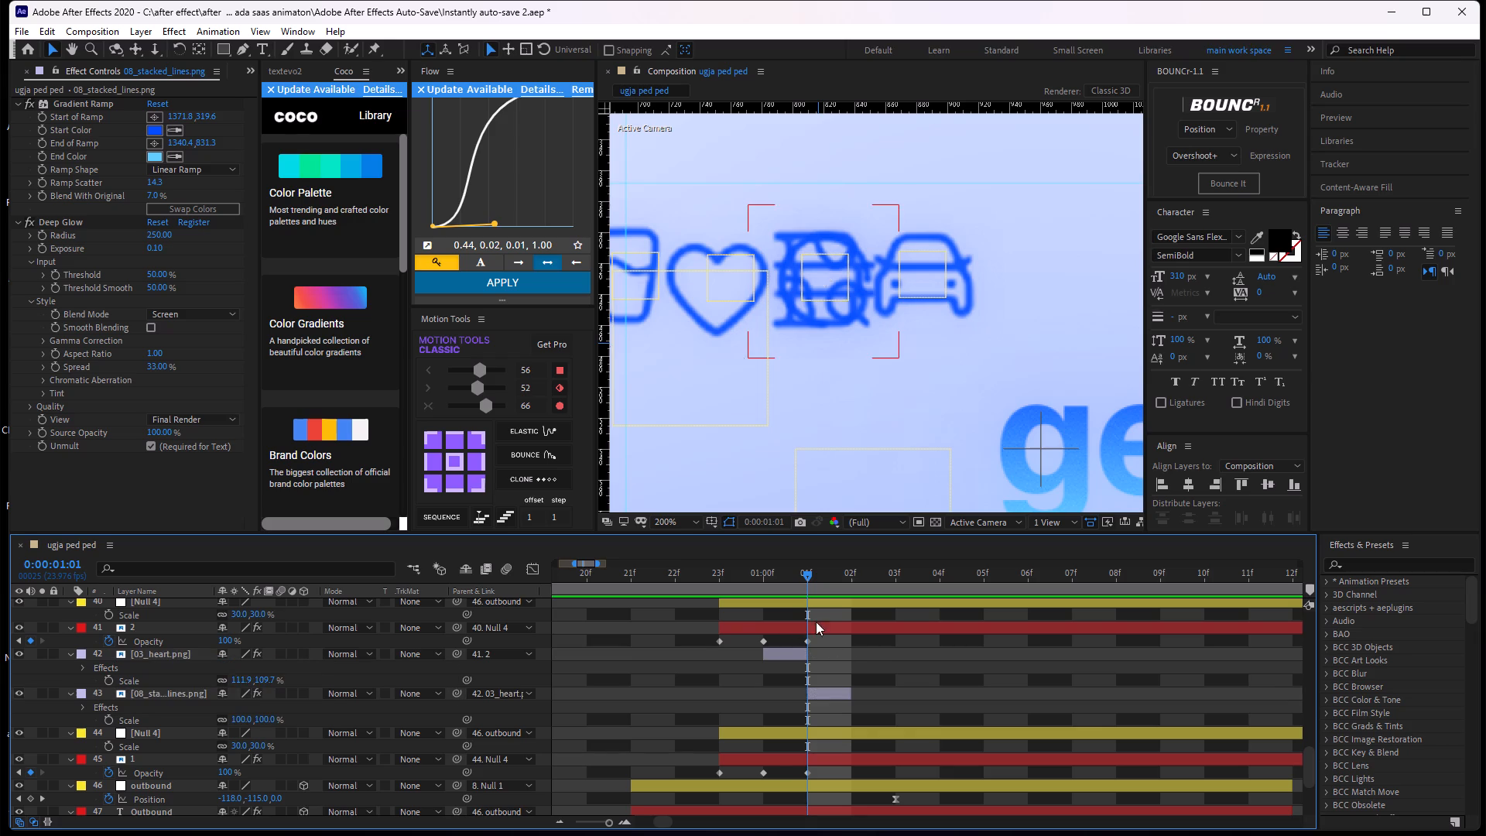
Move icon 2's last opacity keyframe to 0:00:01:02 and set its opacity to 0% at 0:00:01:01.
drag(808, 577, 810, 605)
click(803, 641)
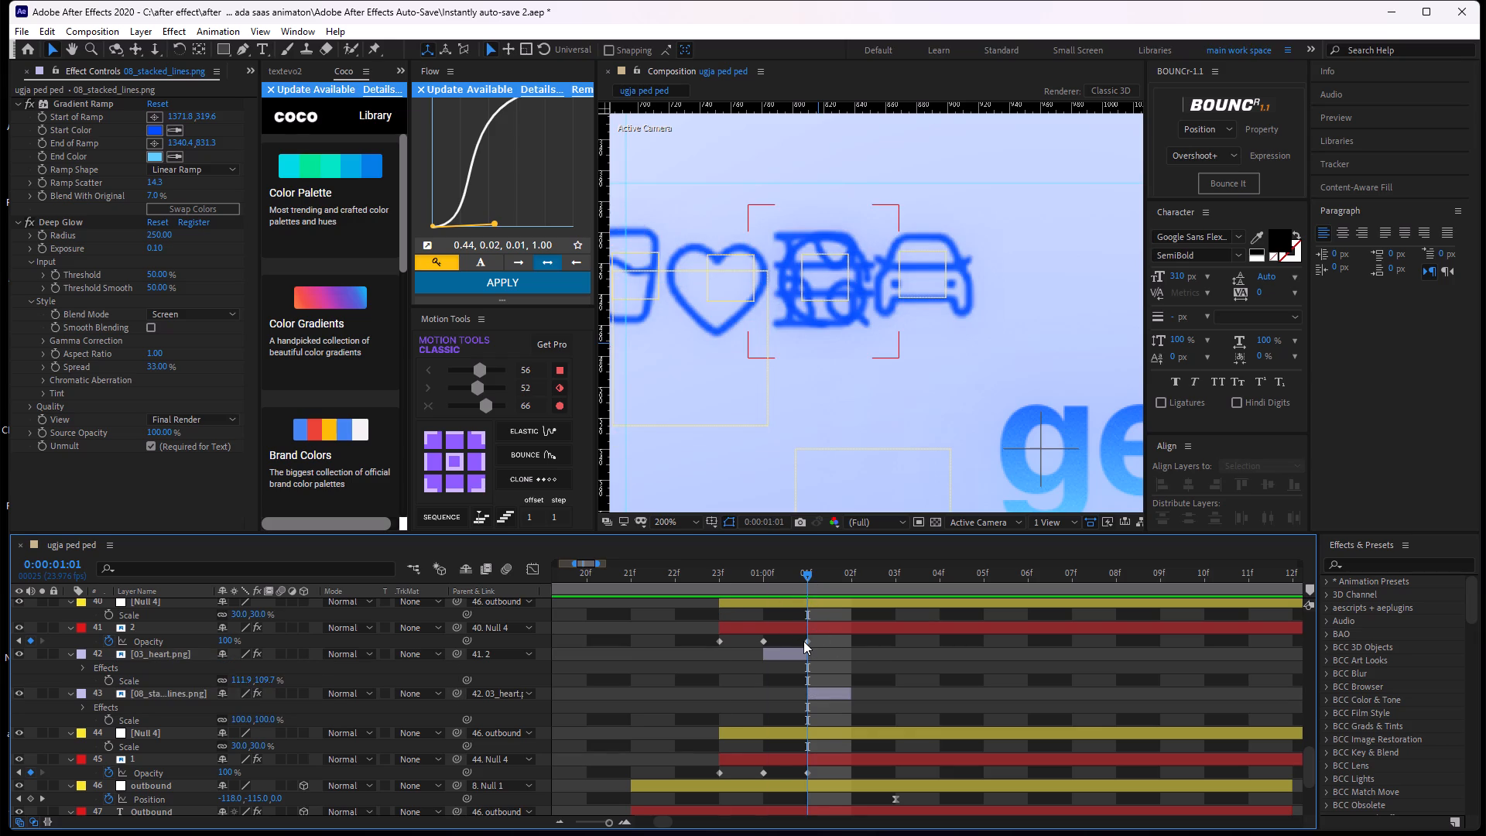
click(807, 641)
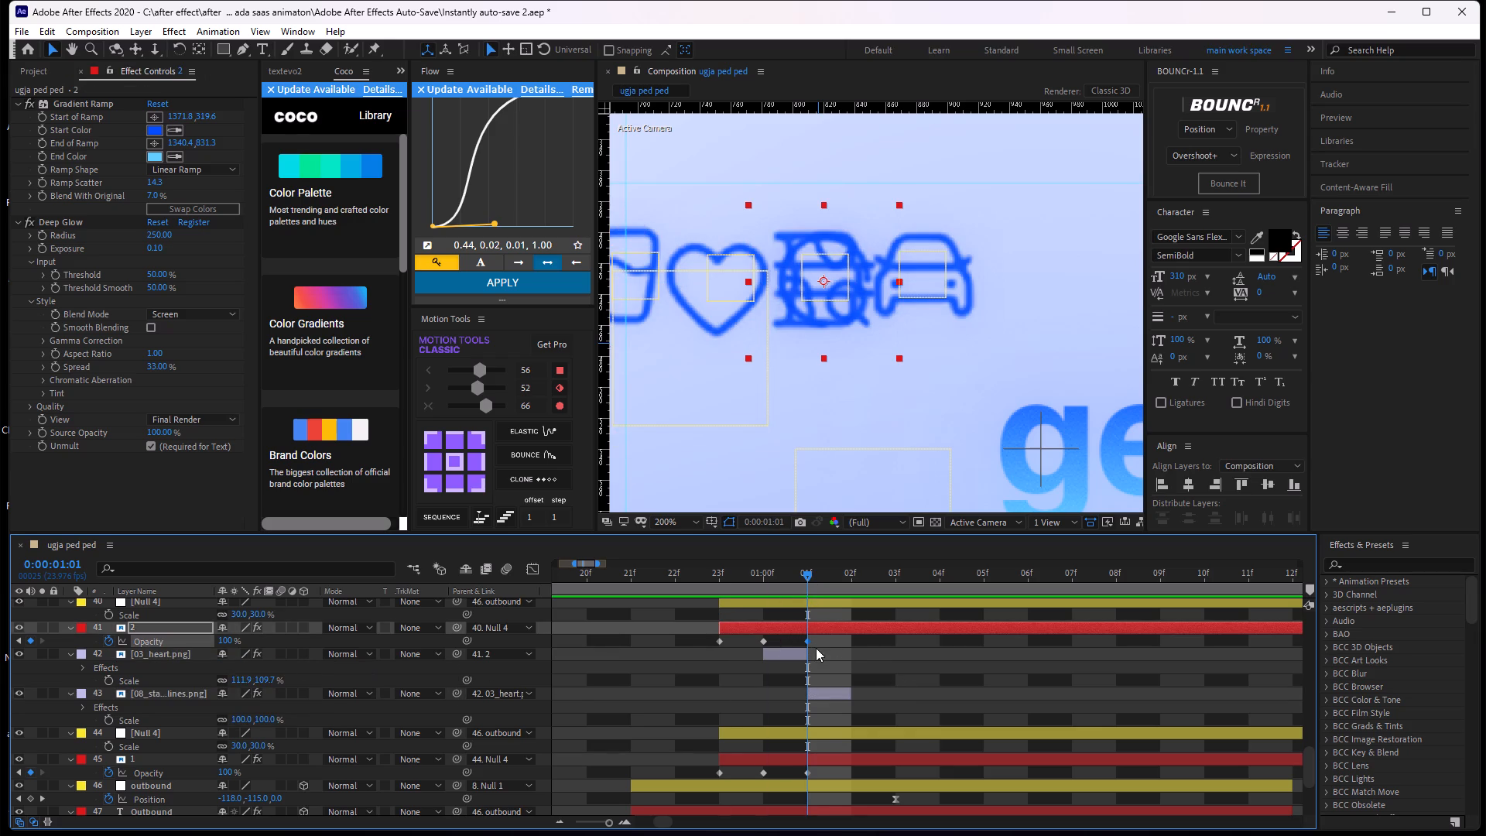
drag(806, 641, 853, 646)
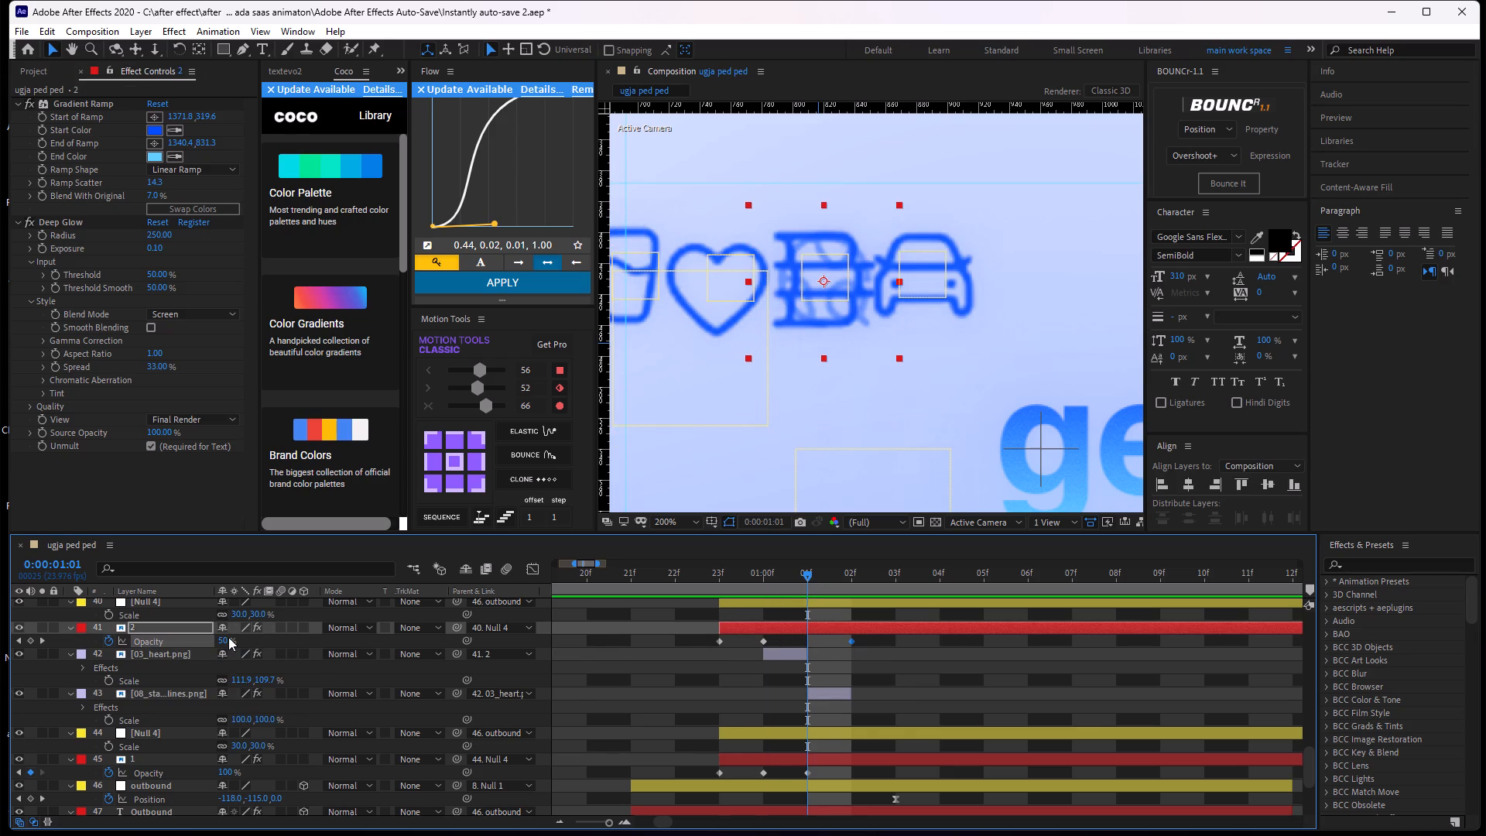
drag(226, 642, 84, 670)
click(777, 676)
Scrub and play the composition from about 0:00:00:23 to review the timing of the Outbound row's icon swaps.
drag(801, 569, 758, 587)
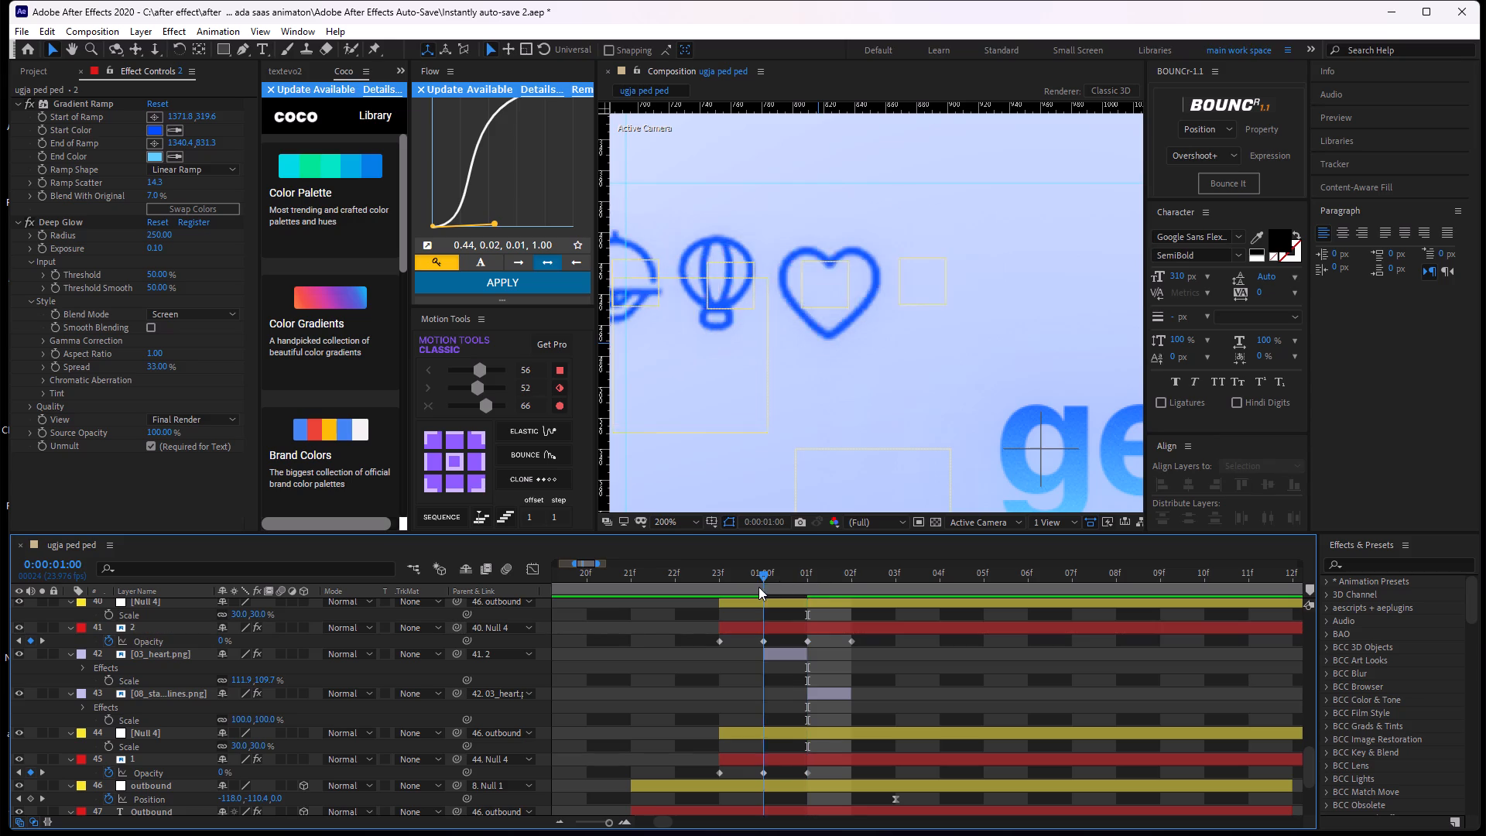
drag(758, 587, 727, 629)
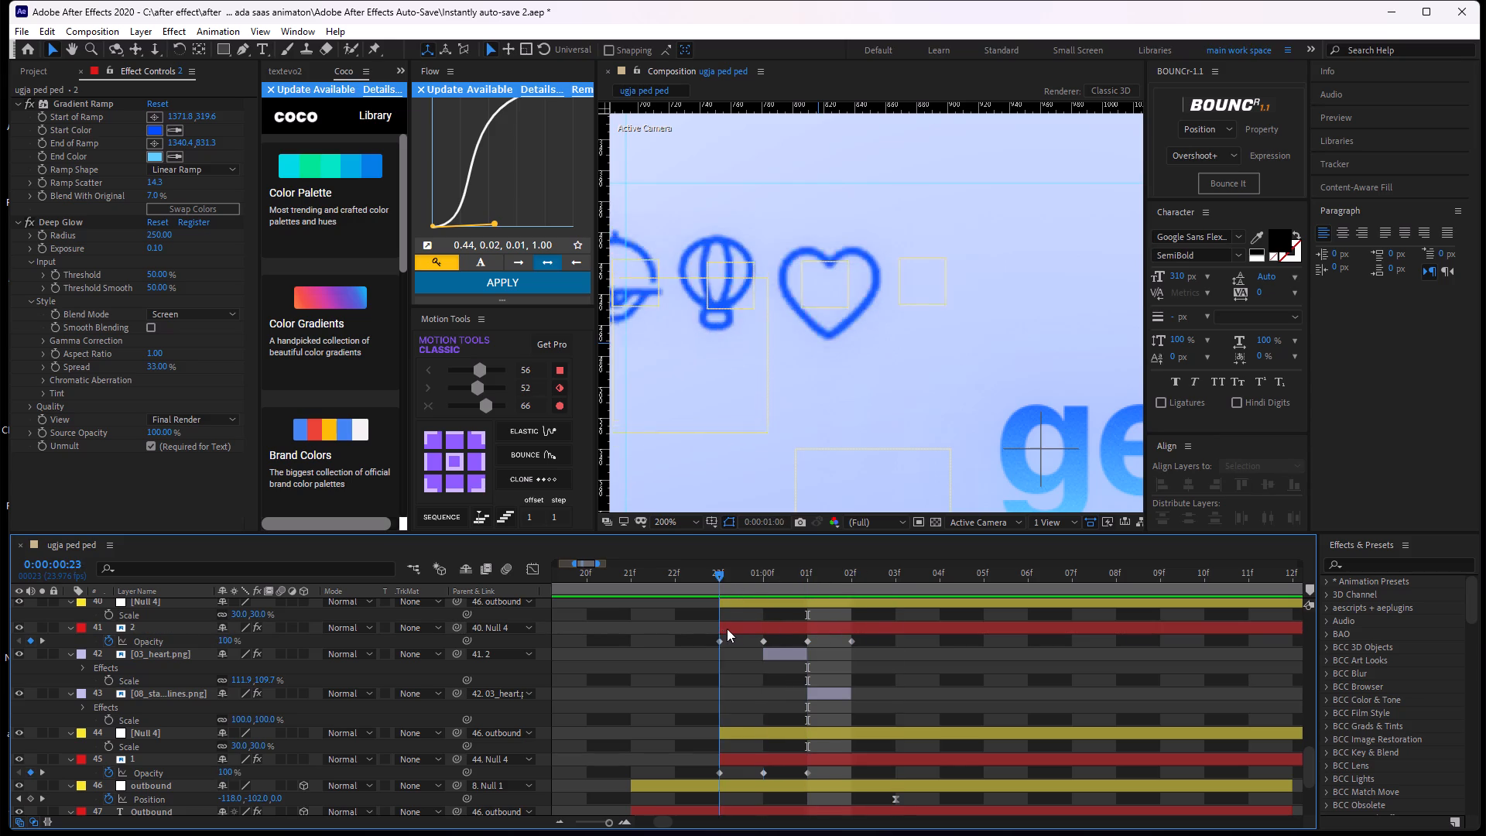
drag(727, 629, 851, 605)
scroll(820, 285, down, 2)
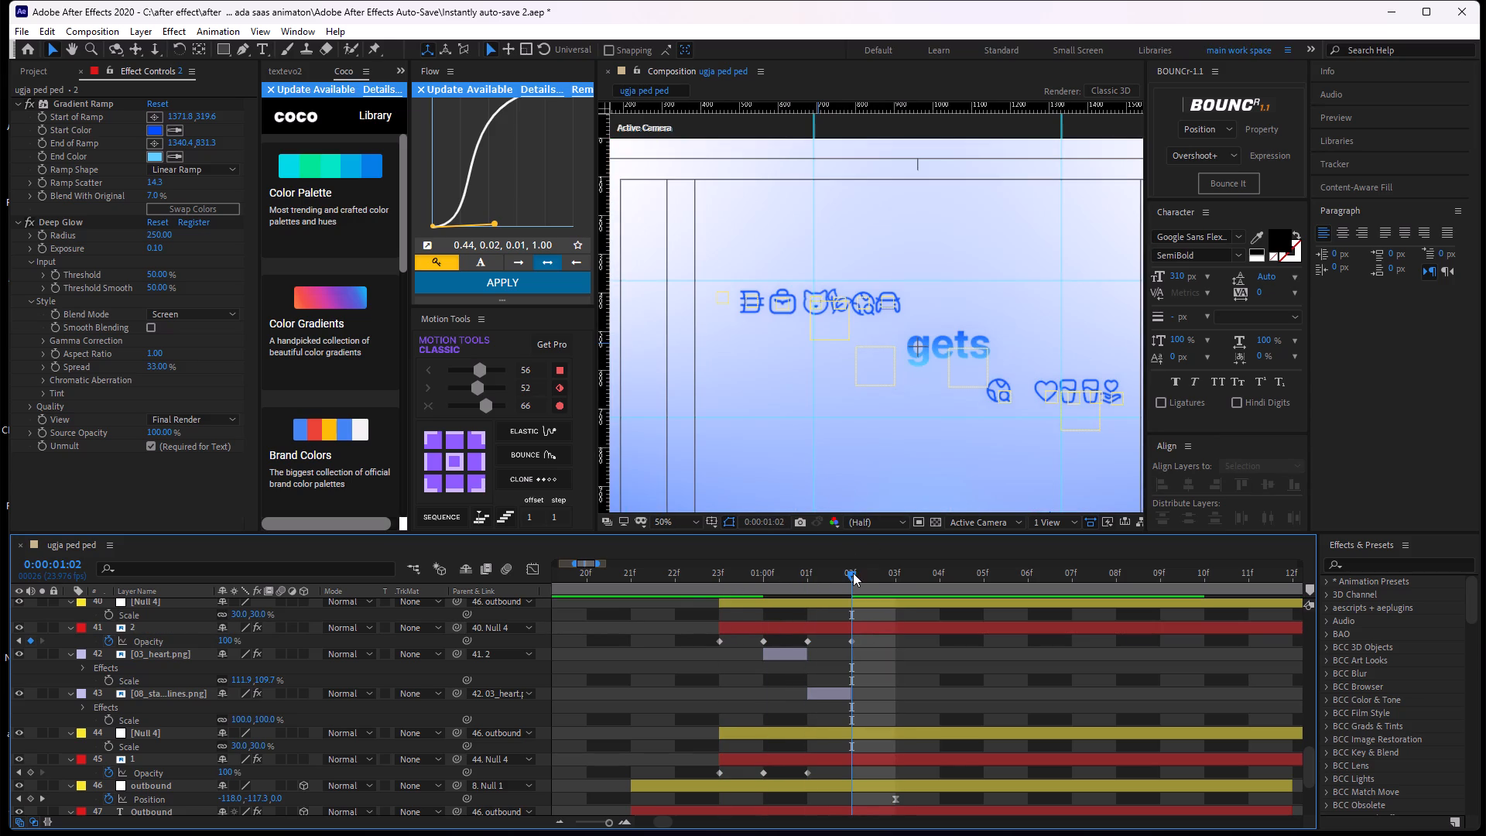
drag(853, 573, 690, 642)
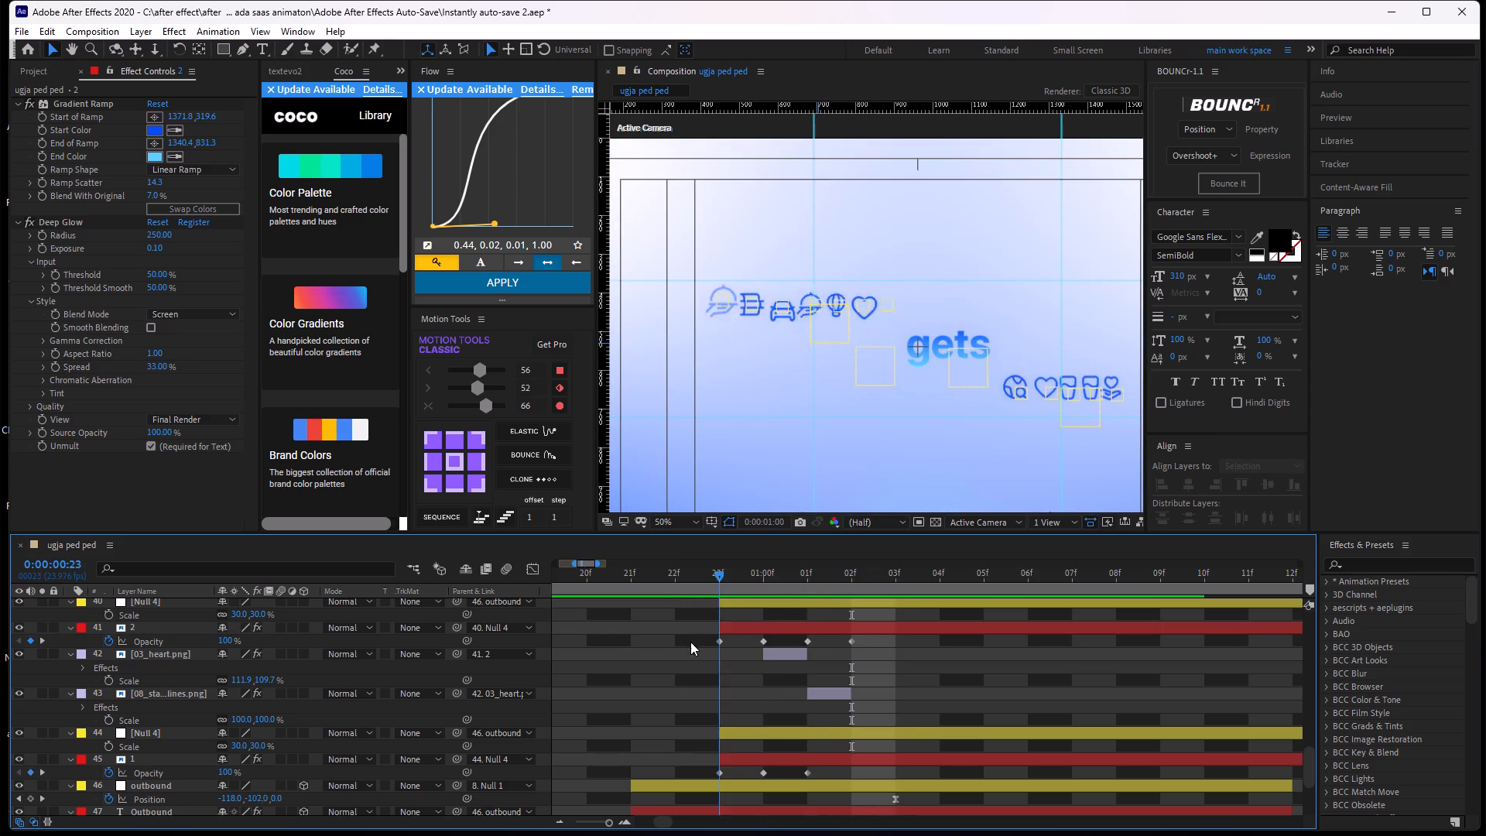
drag(690, 642, 858, 639)
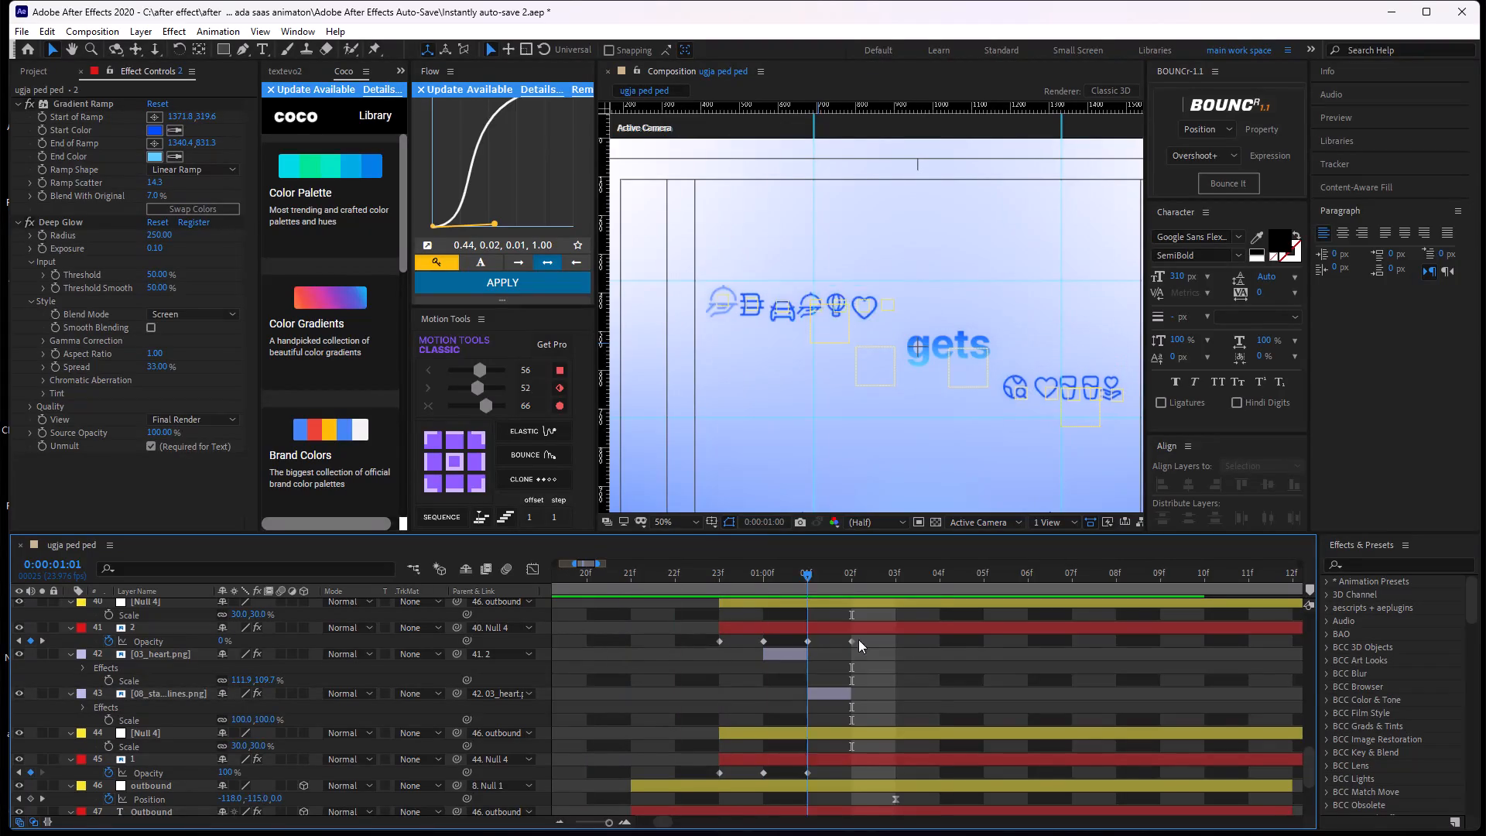
drag(858, 639, 844, 628)
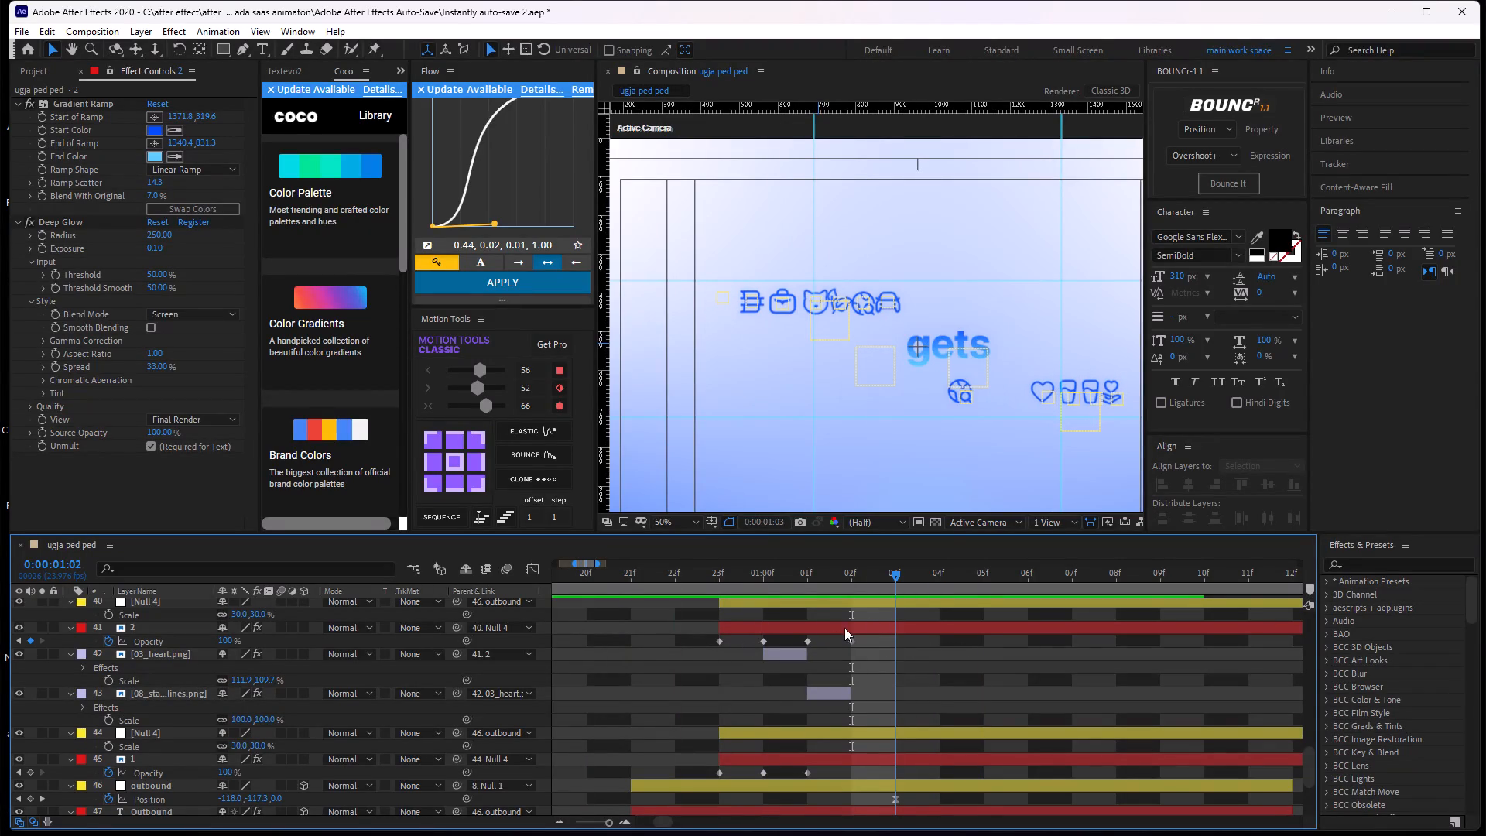
drag(844, 628, 722, 632)
key(space)
key(space)
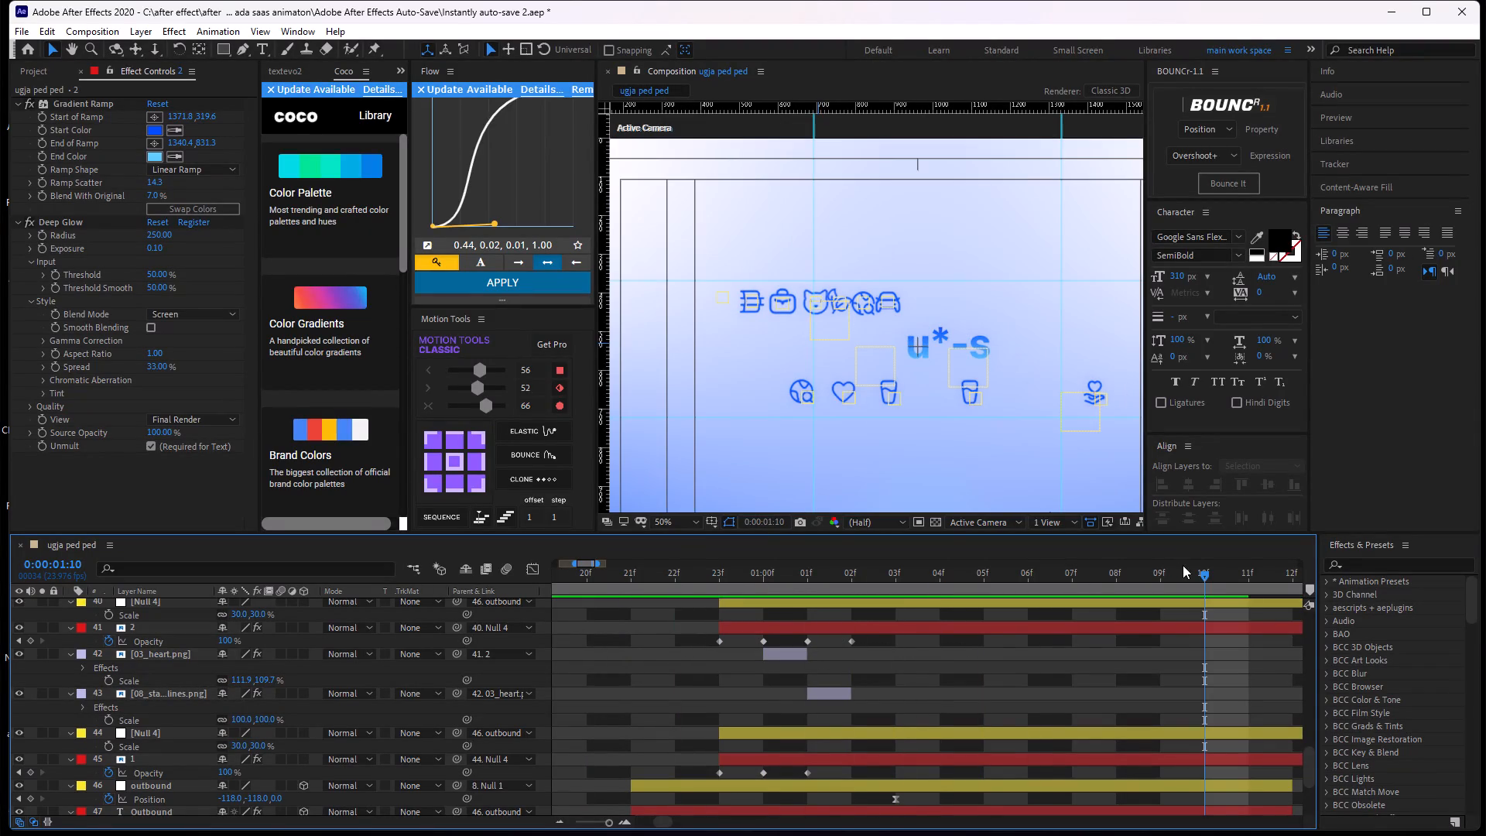
drag(1204, 573, 861, 629)
Collapse the expanded properties of icons 1 and 2, their nulls, the heart and stacked-lines replacements, and the outbound null.
middle_drag(881, 663, 878, 680)
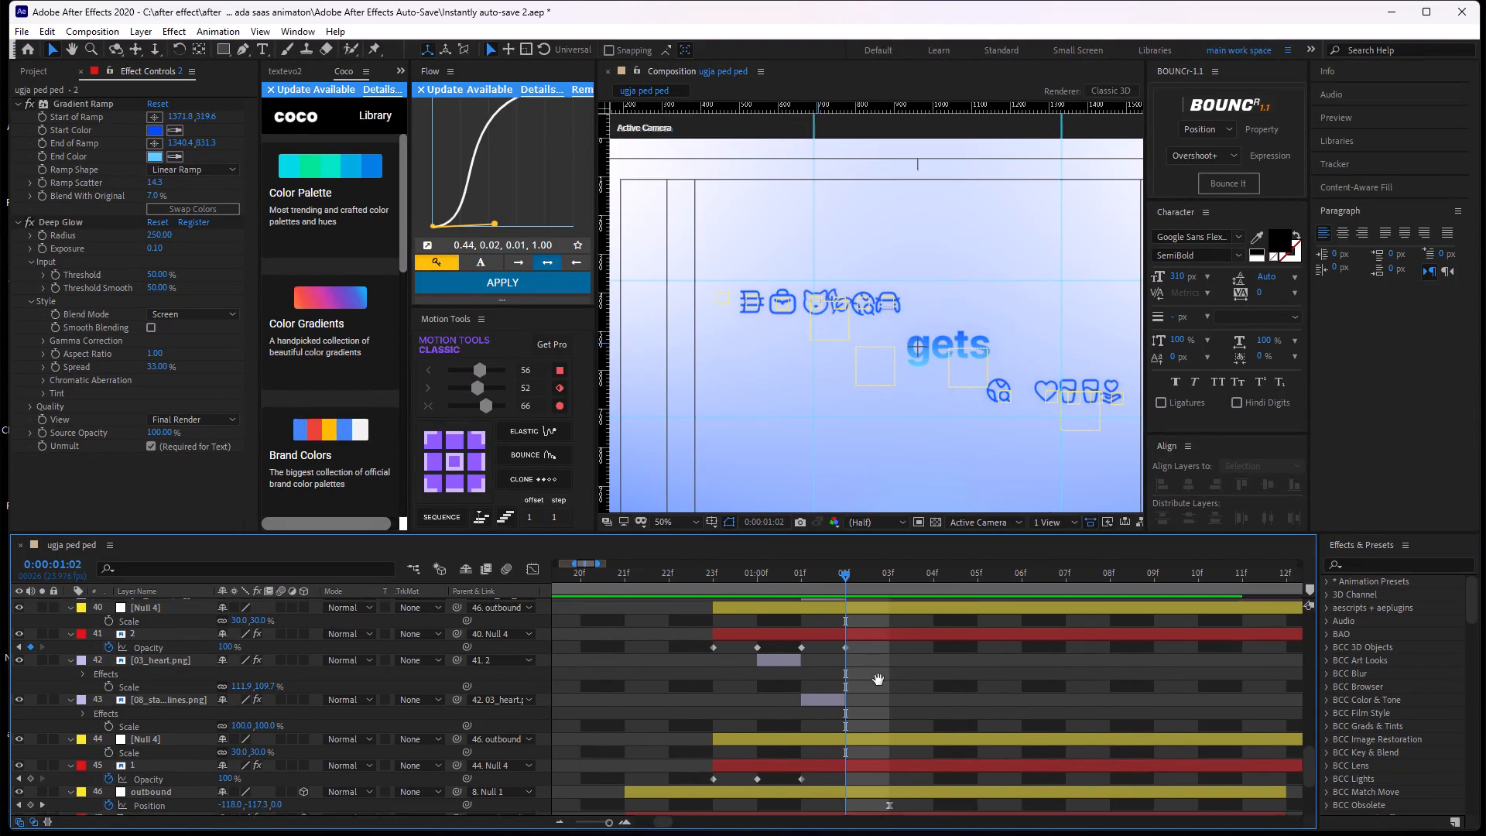
middle_drag(878, 680, 879, 680)
click(841, 643)
key(u)
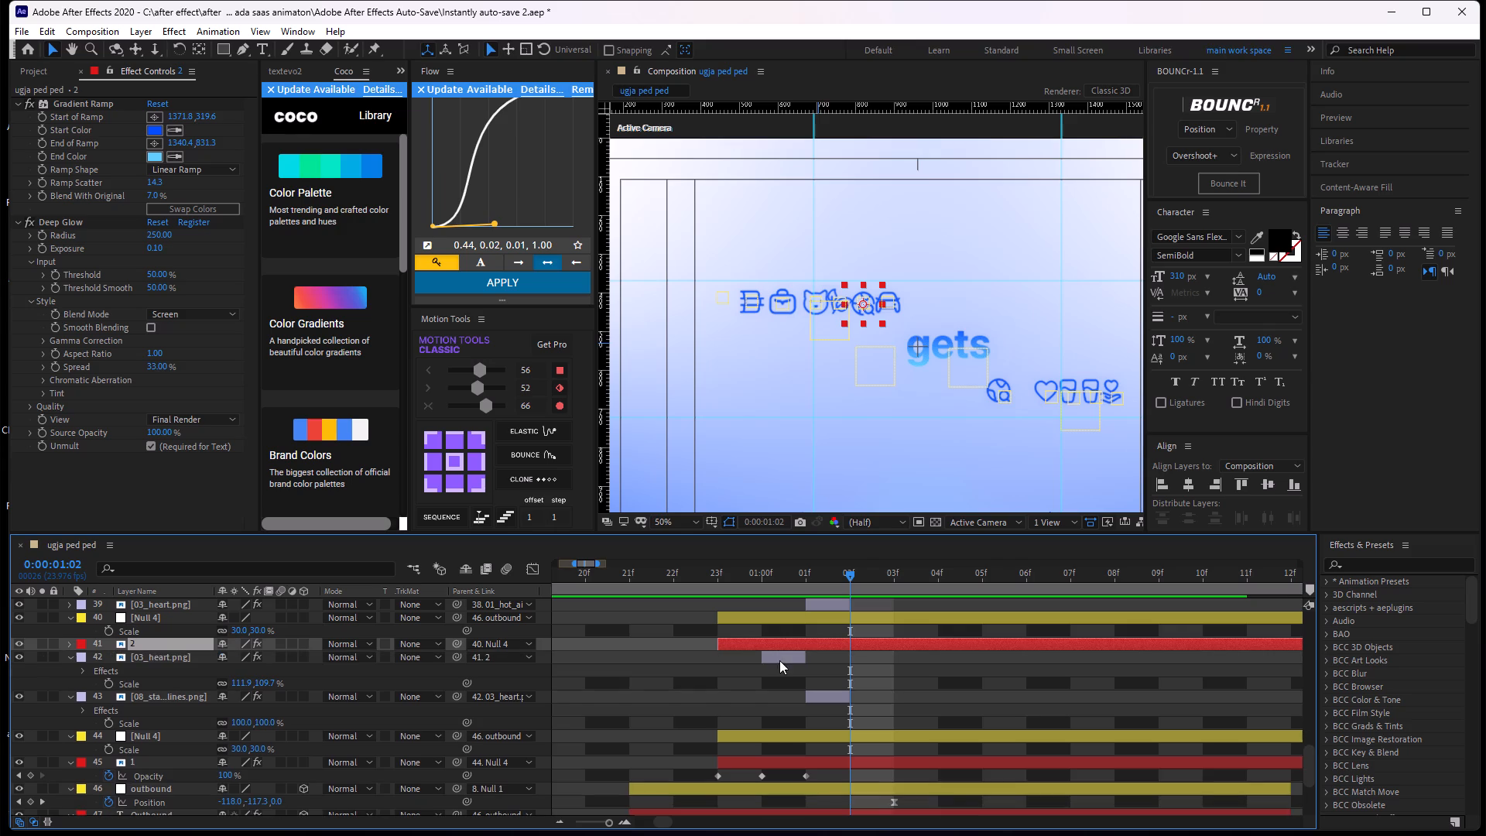
click(779, 655)
key(u)
click(831, 673)
key(u)
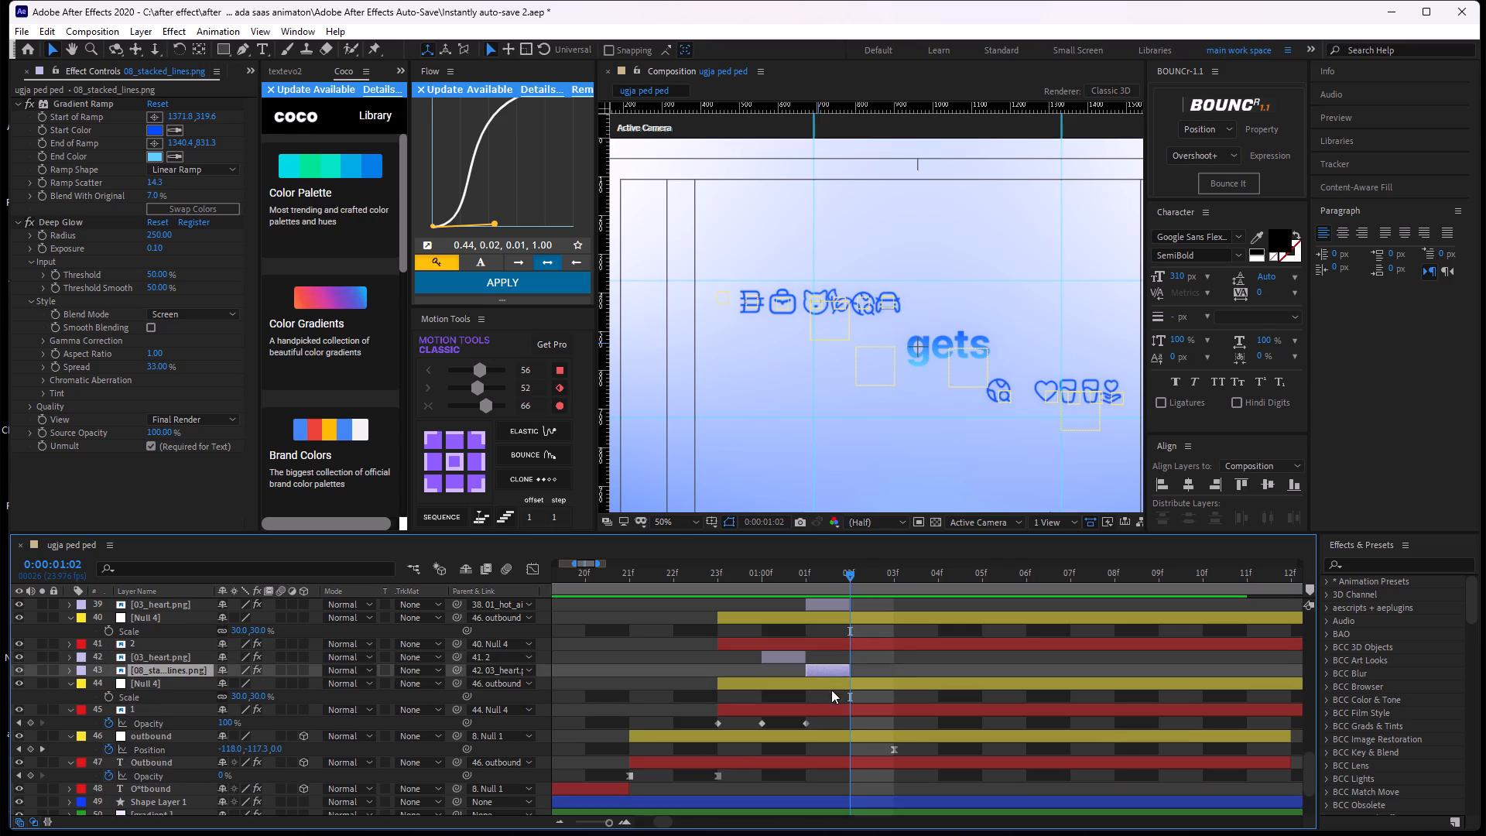
click(827, 707)
key(u)
click(824, 683)
key(u)
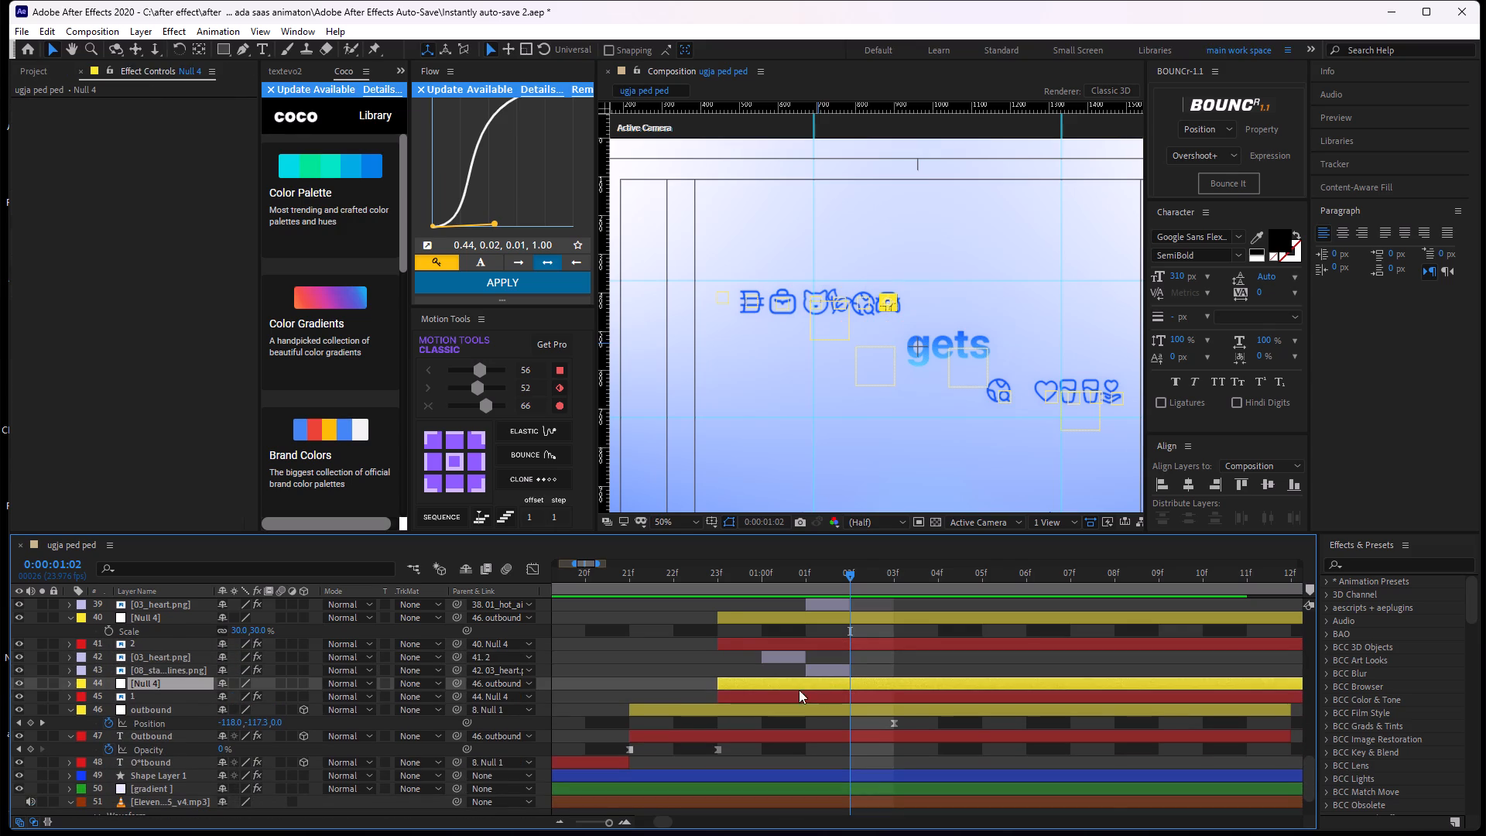
click(793, 710)
key(u)
click(824, 615)
key(u)
Collapse the expanded properties of icons 3, 5 and 7, the hot-air-balloon replacement, and icon 5's null.
scroll(832, 625, up, 2)
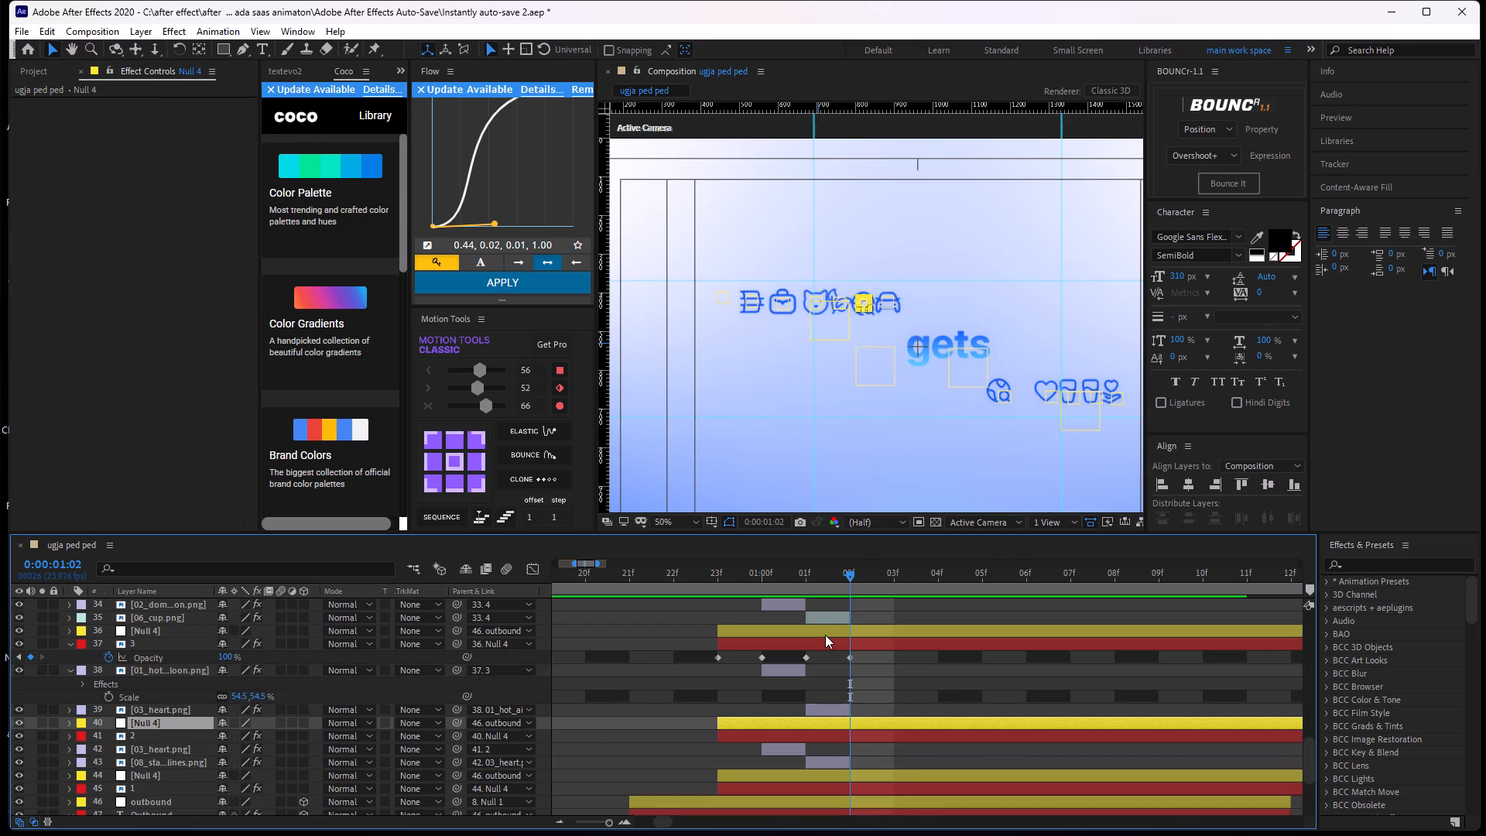
key(u)
click(813, 645)
key(u)
click(794, 652)
key(u)
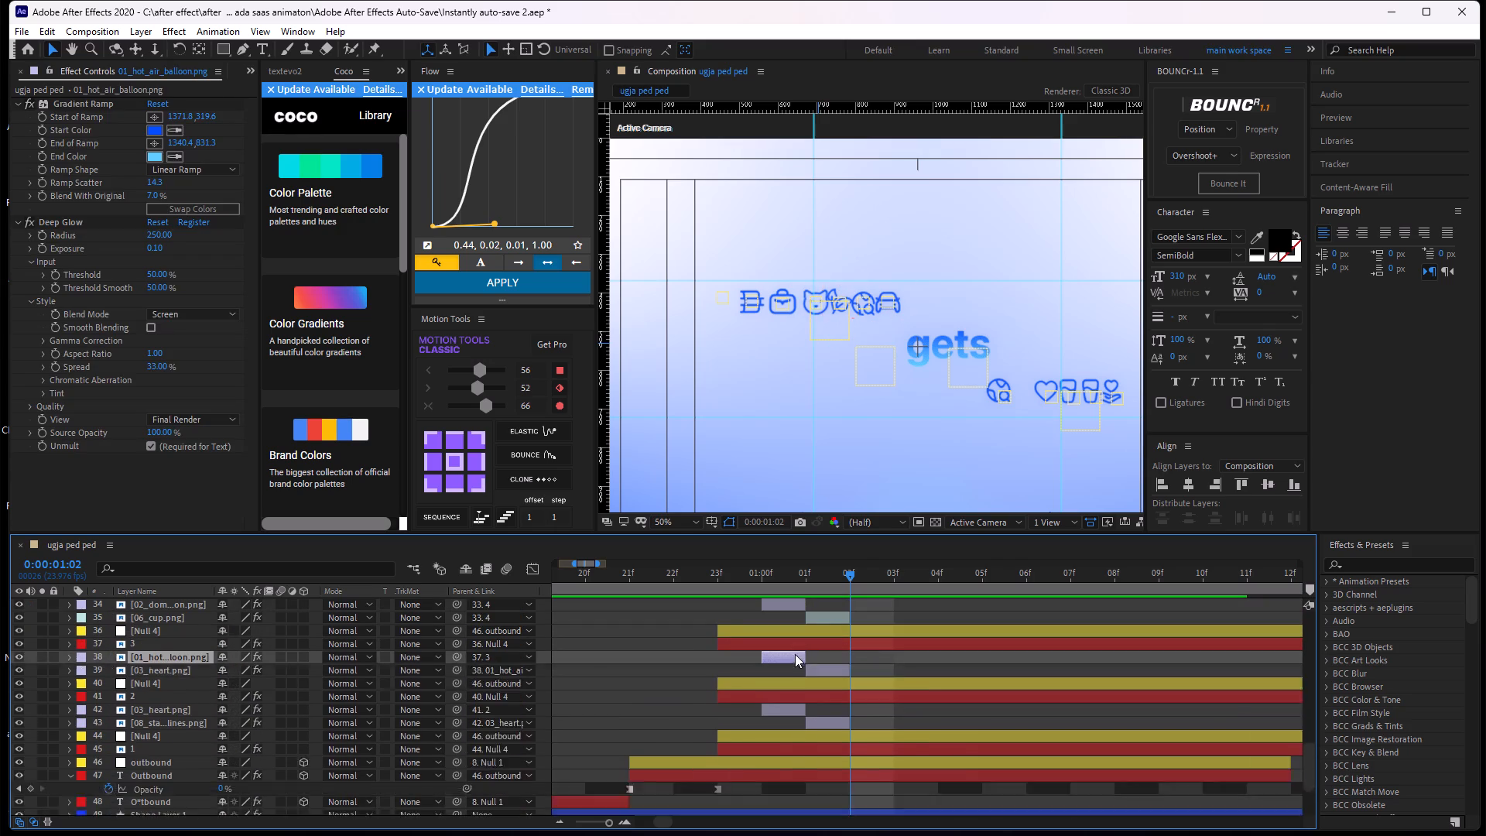
scroll(838, 632, up, 1)
scroll(837, 632, down, 1)
scroll(837, 632, up, 1)
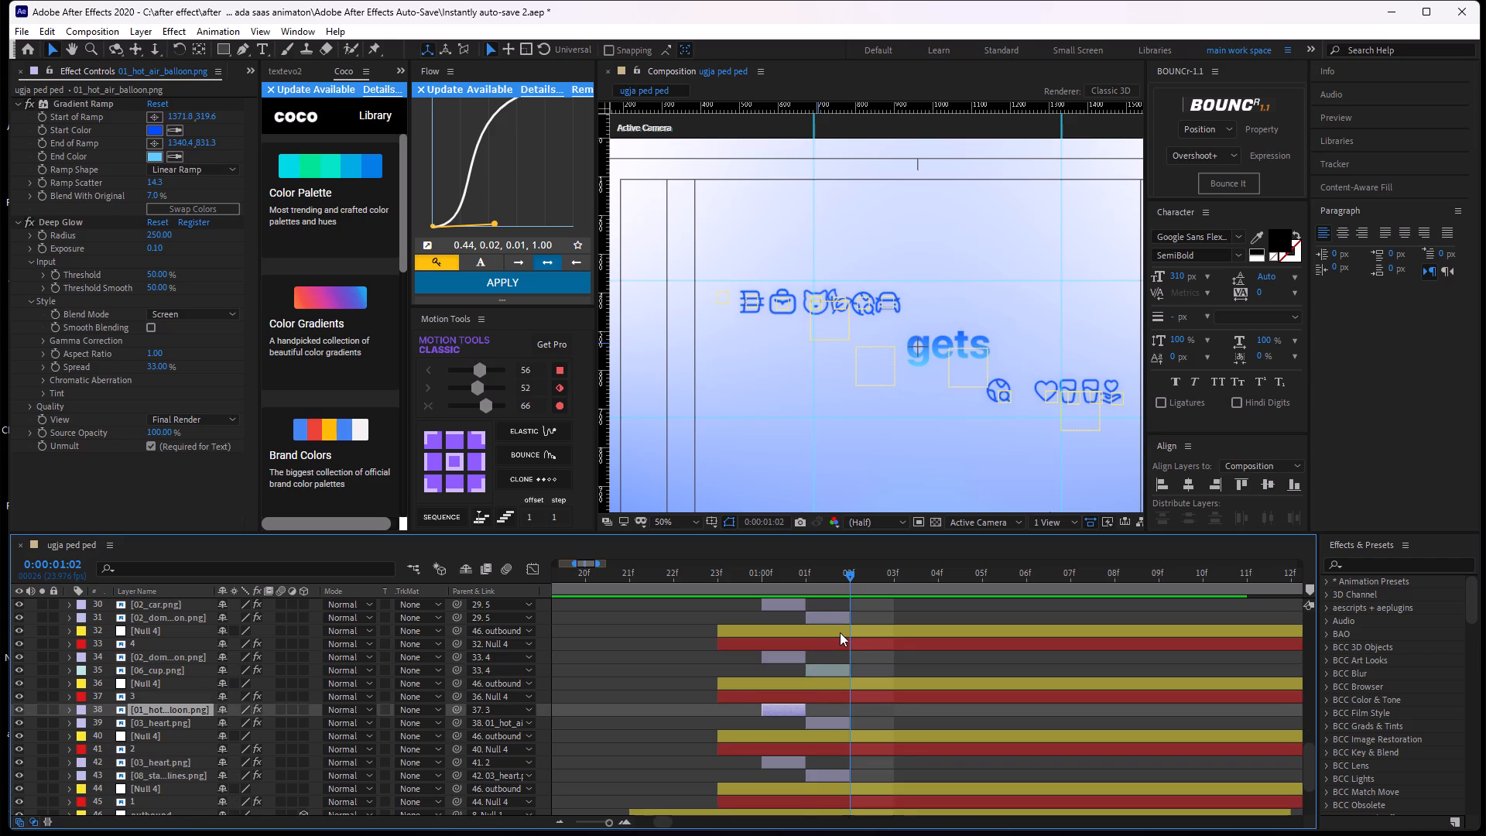
scroll(847, 633, up, 4)
click(805, 729)
click(817, 714)
click(811, 720)
key(u)
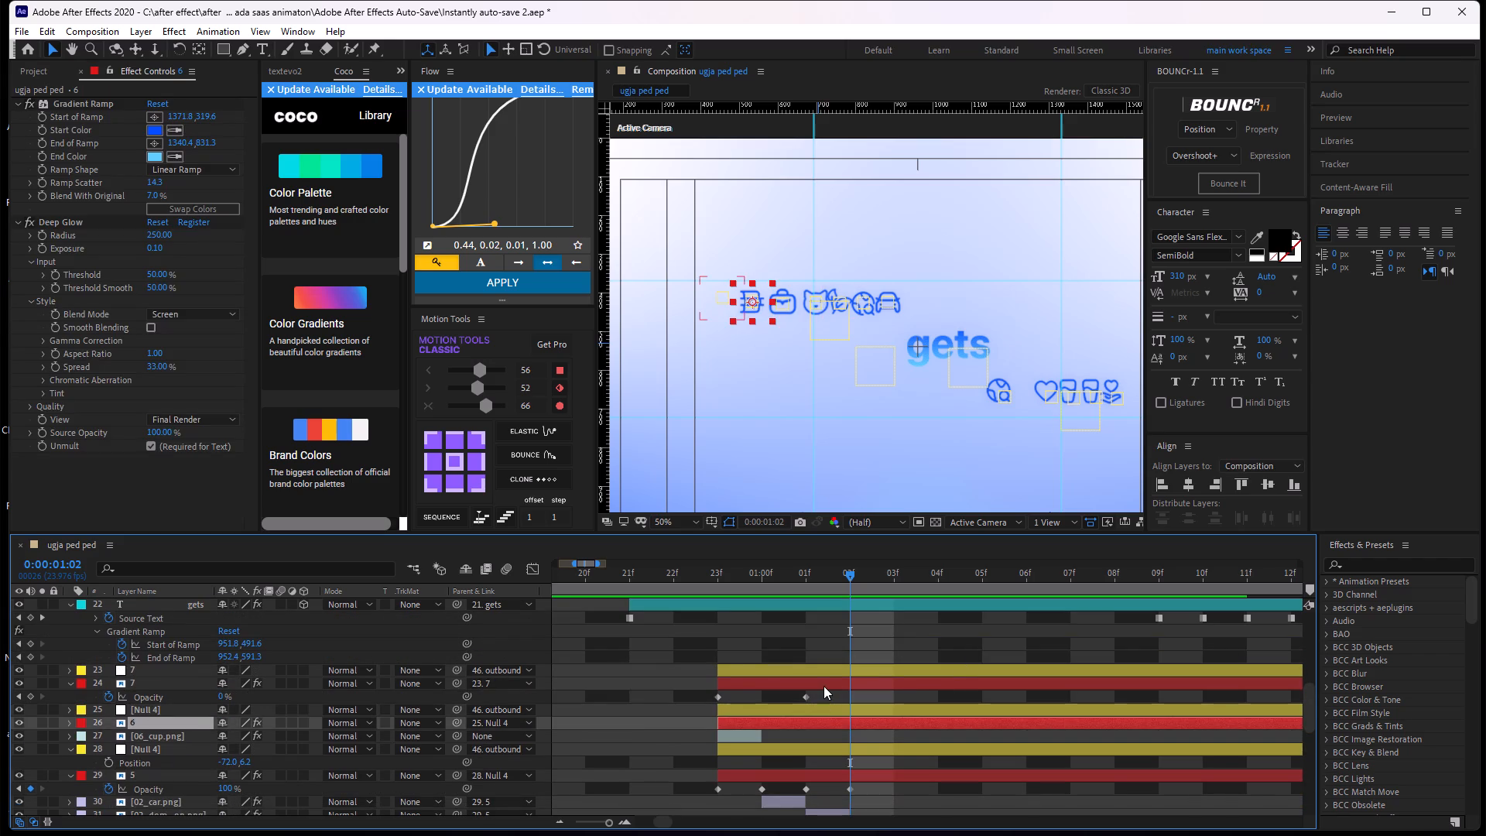
click(823, 686)
key(u)
click(785, 764)
key(u)
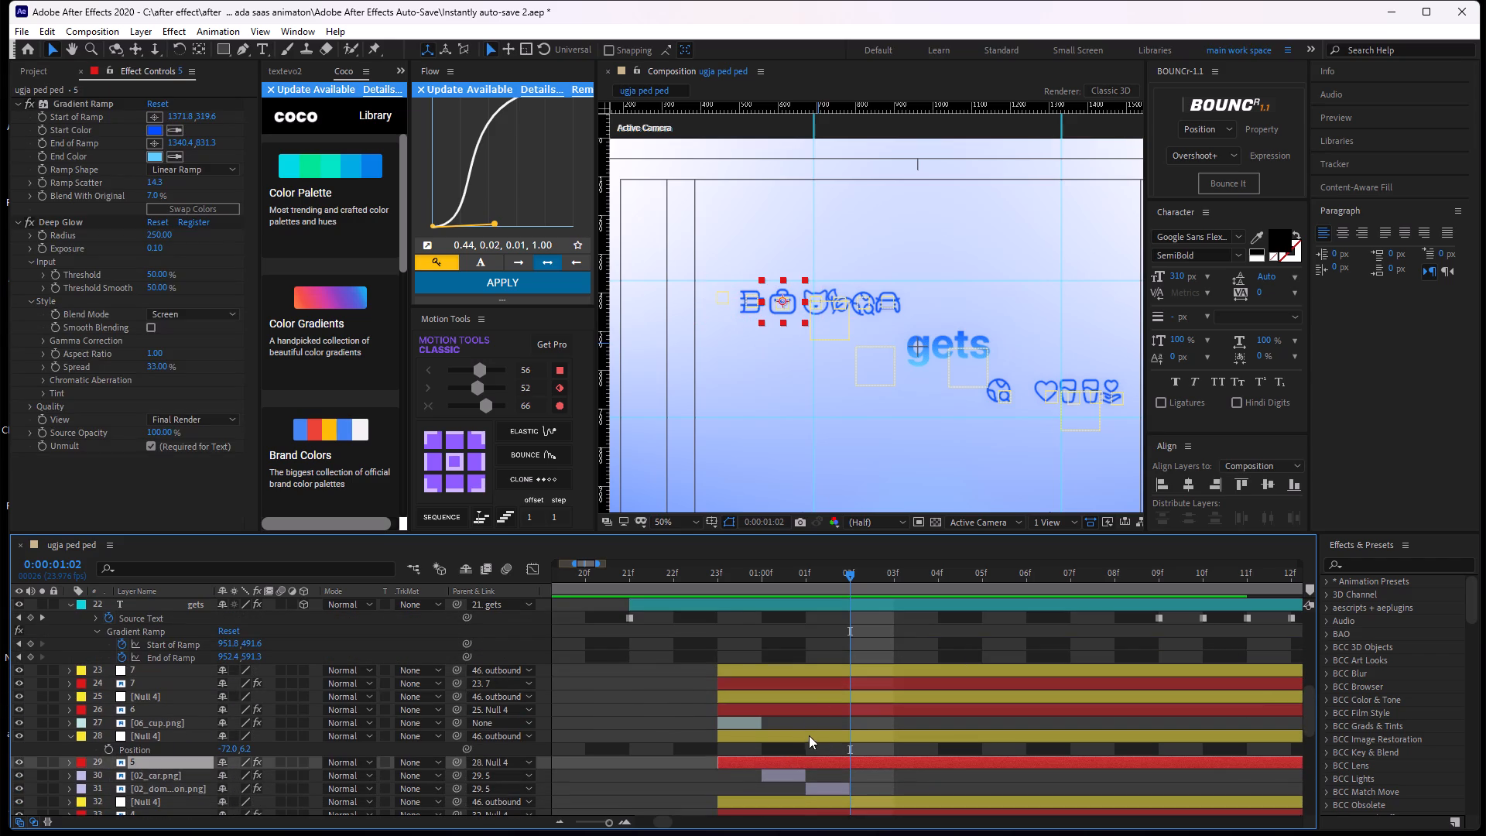
click(809, 733)
key(u)
click(644, 727)
Collapse the expanded properties of the gets and messy text layers.
scroll(813, 686, down, 3)
scroll(873, 676, up, 1)
scroll(873, 676, down, 1)
scroll(873, 676, up, 3)
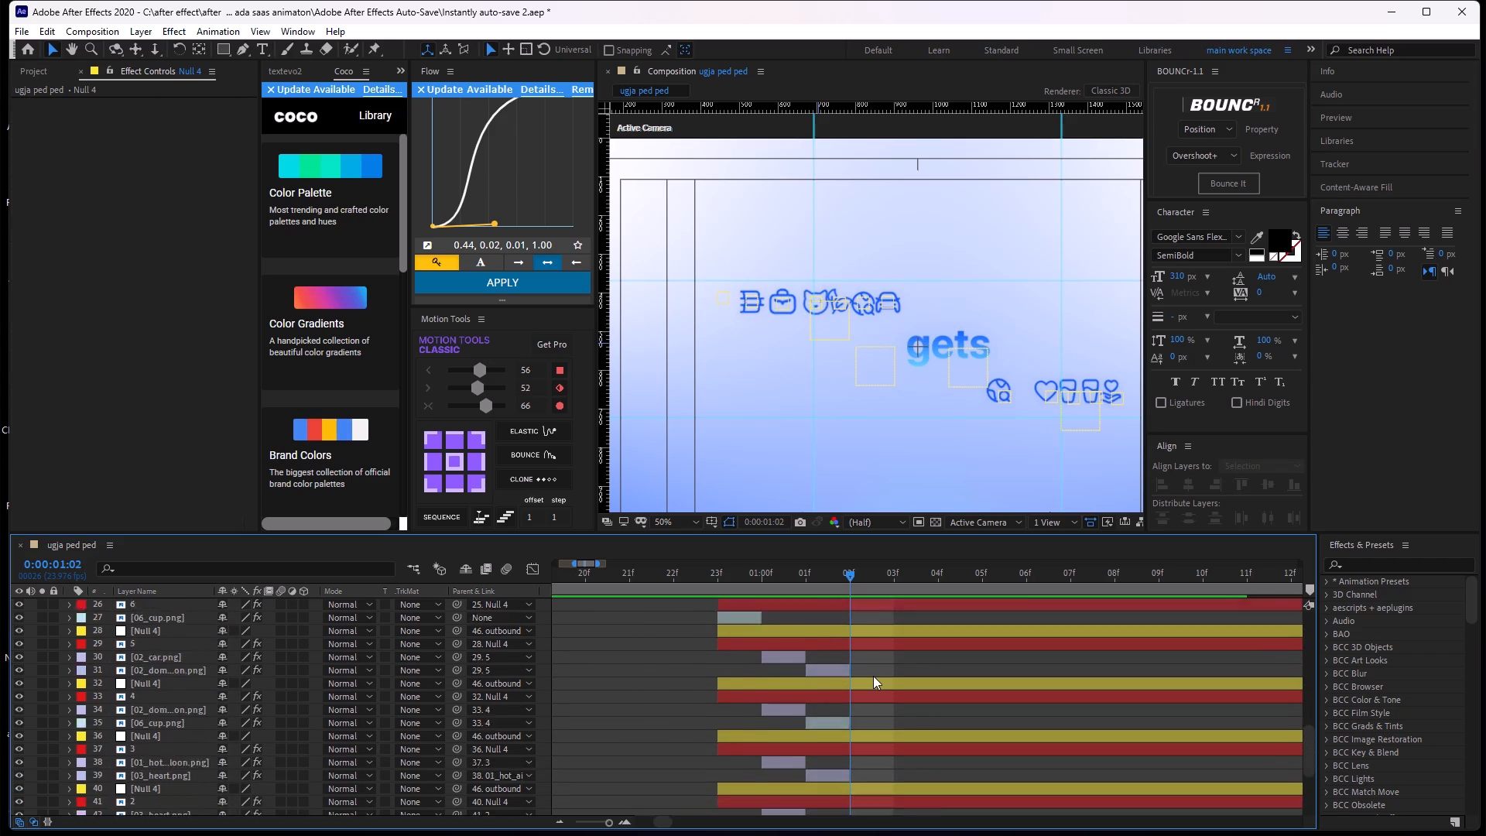
scroll(873, 676, up, 2)
scroll(873, 675, down, 3)
scroll(873, 675, up, 1)
scroll(873, 675, down, 2)
scroll(1031, 632, down, 5)
scroll(985, 653, up, 3)
scroll(950, 674, down, 2)
scroll(926, 685, up, 6)
click(858, 662)
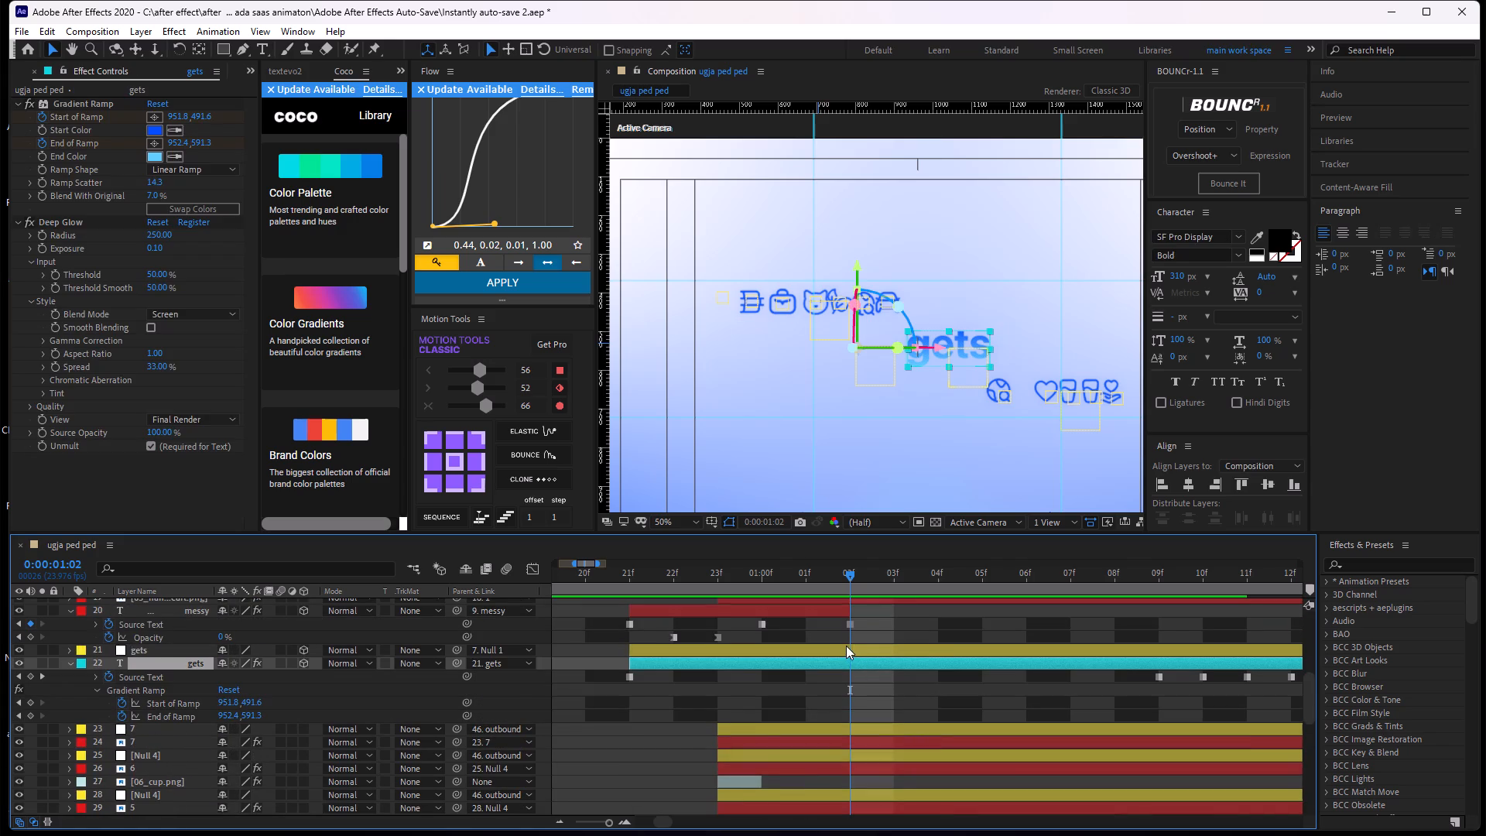
key(u)
click(800, 616)
key(u)
Enlarge the timeline area and look through the whole collapsed layer stack, from the top video layer to the Outbound icons.
scroll(826, 616, up, 2)
scroll(826, 616, down, 1)
scroll(826, 616, up, 2)
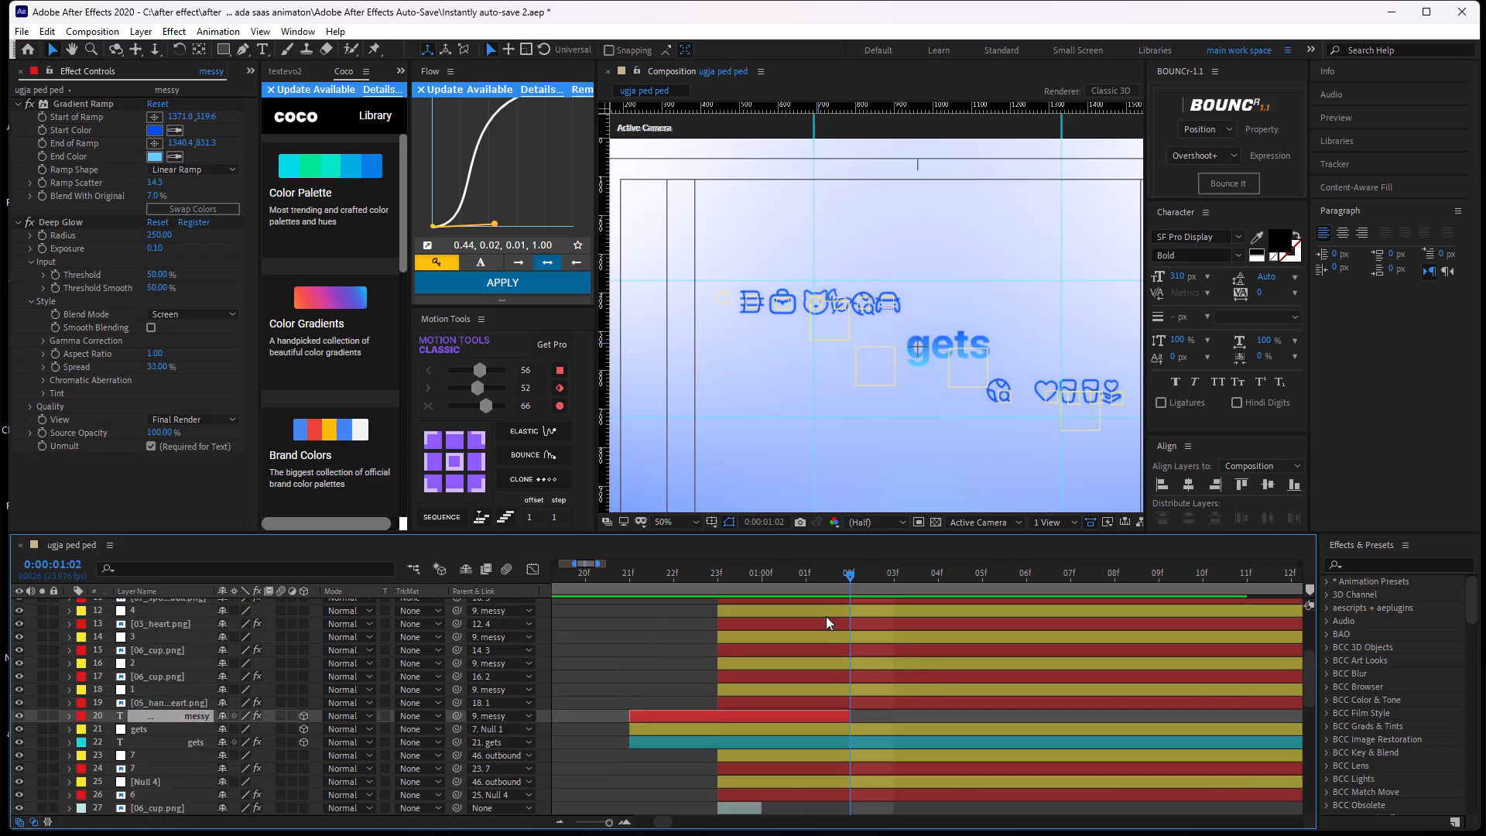
scroll(881, 676, up, 1)
scroll(879, 675, down, 6)
middle_drag(902, 697, 880, 835)
middle_drag(874, 697, 847, 796)
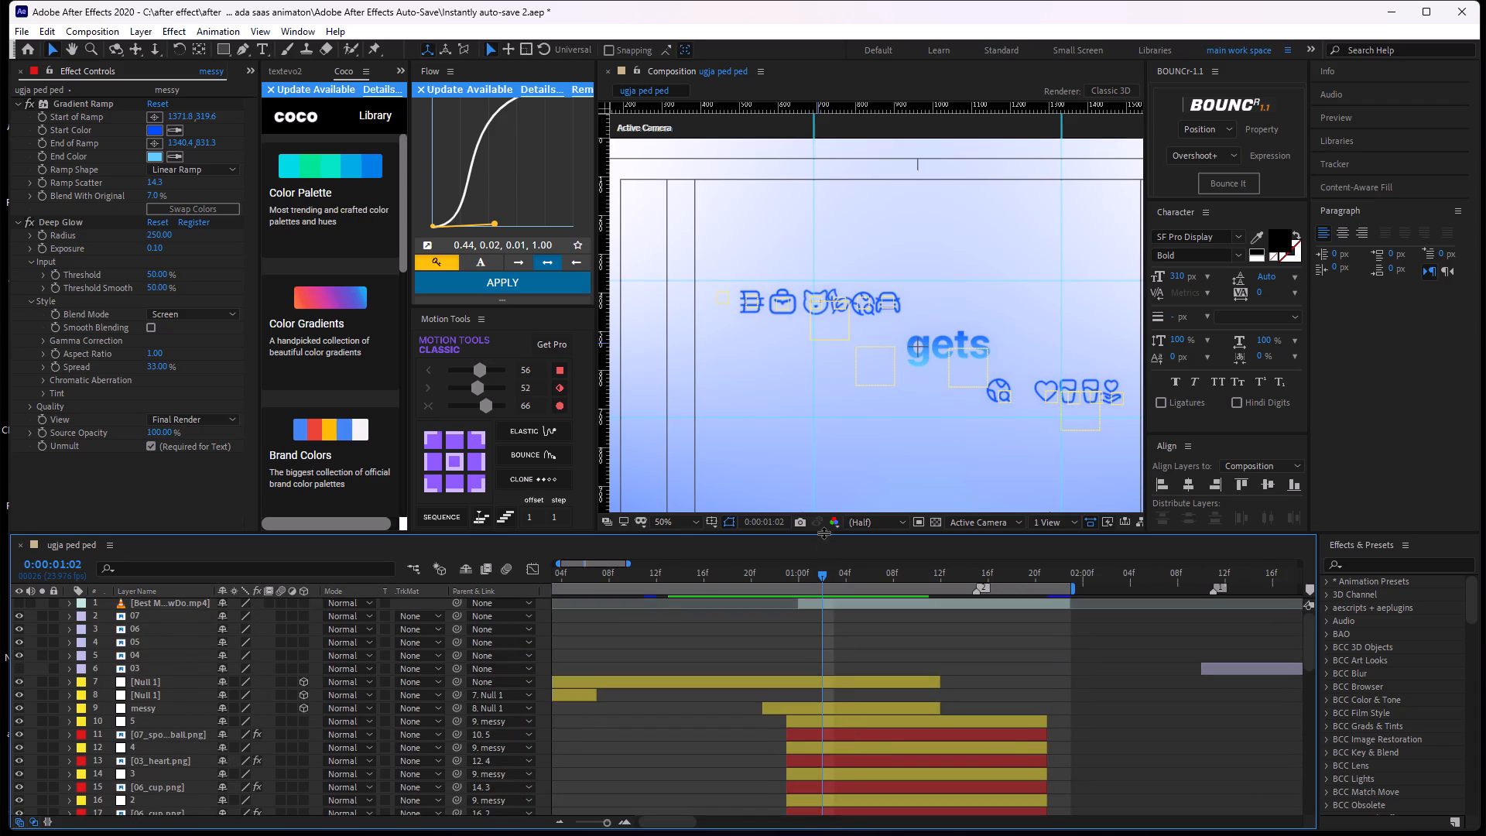
drag(823, 533, 827, 510)
scroll(834, 615, down, 5)
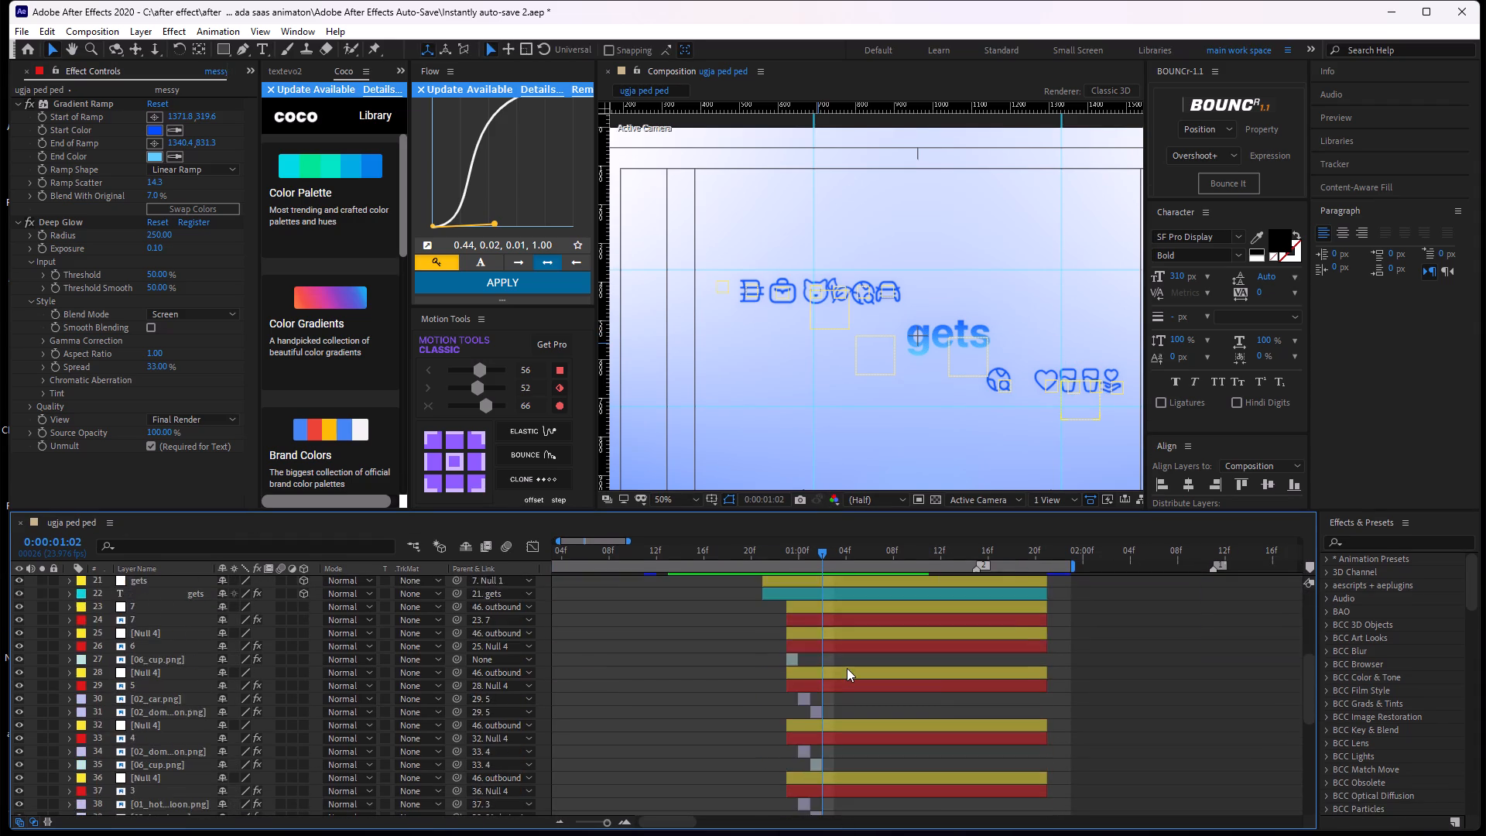
scroll(847, 668, down, 16)
scroll(845, 687, up, 1)
scroll(845, 684, down, 13)
scroll(848, 675, up, 5)
scroll(842, 708, down, 2)
scroll(901, 737, down, 10)
scroll(899, 680, up, 2)
scroll(900, 679, down, 1)
scroll(900, 679, up, 3)
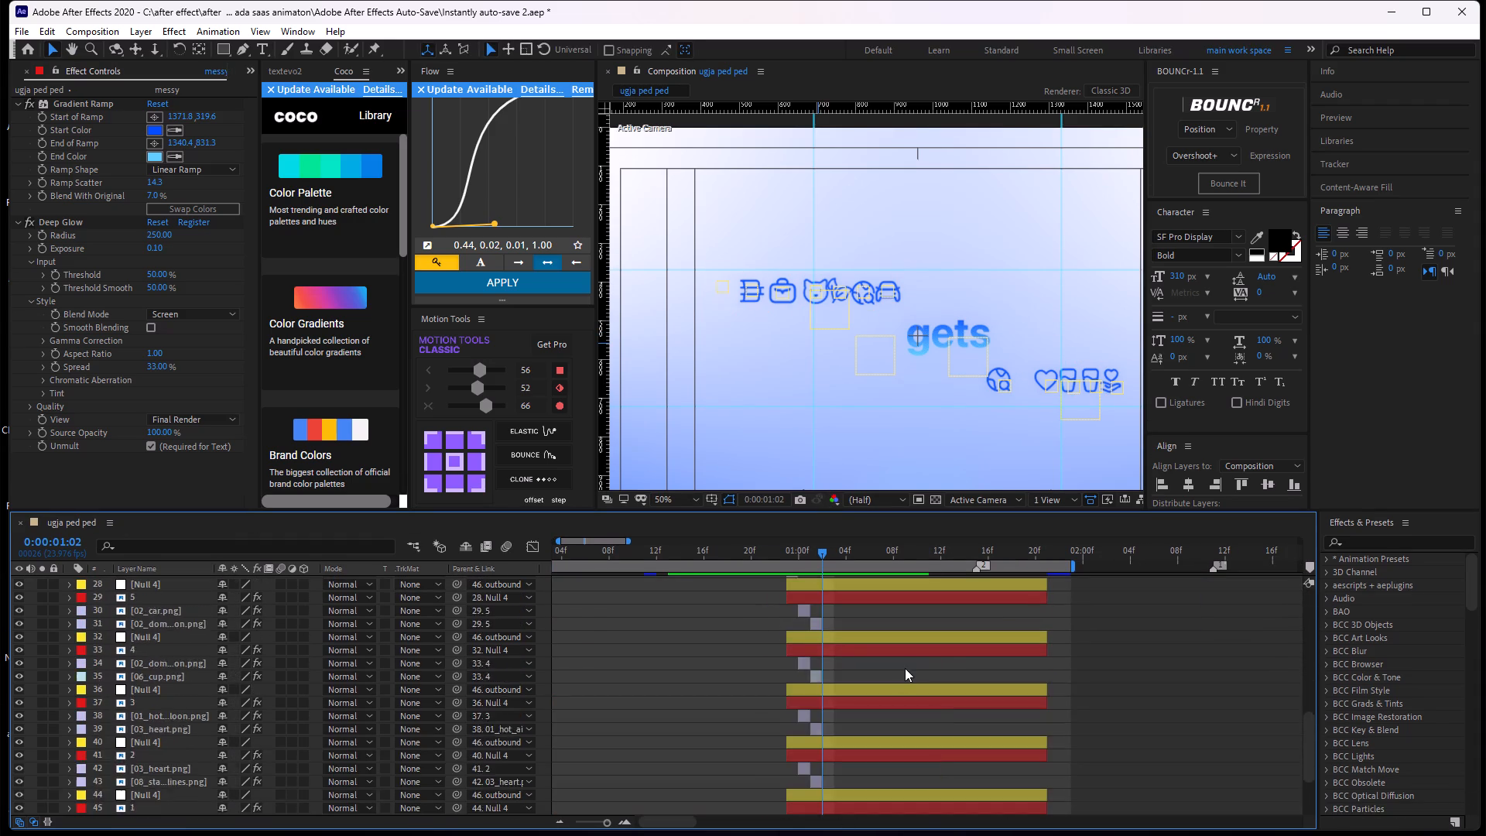
scroll(905, 666, up, 11)
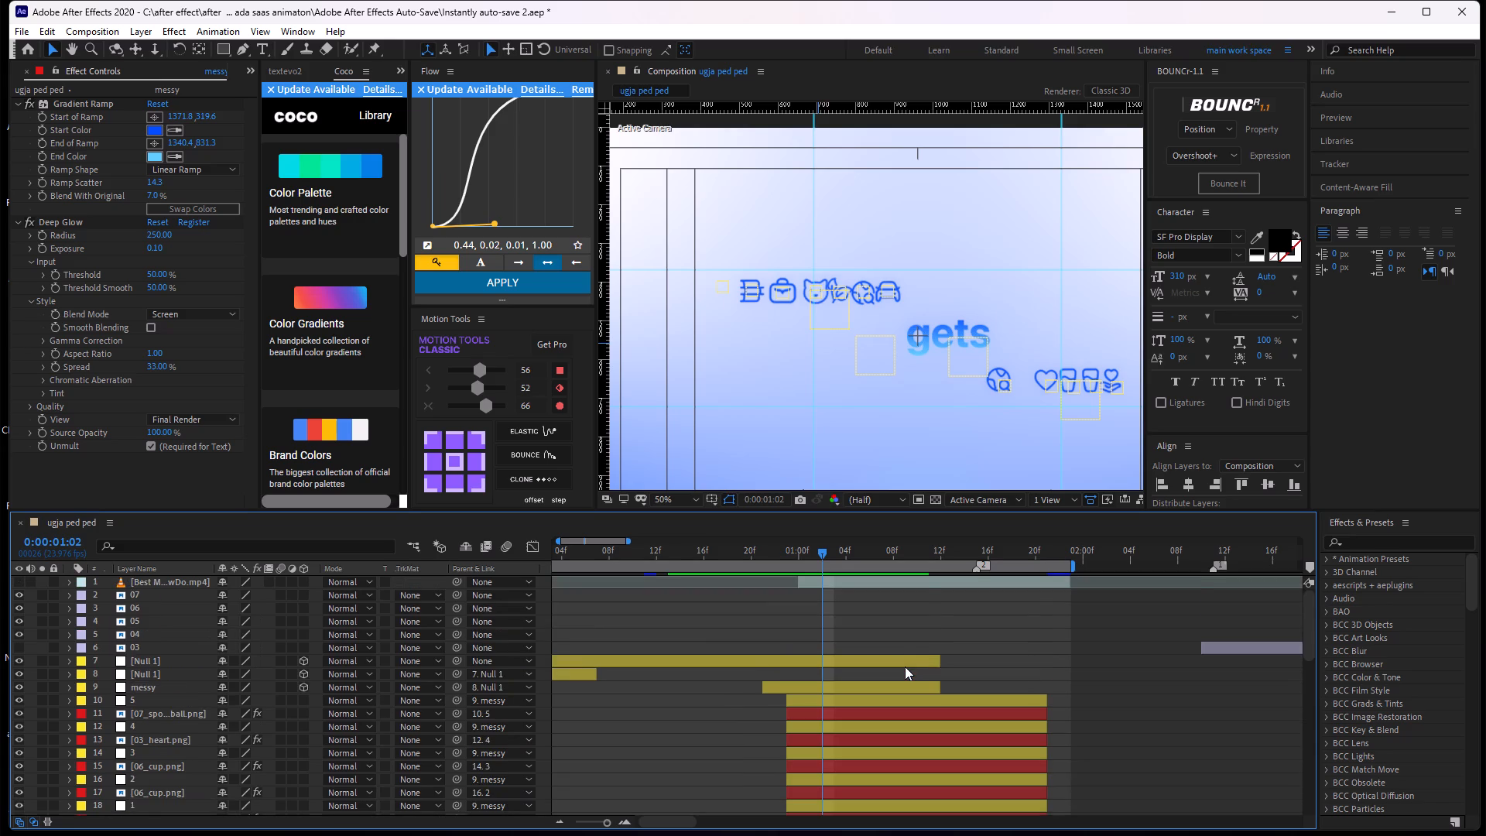
Scrub between 0:00:00:21 and 0:00:01:01 to review the change from the words to the icons.
scroll(905, 666, down, 2)
scroll(905, 666, up, 1)
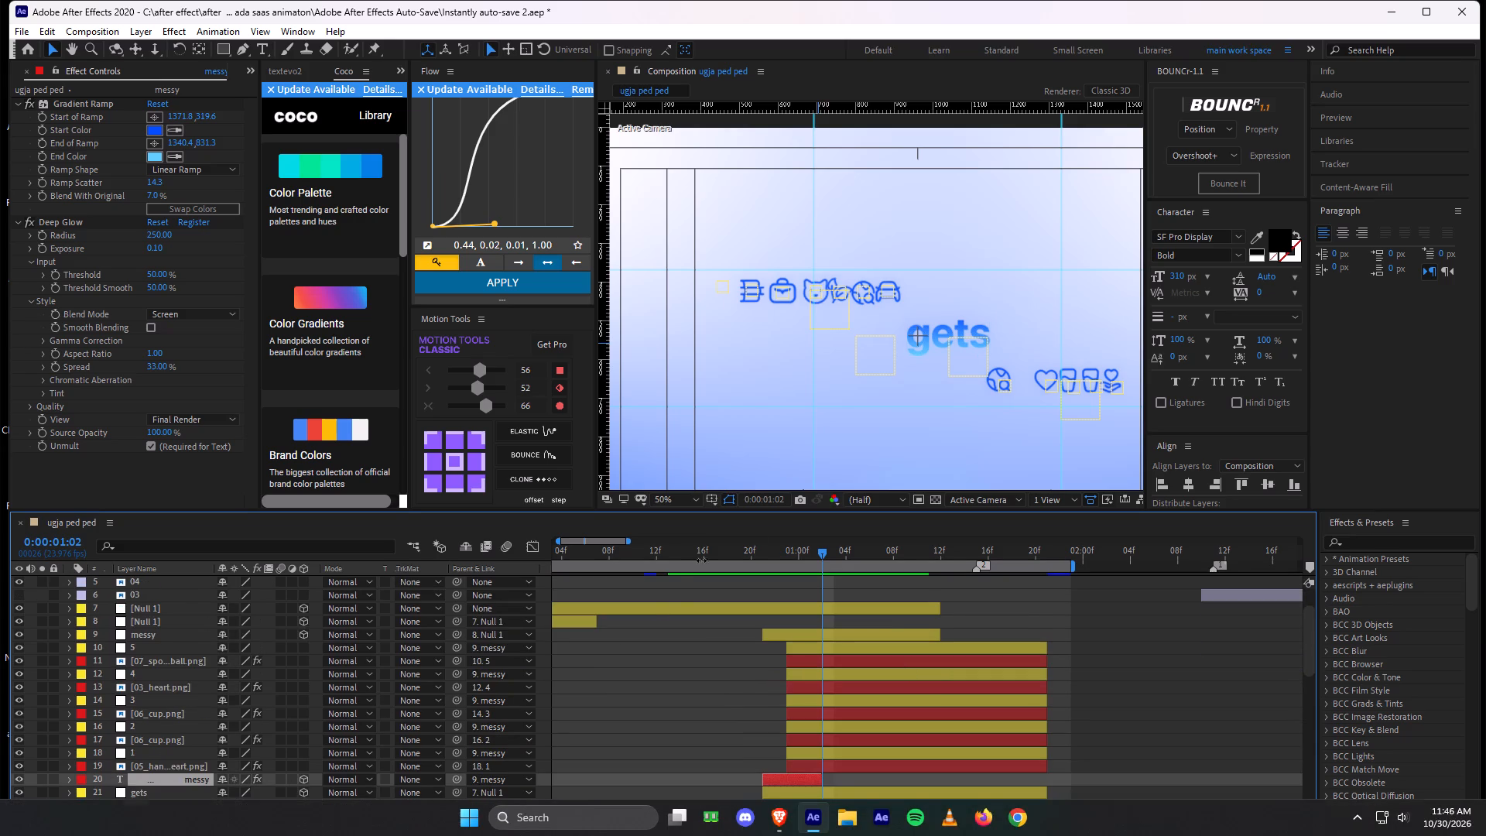
drag(821, 560, 818, 570)
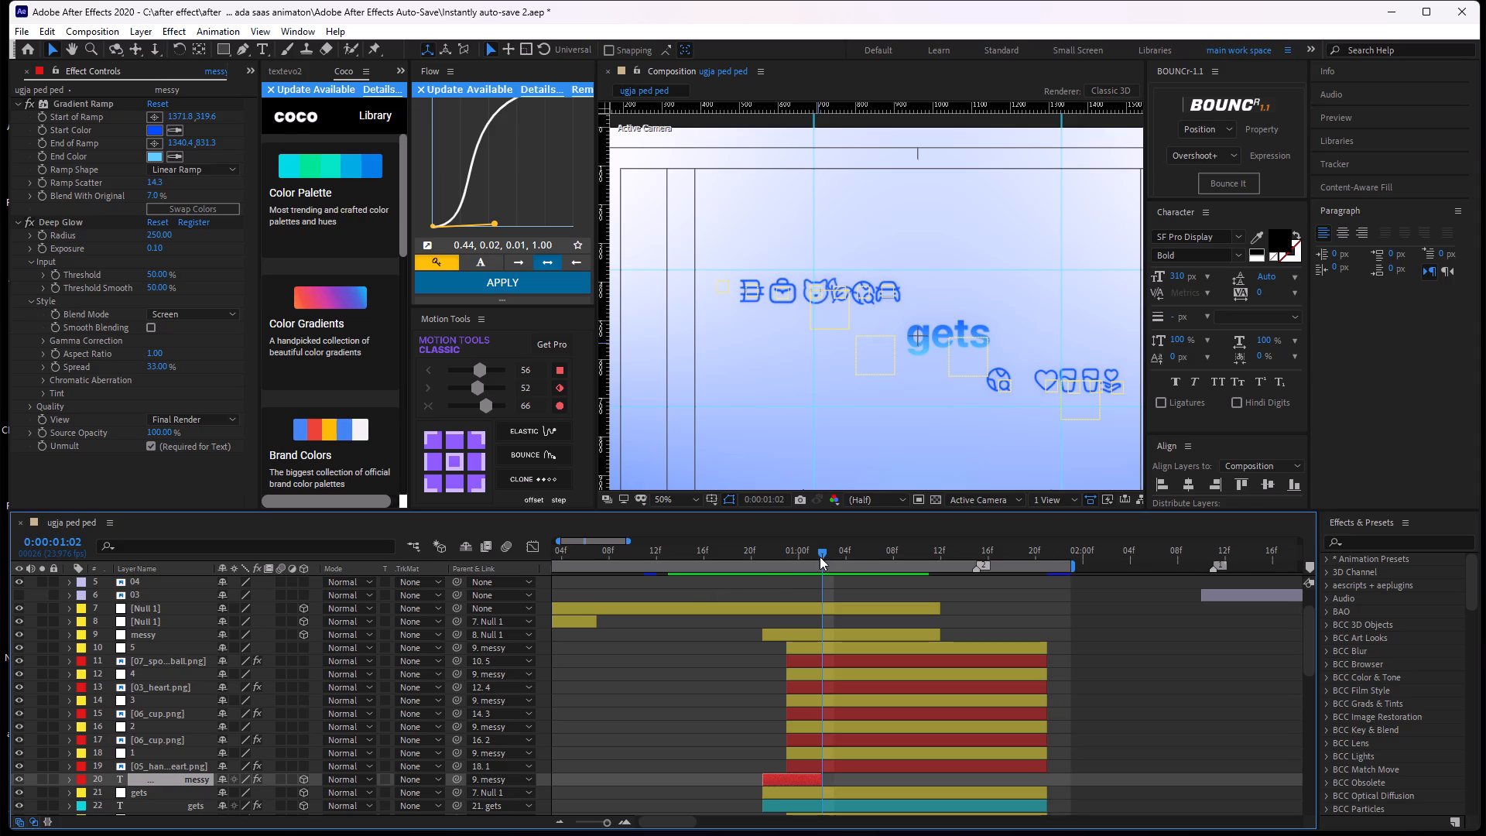
click(820, 540)
drag(821, 550, 762, 616)
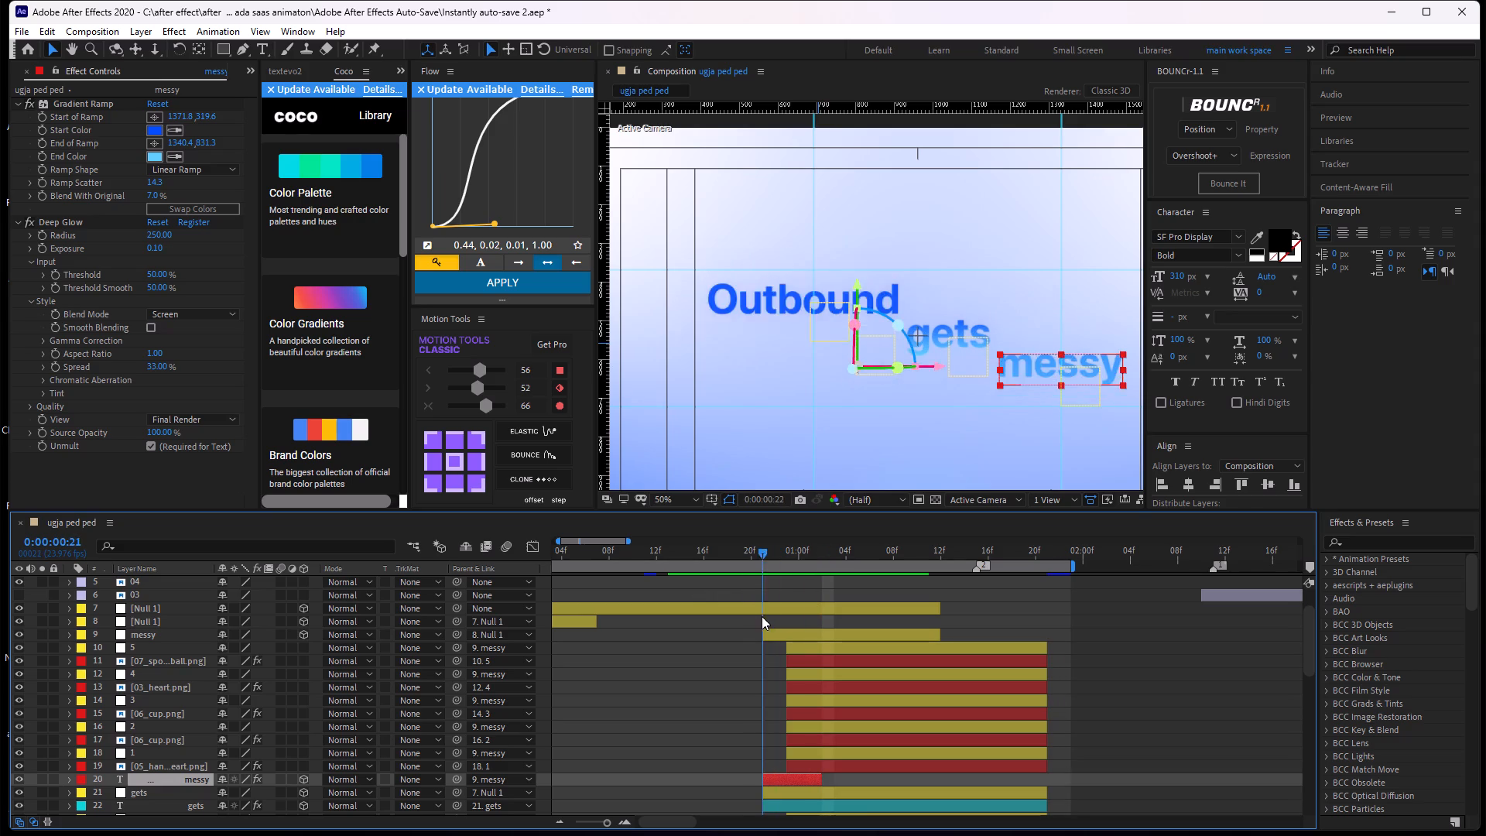
drag(762, 616, 812, 628)
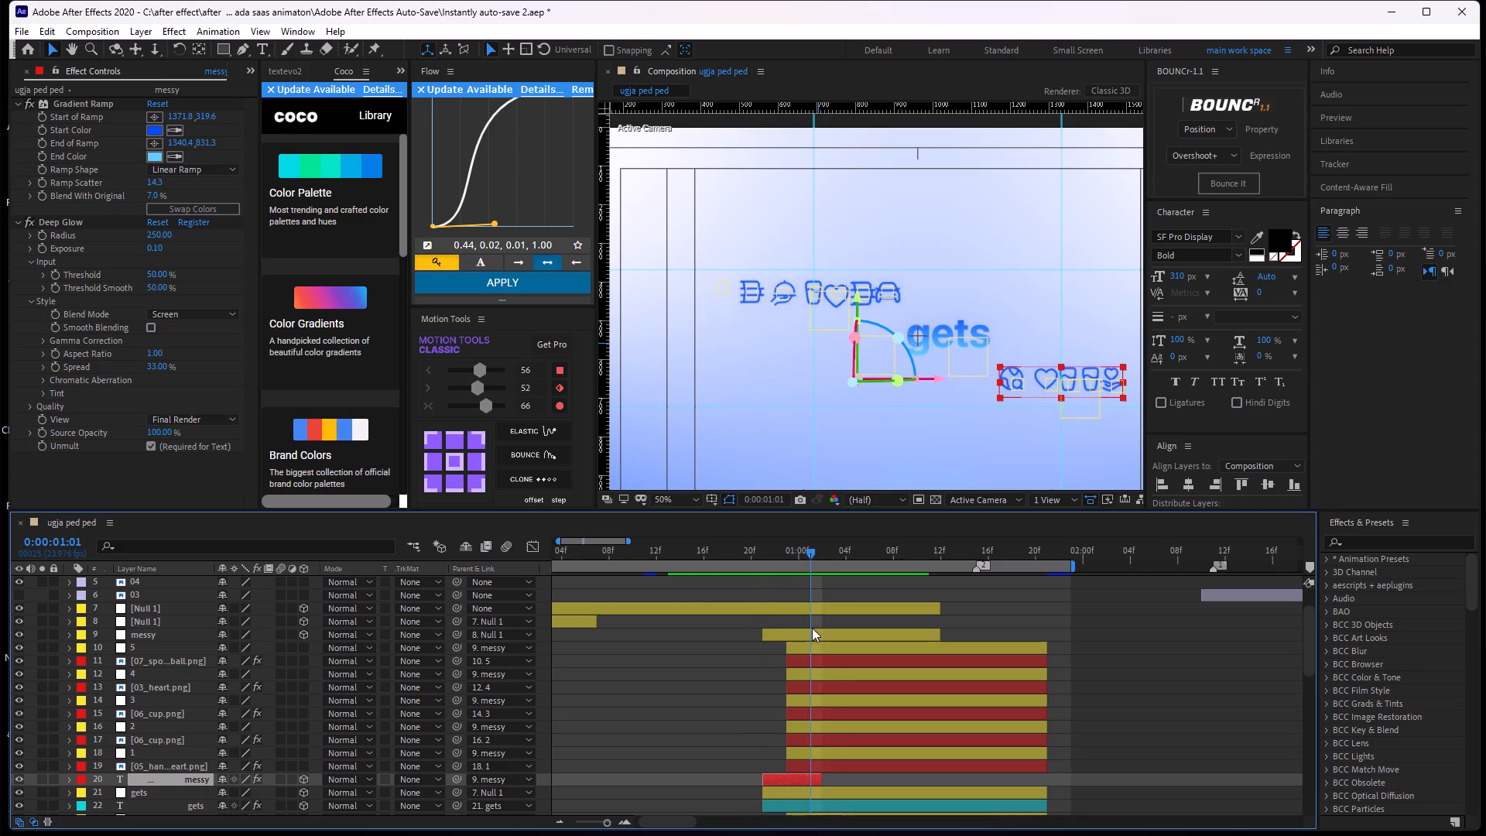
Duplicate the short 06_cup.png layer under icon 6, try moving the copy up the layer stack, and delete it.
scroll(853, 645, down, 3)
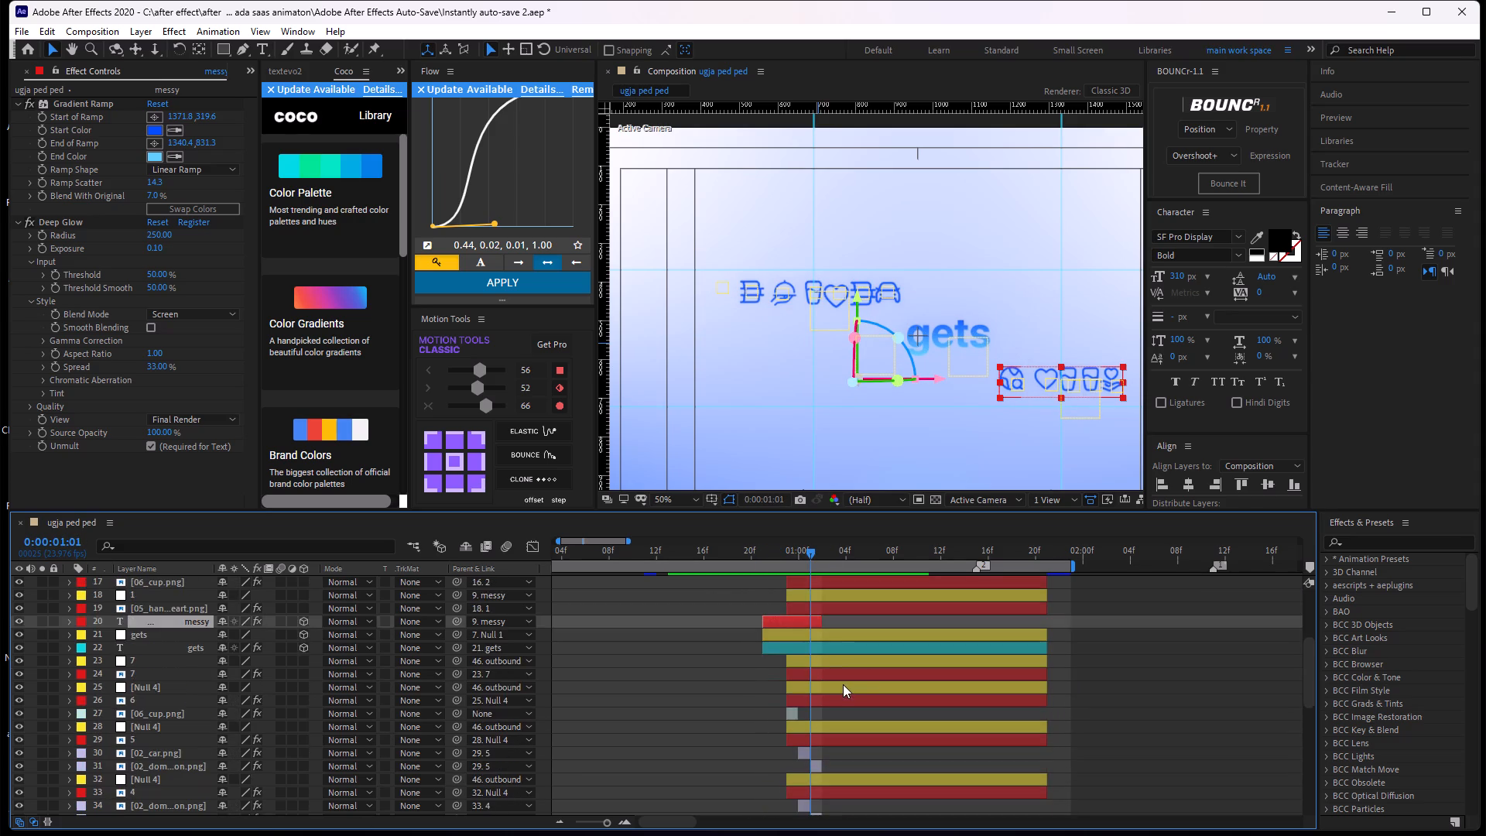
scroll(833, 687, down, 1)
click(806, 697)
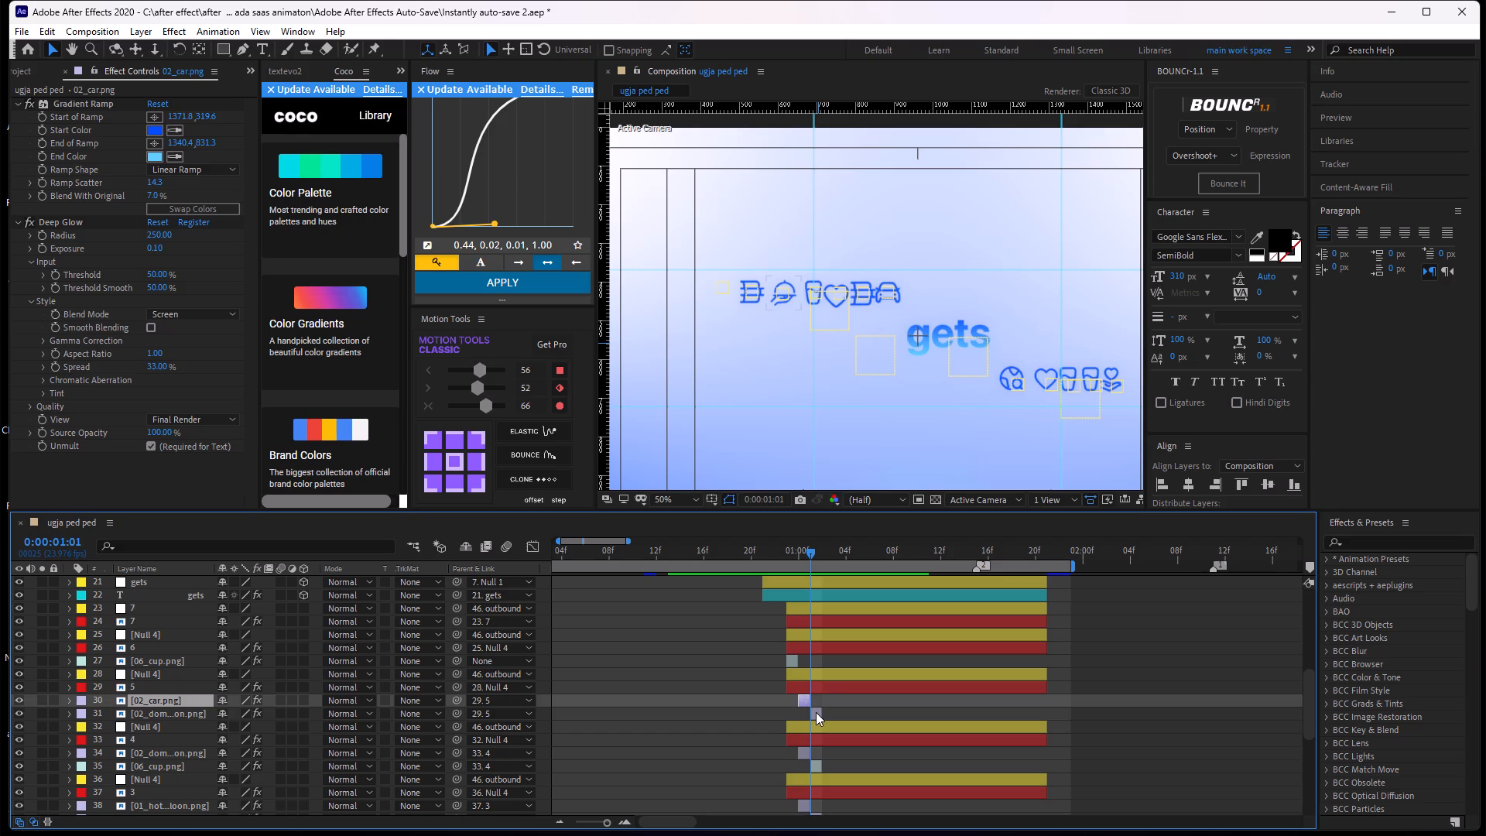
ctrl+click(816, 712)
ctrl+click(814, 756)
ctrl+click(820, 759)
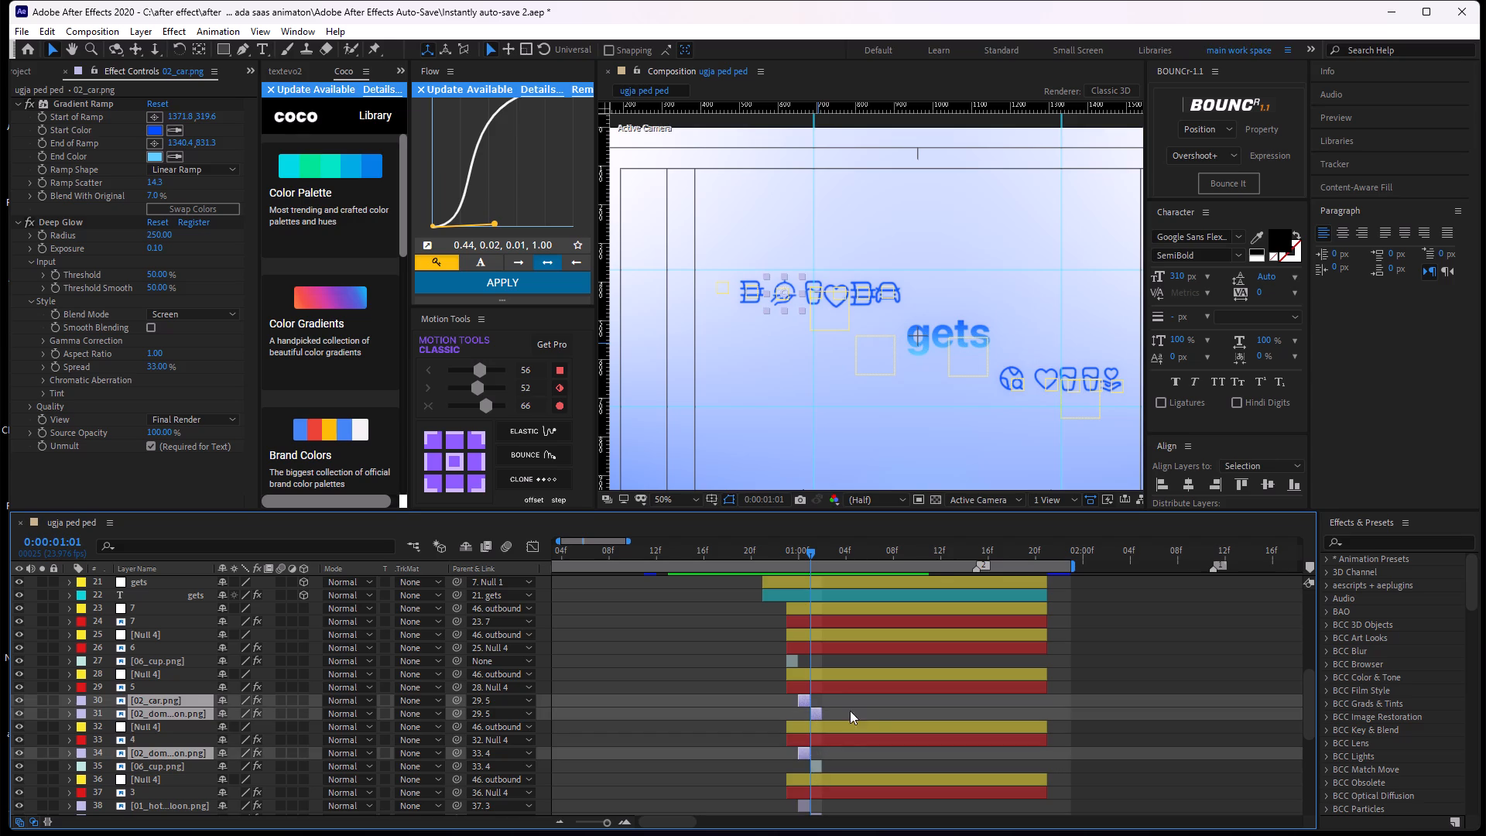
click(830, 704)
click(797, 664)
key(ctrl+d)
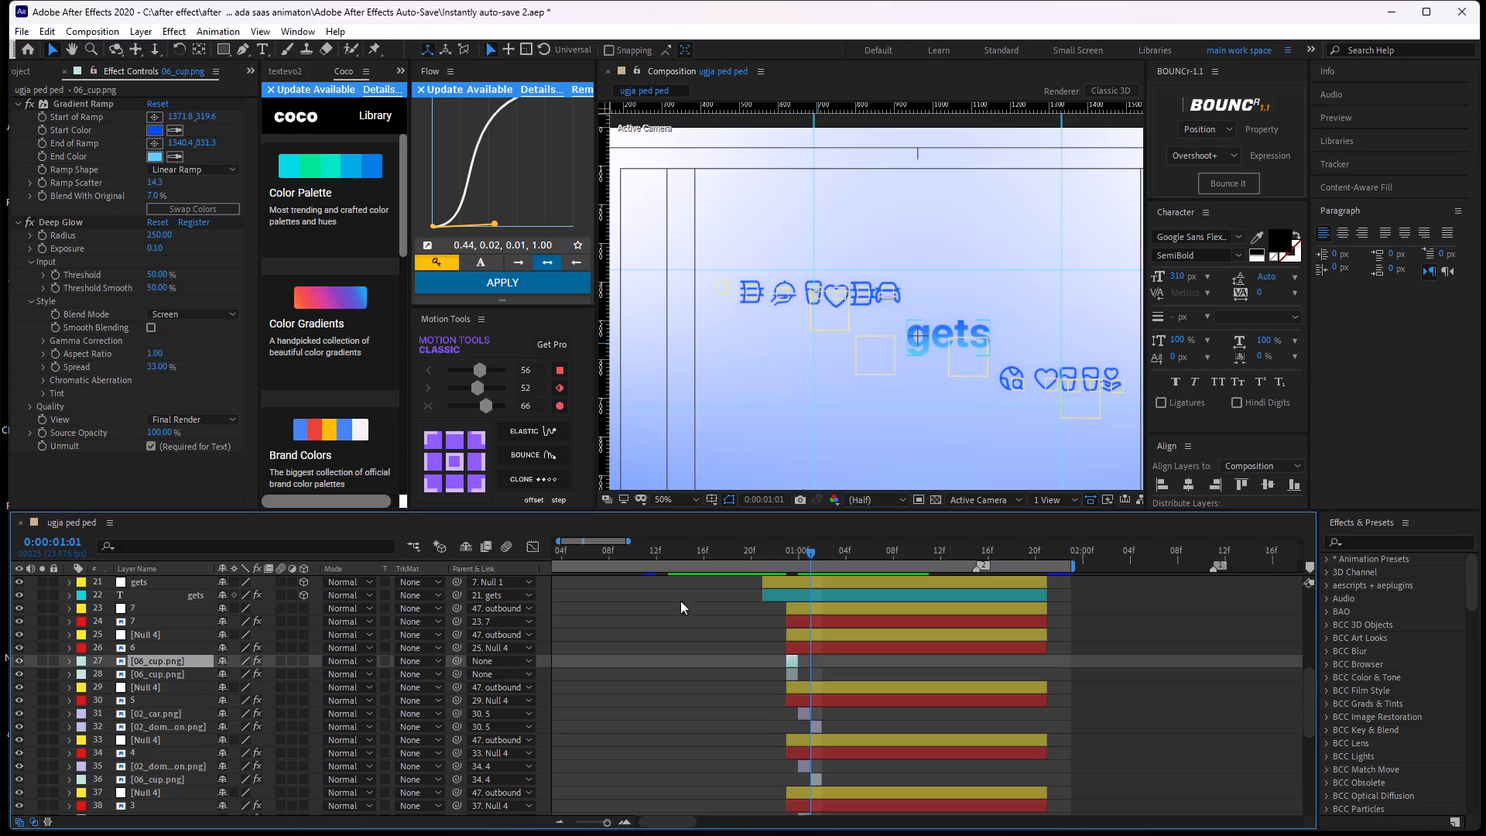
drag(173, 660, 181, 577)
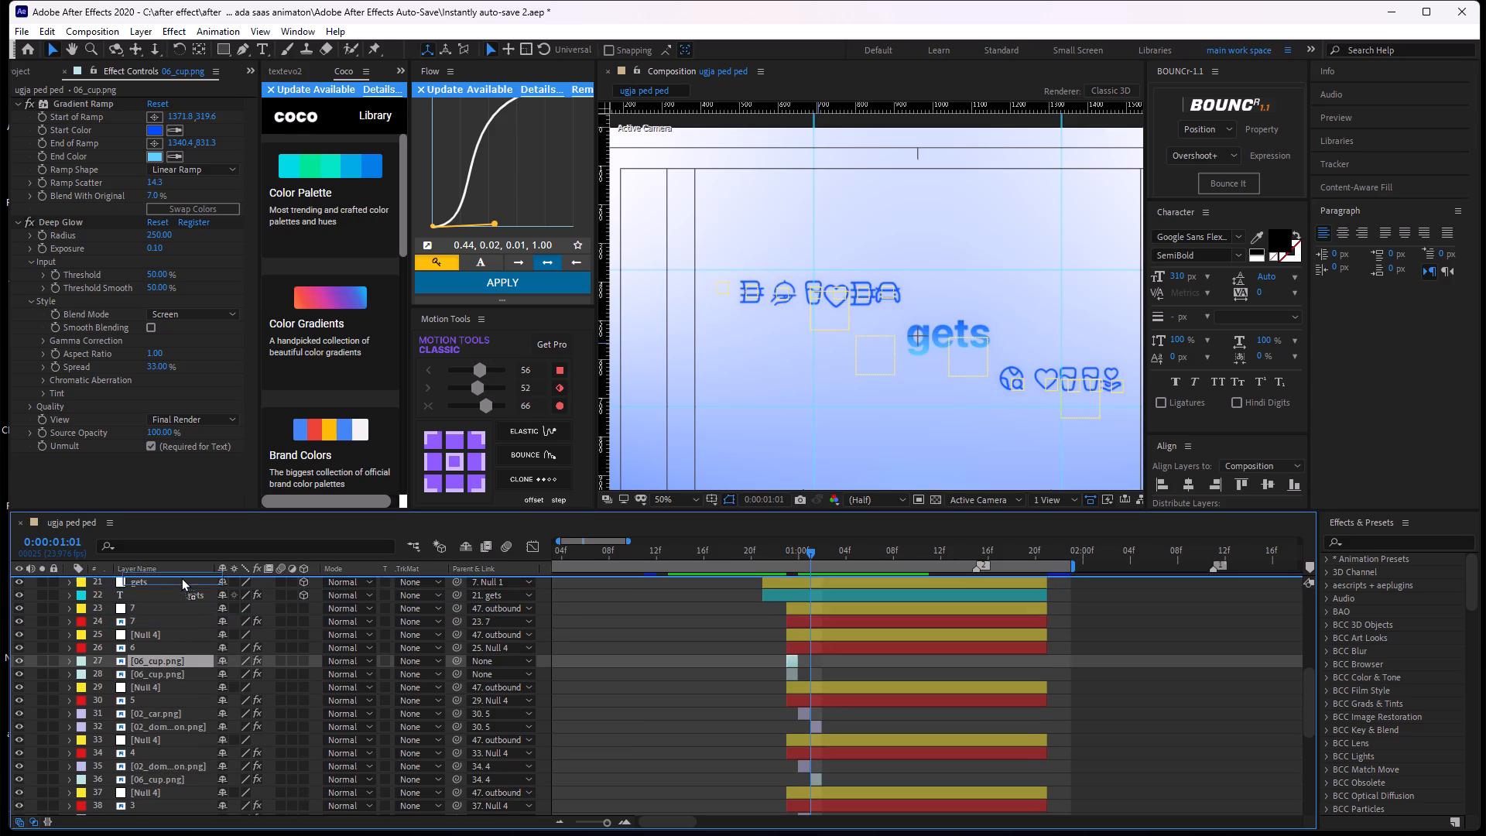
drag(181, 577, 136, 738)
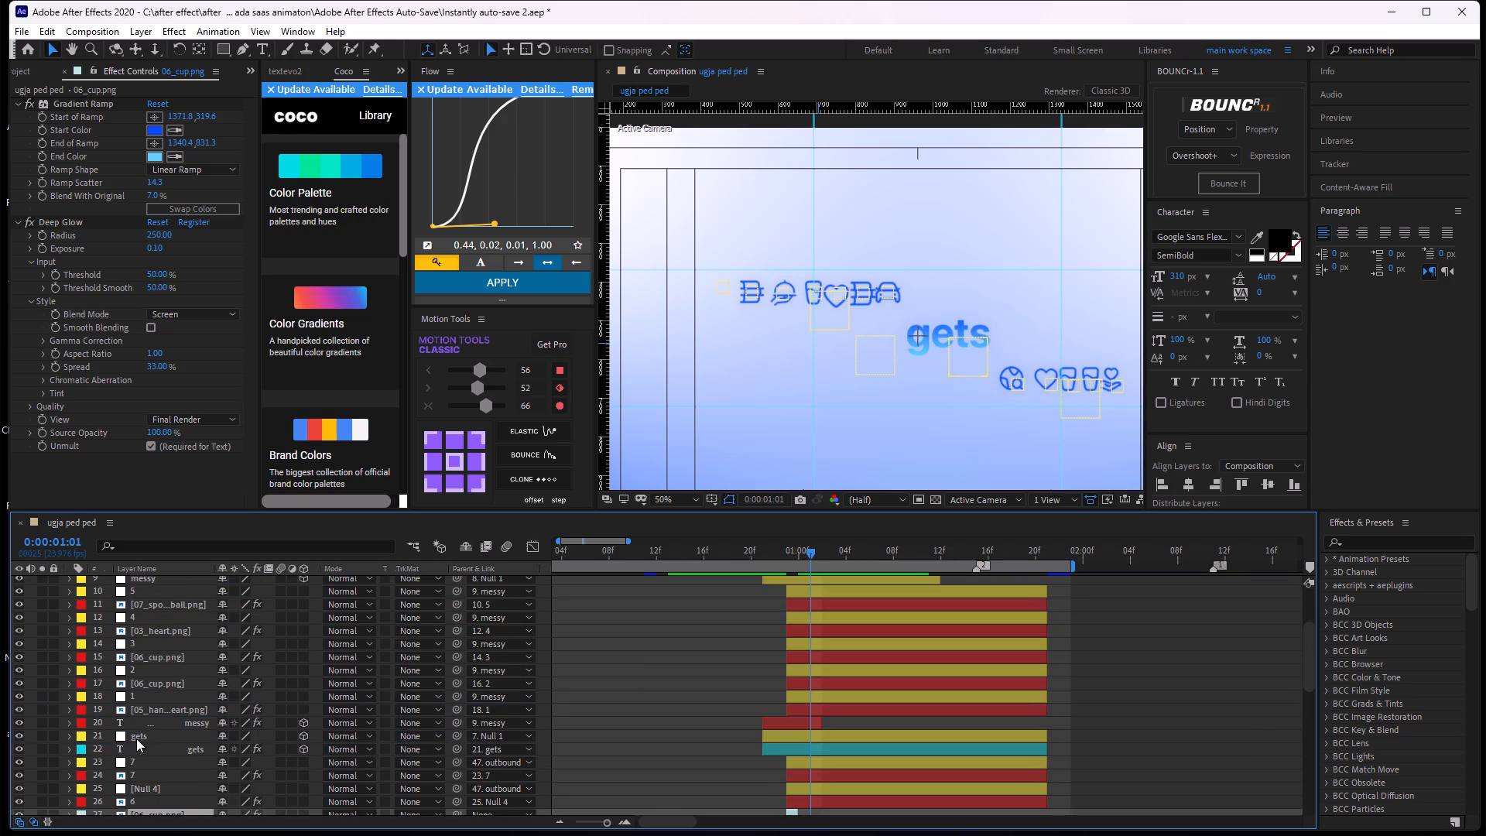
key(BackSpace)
Move icon 5's 02_car.png and dome replacement layers together to directly above the messy text layer.
scroll(736, 704, down, 2)
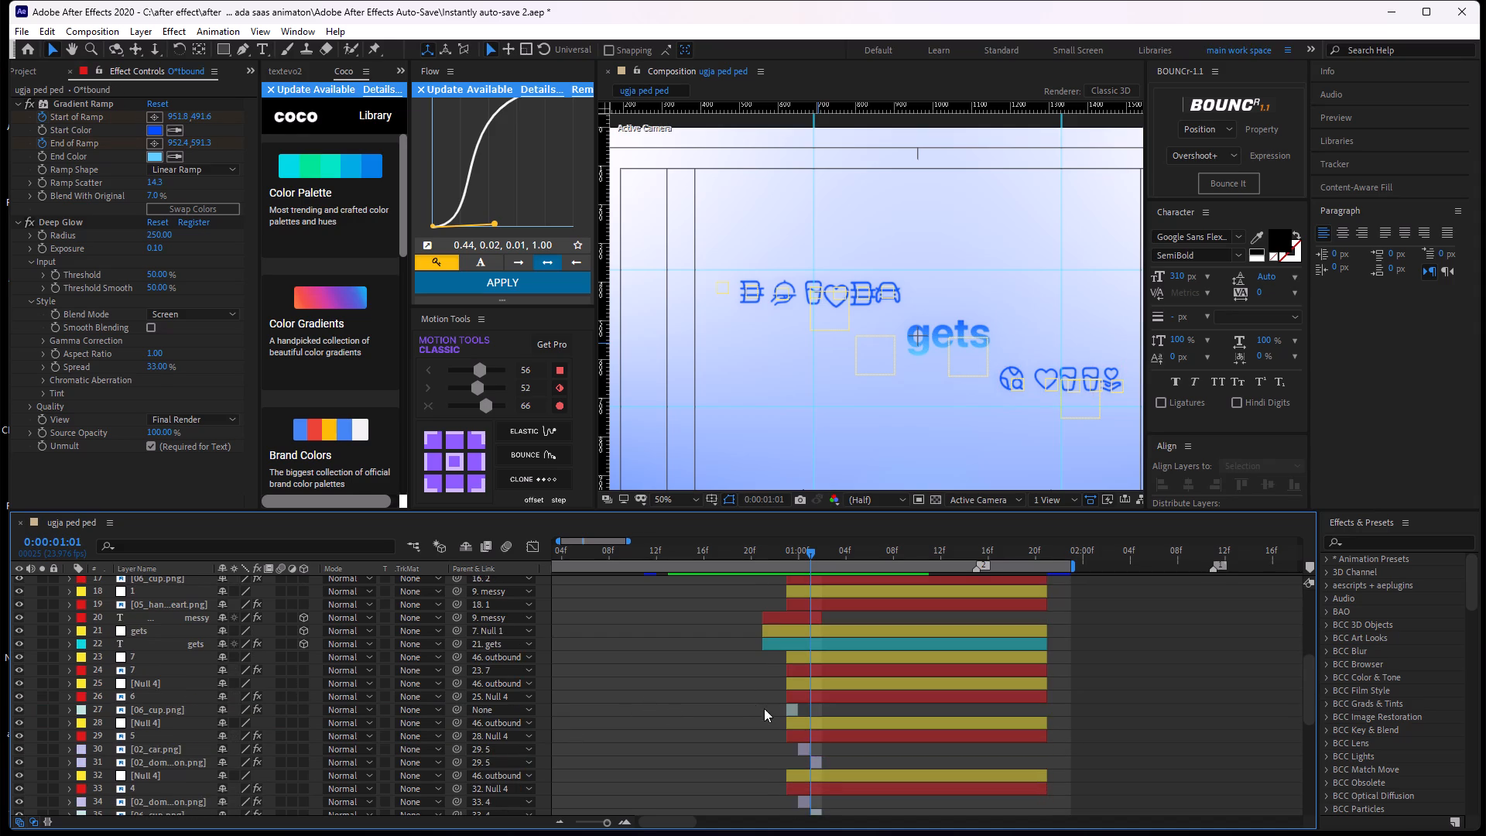
click(802, 751)
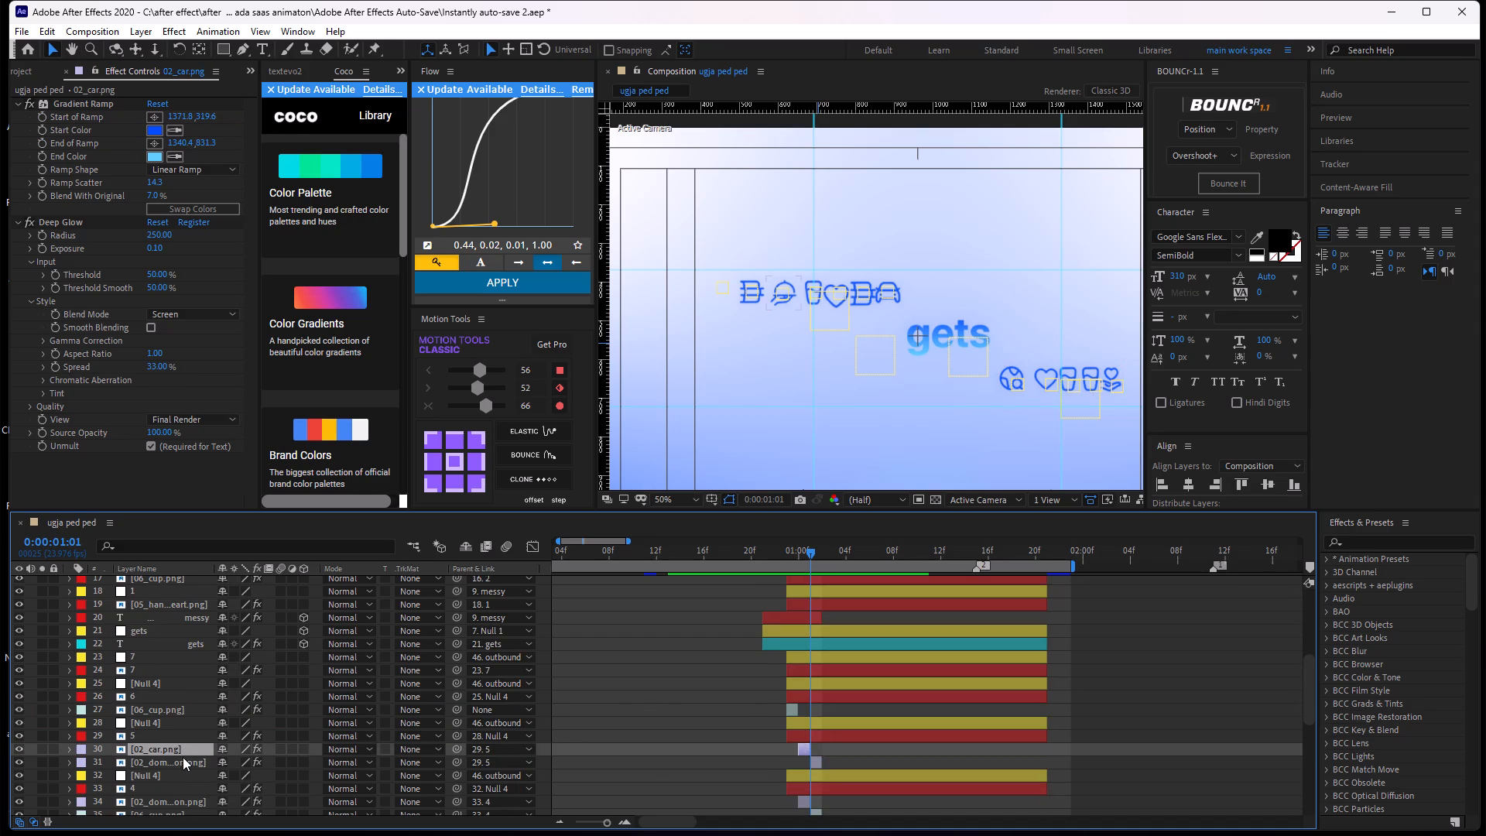
shift+click(185, 762)
drag(172, 749, 216, 601)
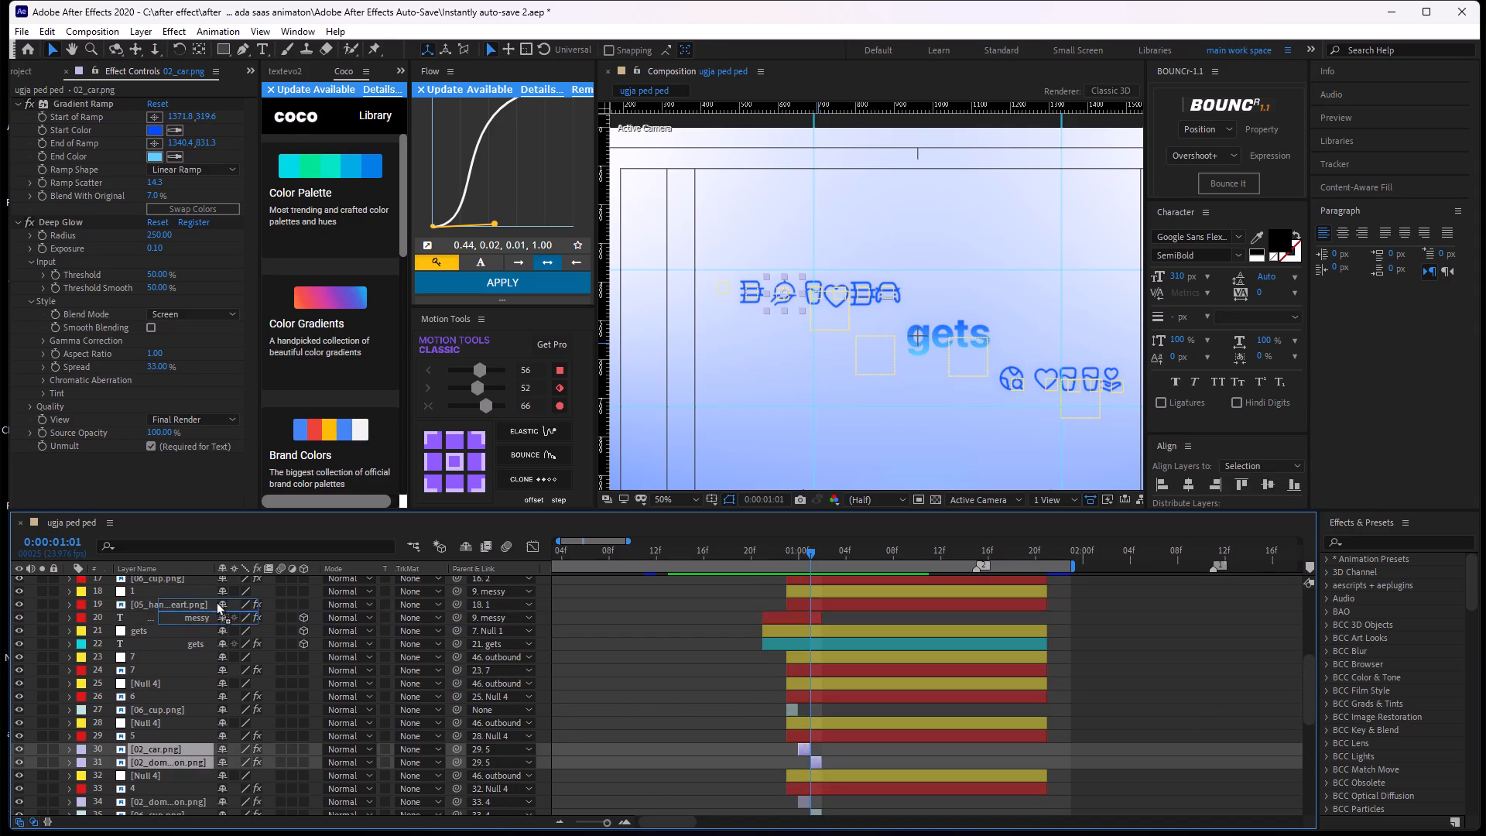
drag(216, 601, 228, 615)
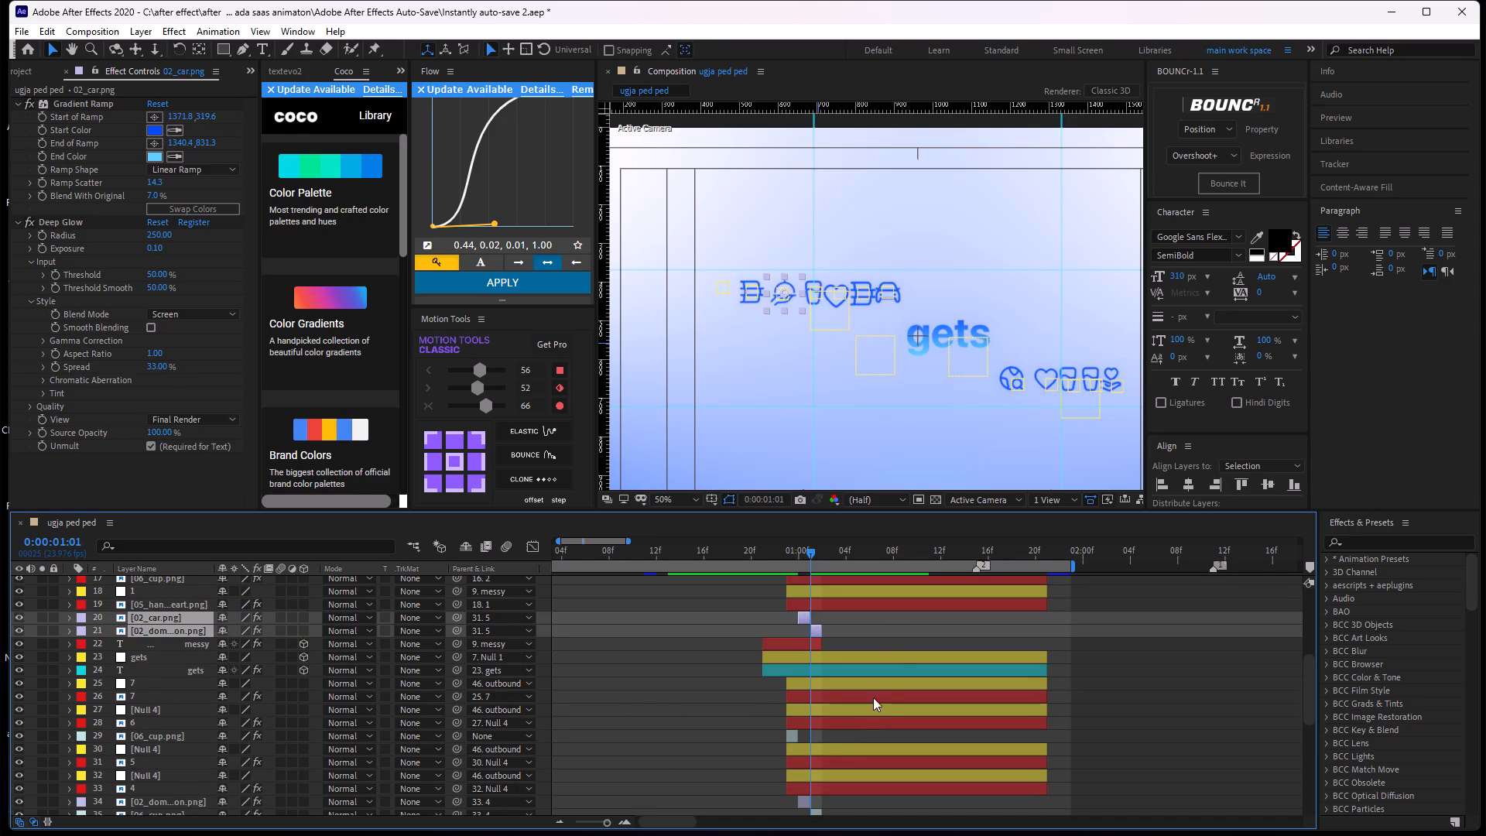
click(844, 624)
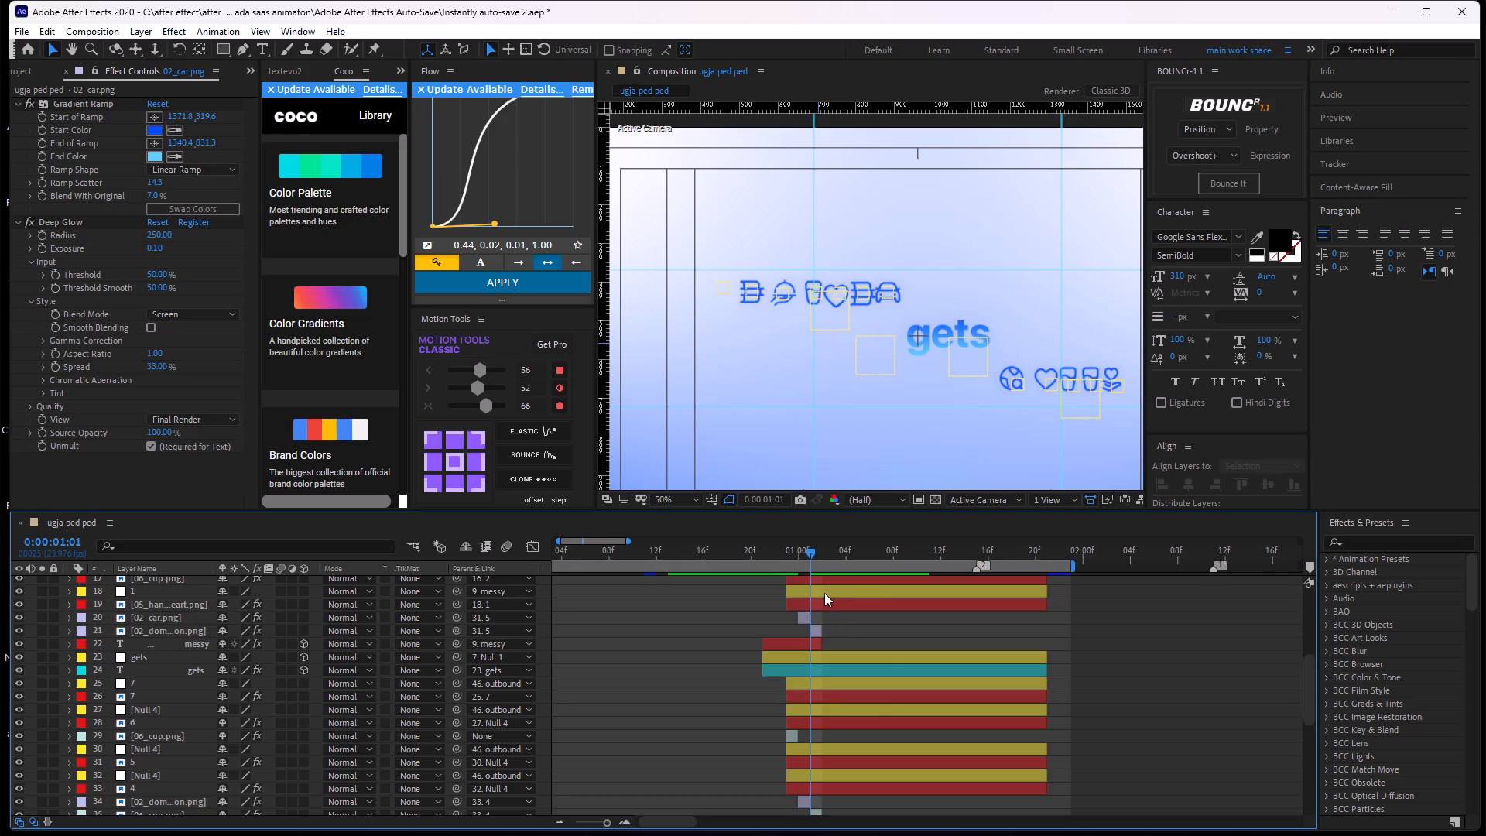
Move icon 3's 01_hot_air_balloon.png and 03_heart.png replacement layers together to directly below icon layer 5.
scroll(825, 697, down, 3)
click(804, 702)
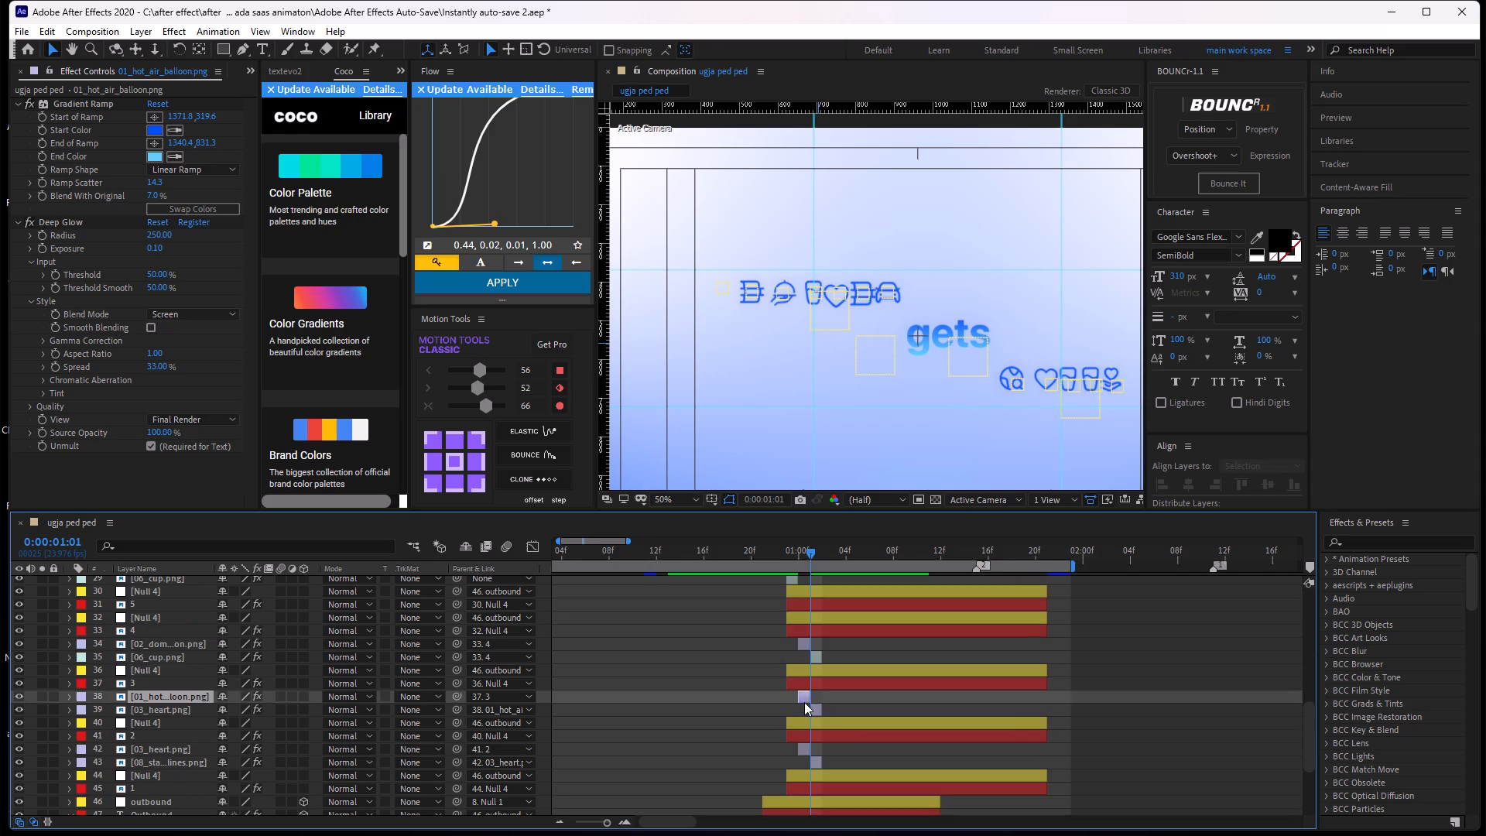
click(816, 713)
shift+click(806, 699)
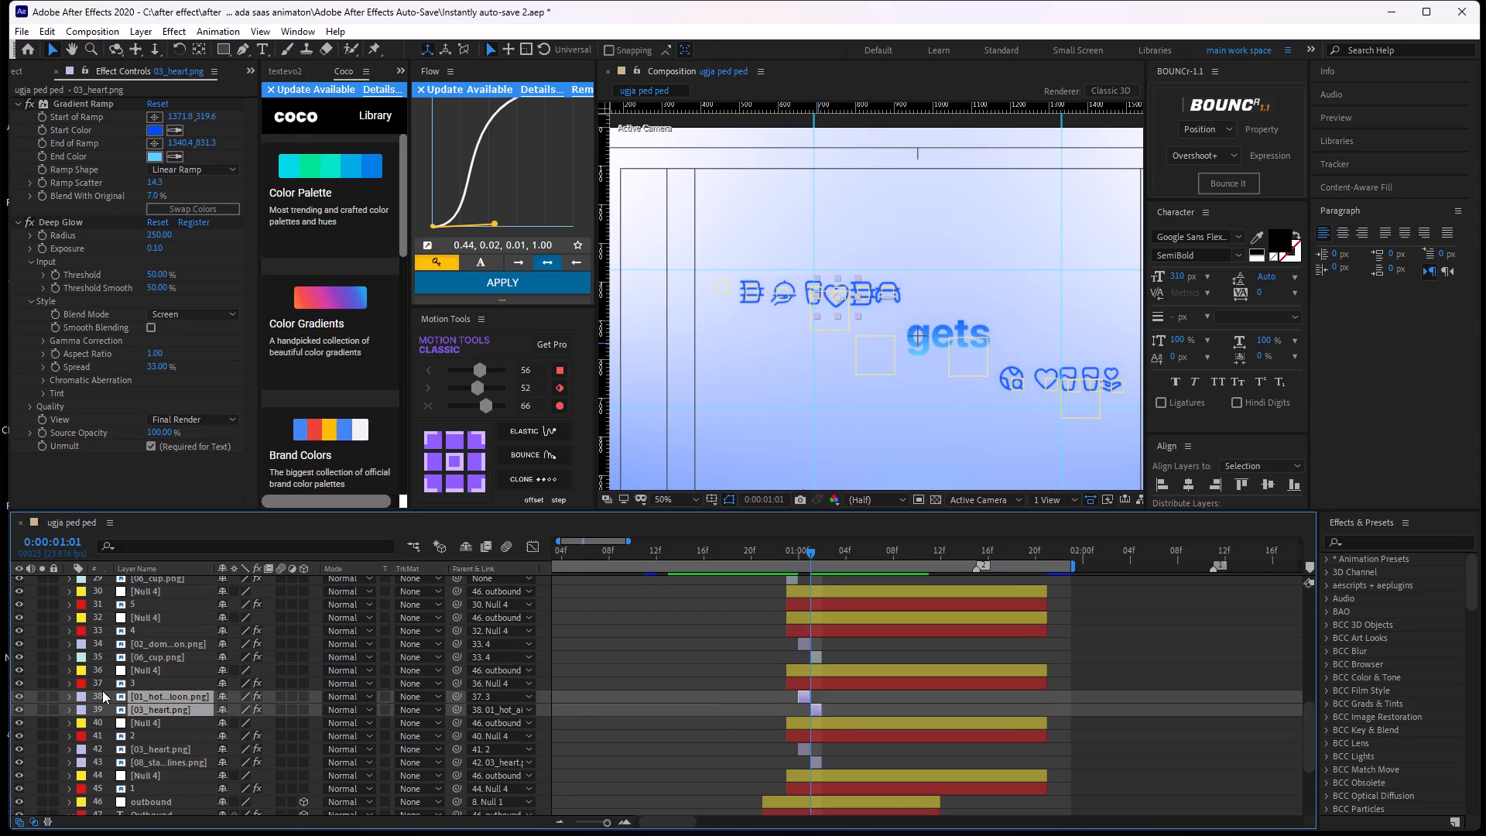
drag(169, 697, 240, 601)
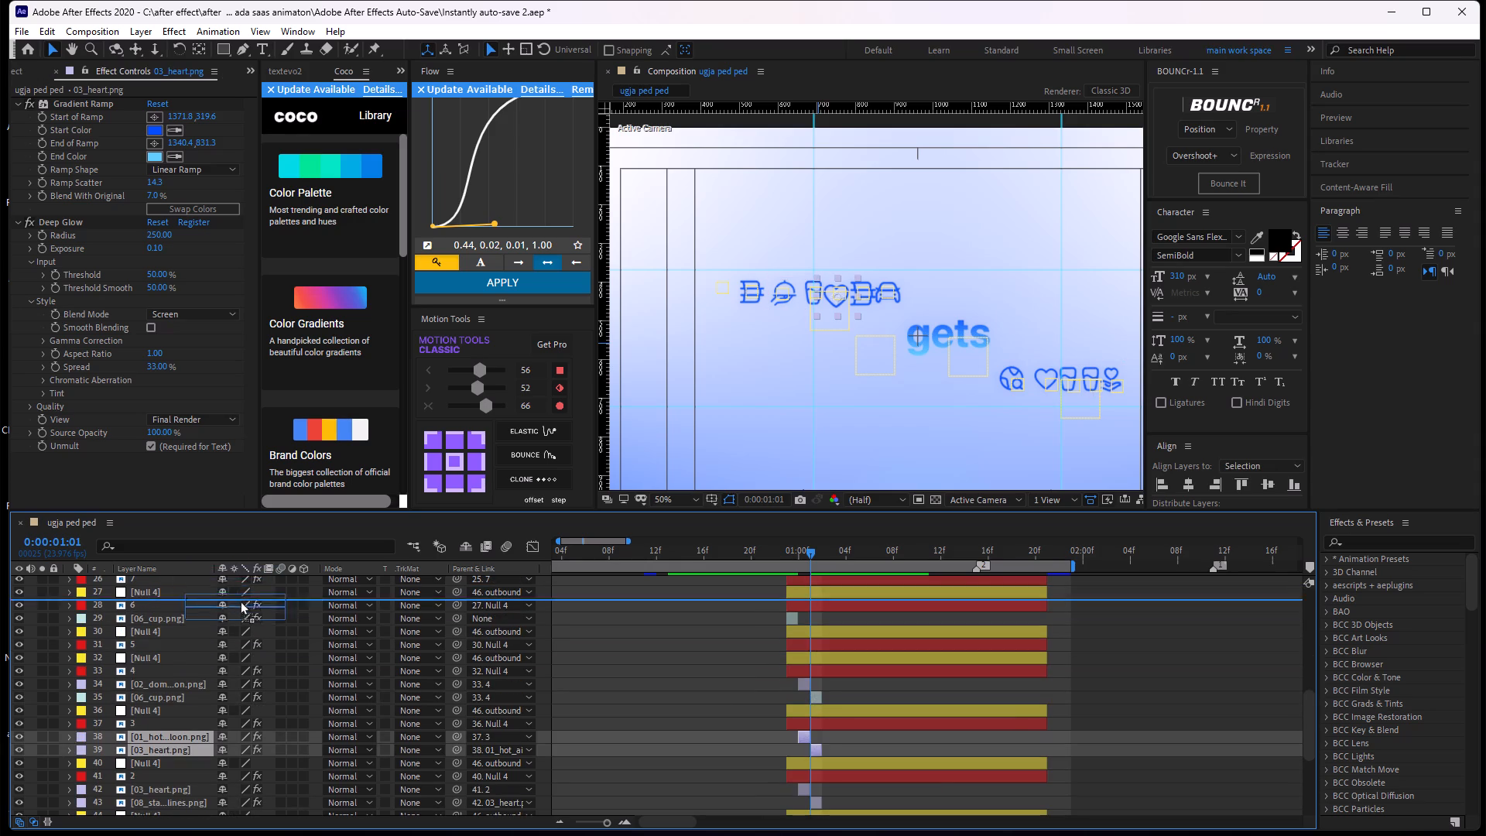
drag(240, 601, 269, 647)
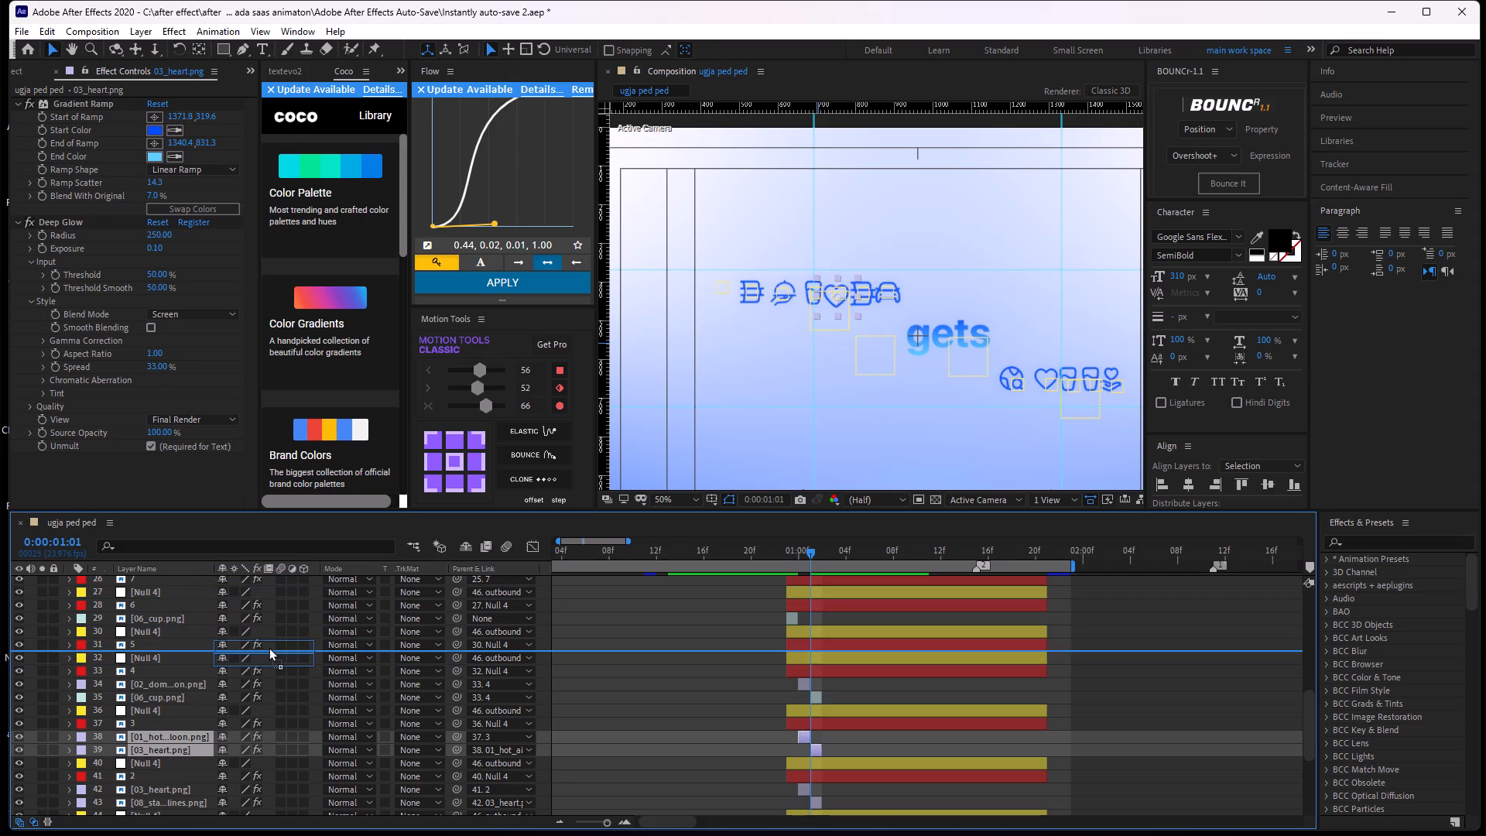
drag(269, 647, 269, 648)
Move icon 2's 03_heart.png and 08_stacked_lines.png replacement layers together to directly below icon layer 7.
scroll(753, 675, down, 3)
scroll(754, 678, up, 1)
click(802, 682)
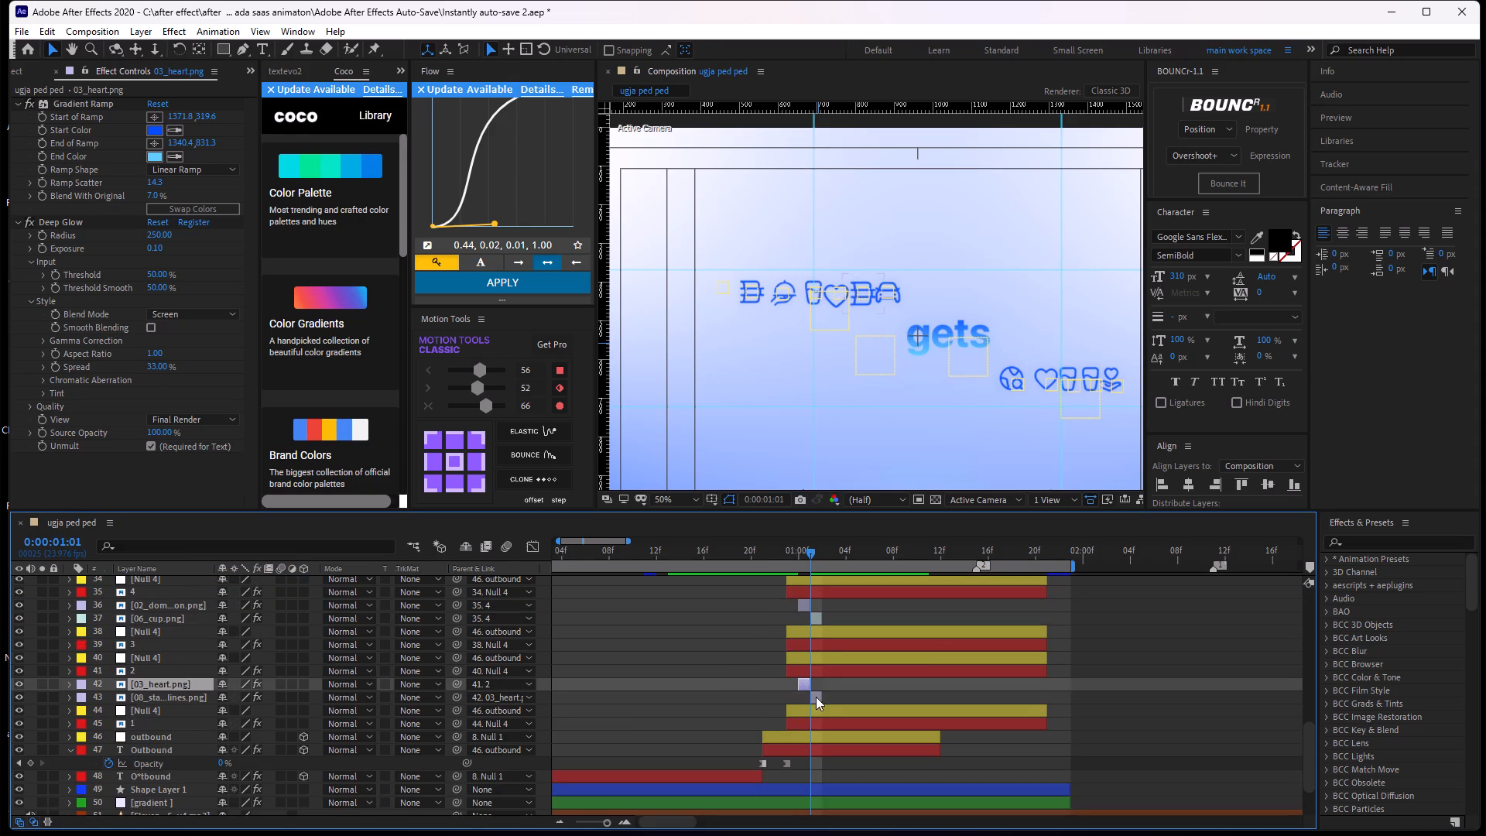
shift+click(816, 697)
drag(180, 691, 180, 570)
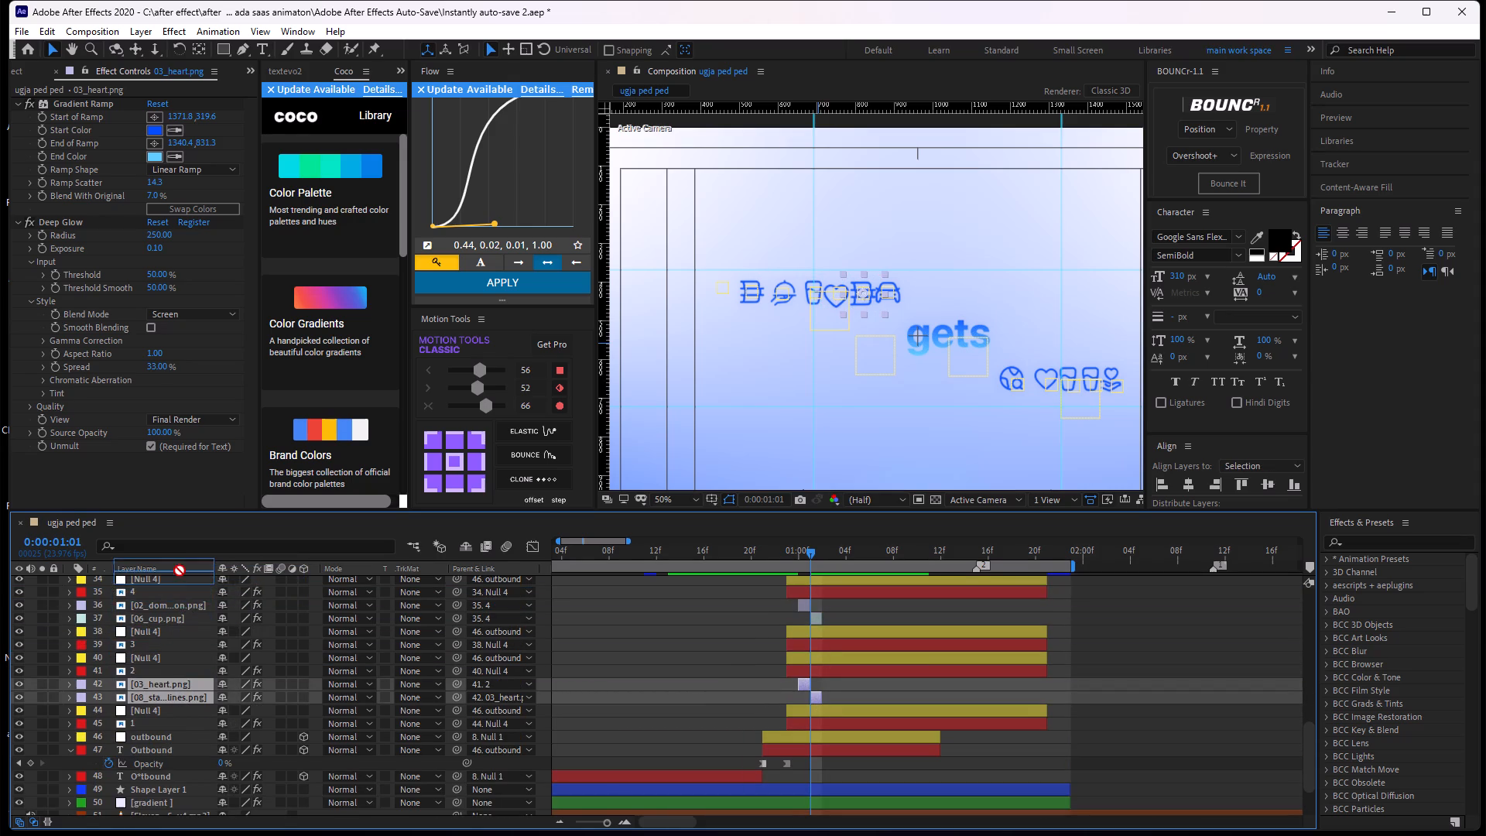
drag(180, 570, 201, 664)
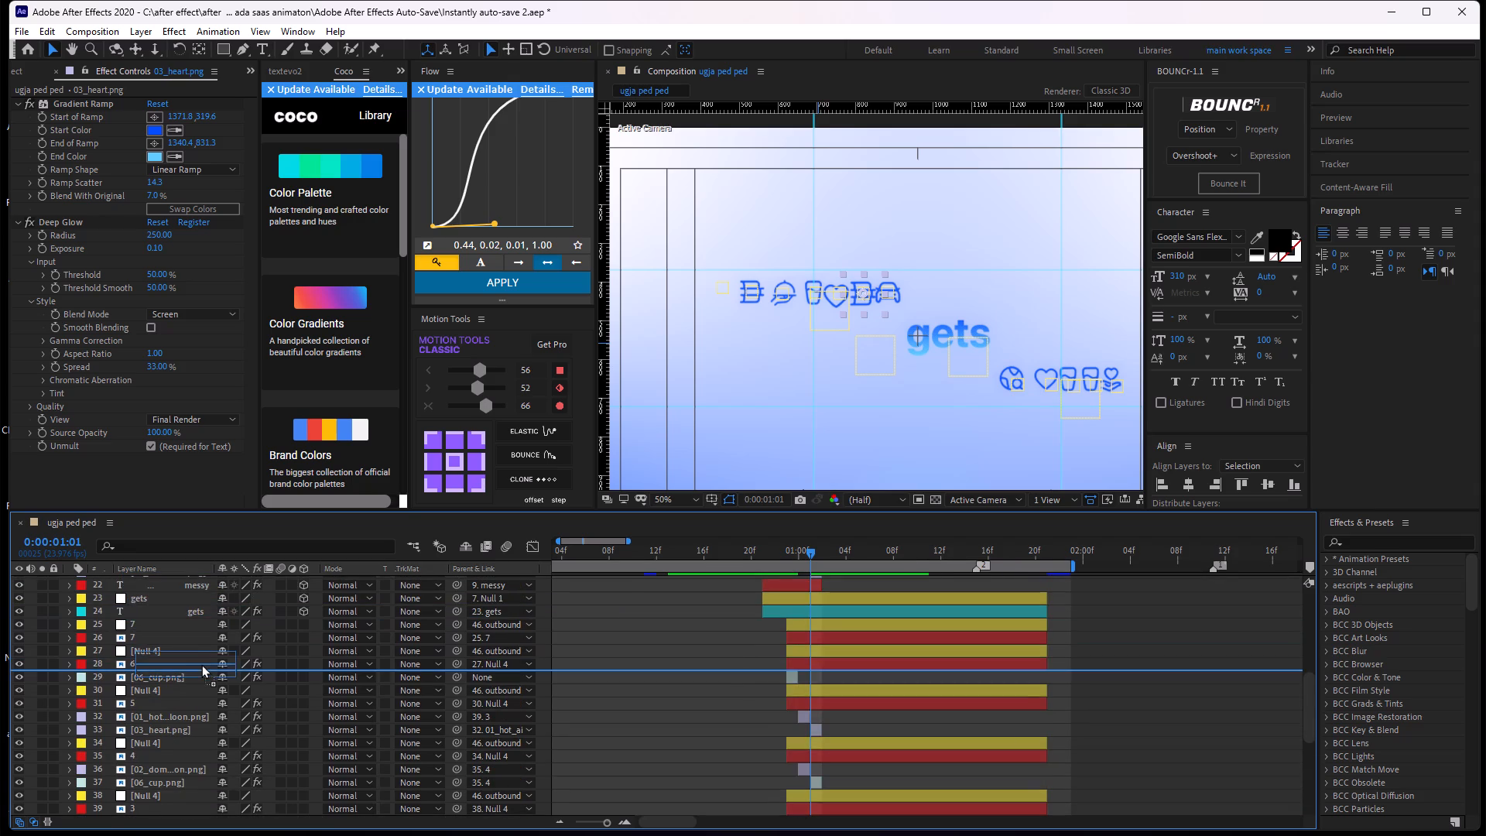
drag(201, 664, 211, 640)
click(550, 642)
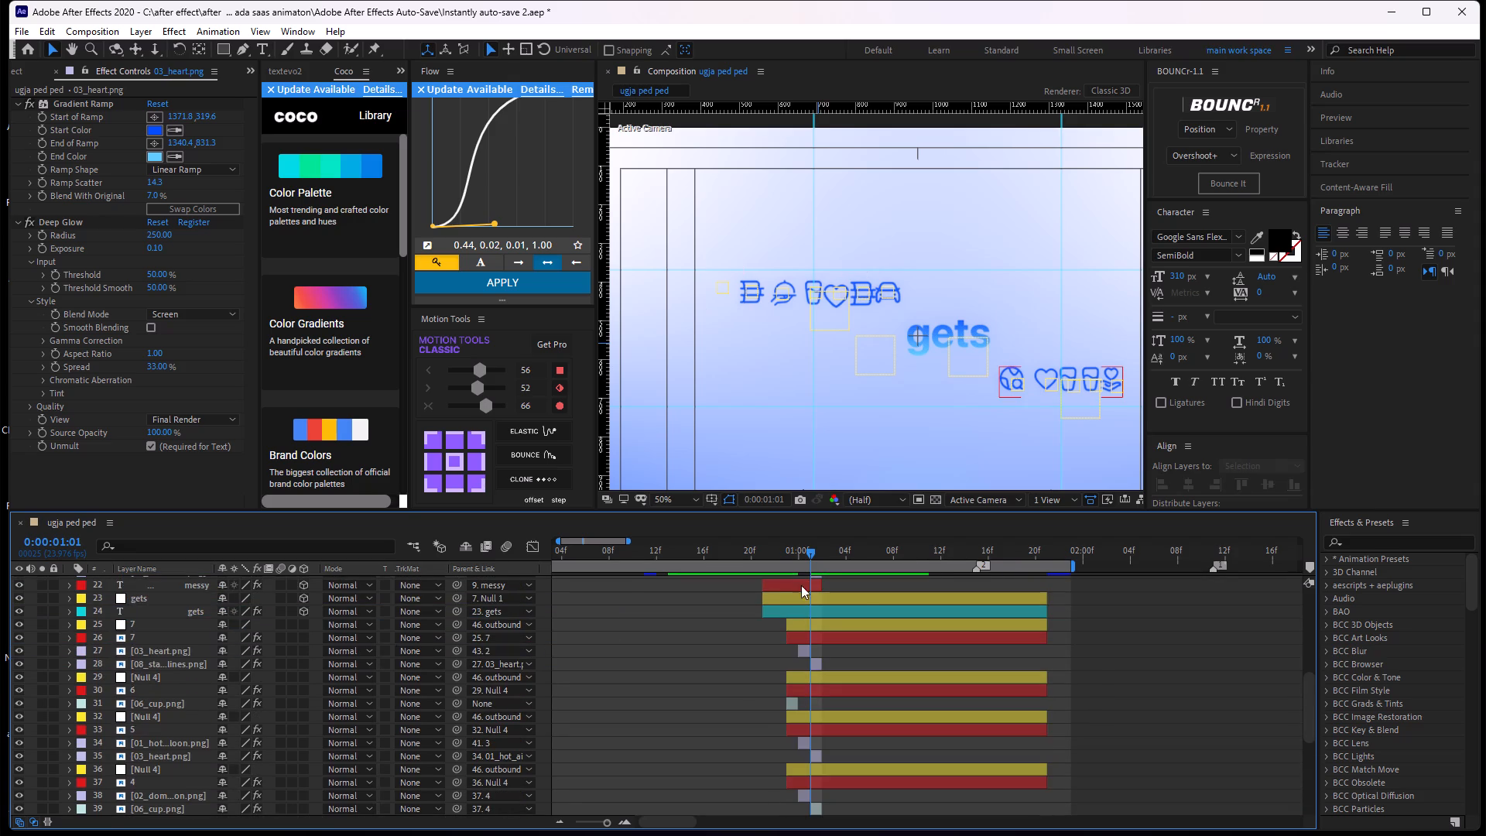
At 0:00:01:00, reposition the 03_heart.png and 08_stacked_lines.png replacements over the globe icon that starts the messy icon row.
drag(816, 546, 758, 604)
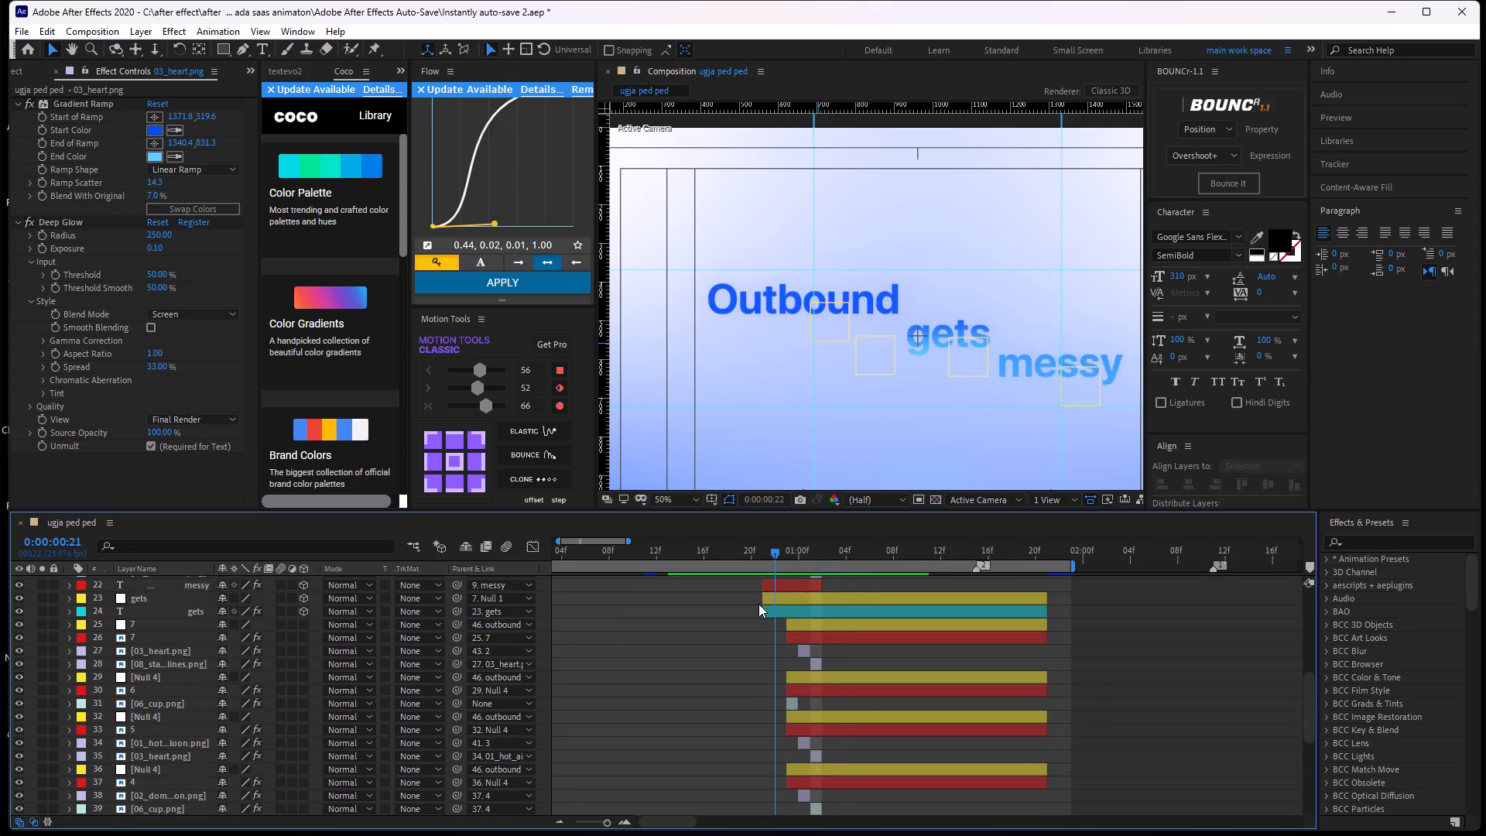
drag(758, 604, 799, 623)
click(853, 641)
click(806, 653)
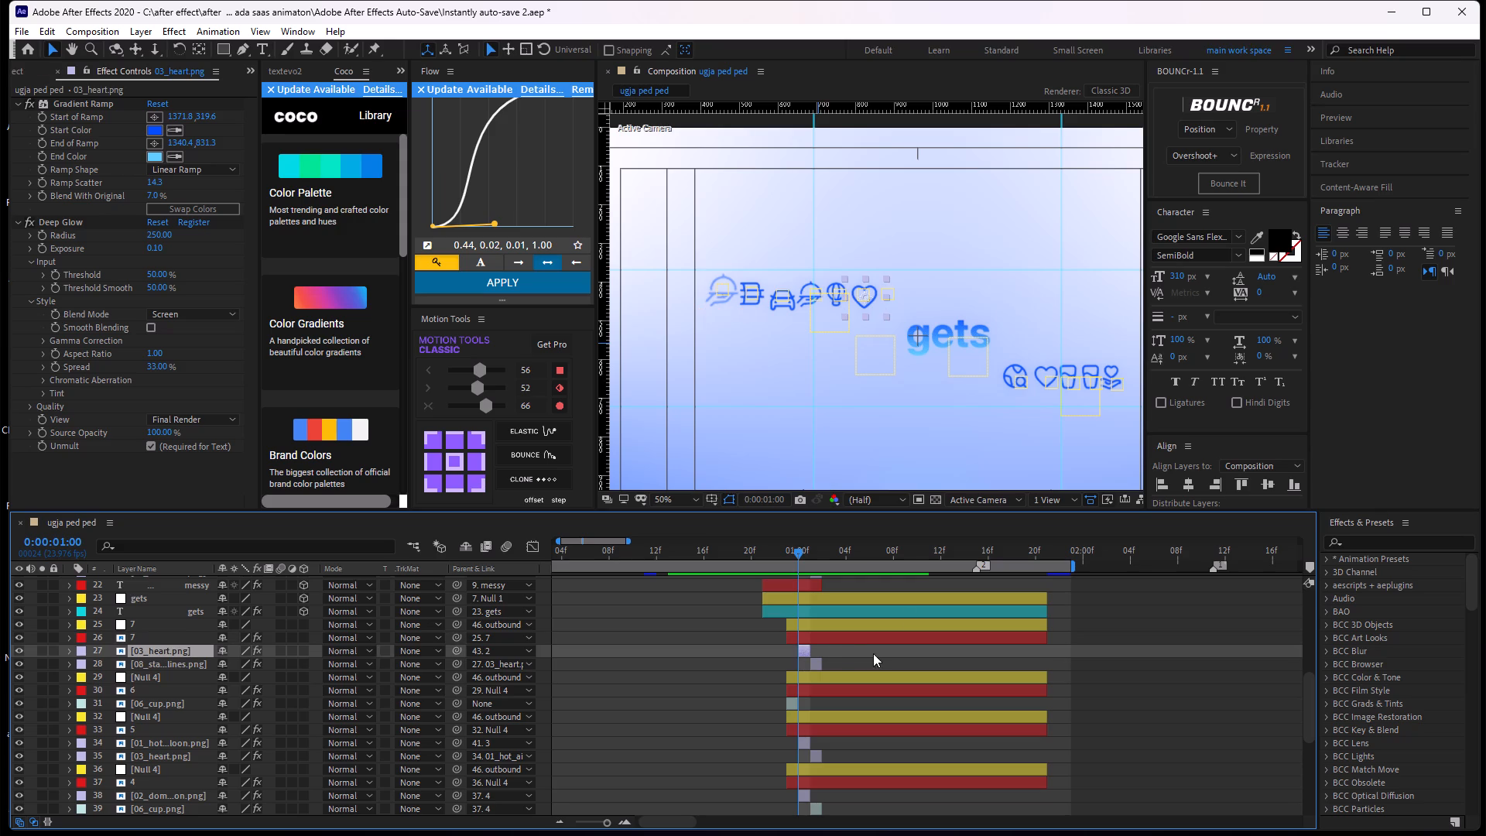
alt+scroll(908, 331, up, 1)
middle_drag(912, 331, 891, 318)
alt+click(817, 666)
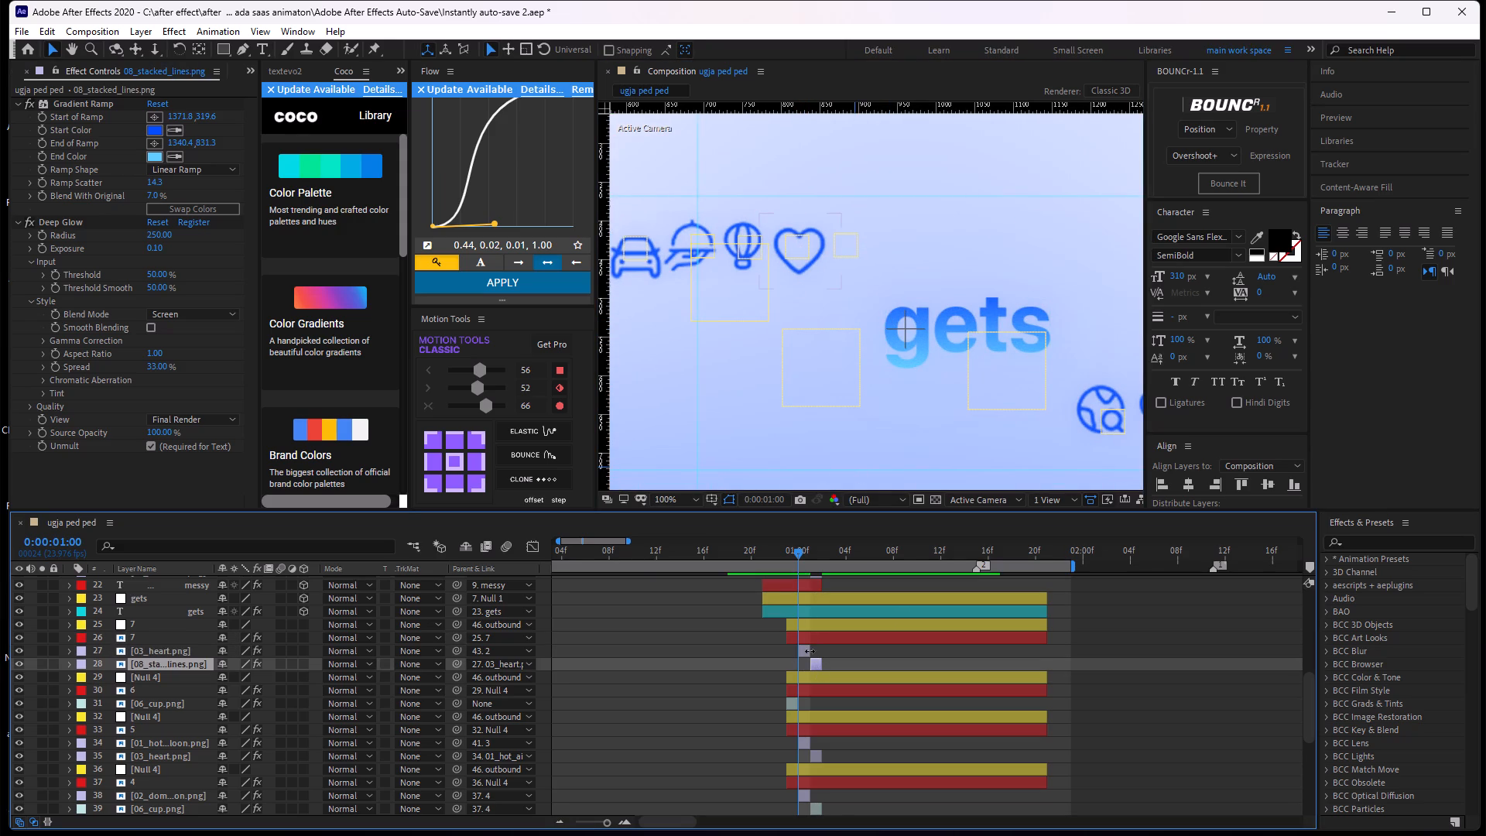
shift+click(800, 654)
drag(806, 259, 922, 309)
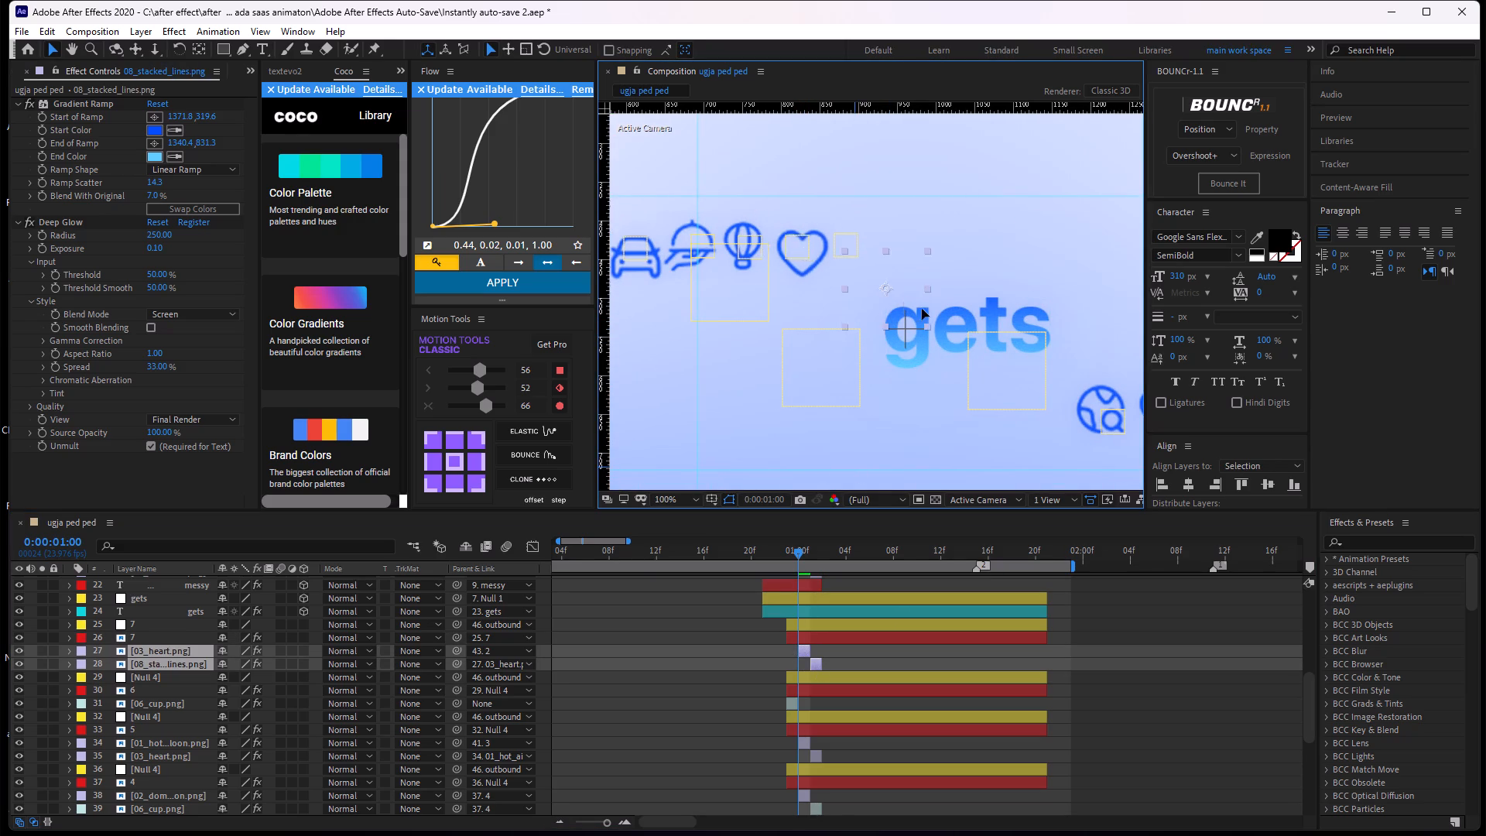
drag(922, 309, 1032, 365)
middle_drag(1032, 368, 807, 325)
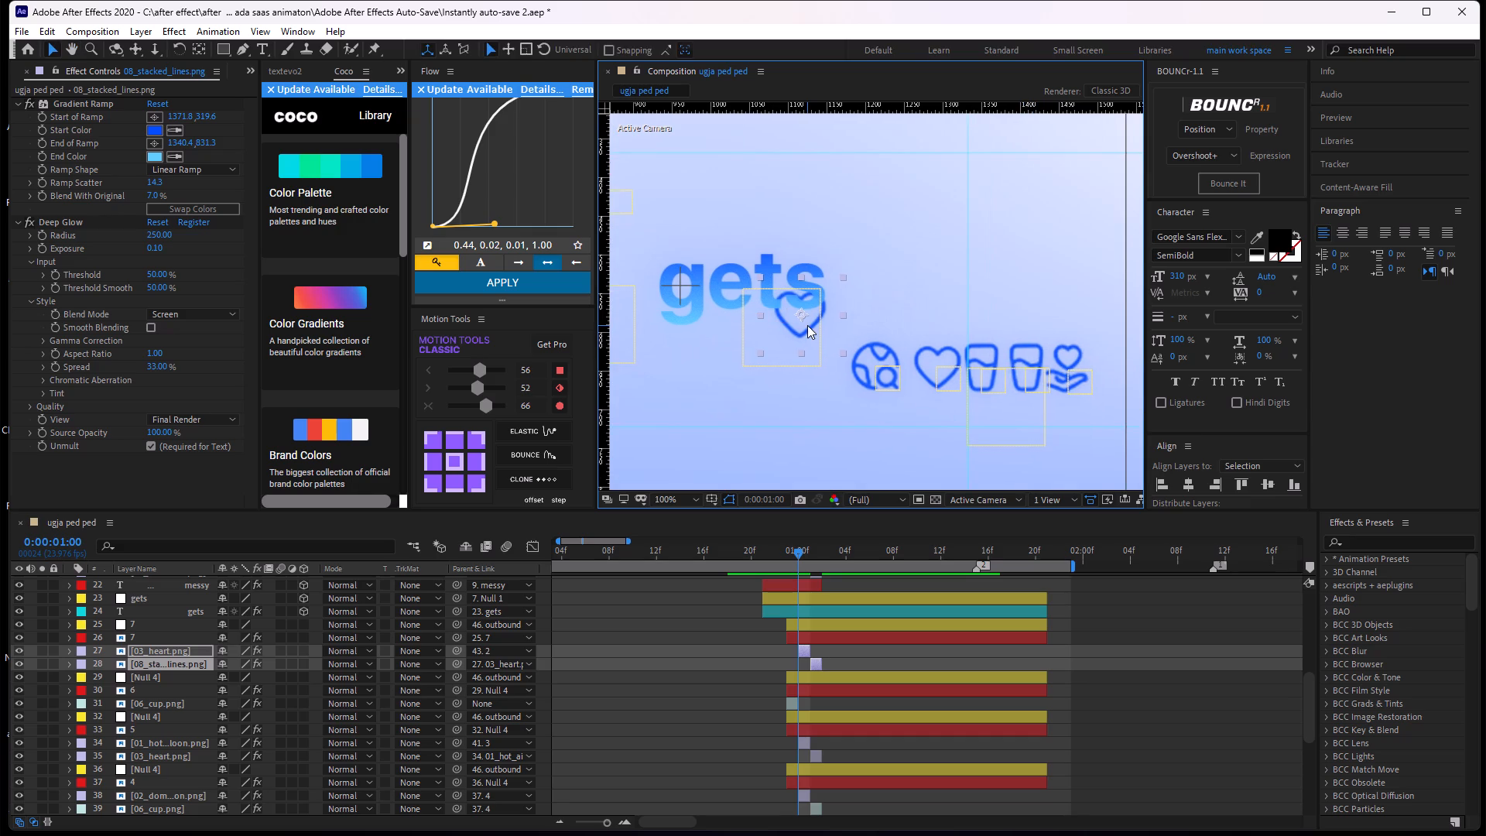
drag(807, 325, 875, 370)
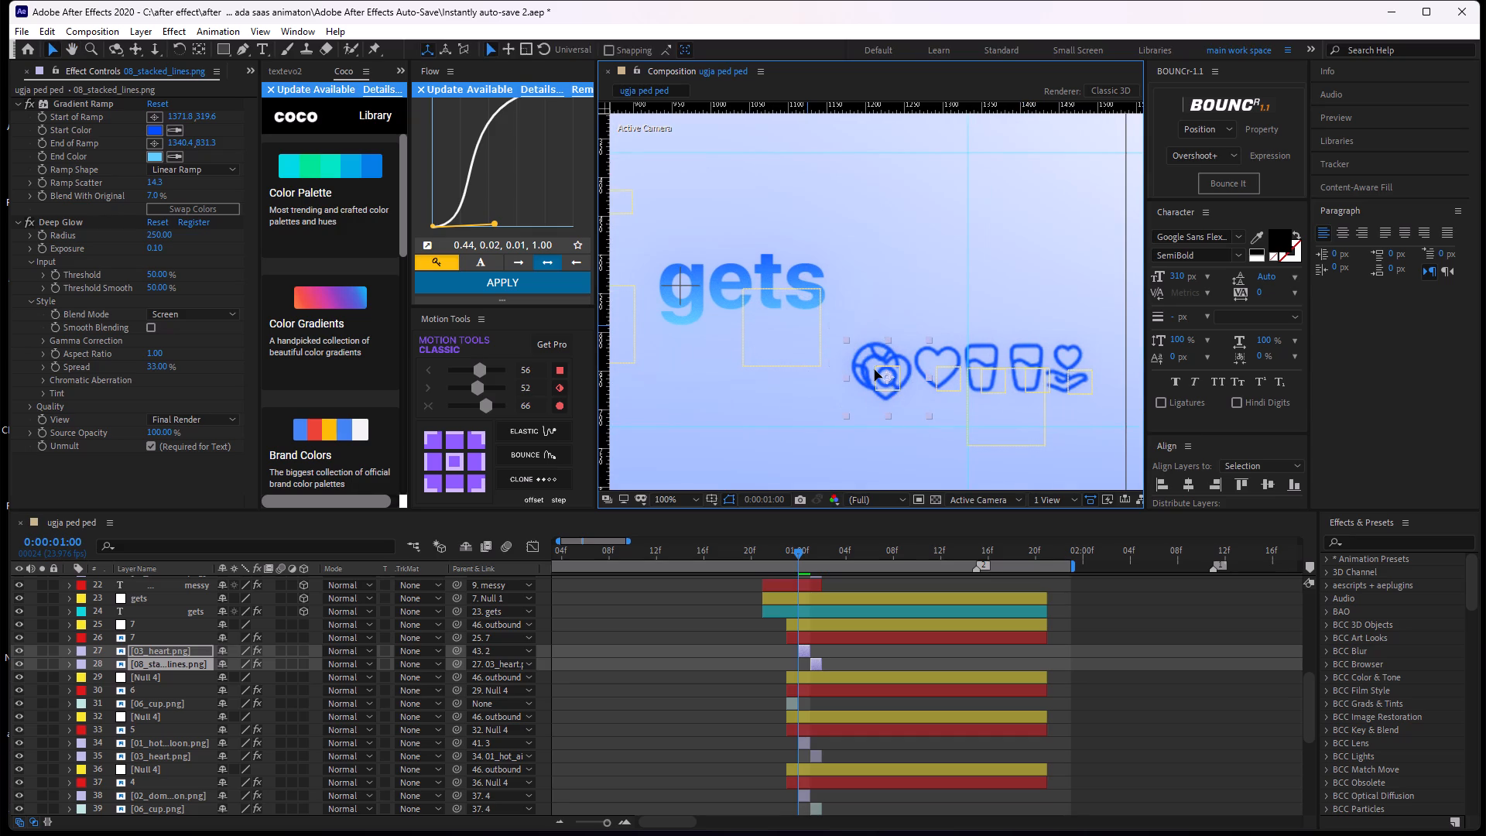
drag(875, 370, 881, 366)
click(793, 403)
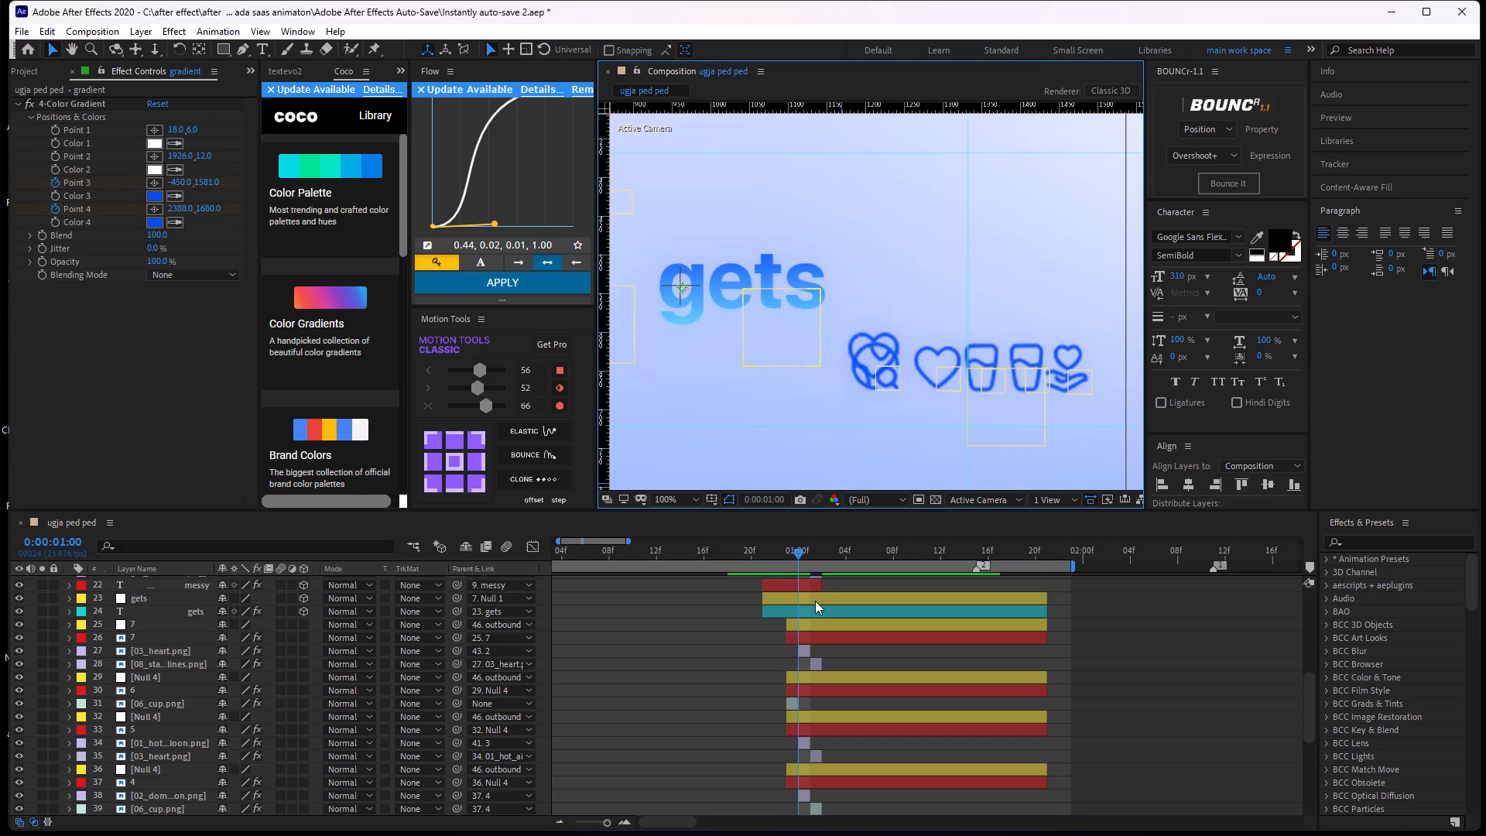
Examine the whole composition at 0:00:01:00 and check which icons layers 7 and 6 and the null between them correspond to.
click(813, 637)
drag(820, 632, 817, 648)
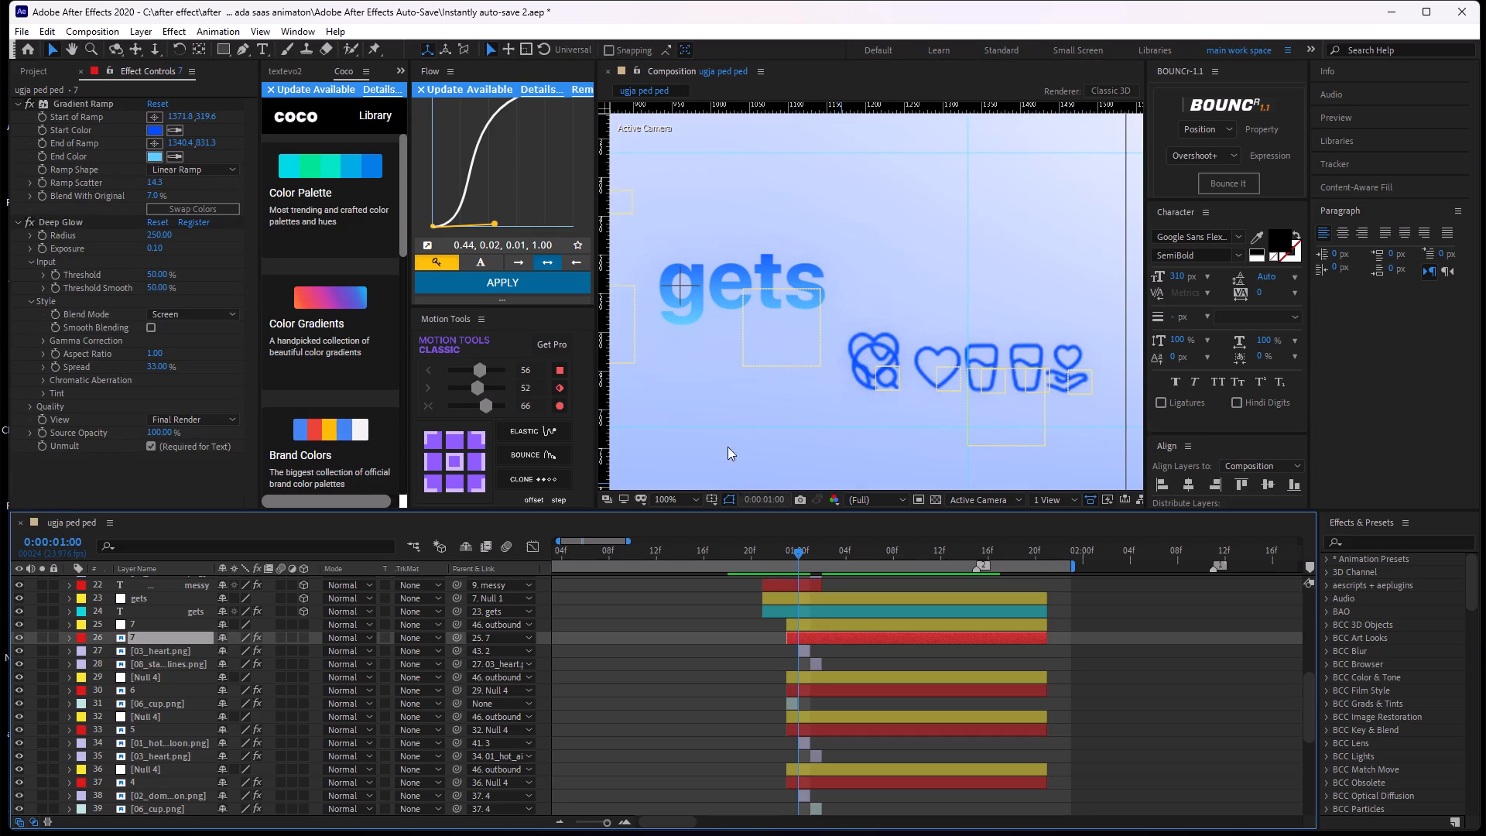
scroll(846, 312, down, 2)
scroll(847, 319, up, 1)
scroll(793, 330, down, 1)
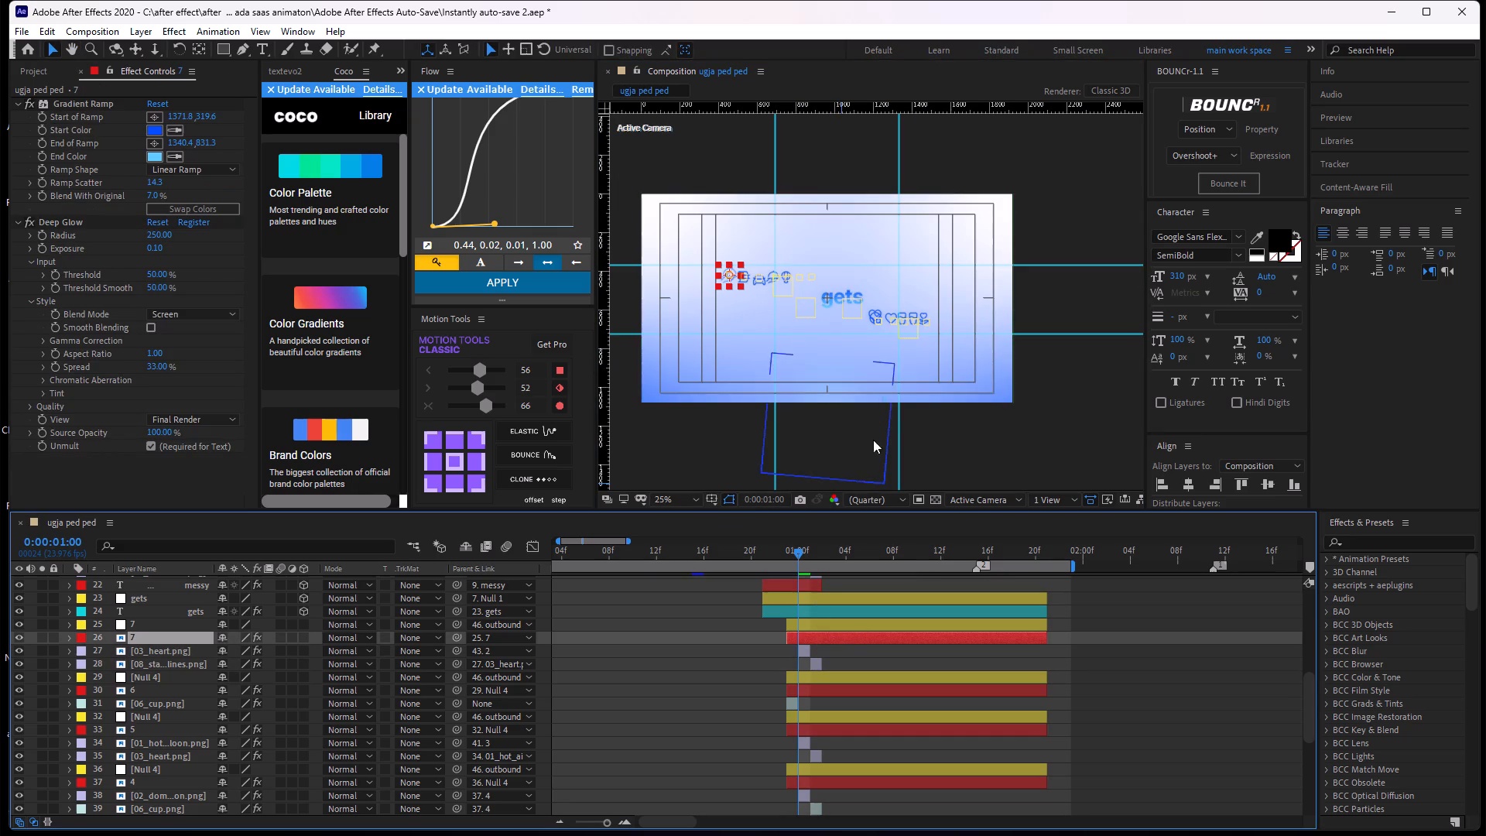
click(851, 645)
click(823, 642)
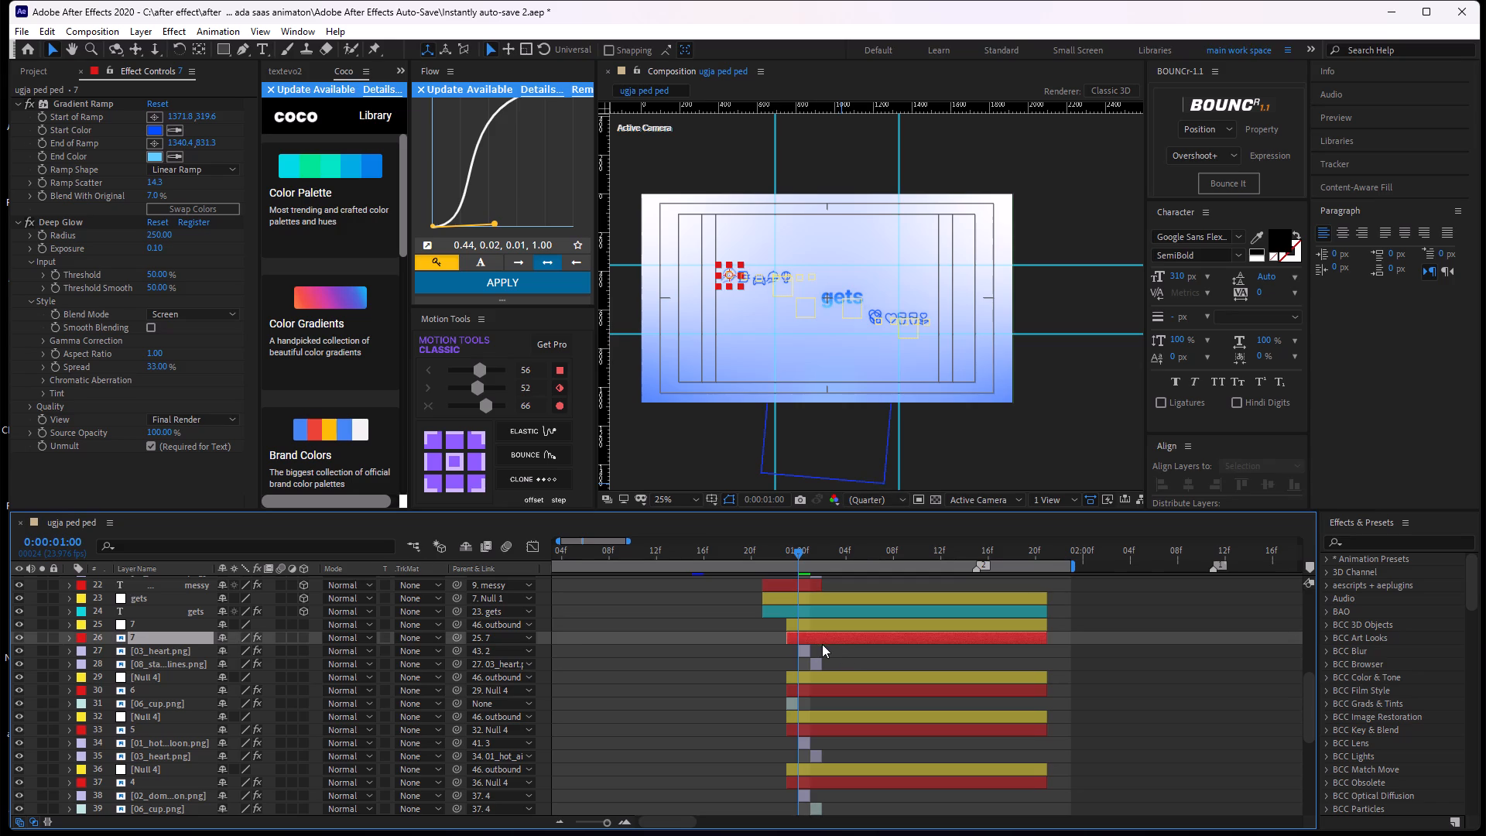
click(830, 680)
click(829, 697)
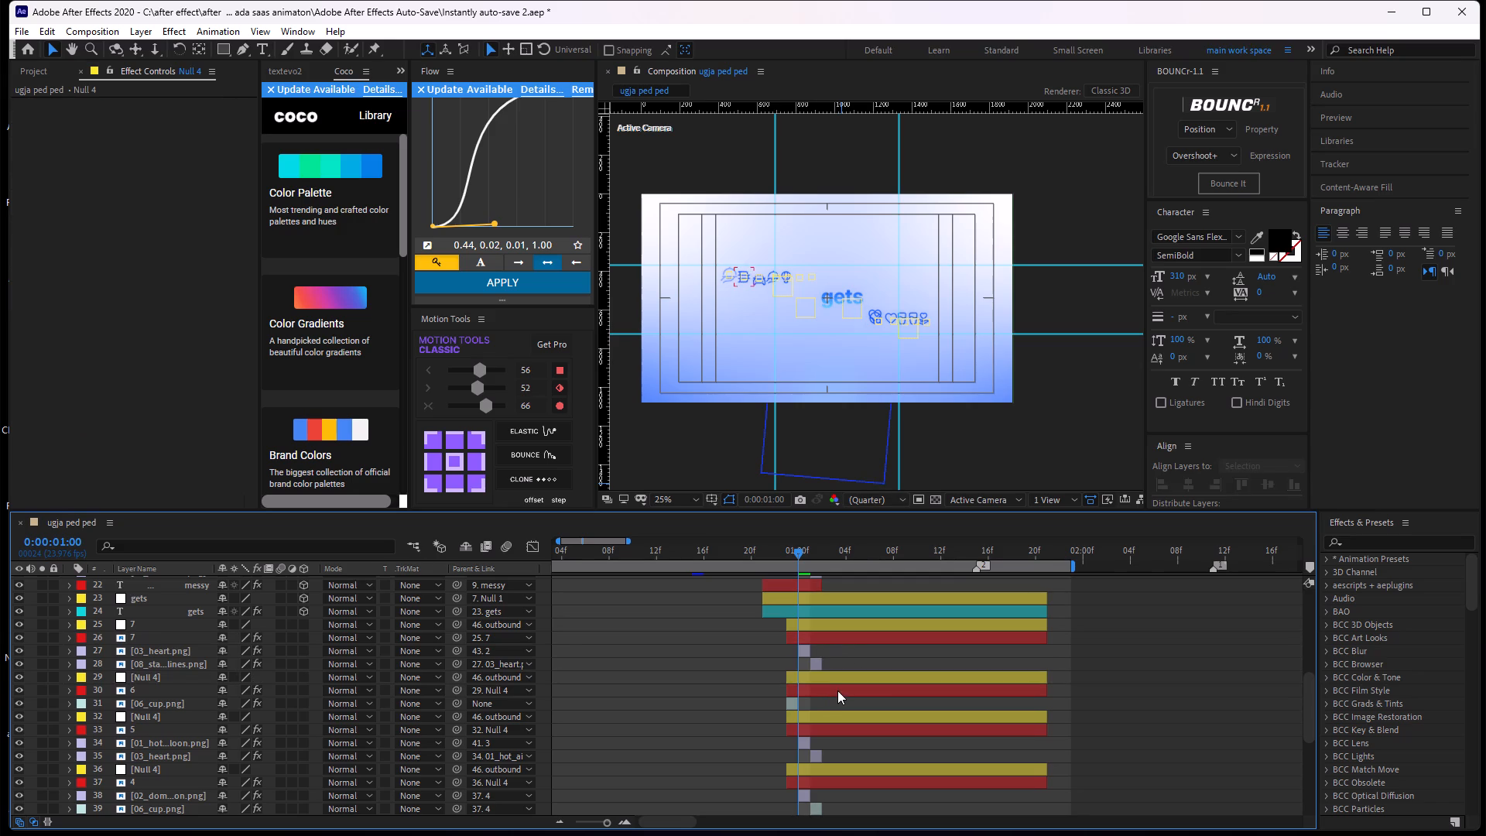
click(837, 690)
click(721, 646)
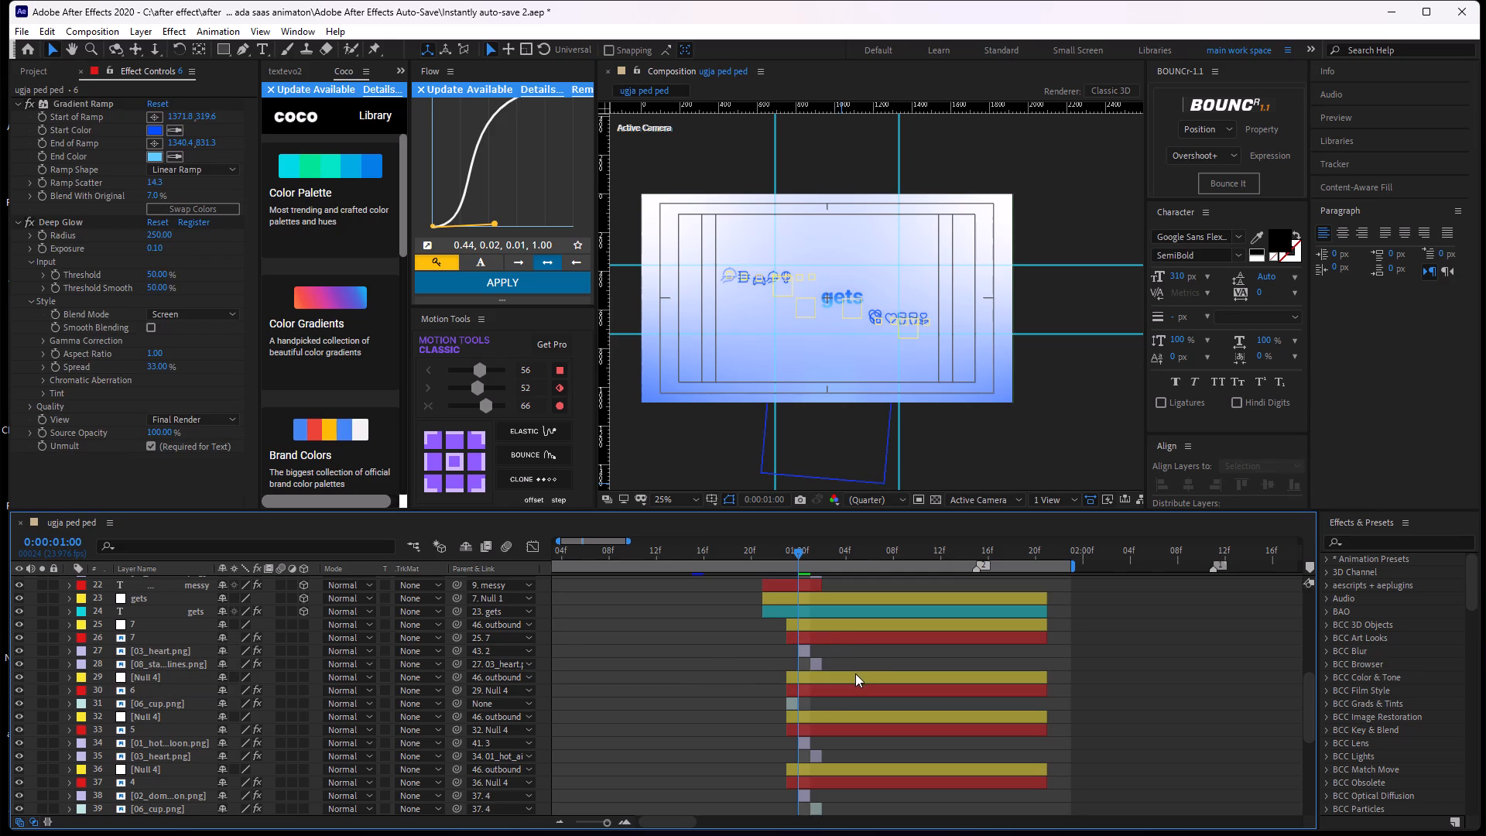
Undo the recent repositioning and layer reordering of the replacement icons taken from outbound icons 5, 3 and 2.
scroll(847, 647, up, 4)
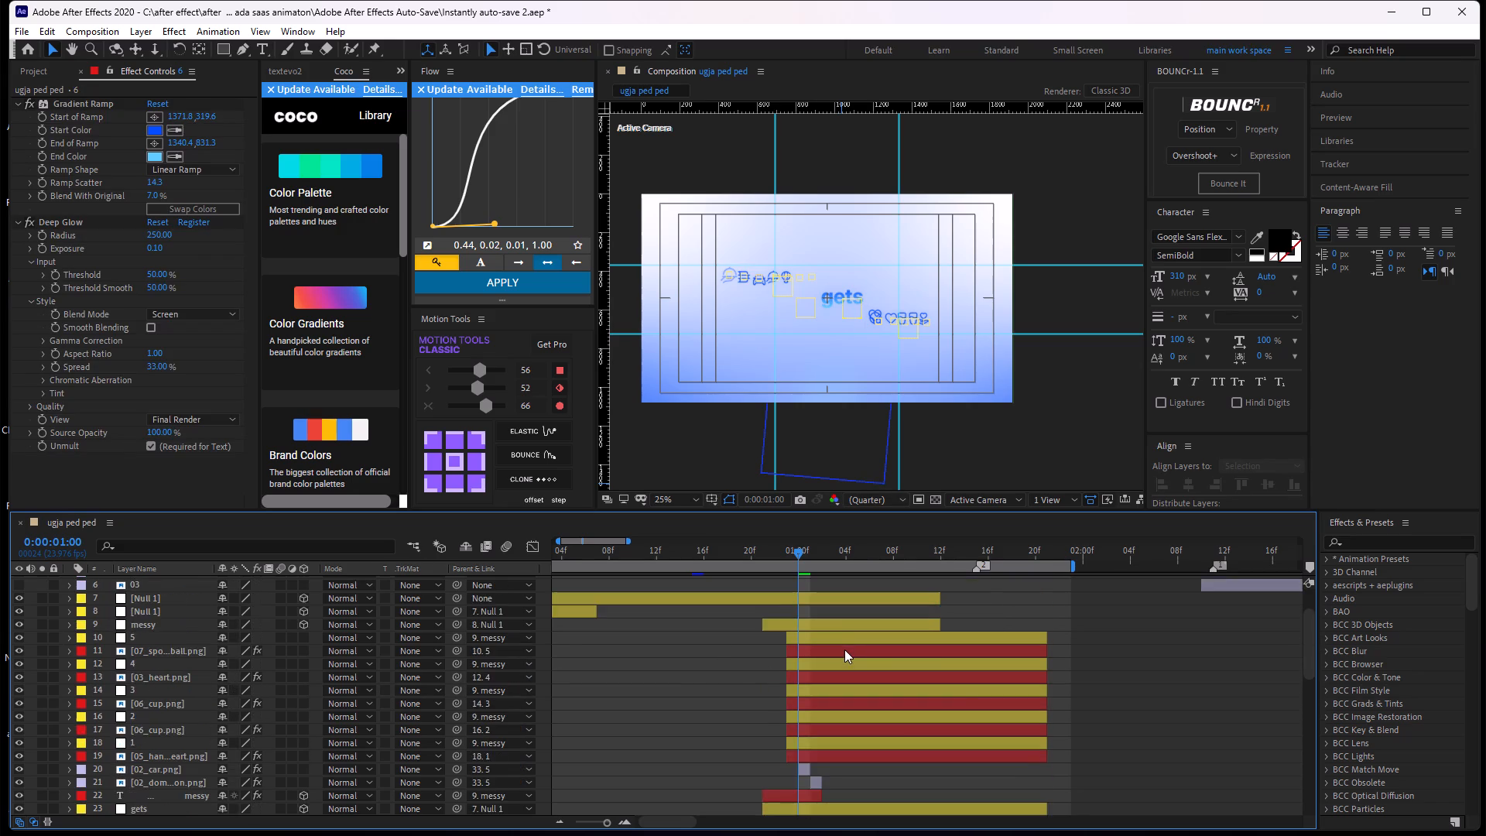
scroll(844, 649, down, 8)
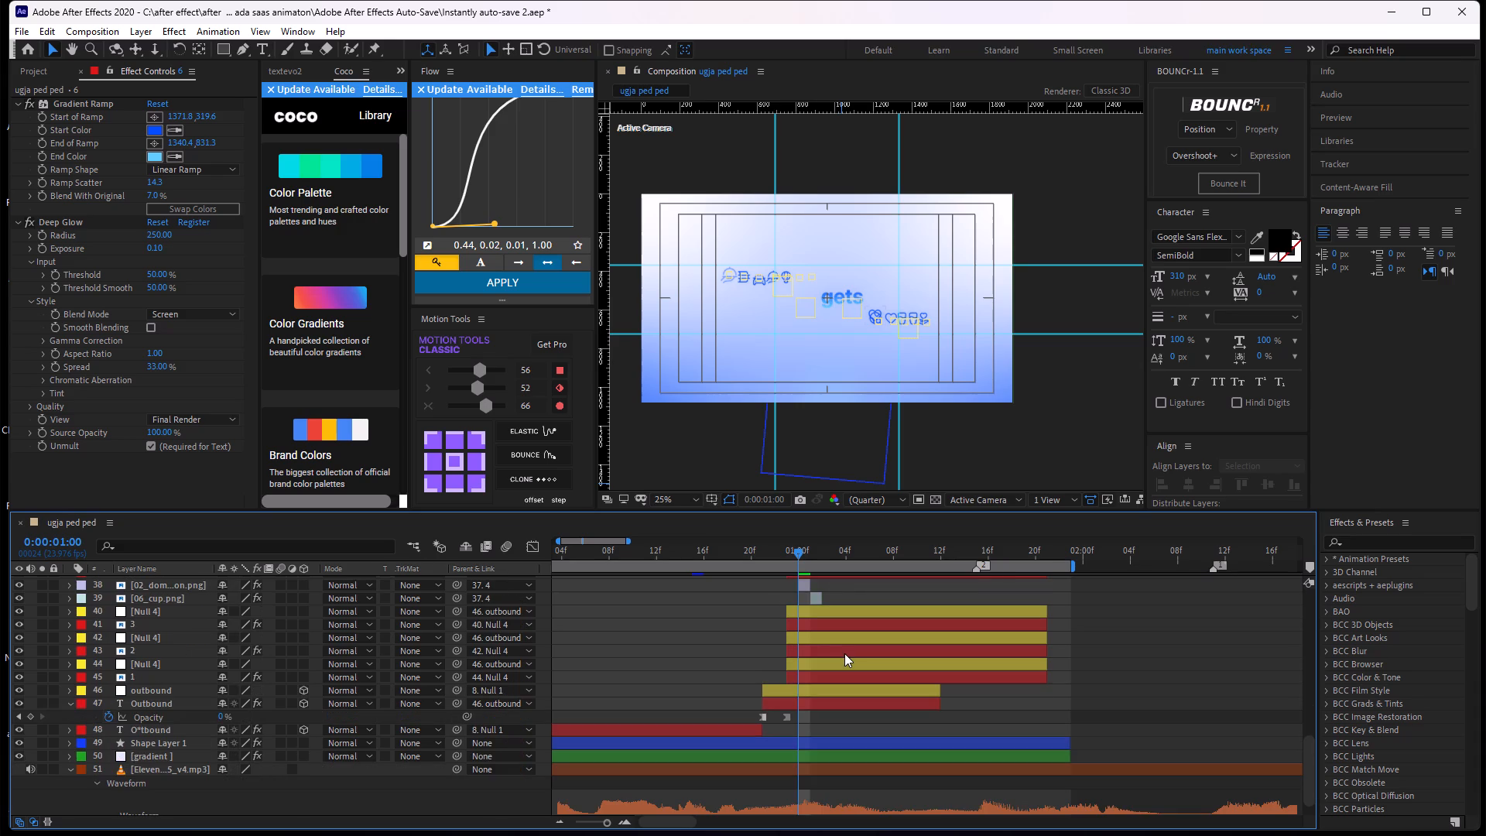
key(ctrl+z)
key(ctrl+z)
key(ctrl+z)
key(ctrl+z)
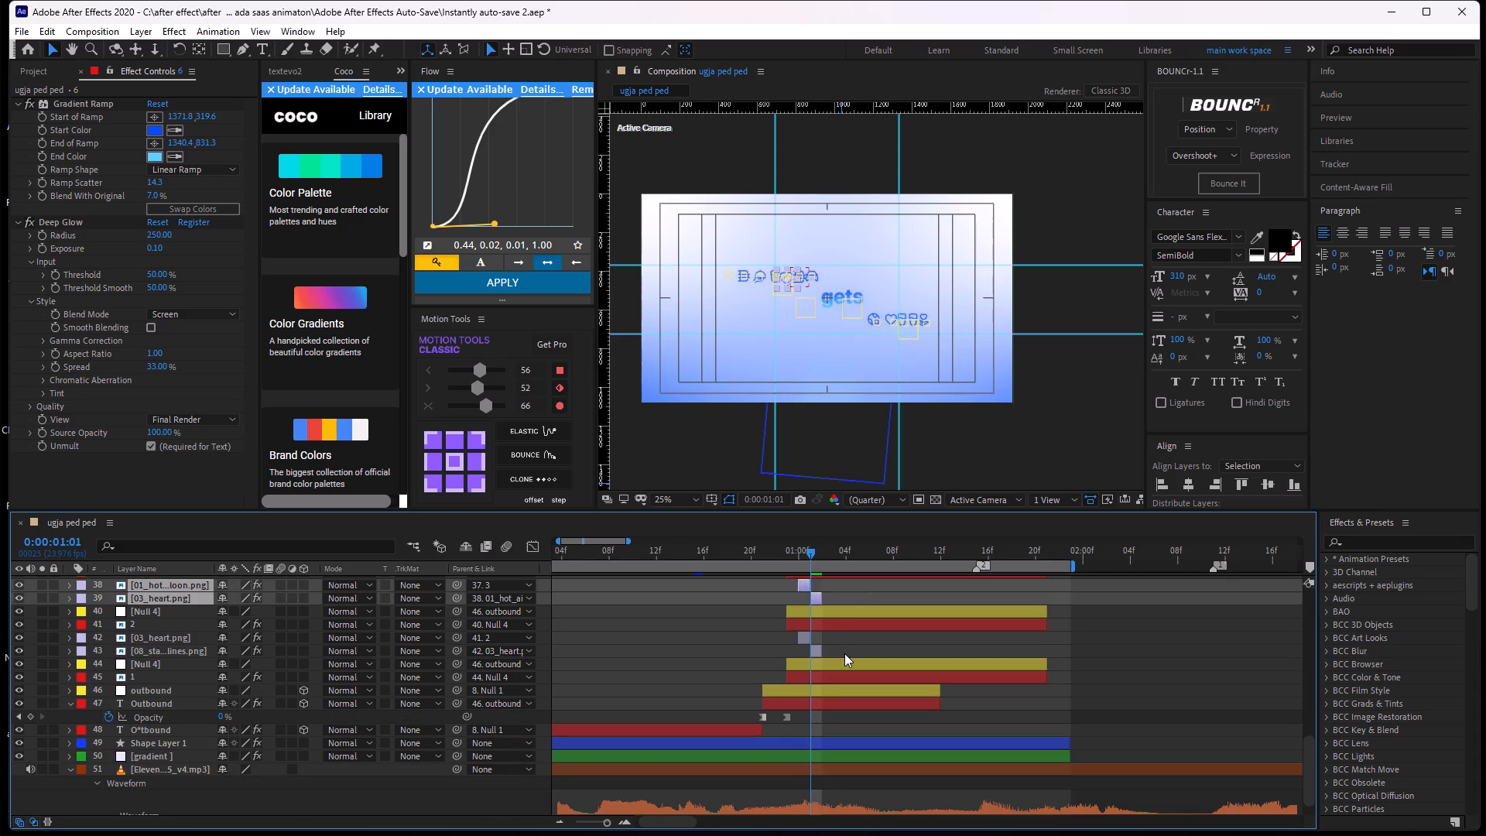
scroll(860, 589, up, 1)
key(ctrl+z)
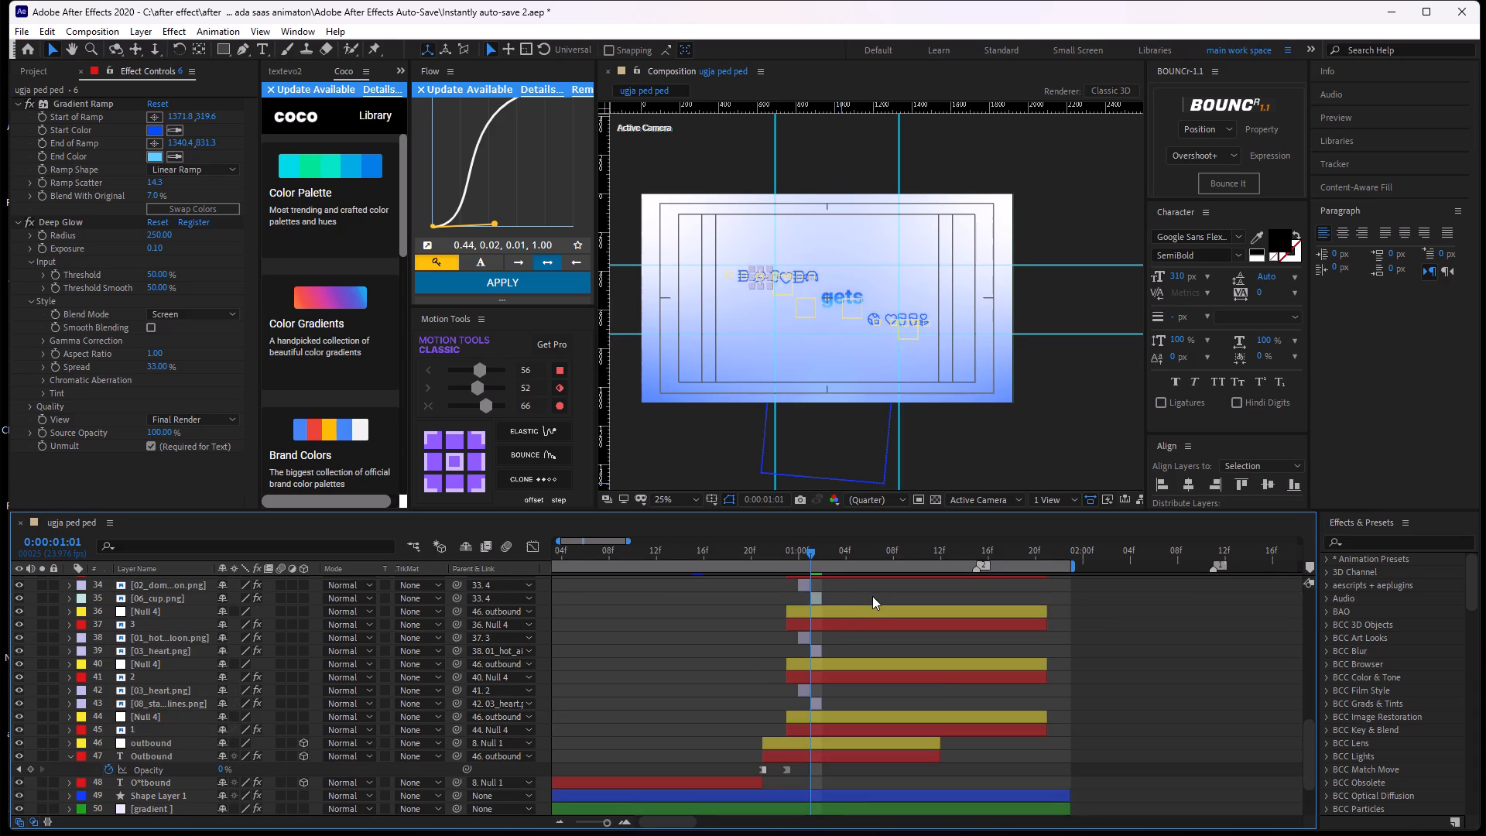
click(872, 596)
Duplicate outbound icon 5's 02_car.png and 02_dome_icon.png replacement layers and move the copies directly below the messy row's hand-heart icon layer.
scroll(858, 369, up, 1)
middle_drag(875, 362, 959, 401)
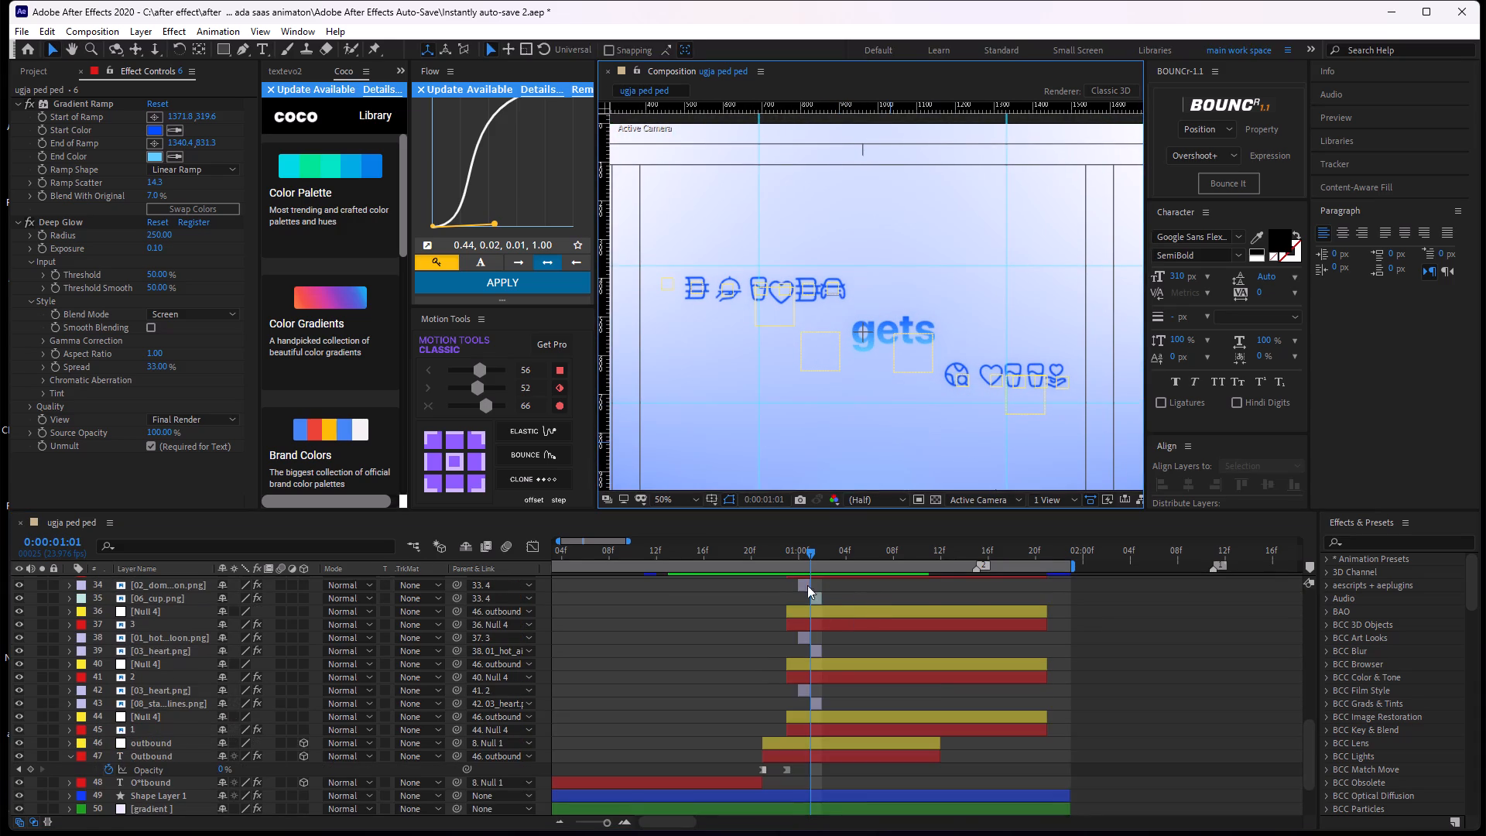
scroll(844, 623, up, 6)
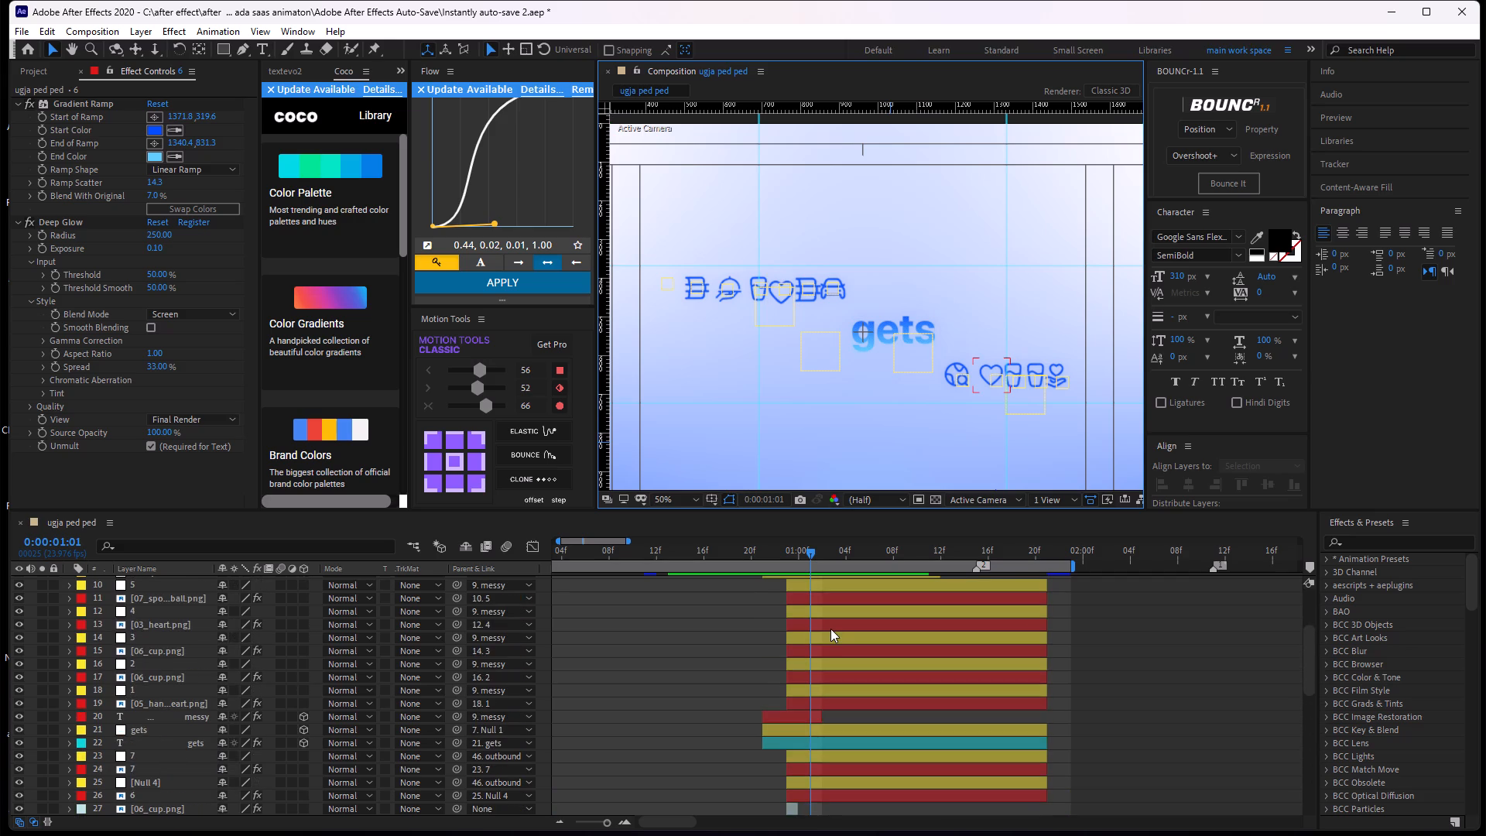
scroll(830, 629, down, 1)
scroll(820, 711, down, 1)
click(798, 743)
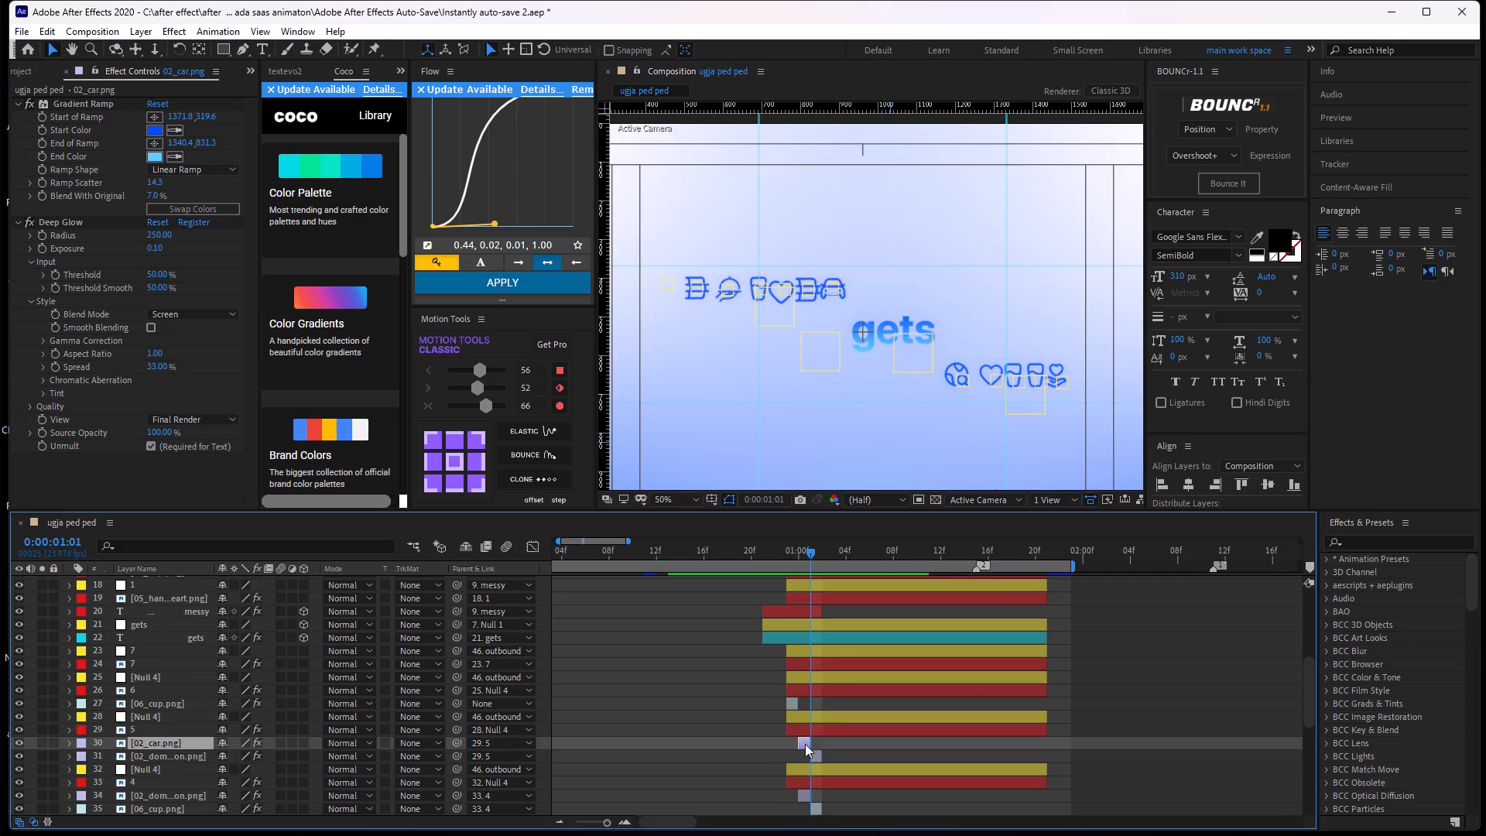
shift+click(824, 754)
drag(189, 737, 183, 748)
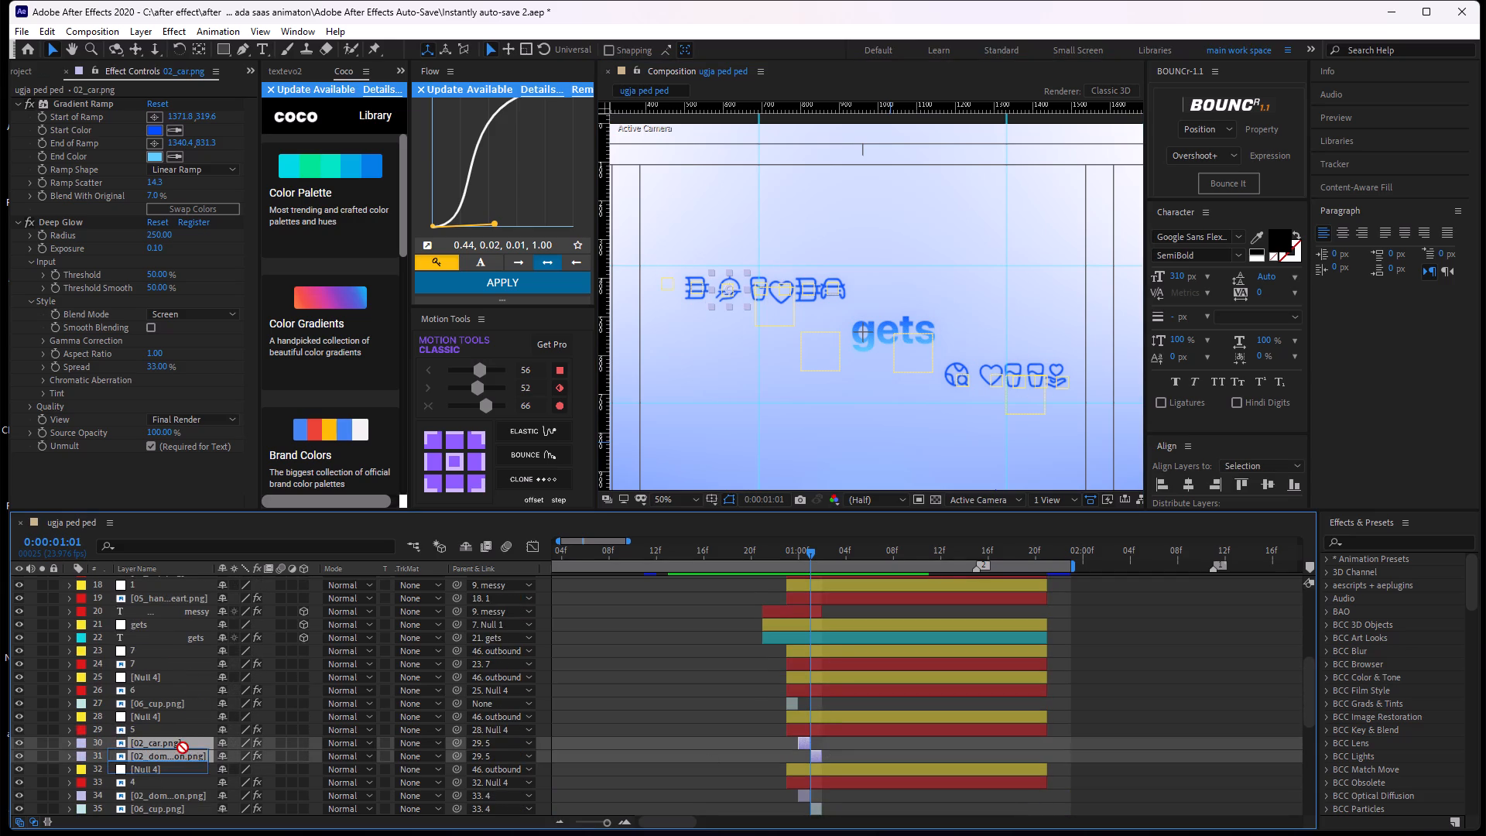
drag(183, 748, 193, 797)
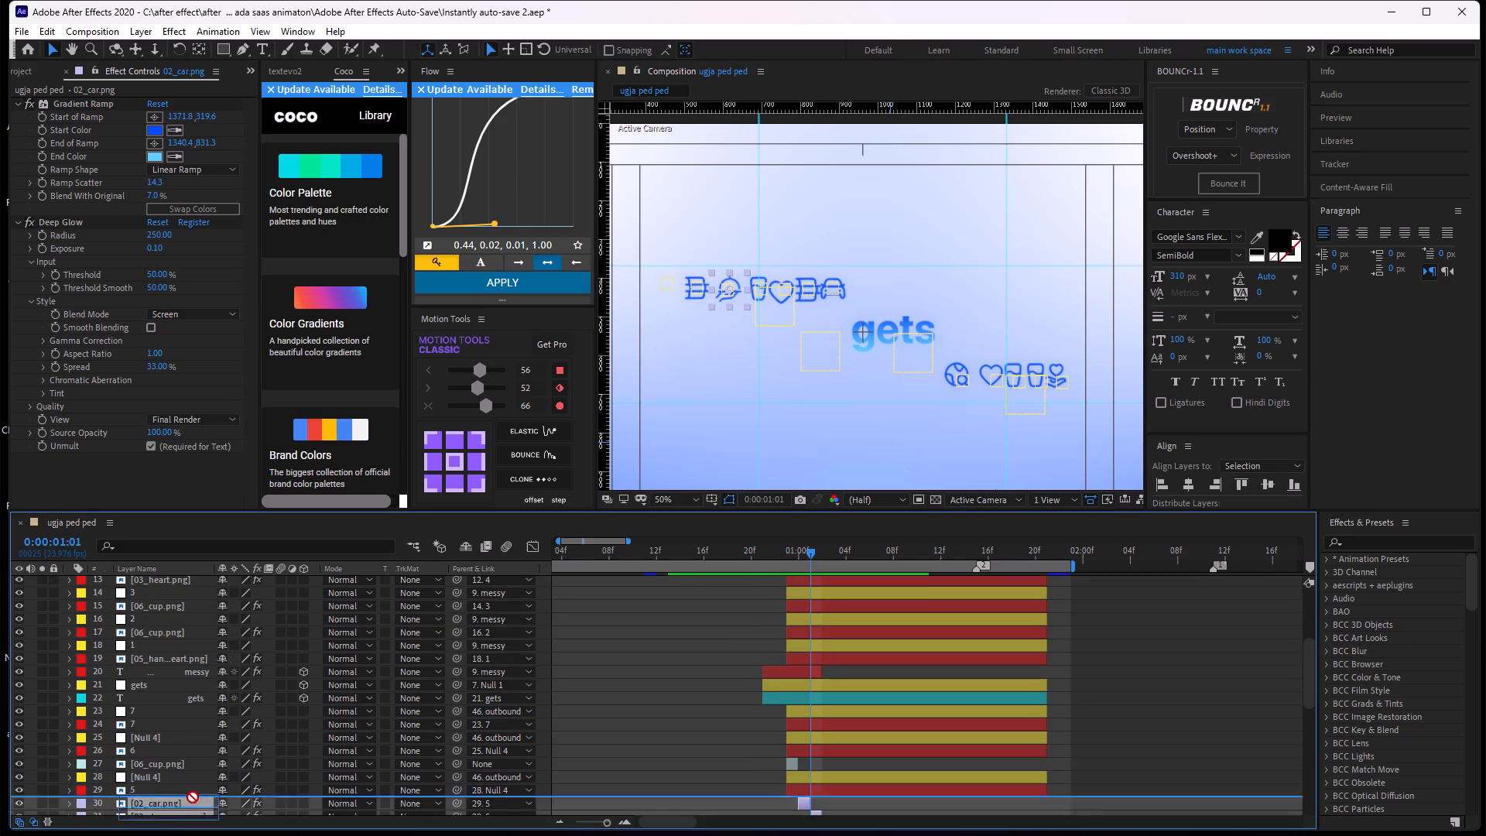
drag(193, 797, 197, 790)
scroll(622, 689, down, 2)
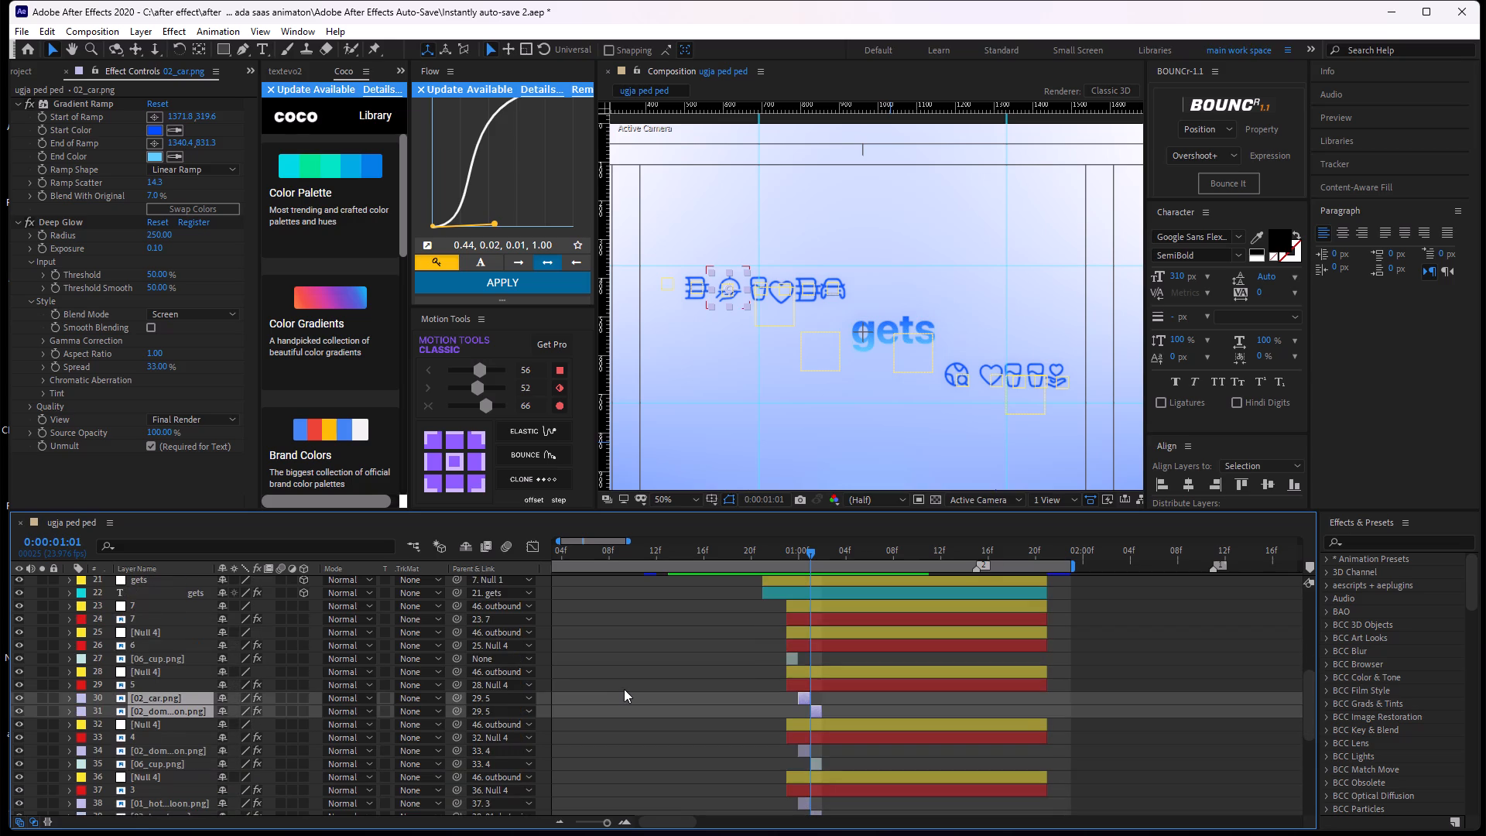
key(ctrl+d)
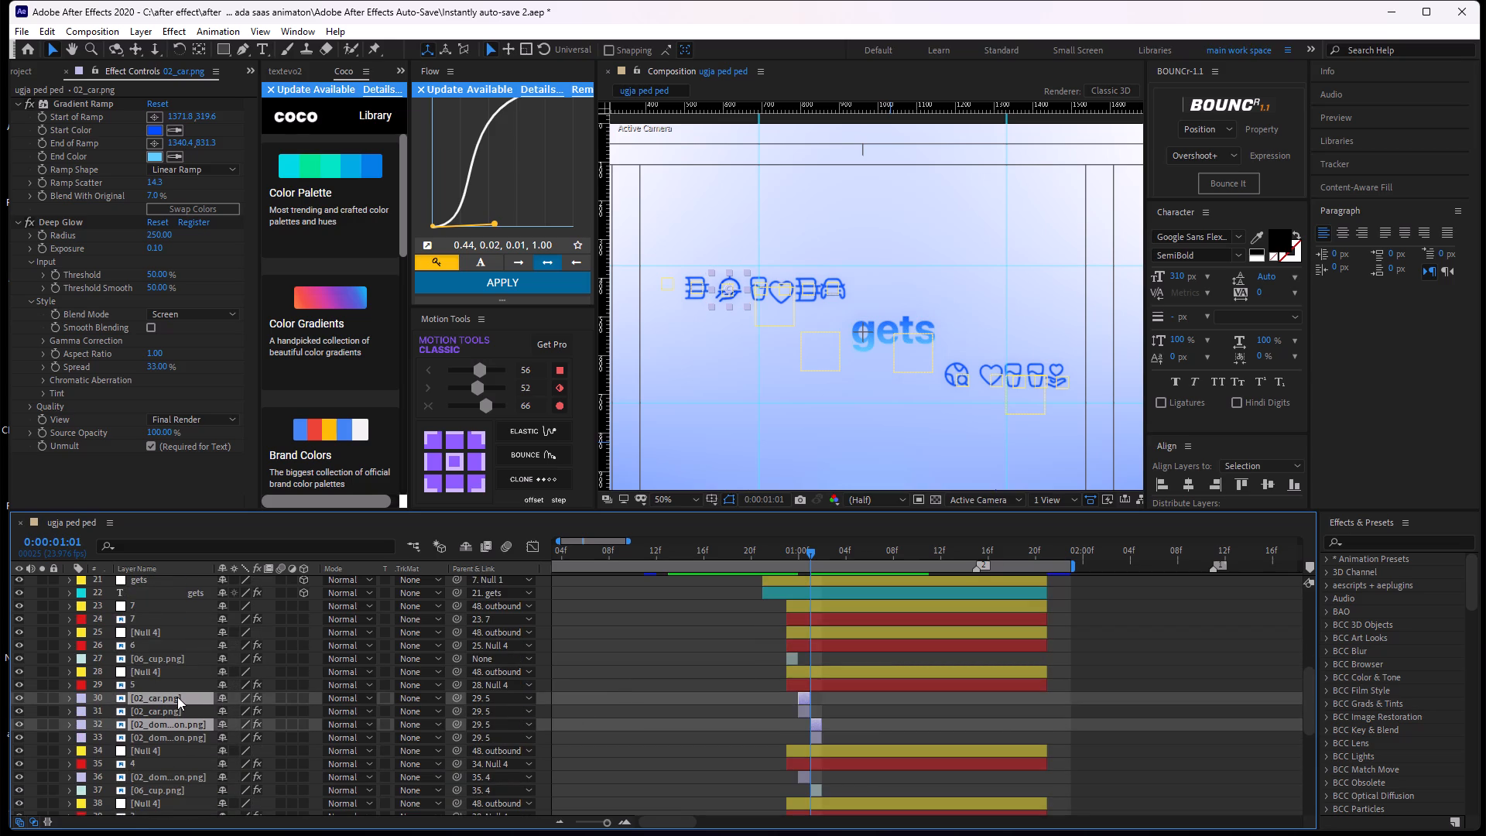
drag(177, 697, 235, 579)
drag(235, 579, 245, 629)
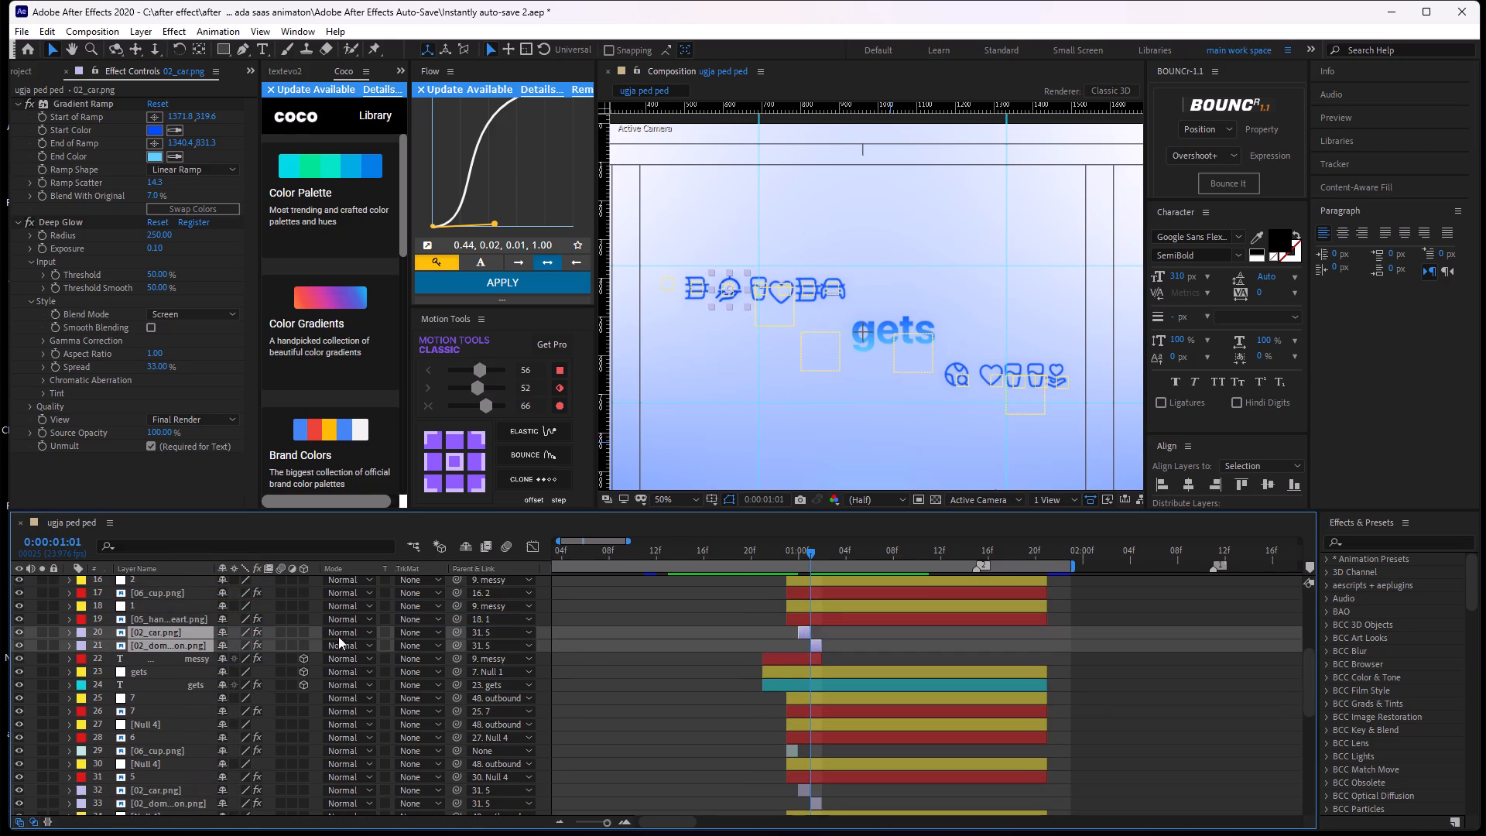
Duplicate outbound icon 4's 02_dome_icon.png and 06_cup.png replacement layers and place the copies directly below messy null 2's 06_cup.png layer.
scroll(608, 650, down, 2)
scroll(852, 680, down, 2)
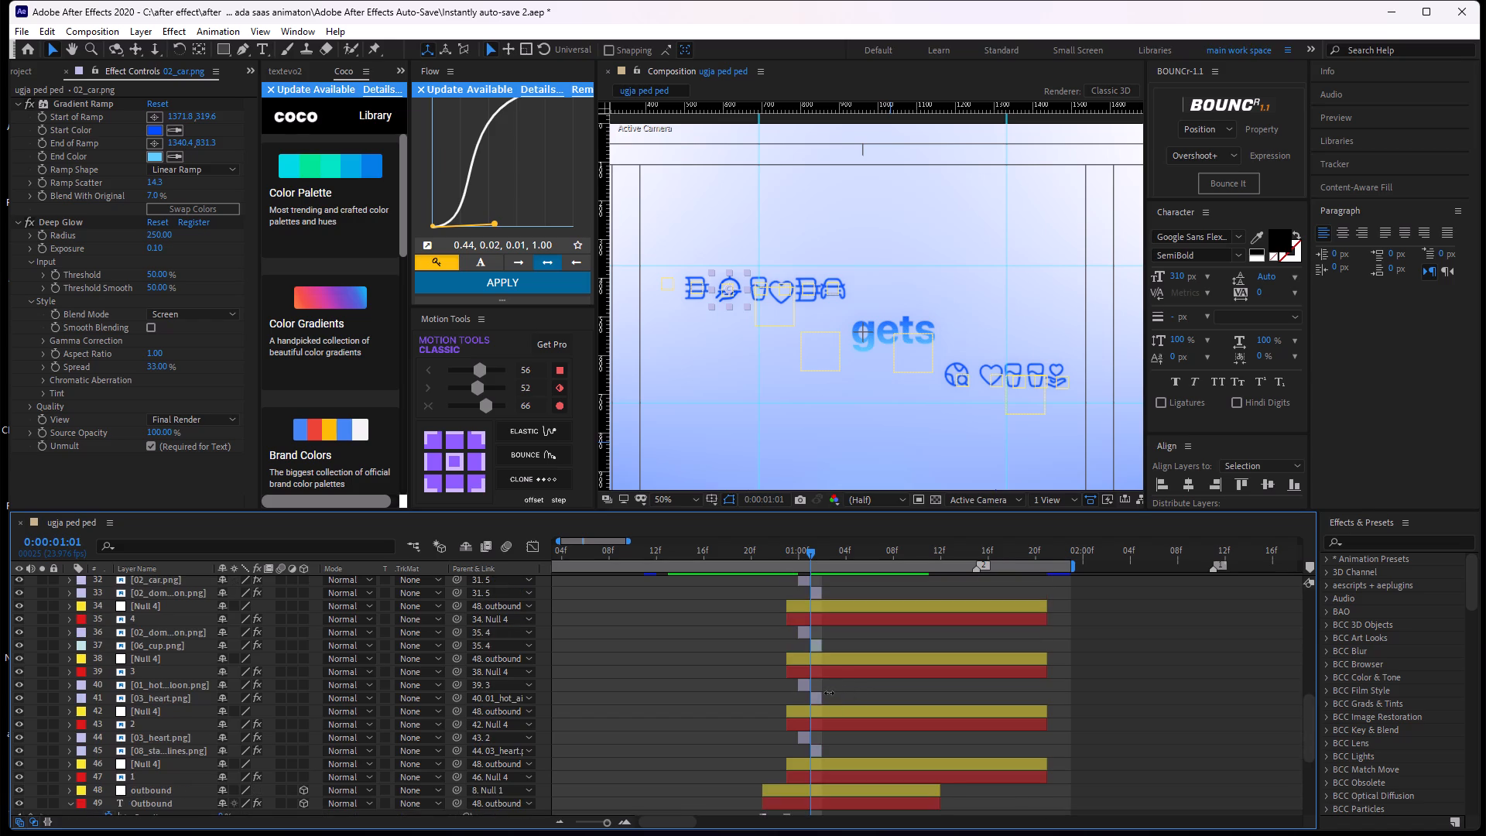
click(803, 629)
shift+click(813, 649)
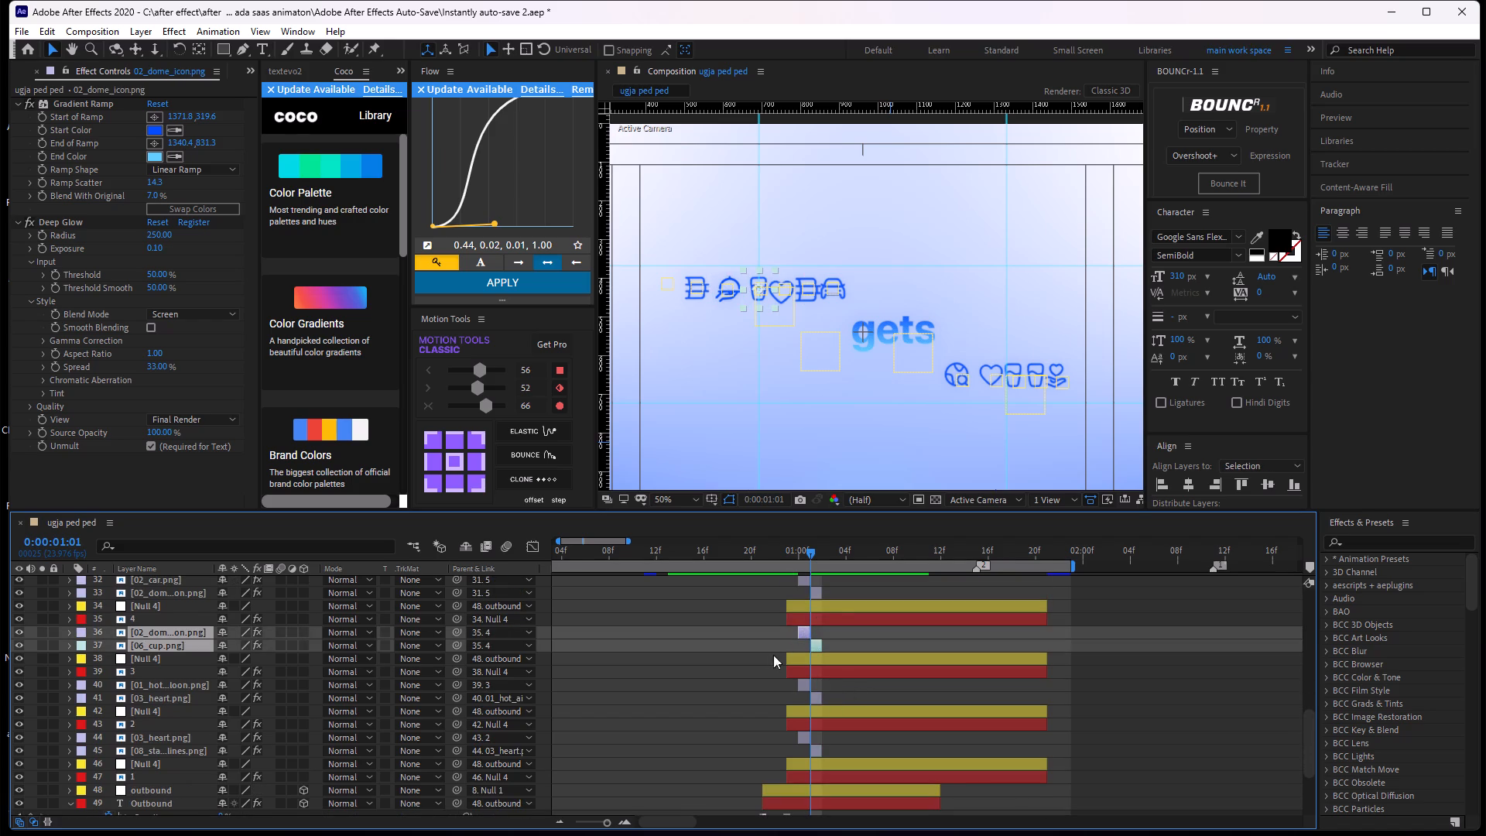
key(ctrl+d)
drag(183, 628, 185, 600)
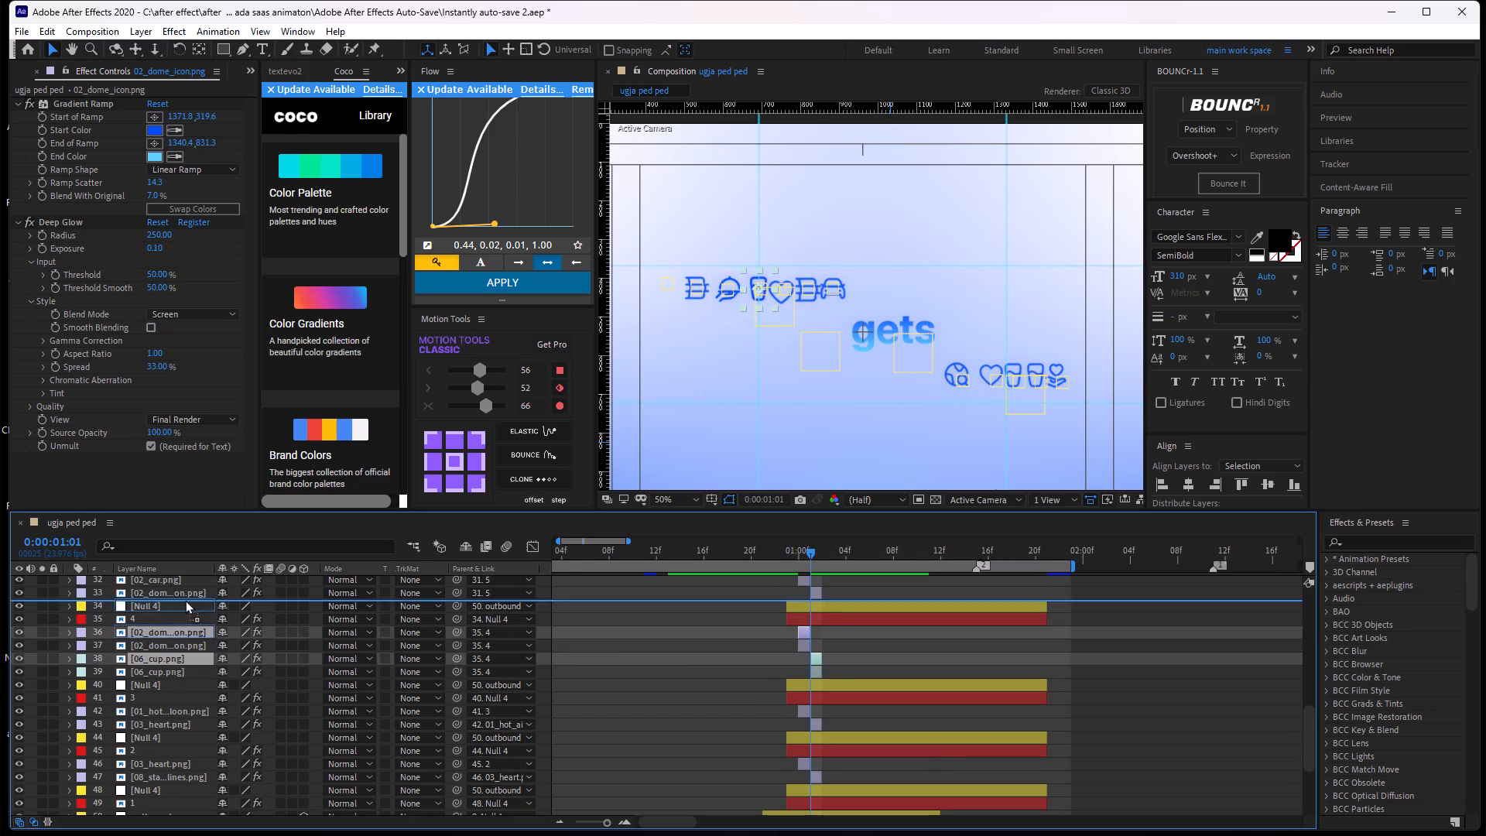
drag(185, 600, 217, 723)
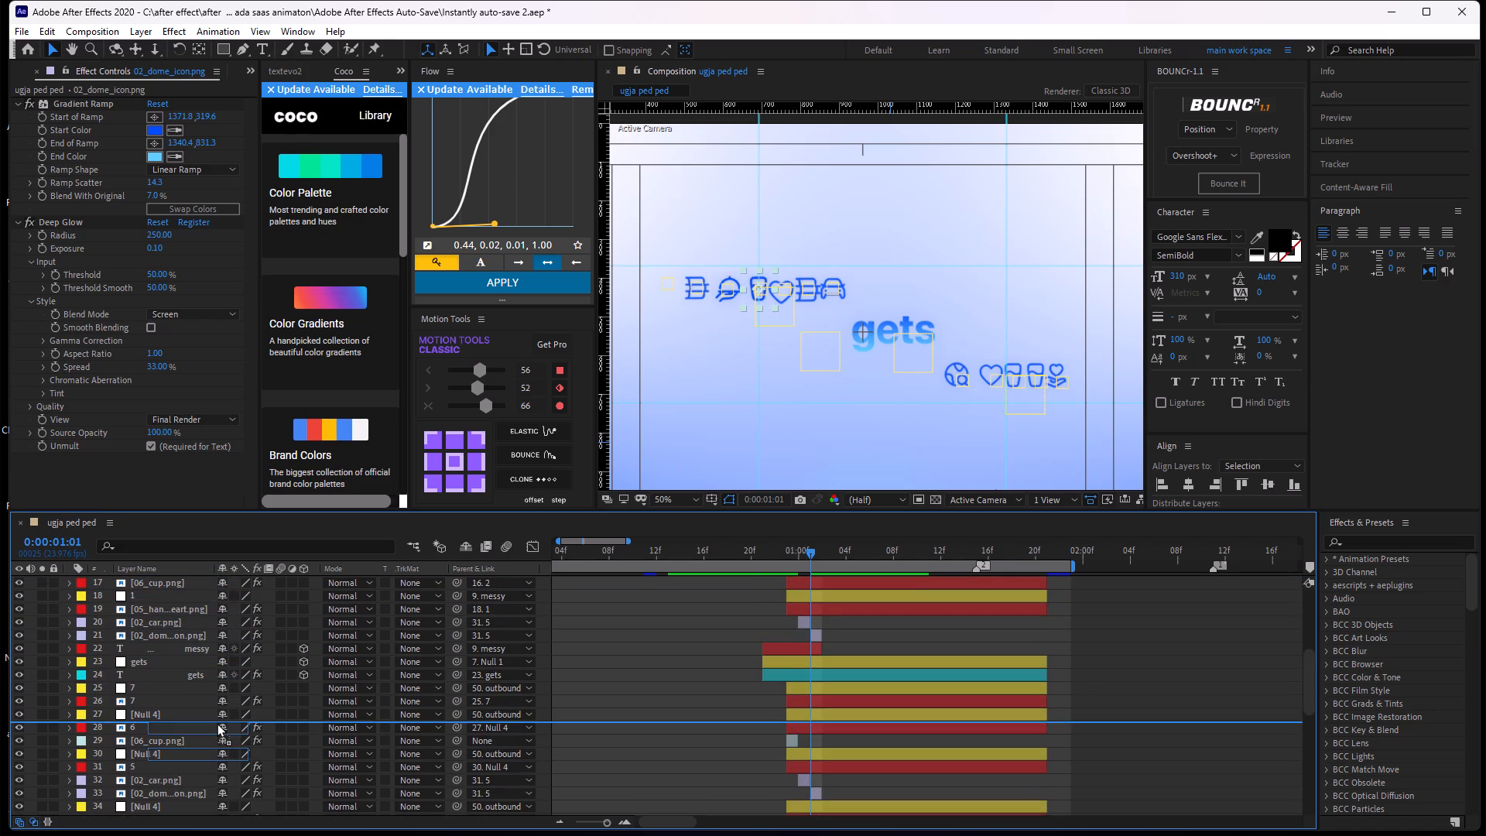
drag(217, 723, 221, 710)
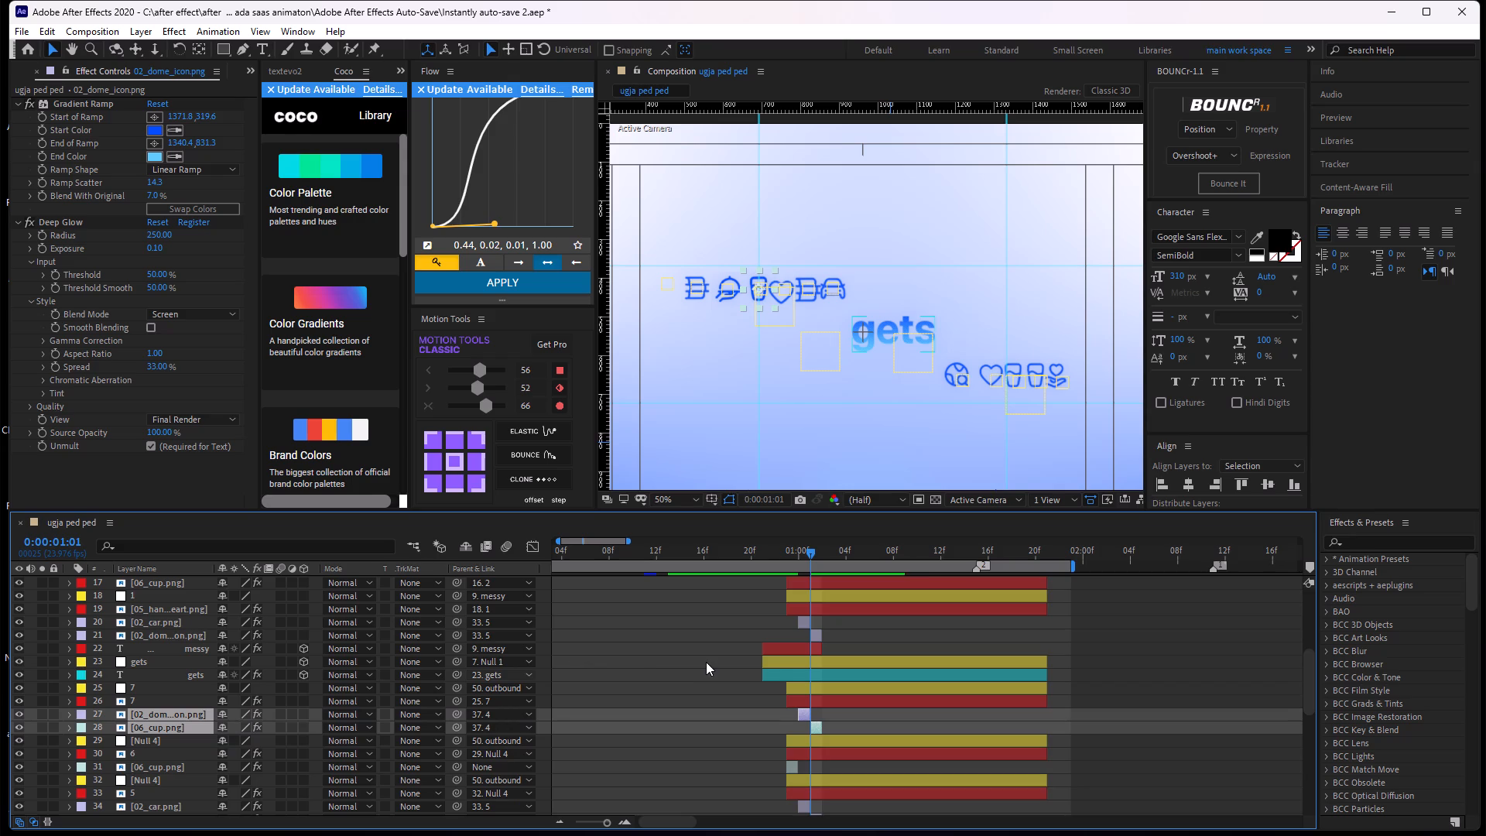
scroll(761, 666, down, 6)
scroll(799, 661, up, 1)
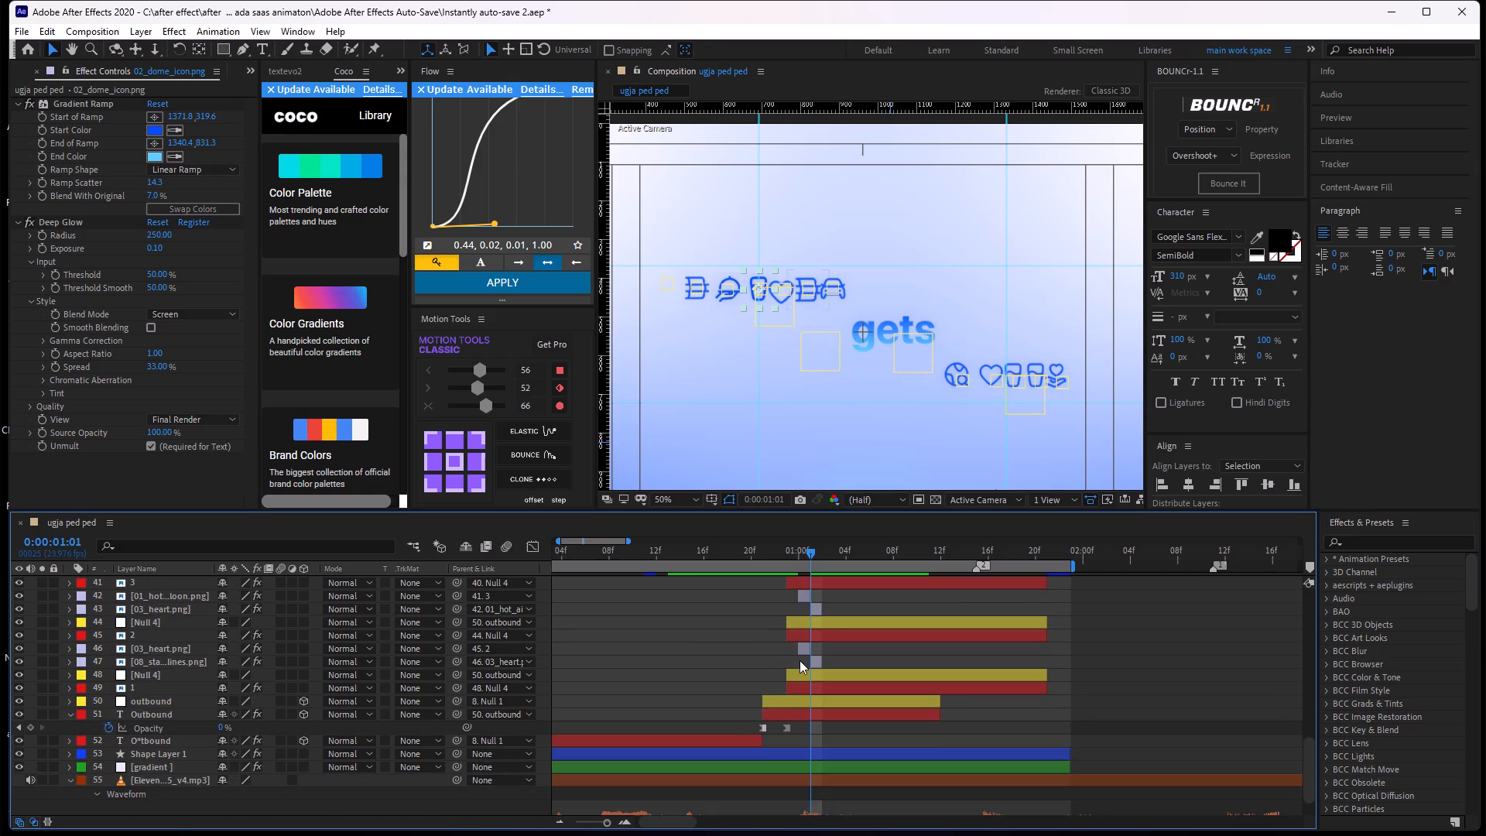
scroll(799, 660, up, 6)
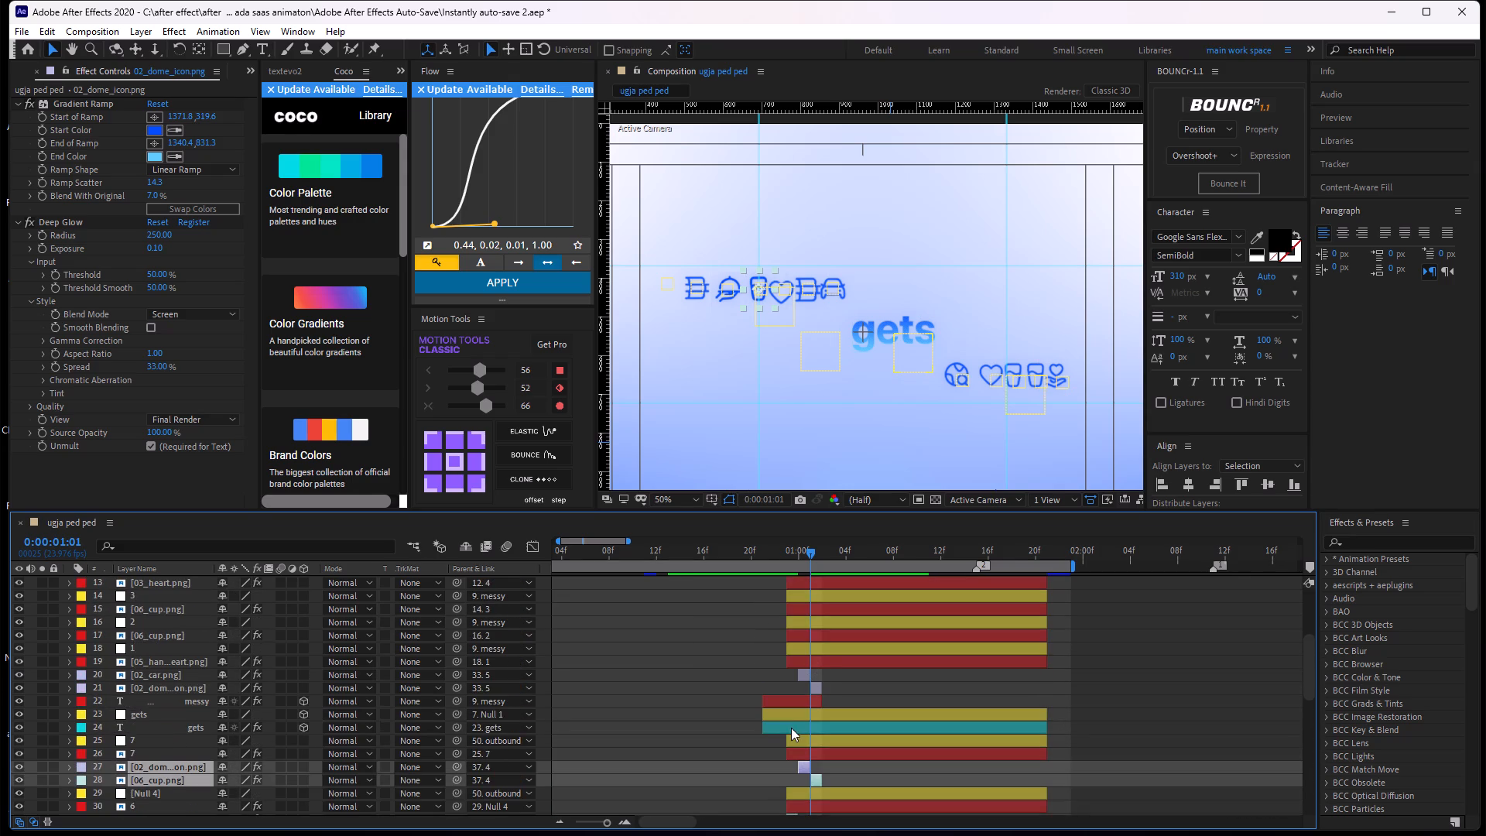
drag(166, 762, 216, 636)
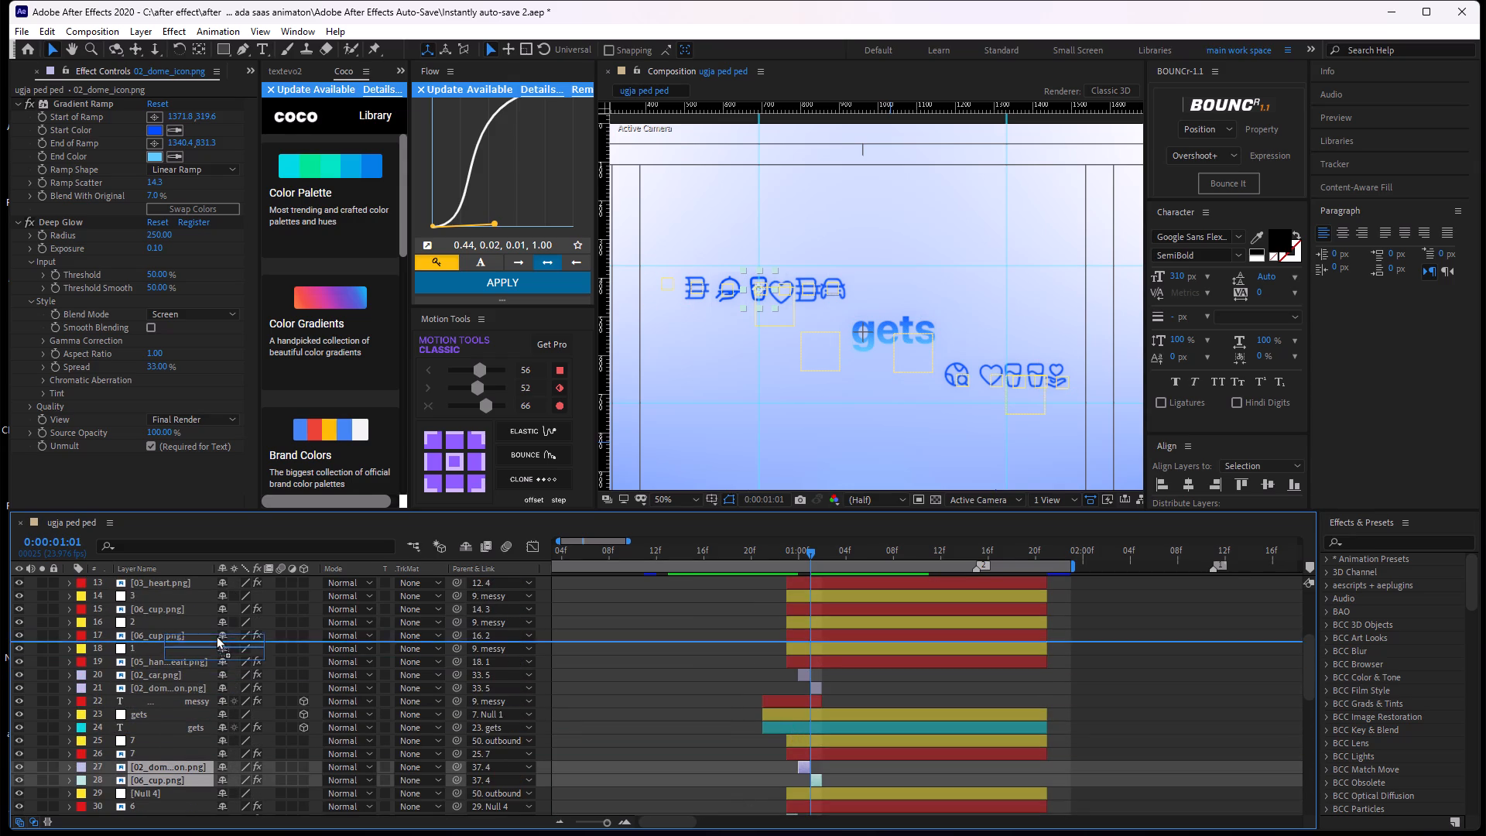
drag(216, 636, 223, 640)
Move outbound icon 3's 01_hot_air_balloon.png and 03_heart.png replacement layers directly below messy null 3's 06_cup.png layer.
scroll(837, 660, down, 2)
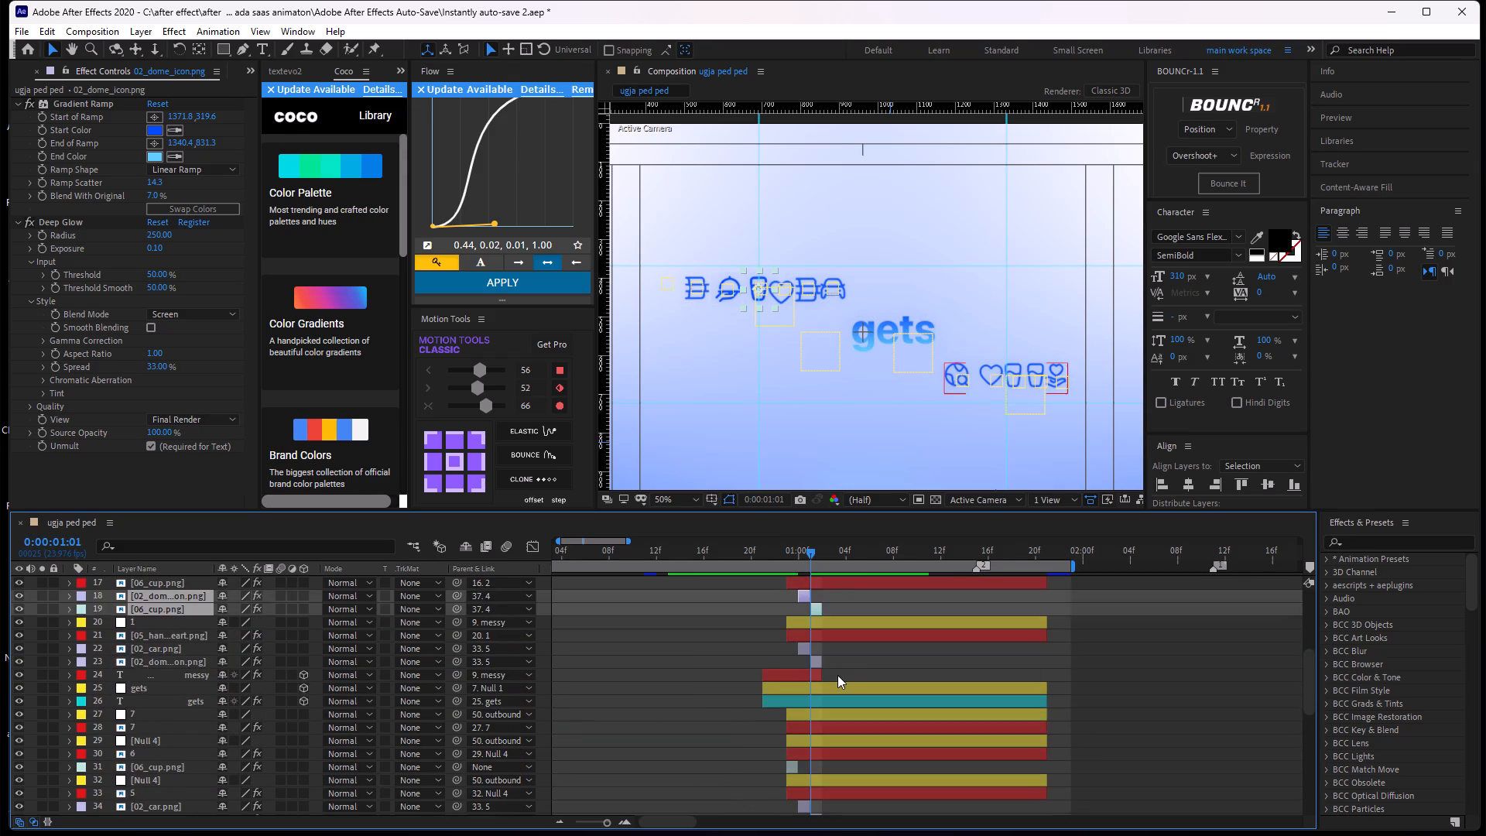
scroll(820, 688, down, 2)
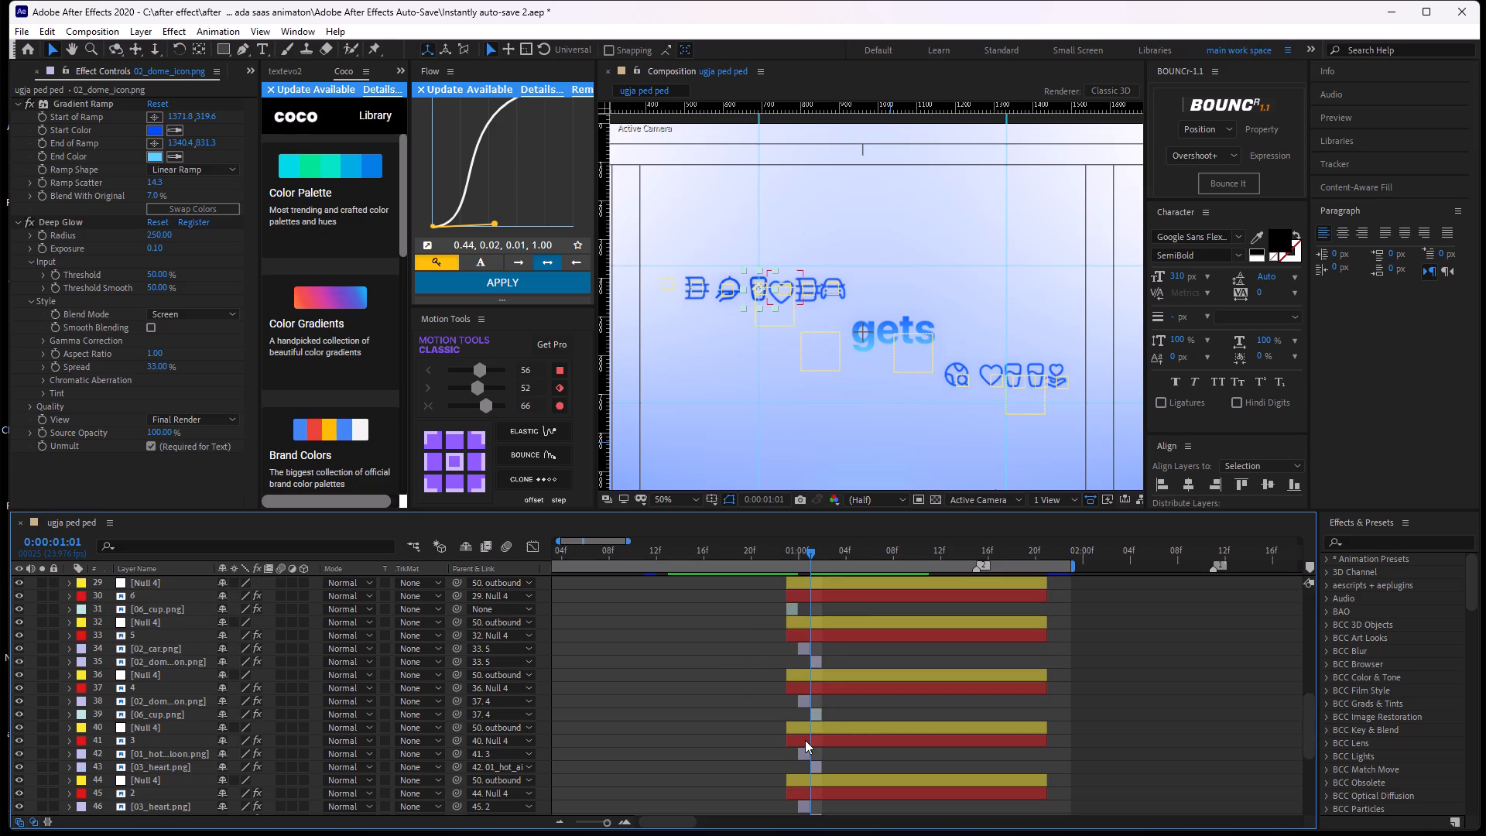
click(800, 745)
click(819, 759)
click(810, 759)
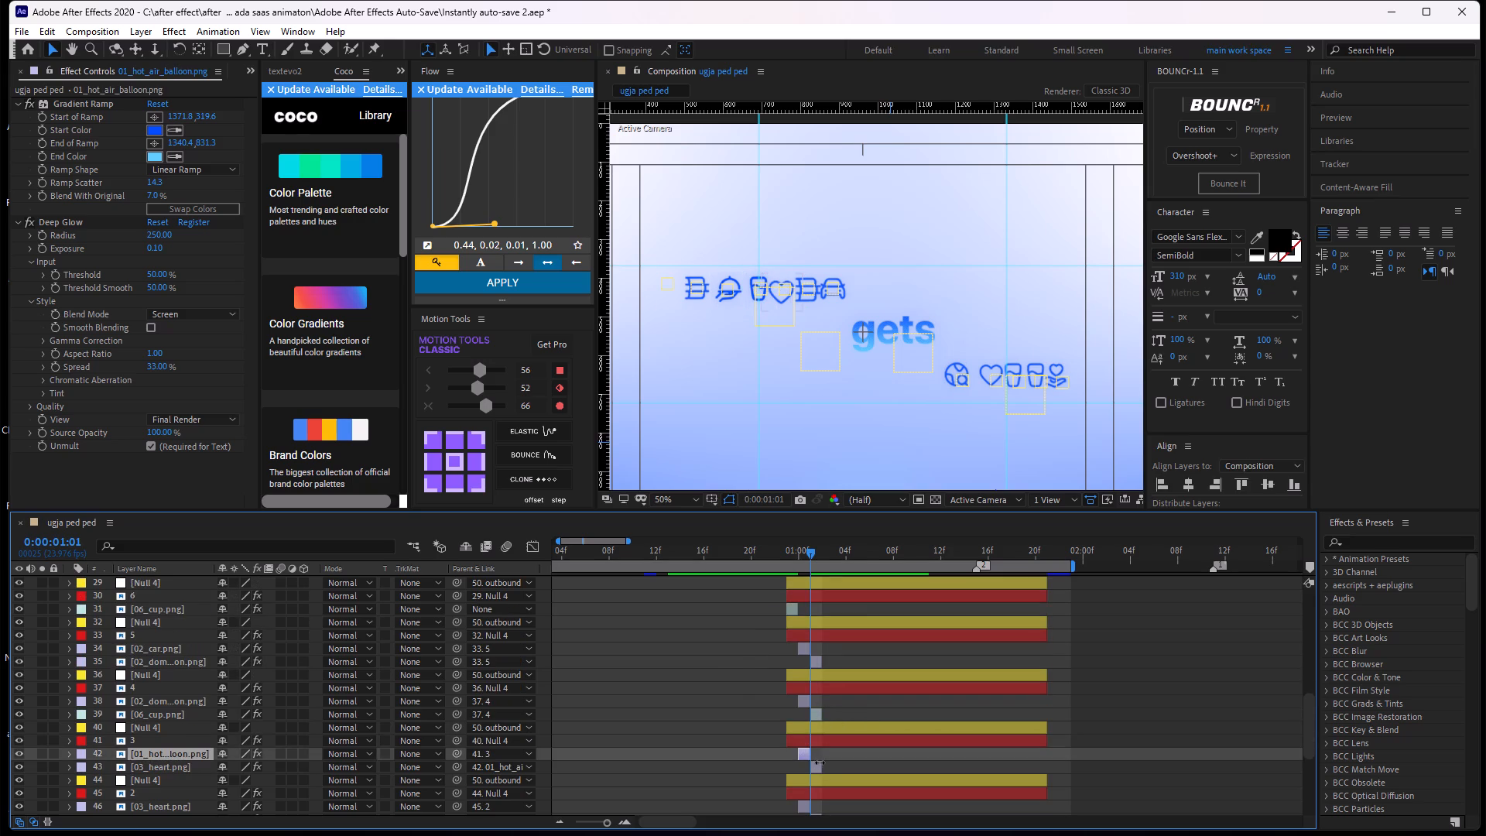
shift+click(820, 762)
drag(176, 752, 188, 608)
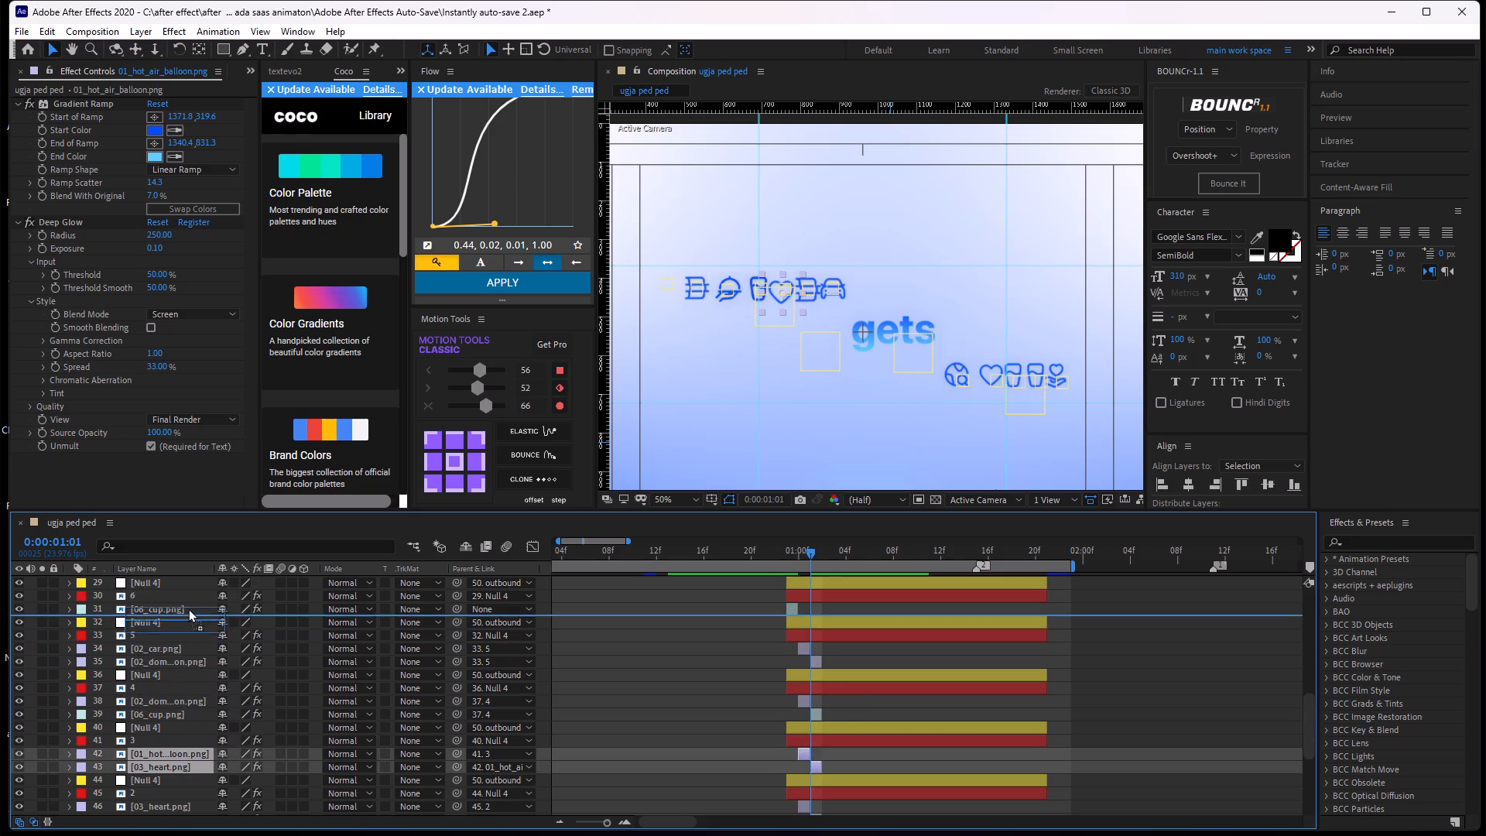
drag(188, 608, 213, 572)
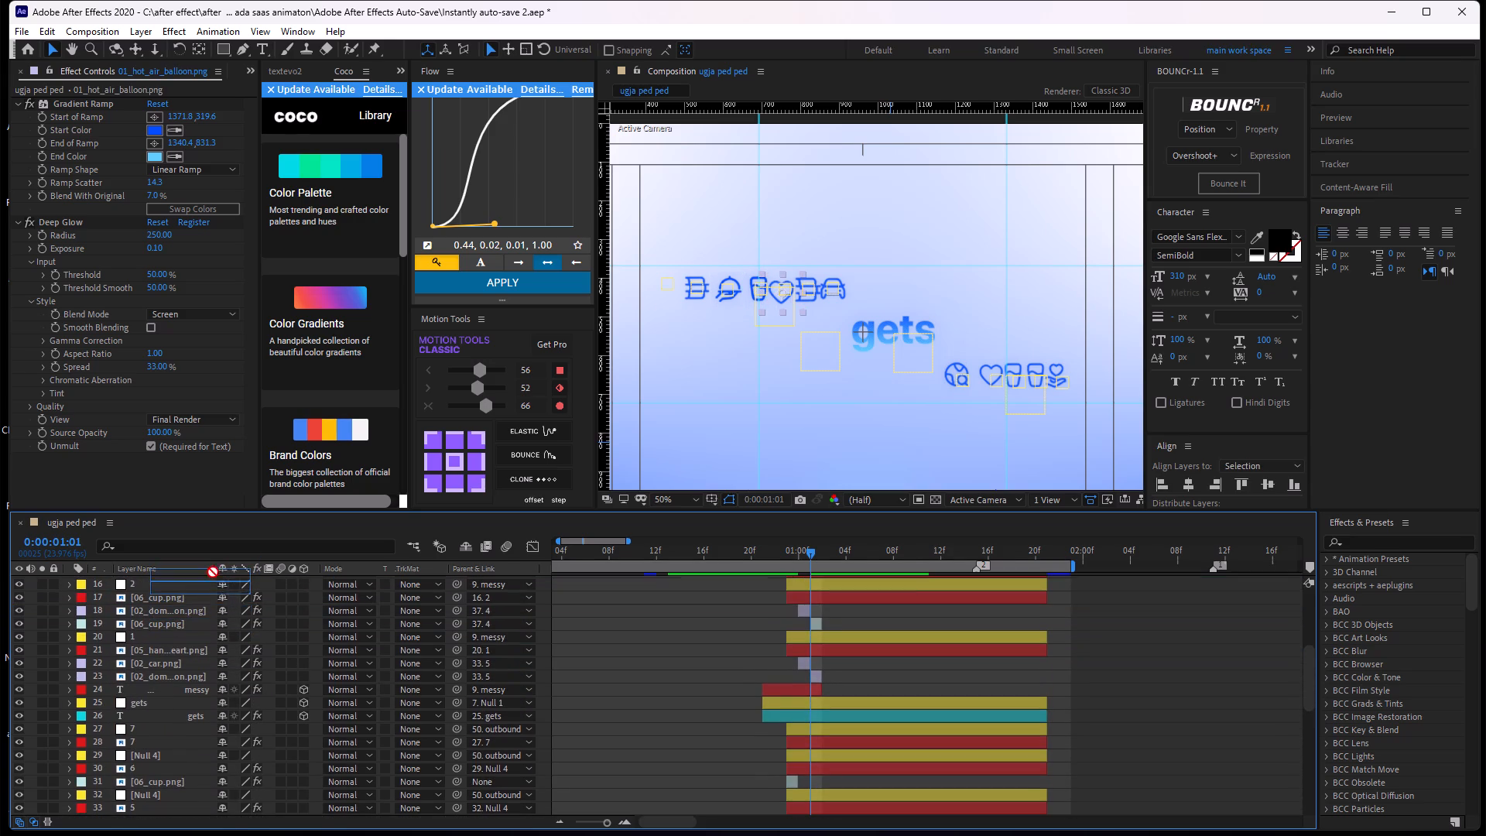
drag(213, 572, 241, 594)
Examine the layer stack to compare which replacement layers sit below the outbound icons and below the messy icons.
scroll(736, 660, down, 4)
scroll(736, 660, up, 1)
scroll(736, 660, down, 4)
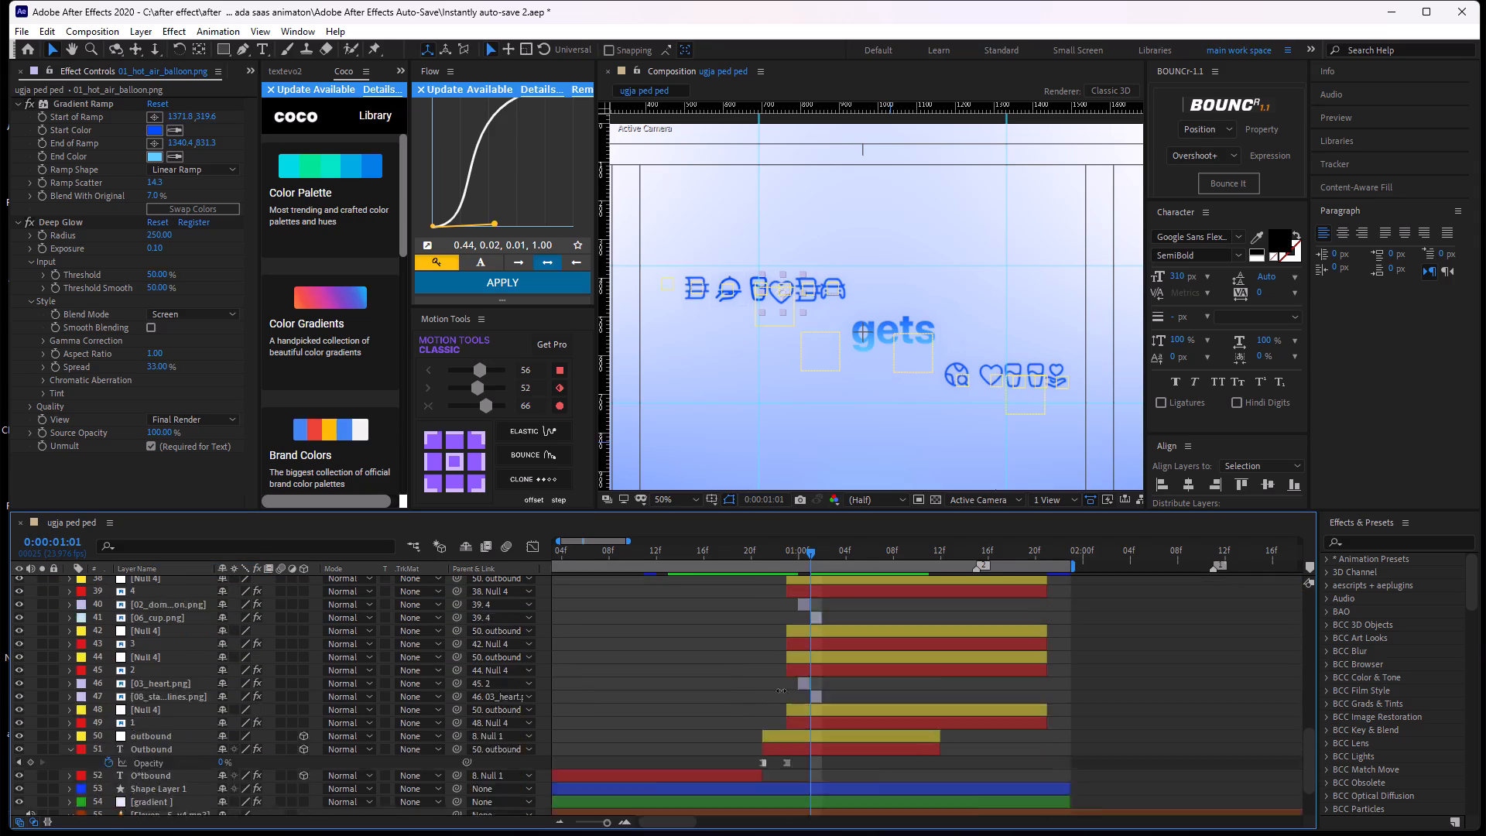
scroll(830, 658, up, 2)
scroll(827, 655, down, 1)
scroll(827, 655, up, 1)
scroll(827, 655, down, 1)
scroll(827, 655, up, 1)
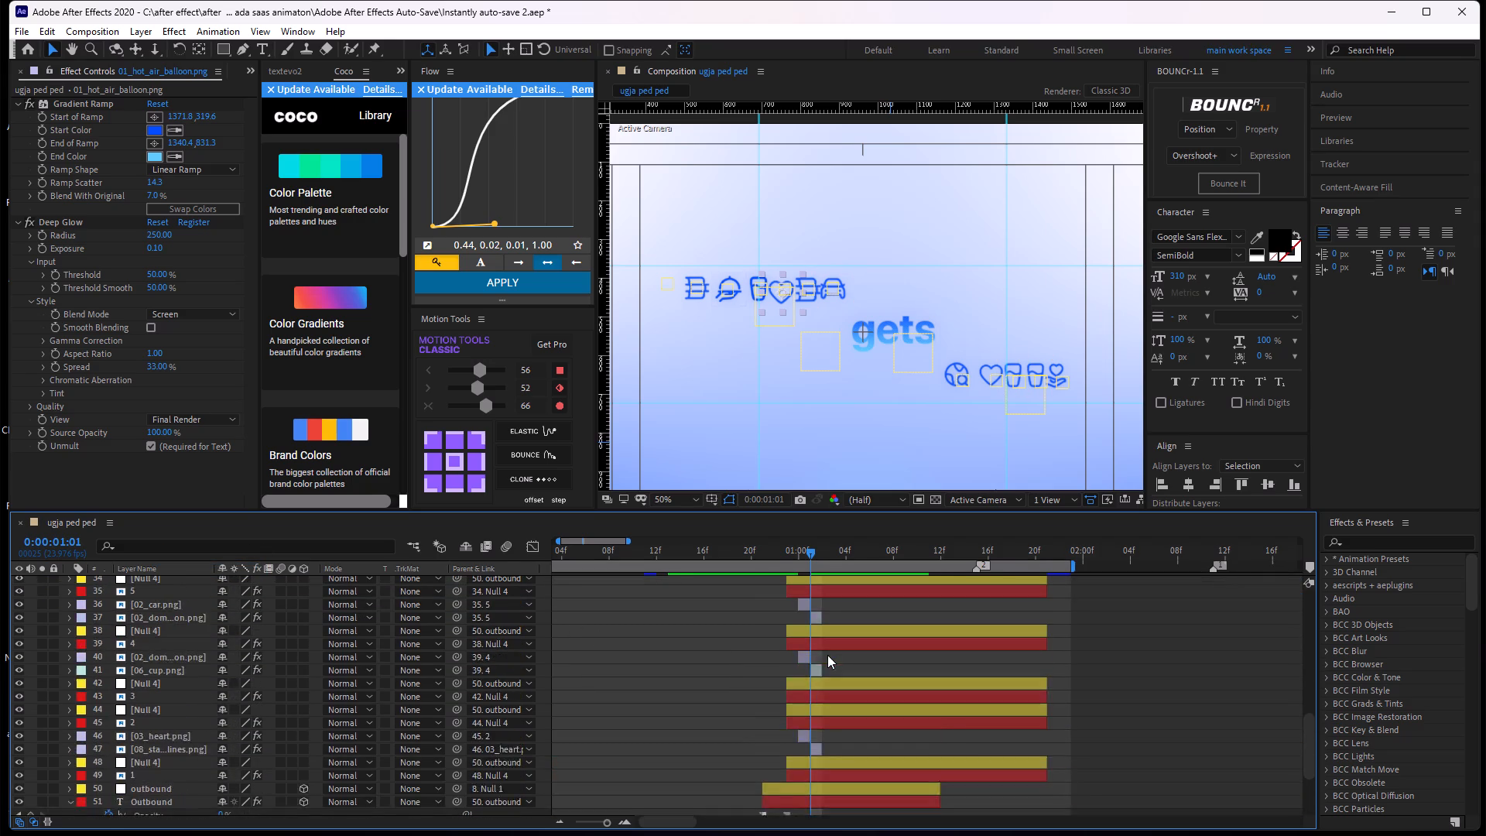
scroll(827, 655, up, 6)
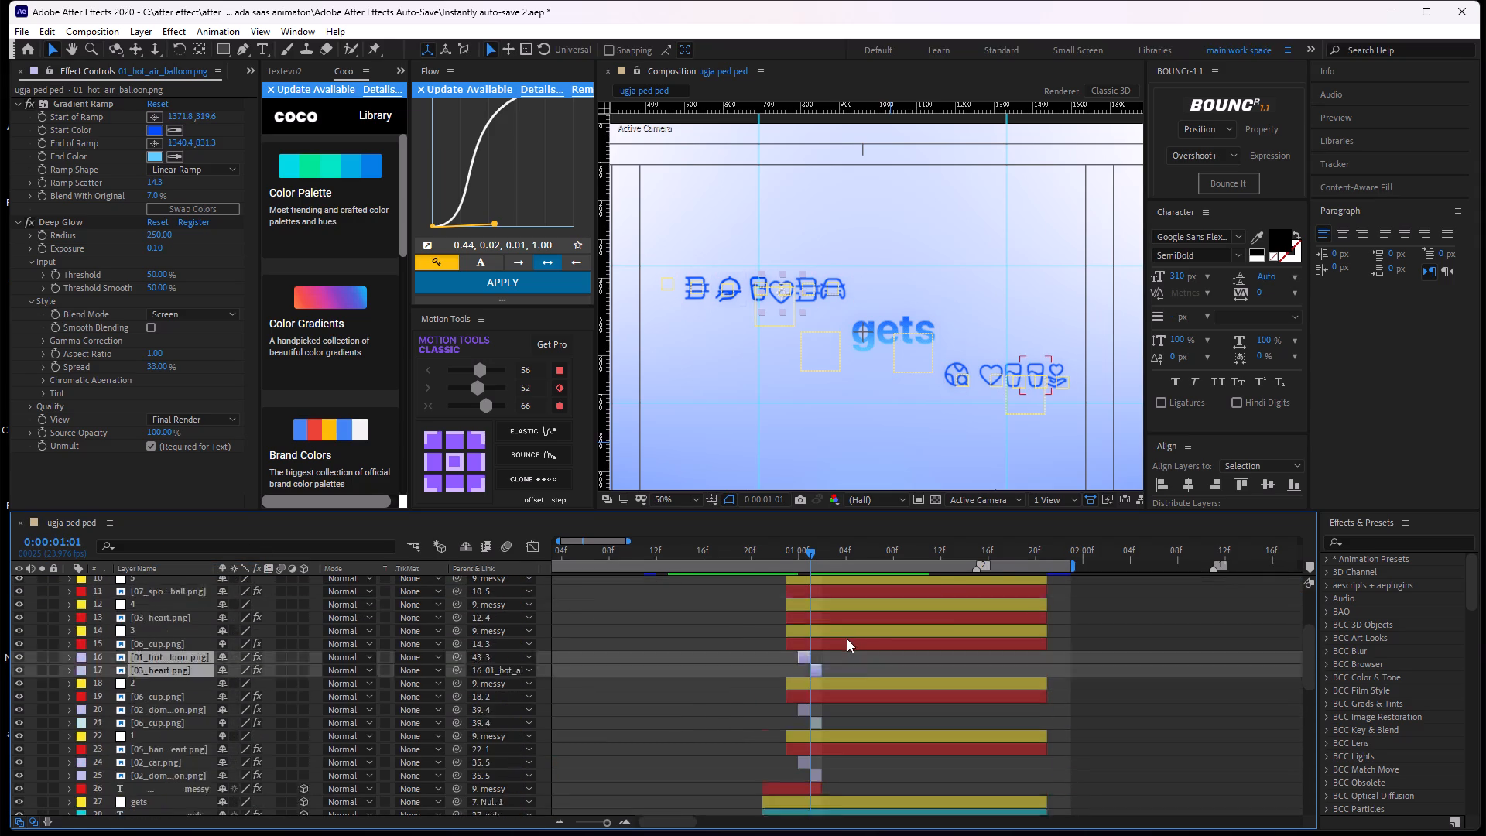
scroll(847, 639, up, 1)
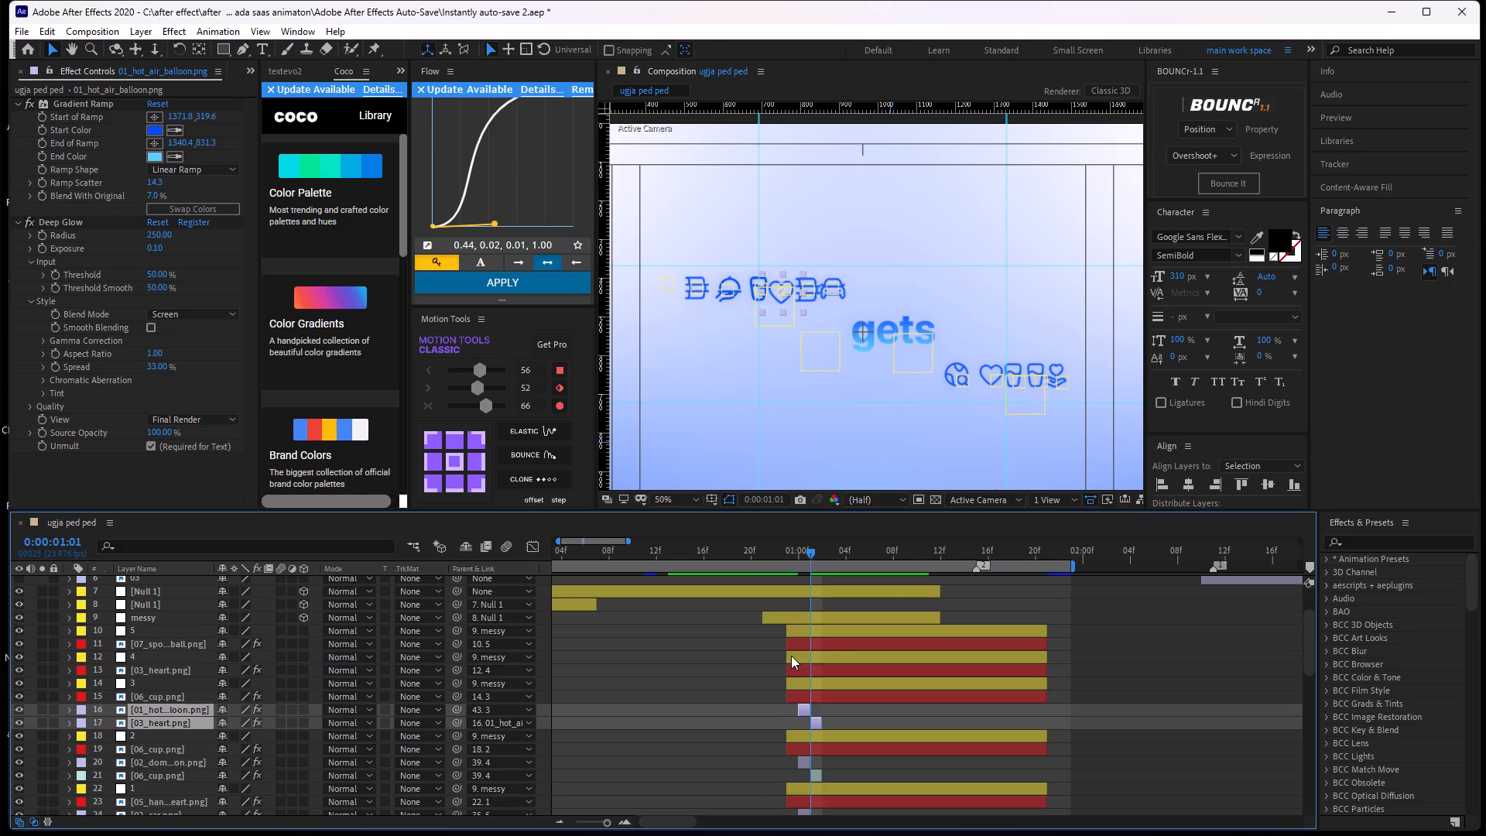
Clear the layer selection and save the project.
click(819, 651)
click(756, 697)
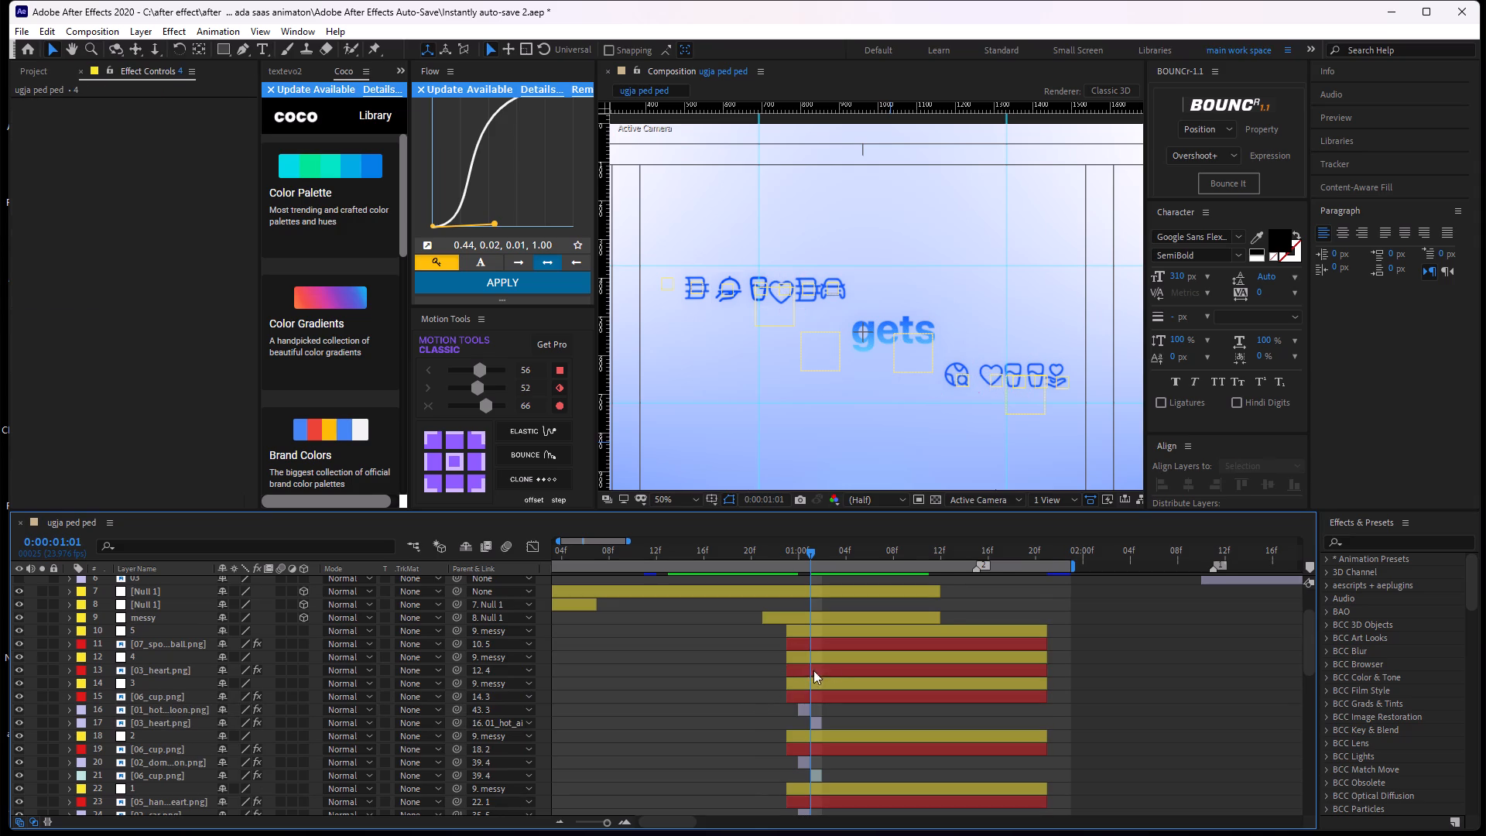
click(755, 714)
key(ctrl+s)
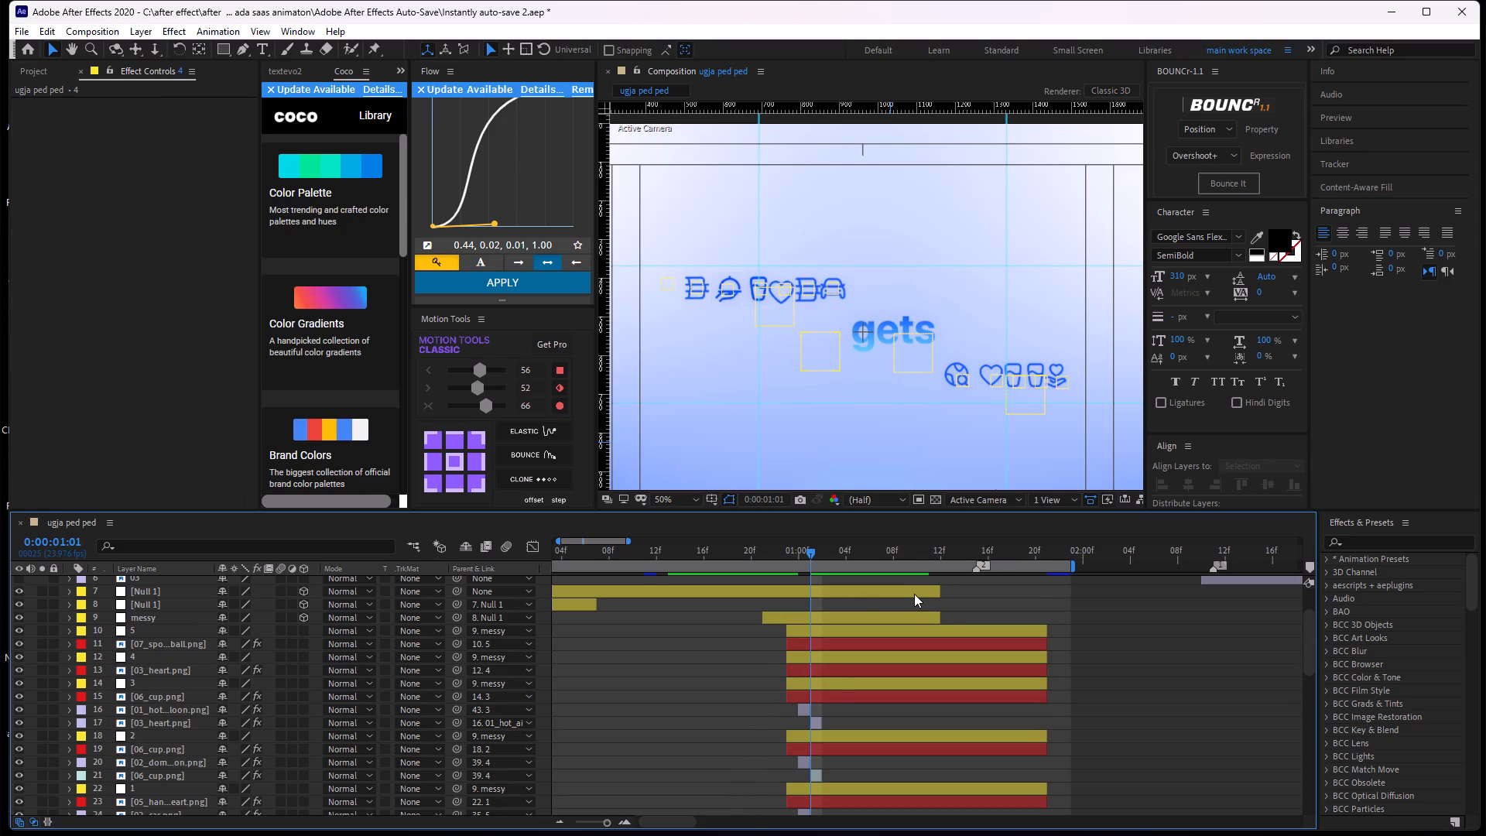
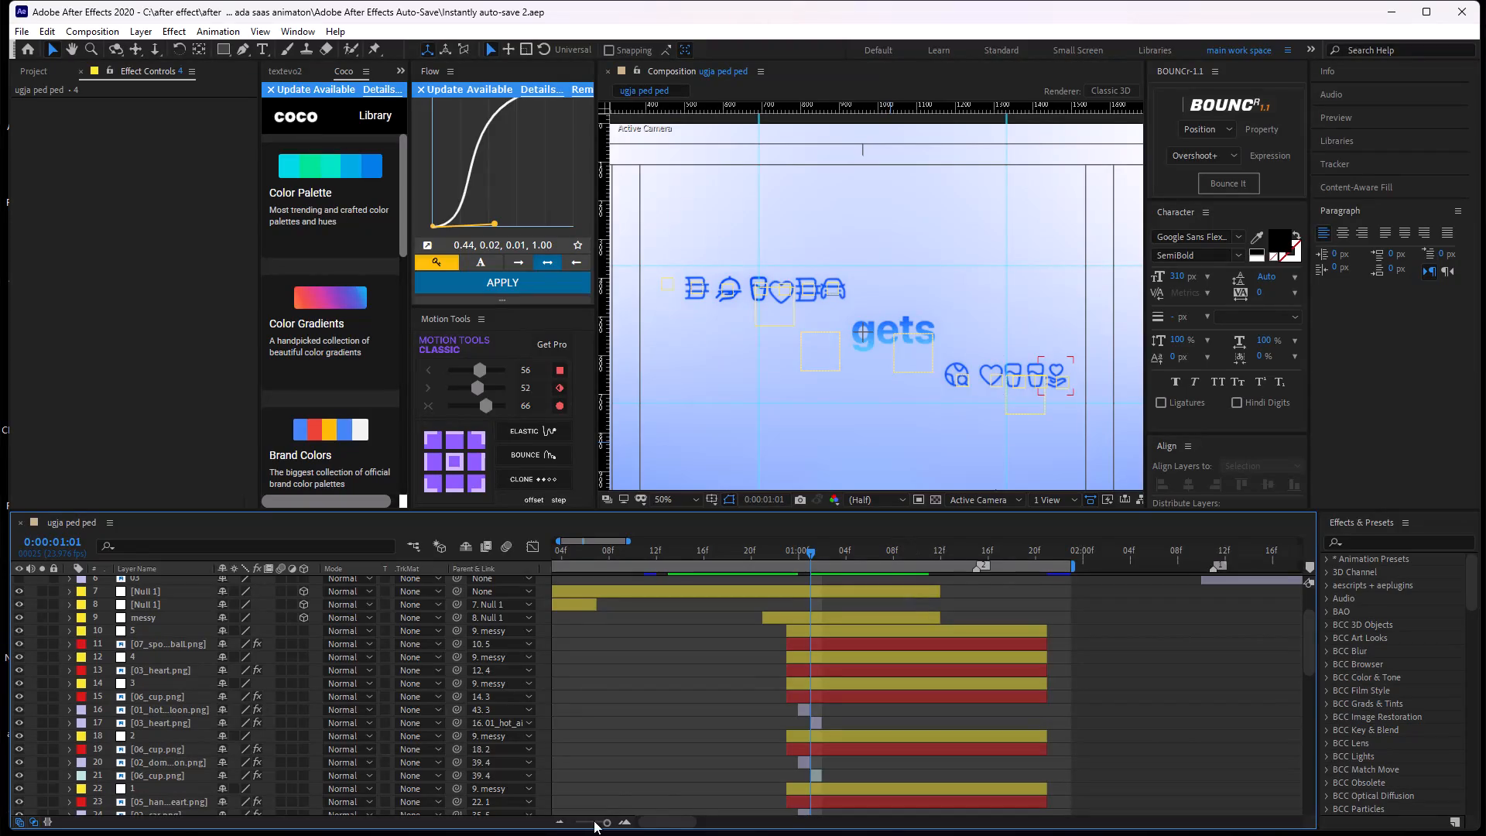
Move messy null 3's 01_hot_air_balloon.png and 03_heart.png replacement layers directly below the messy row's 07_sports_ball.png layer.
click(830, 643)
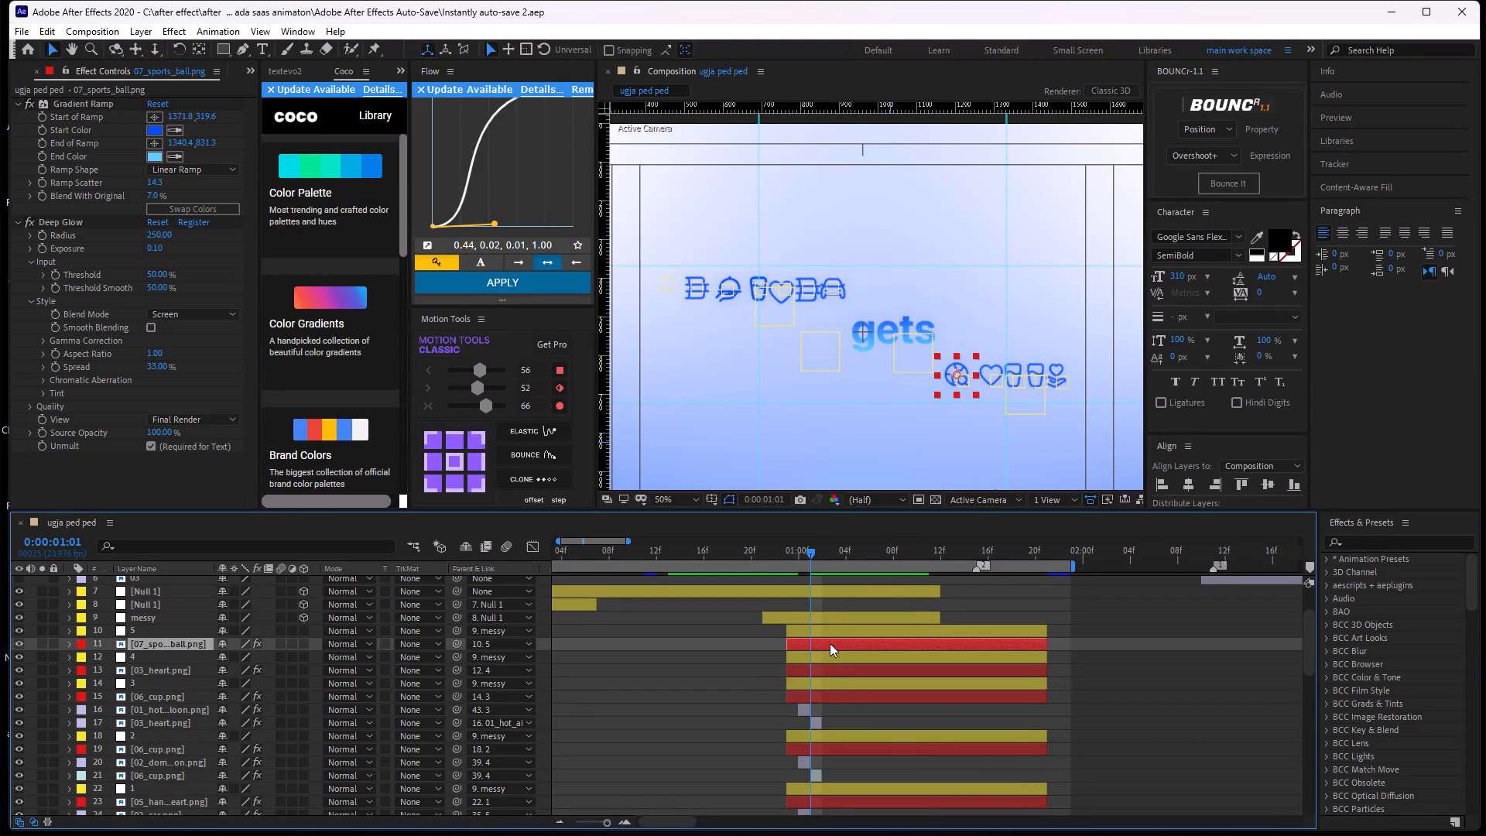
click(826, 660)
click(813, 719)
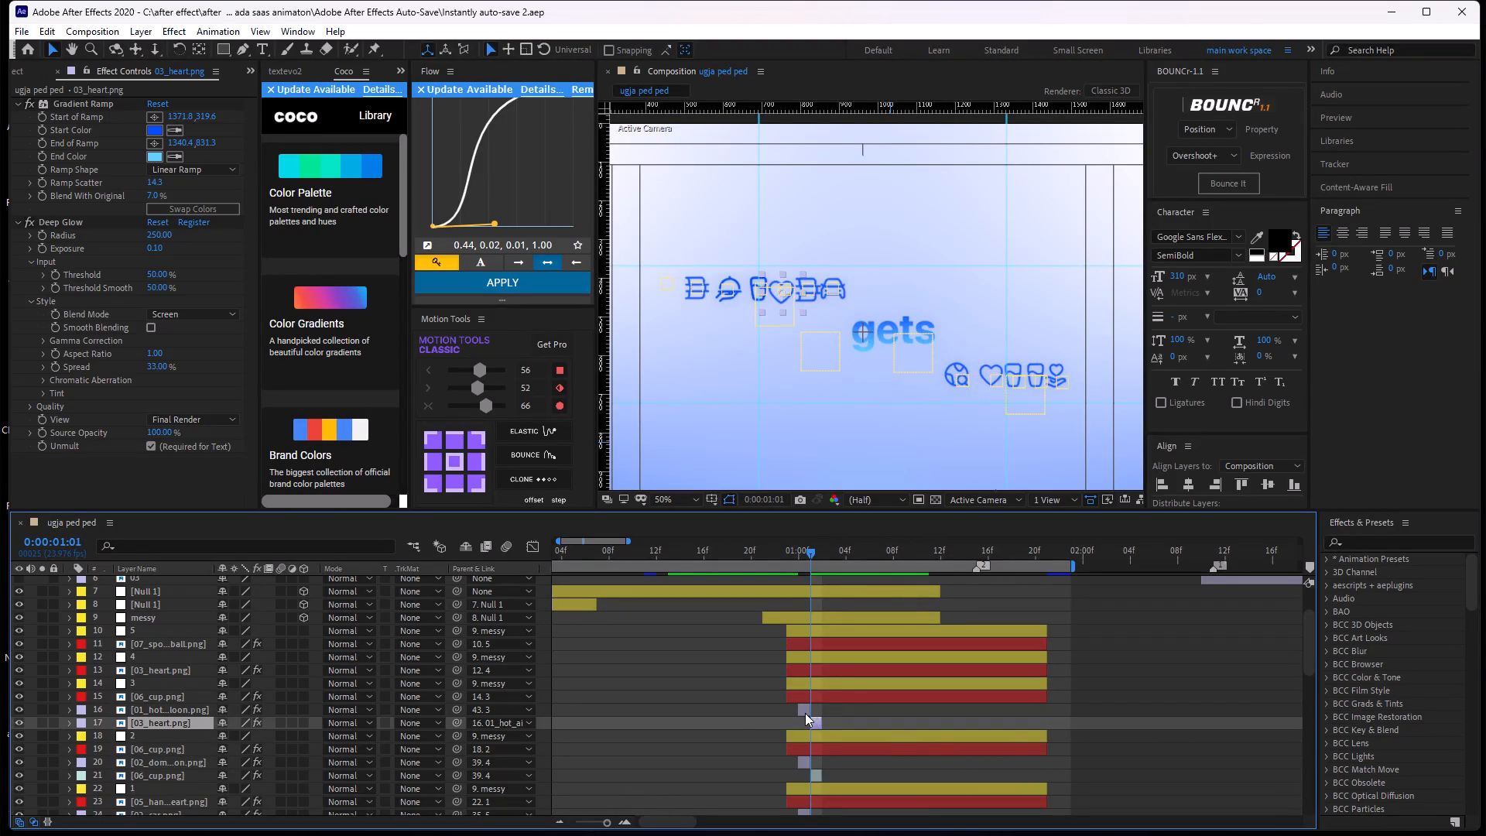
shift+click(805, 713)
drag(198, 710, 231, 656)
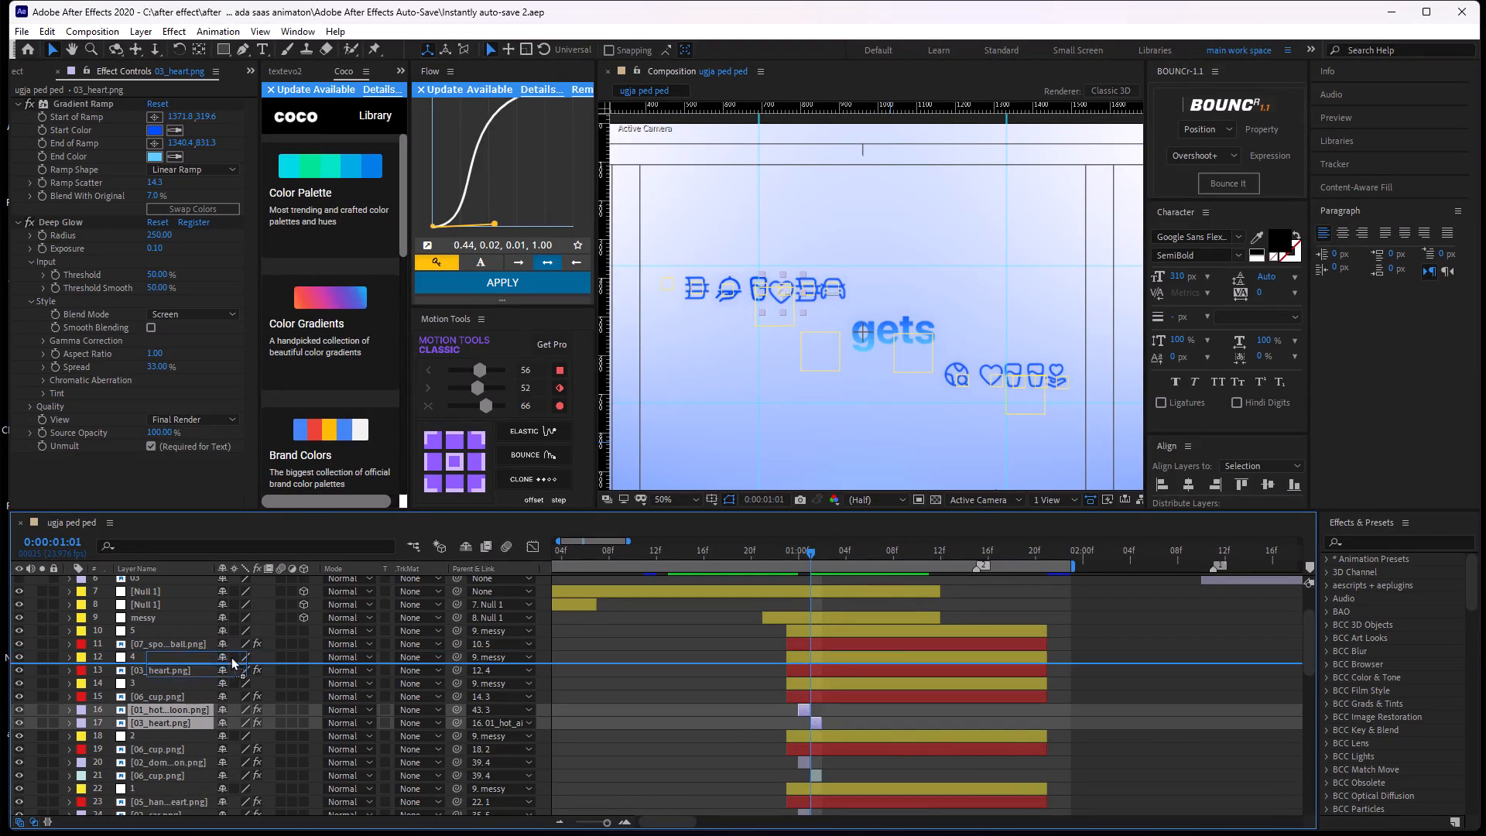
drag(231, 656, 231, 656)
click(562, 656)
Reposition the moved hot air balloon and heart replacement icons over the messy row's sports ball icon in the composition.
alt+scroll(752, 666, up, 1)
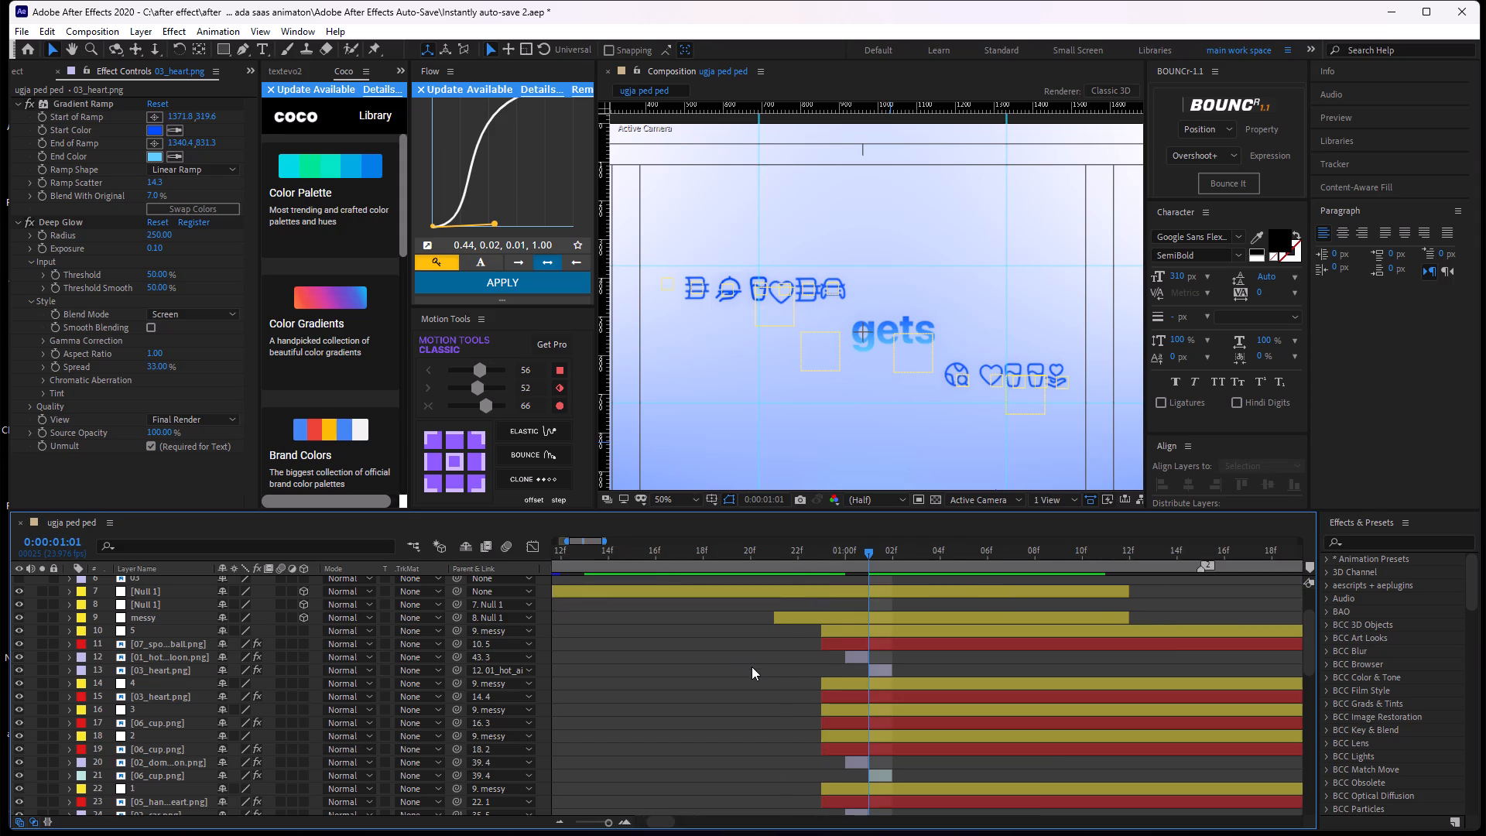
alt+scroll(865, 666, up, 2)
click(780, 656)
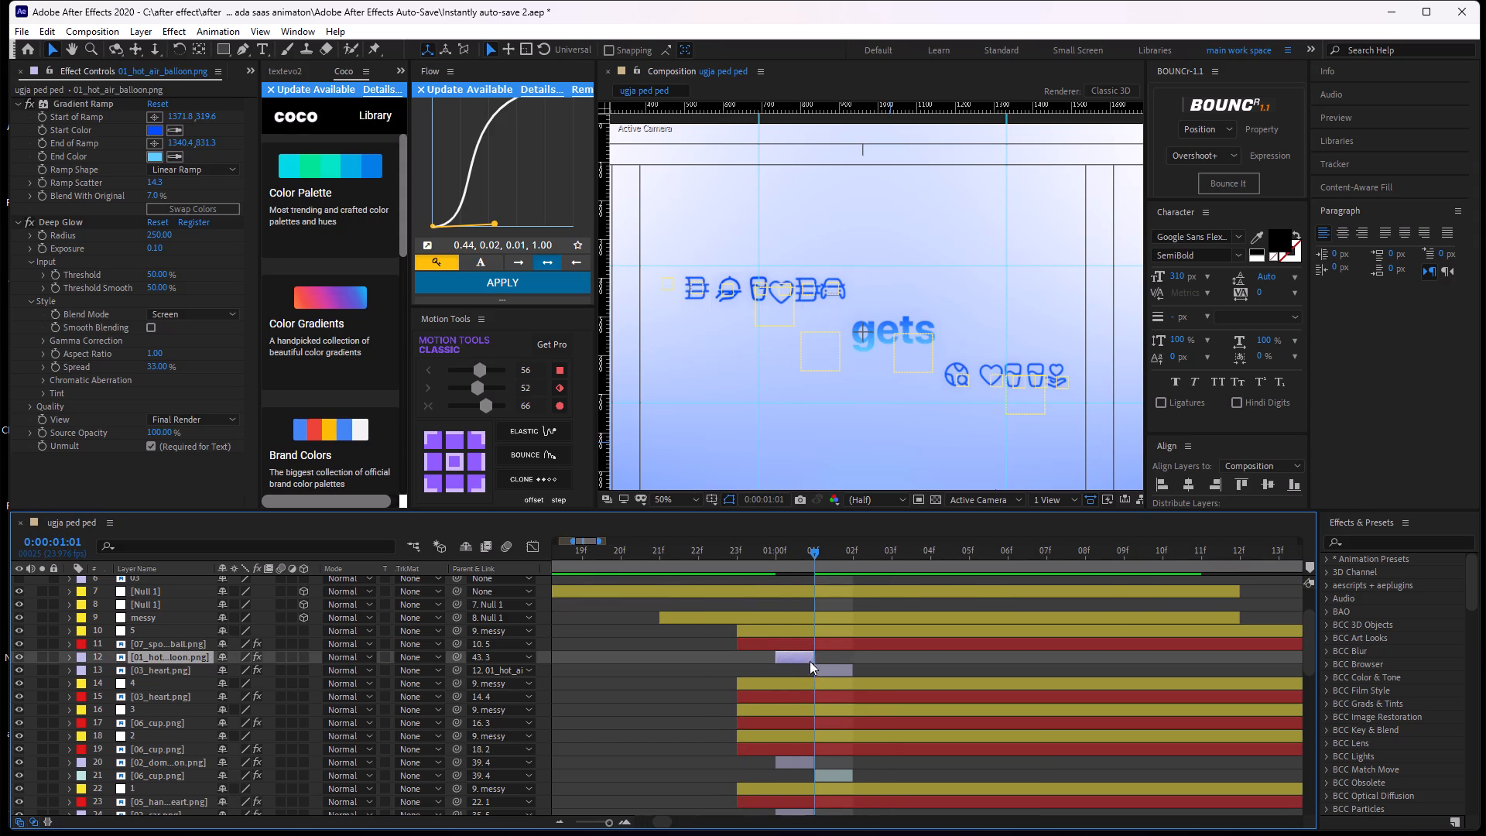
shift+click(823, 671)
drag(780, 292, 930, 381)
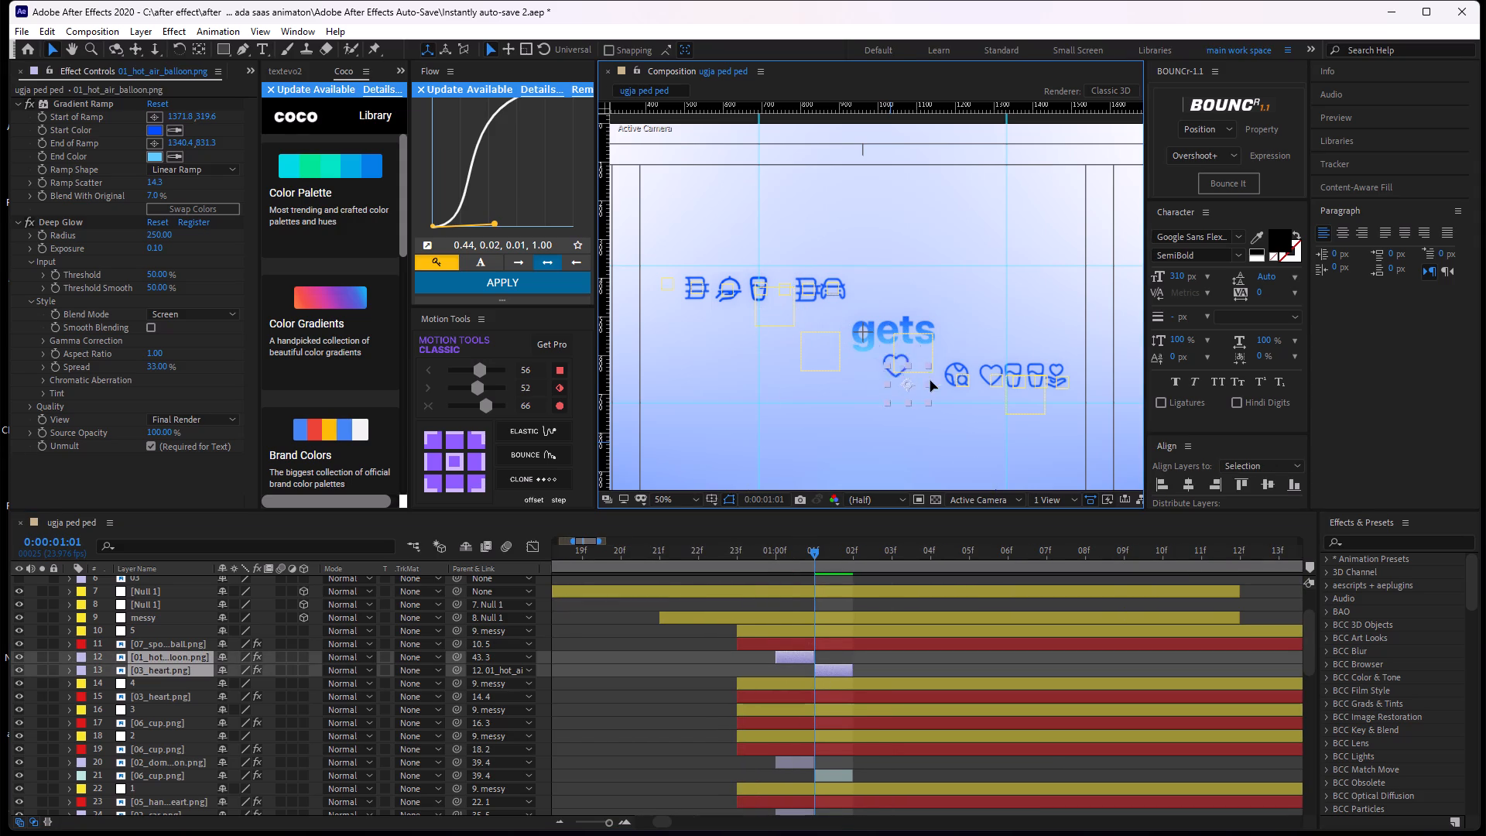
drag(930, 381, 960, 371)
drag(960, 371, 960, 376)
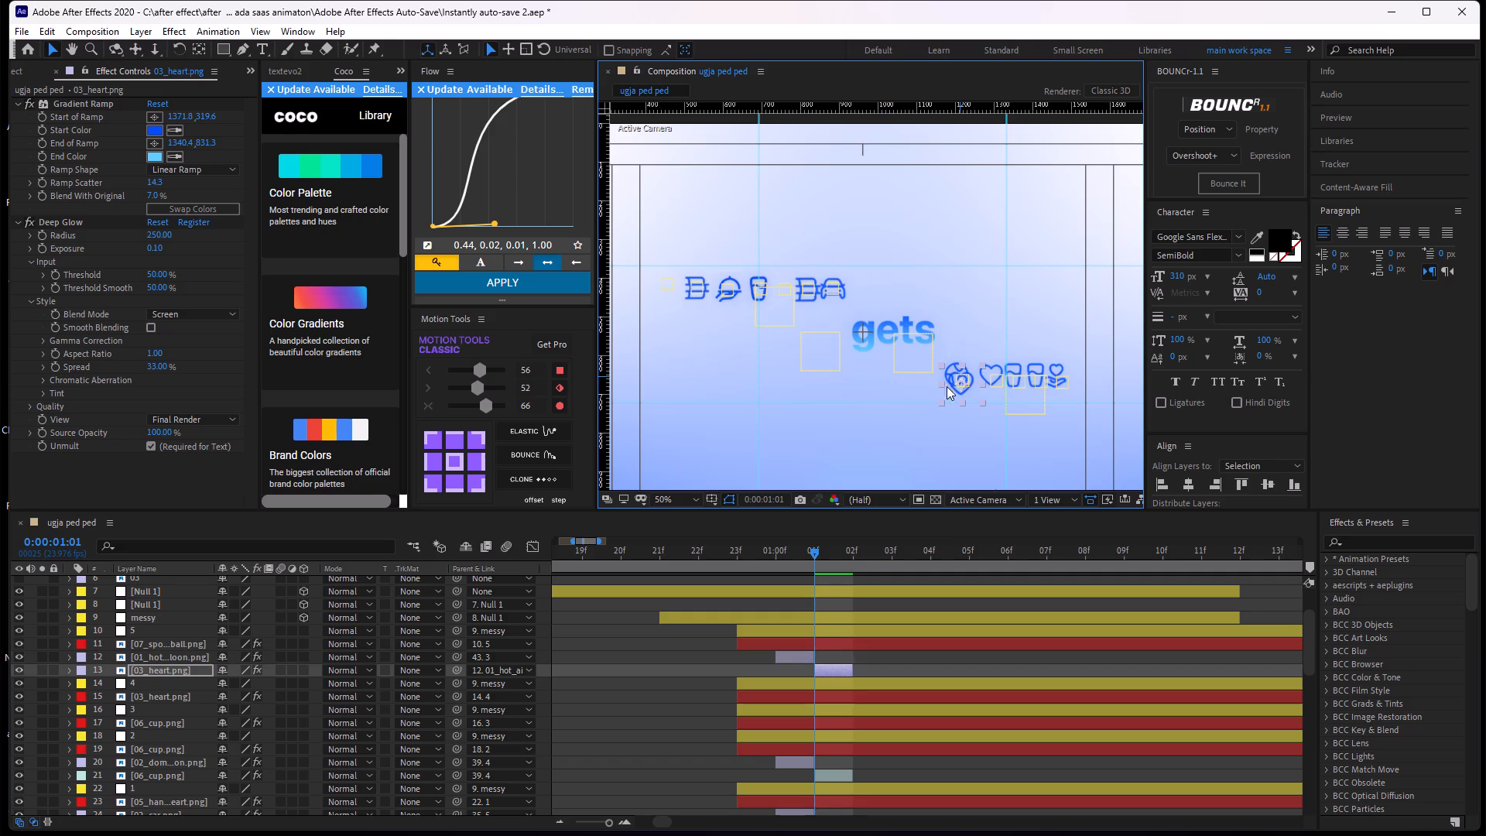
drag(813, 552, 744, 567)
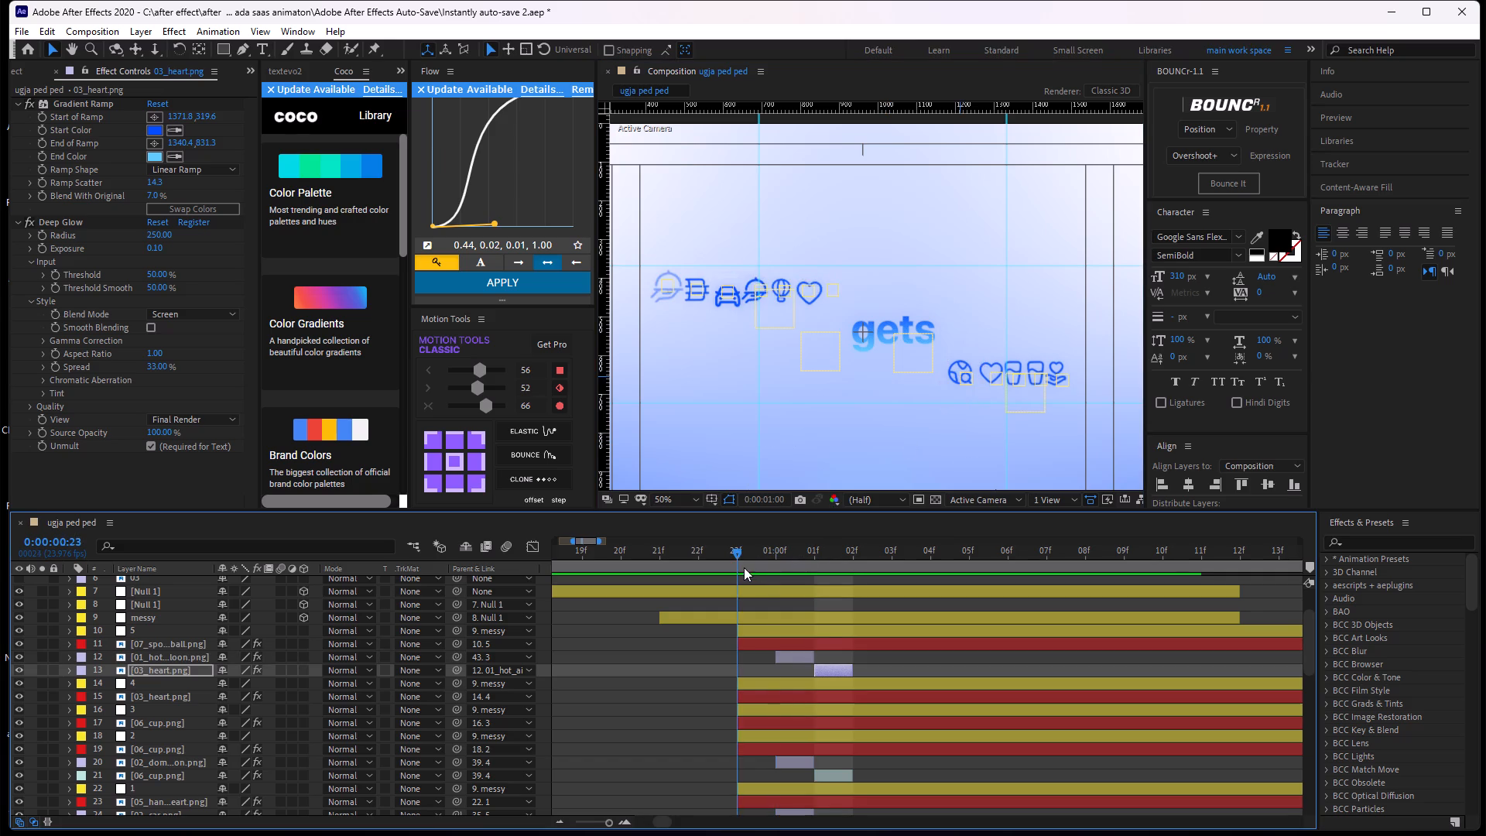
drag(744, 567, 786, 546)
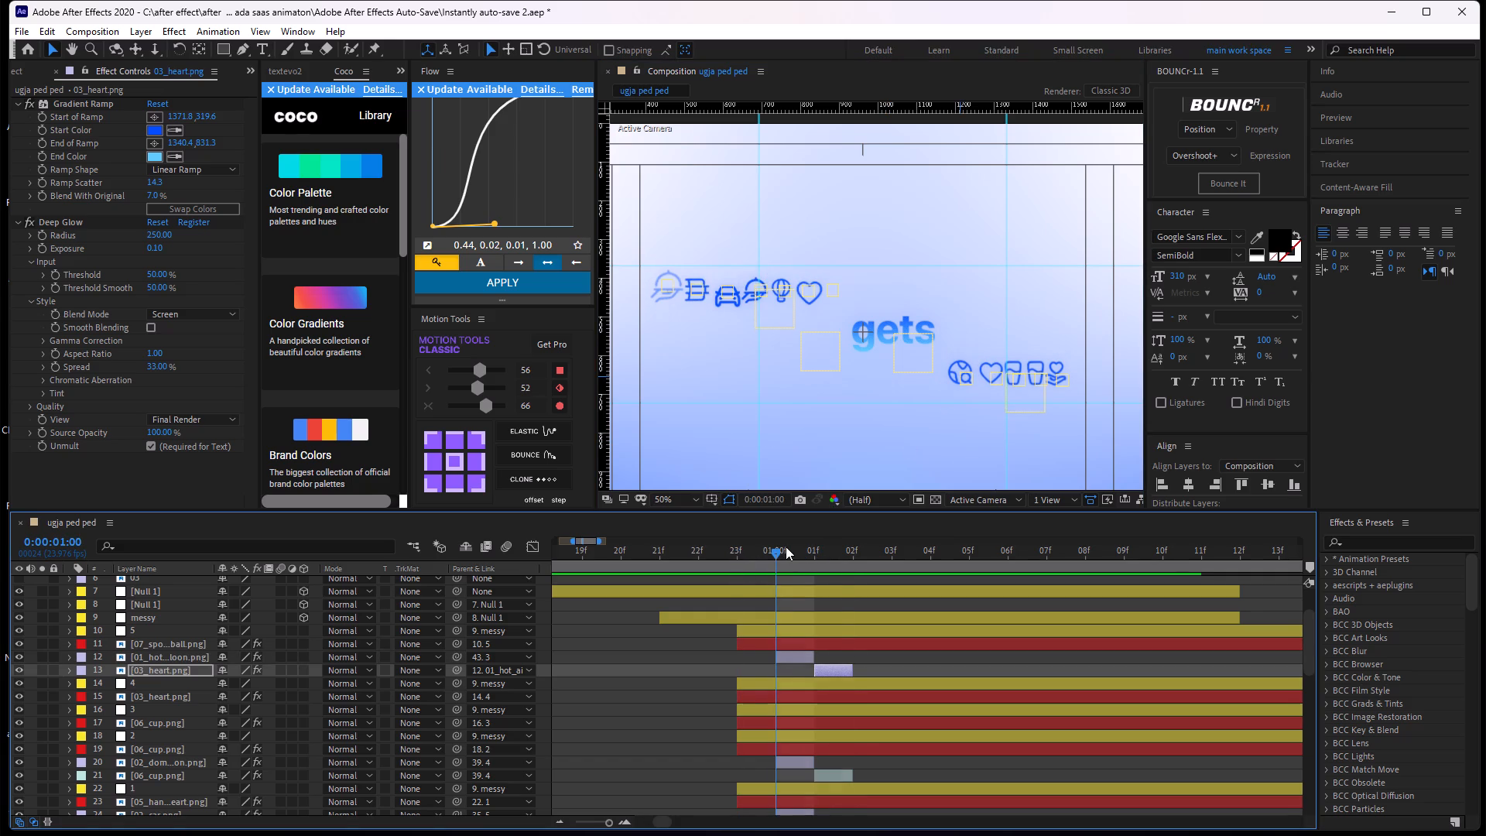
Undo the repositioning, moving and duplicating of the replacement icons, back to only the originals under the outbound icons.
key(ctrl+z)
key(ctrl+z)
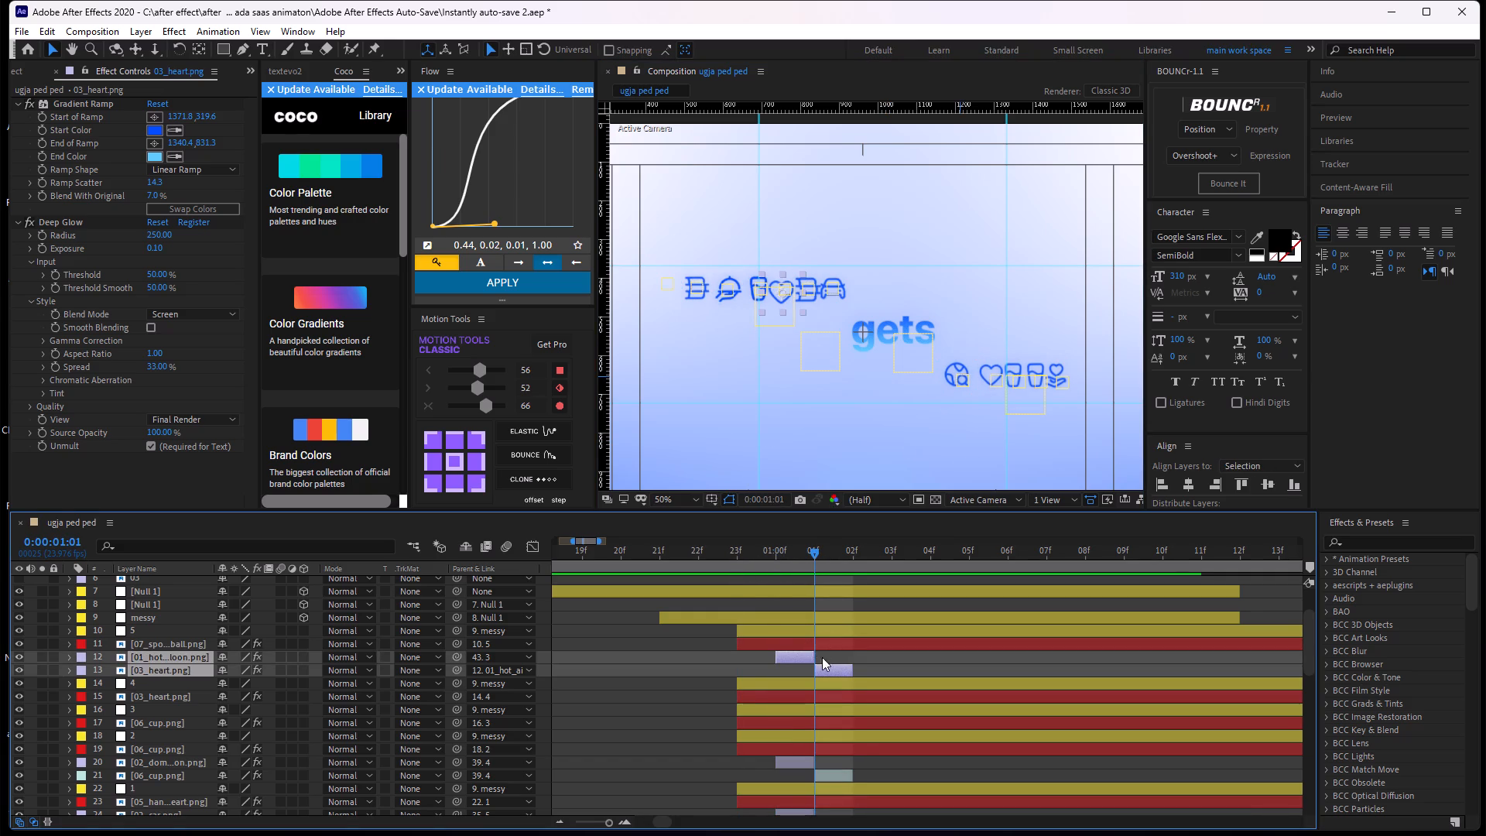
key(ctrl+z)
key(ctrl+z)
key(ctrl+z)
key(ctrl+z)
key(ctrl+z)
scroll(875, 694, down, 6)
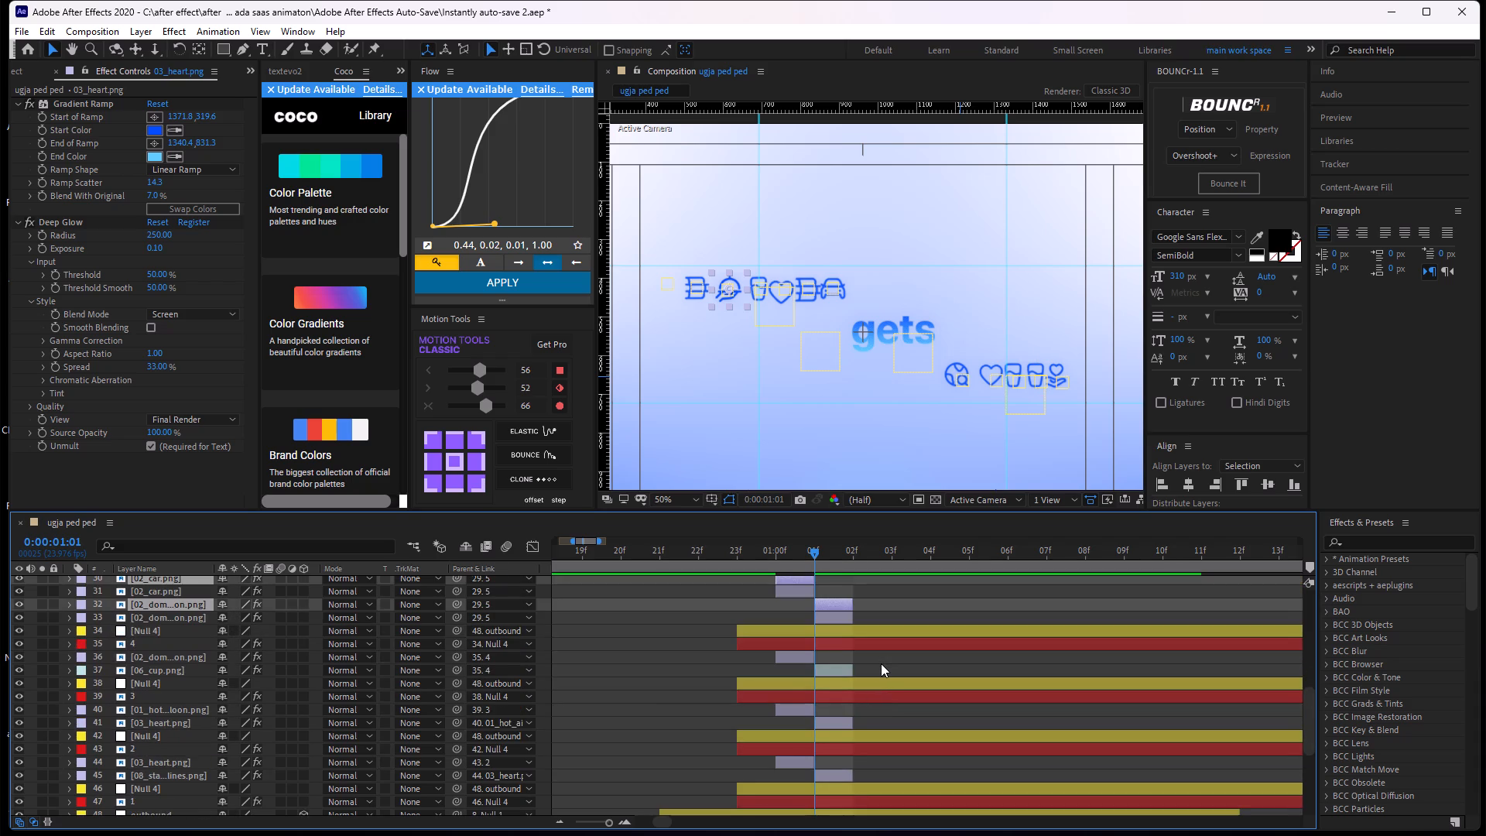
key(ctrl+z)
Clear the layer selection, check the outbound icon layers, and preview the animation from 0:00:00:23.
scroll(889, 649, down, 2)
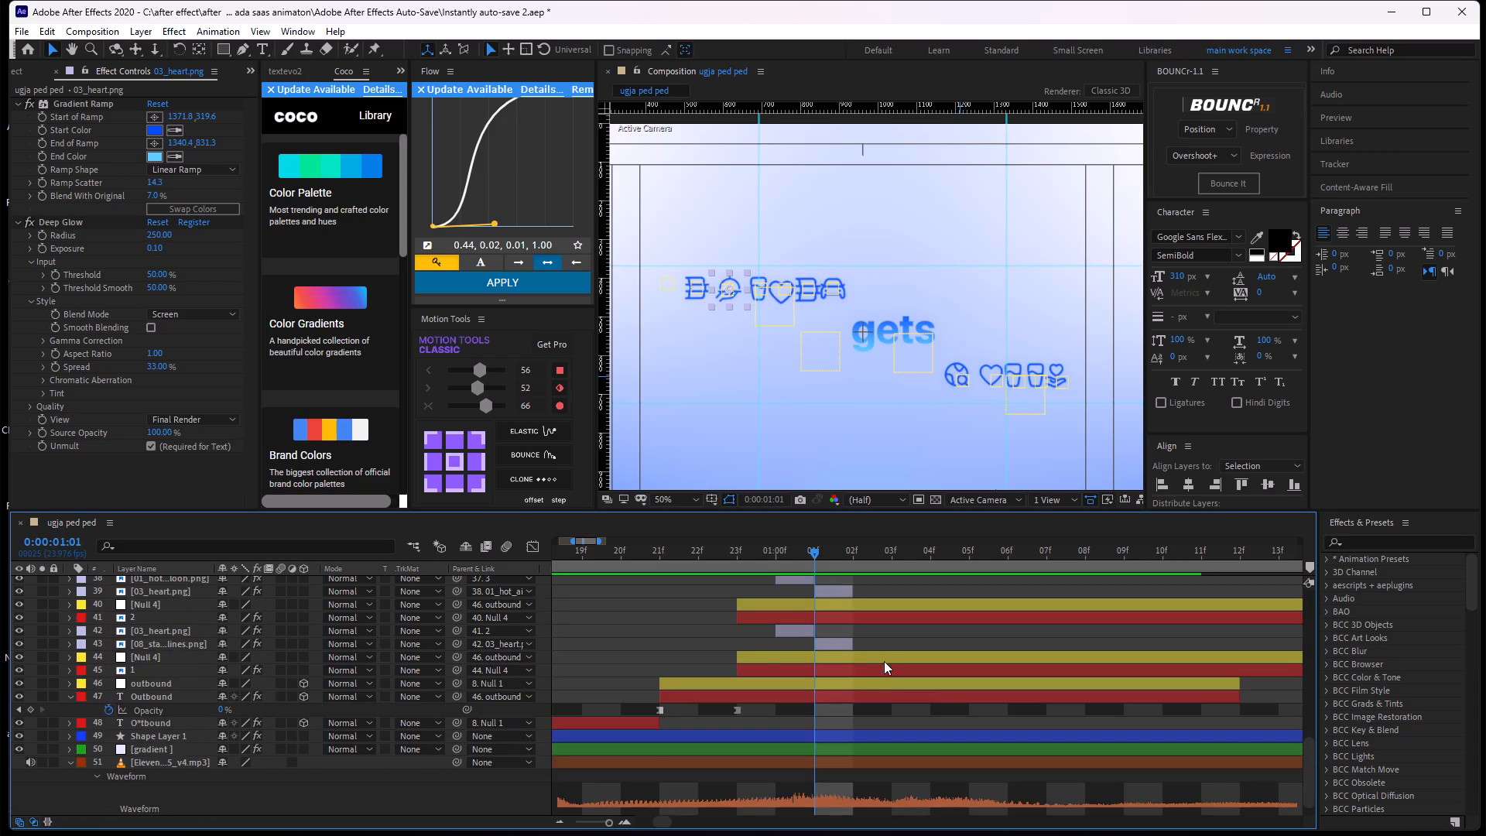
scroll(885, 644, up, 1)
click(885, 644)
scroll(896, 641, up, 2)
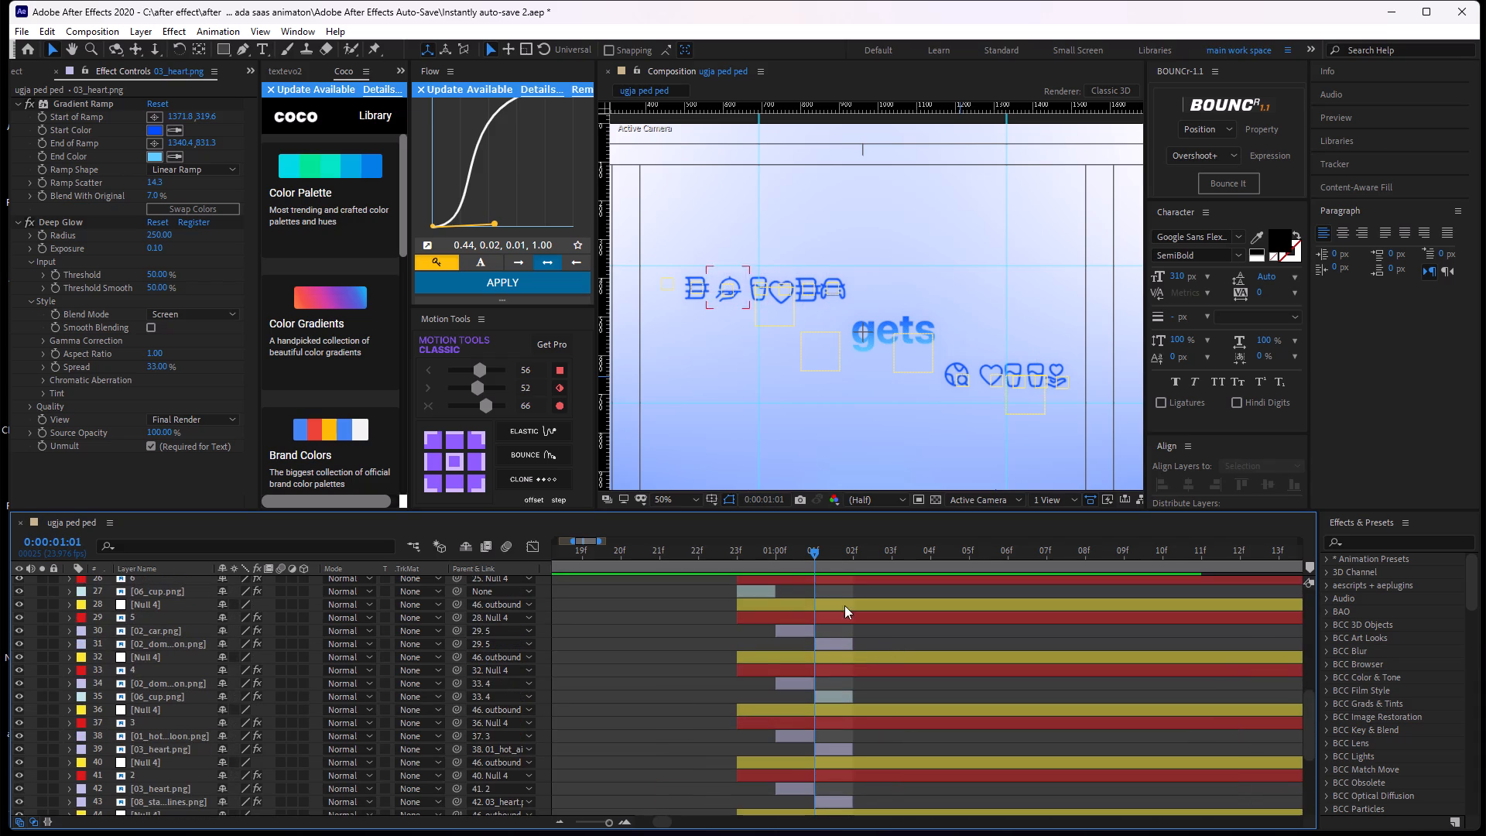
click(900, 632)
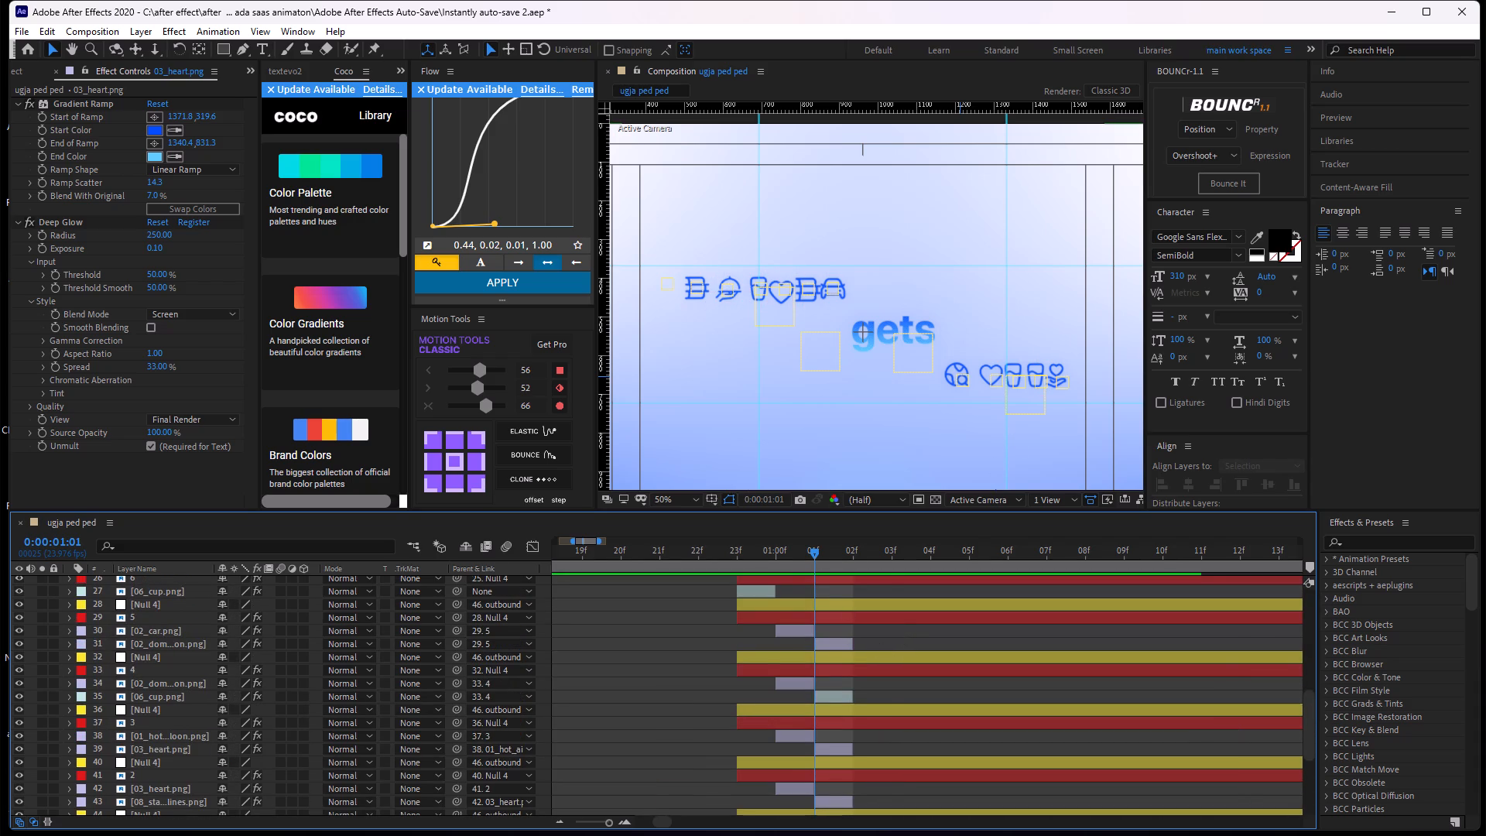
scroll(0, 834, up, 1)
drag(821, 553, 750, 589)
key(space)
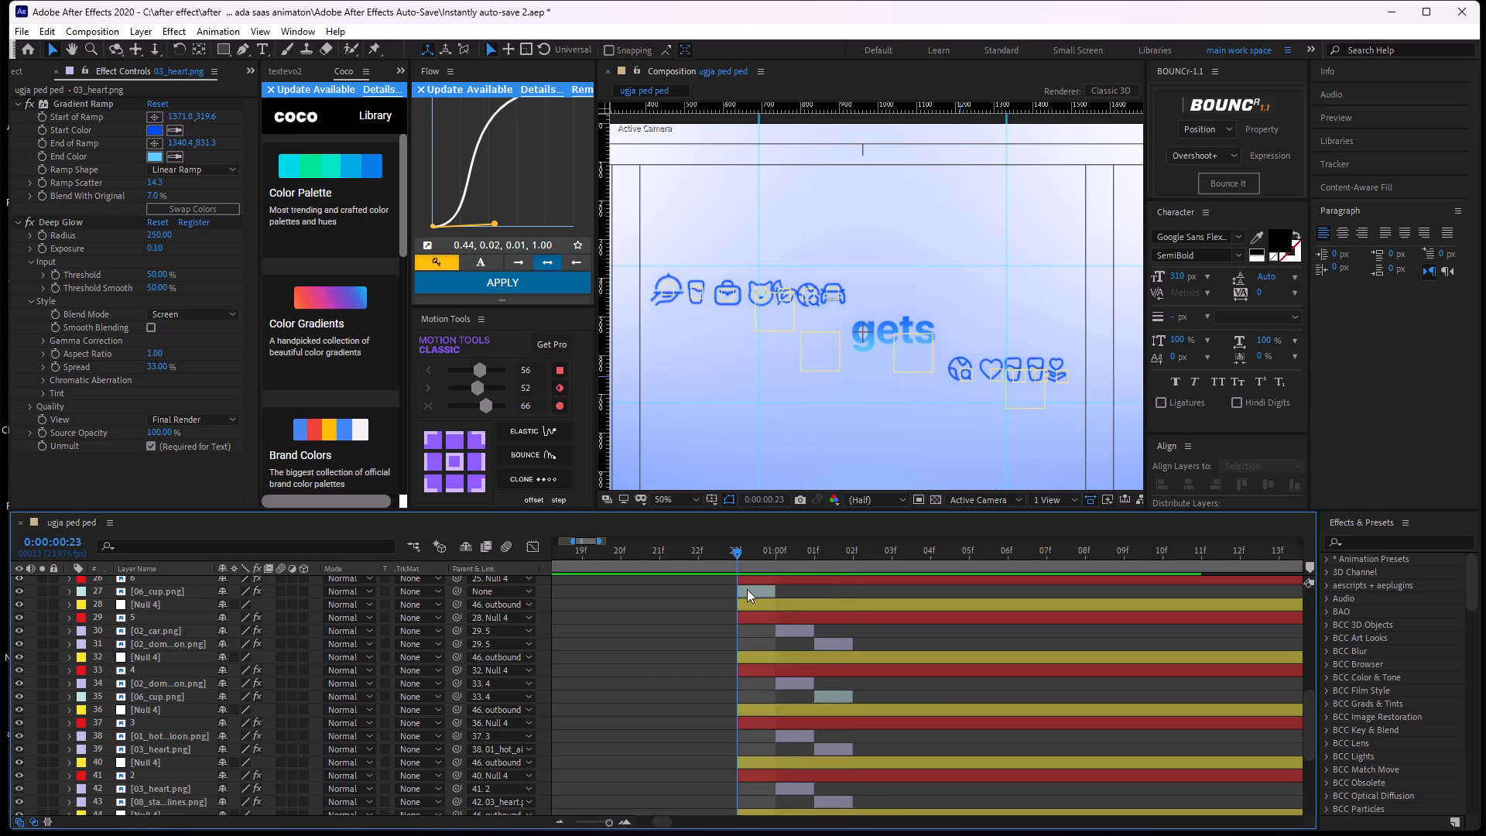
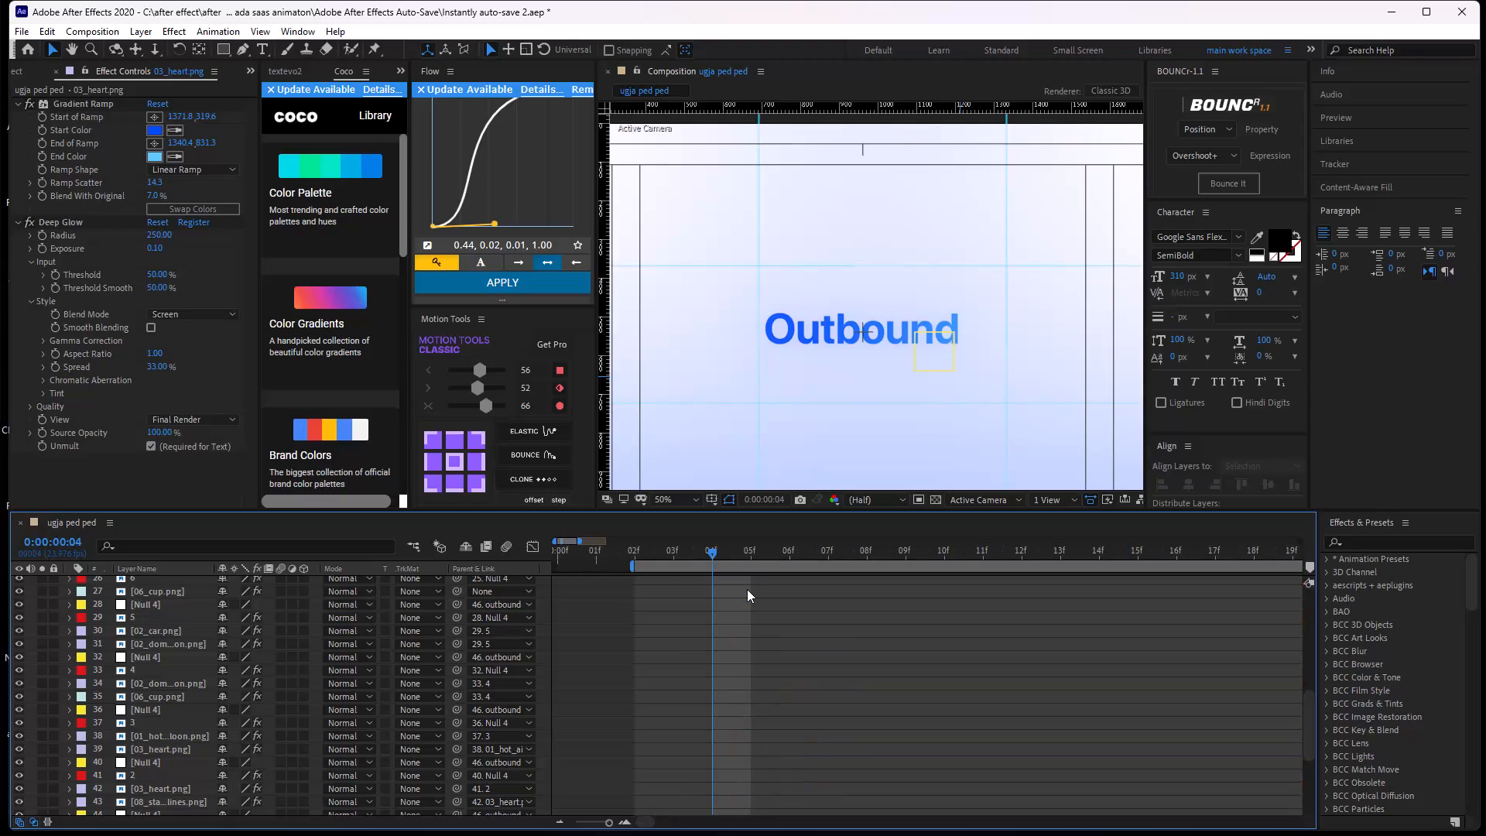
Preview the outbound and messy icon animation, and scrub back to 0:00:00:23 to examine the icon layers.
key(v)
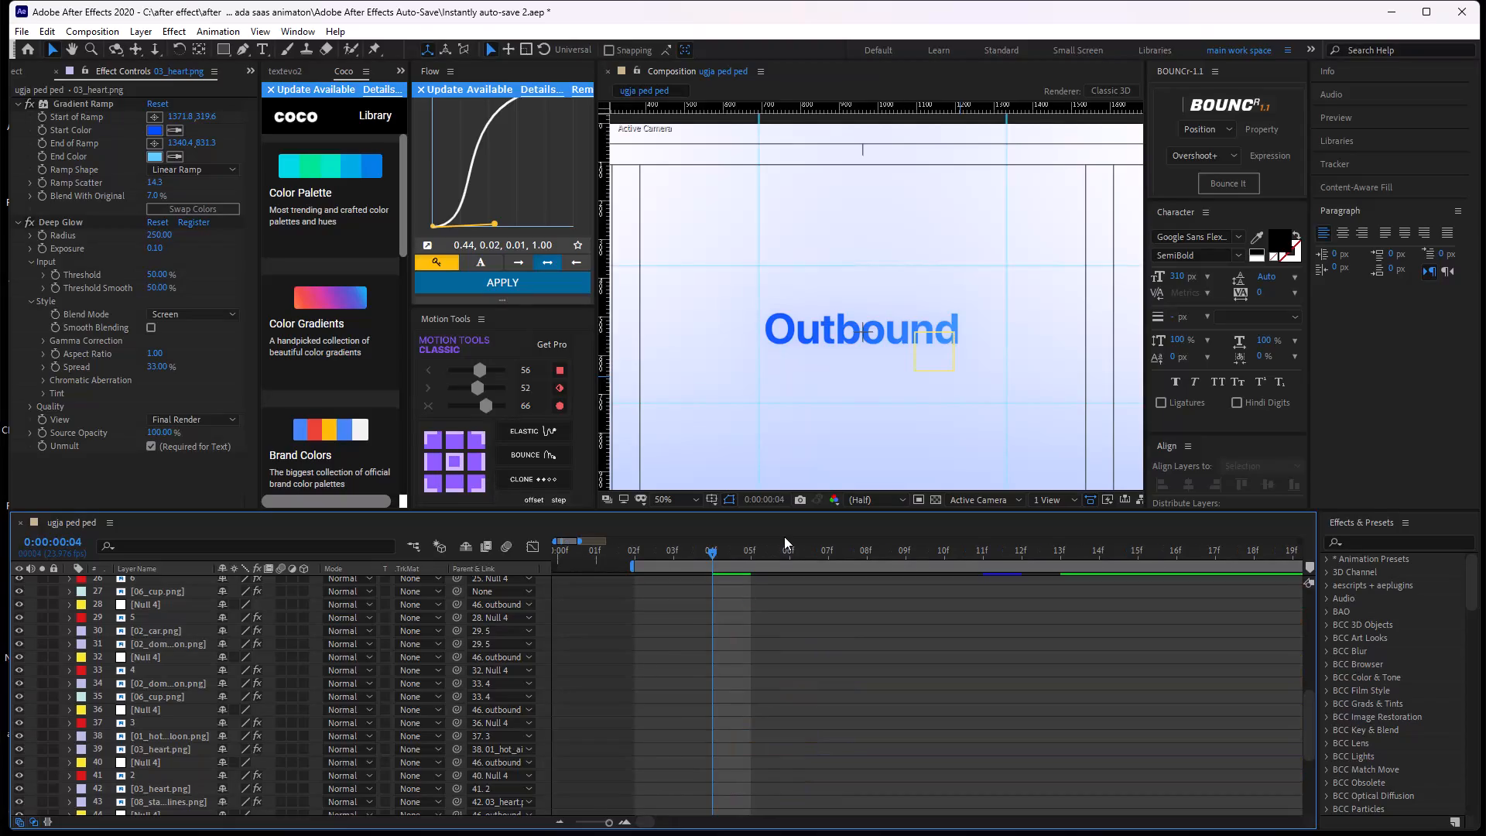
key(space)
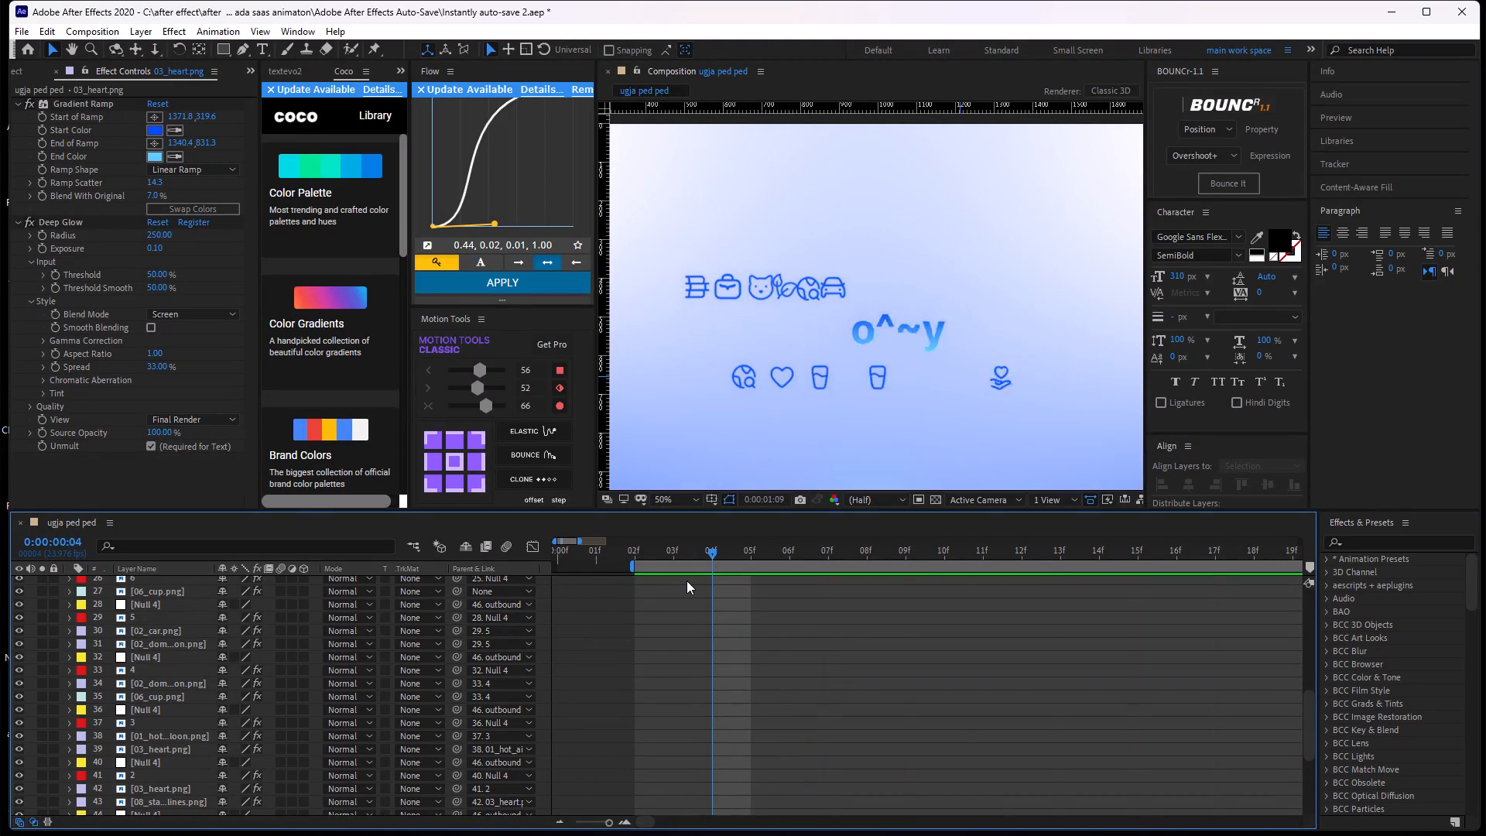
key(space)
drag(926, 548, 639, 639)
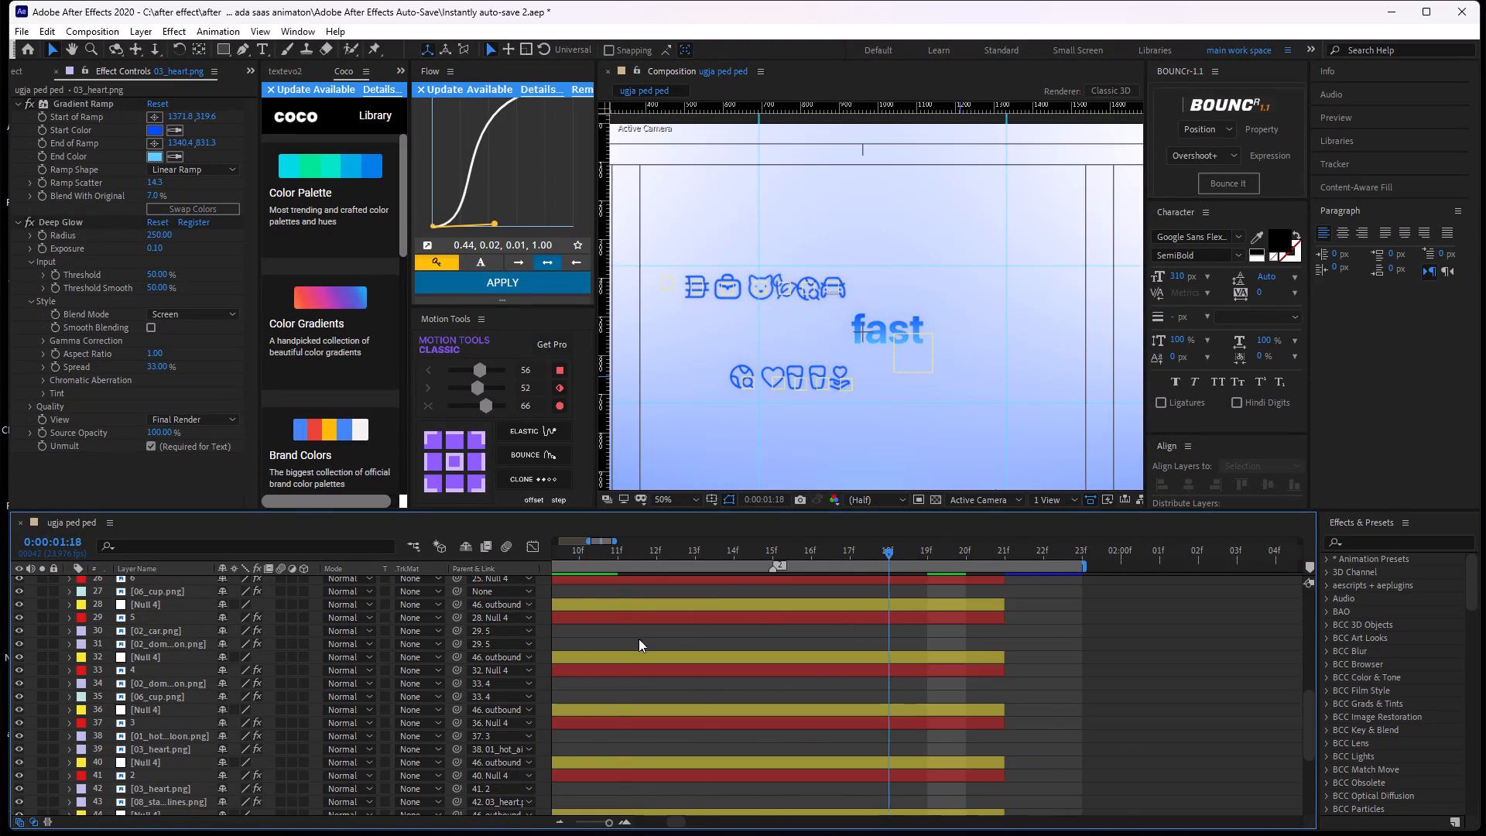
drag(639, 639, 982, 607)
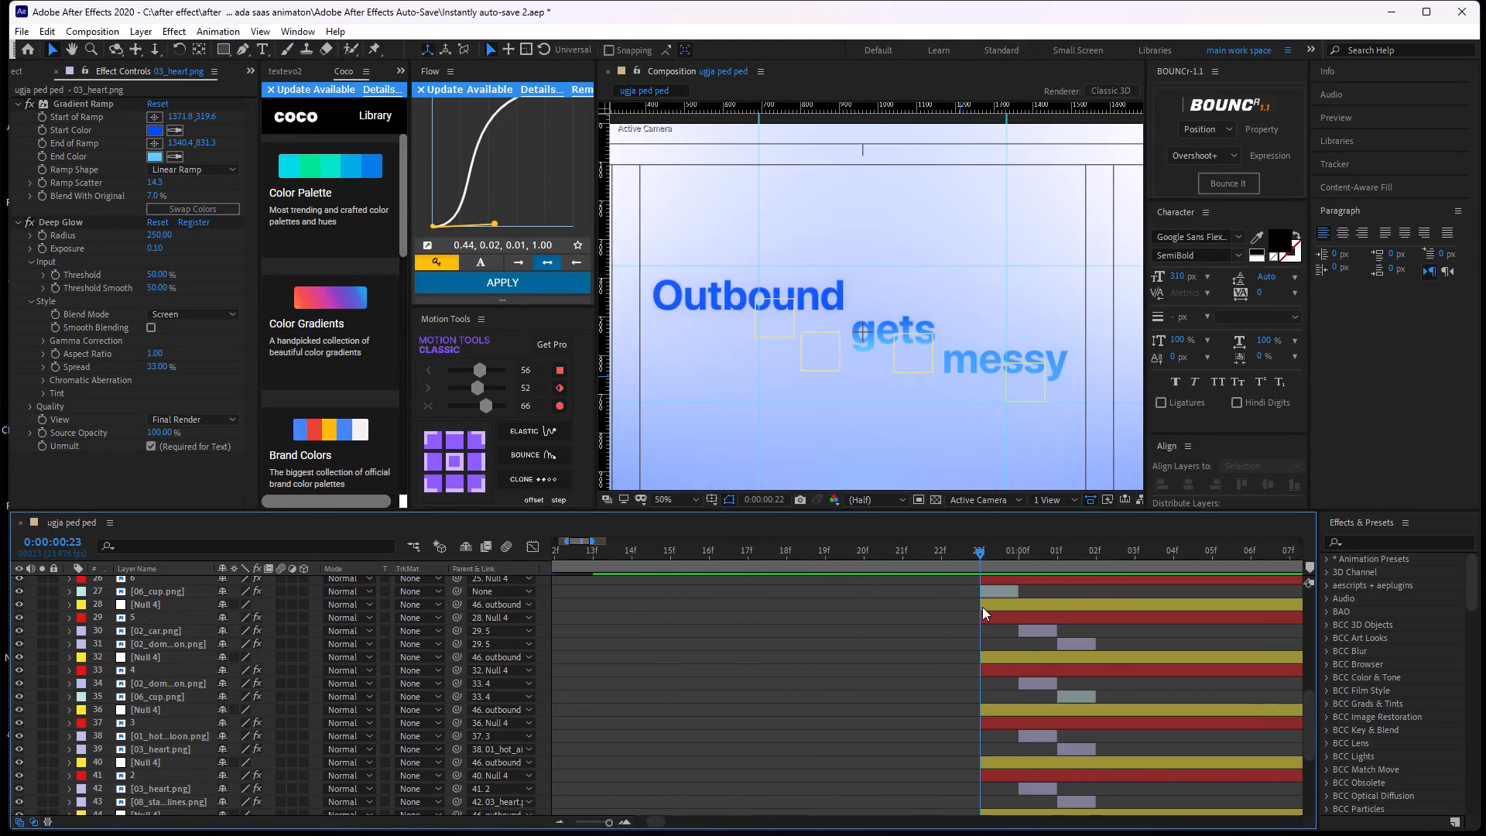
drag(982, 607, 983, 607)
middle_drag(1163, 610, 876, 581)
Duplicate the 02_car.png replacement layer that sits under outbound icon layer 5.
click(726, 619)
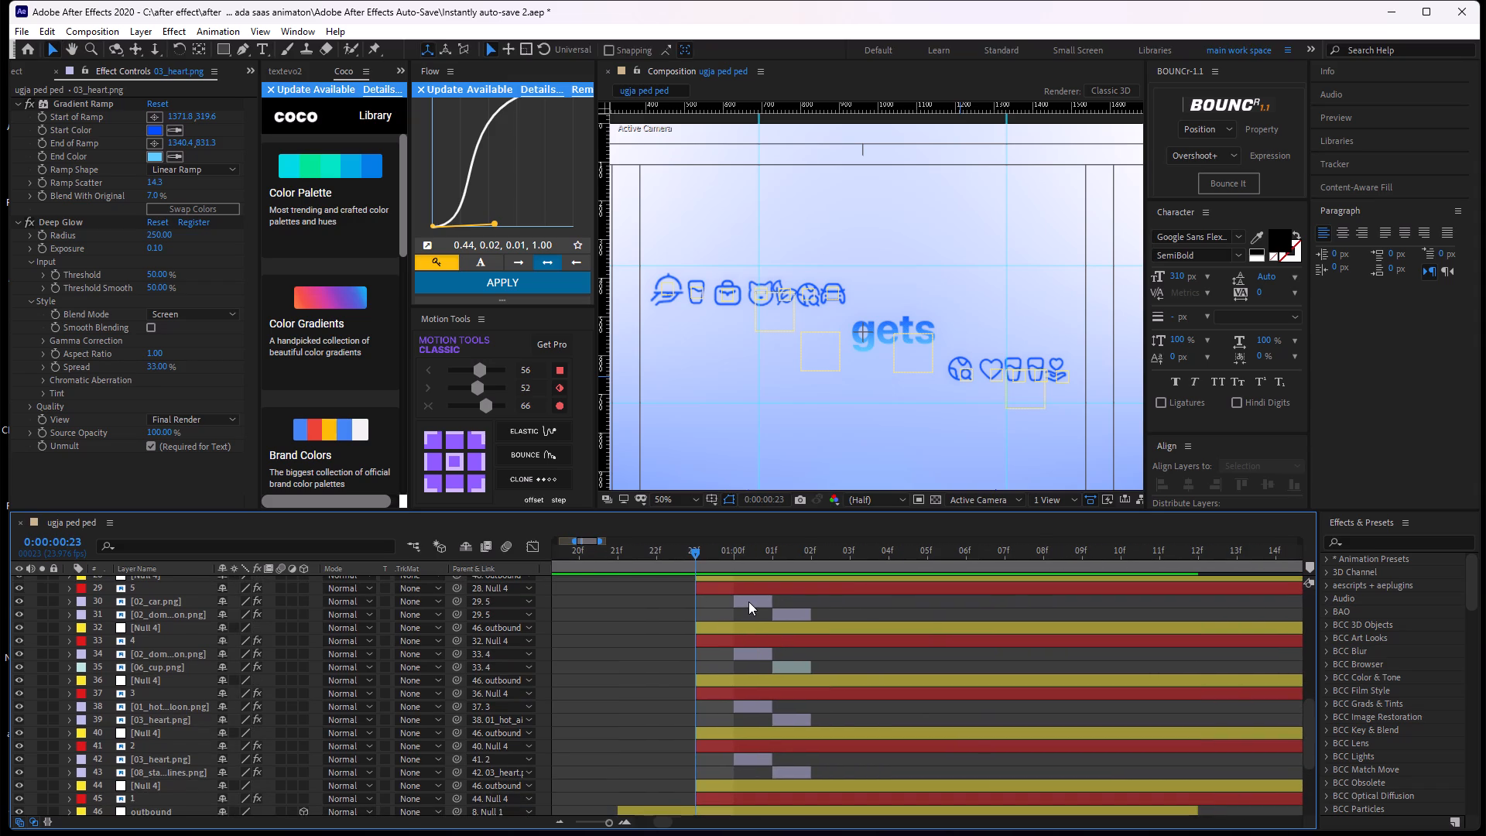
click(748, 601)
scroll(780, 602, up, 7)
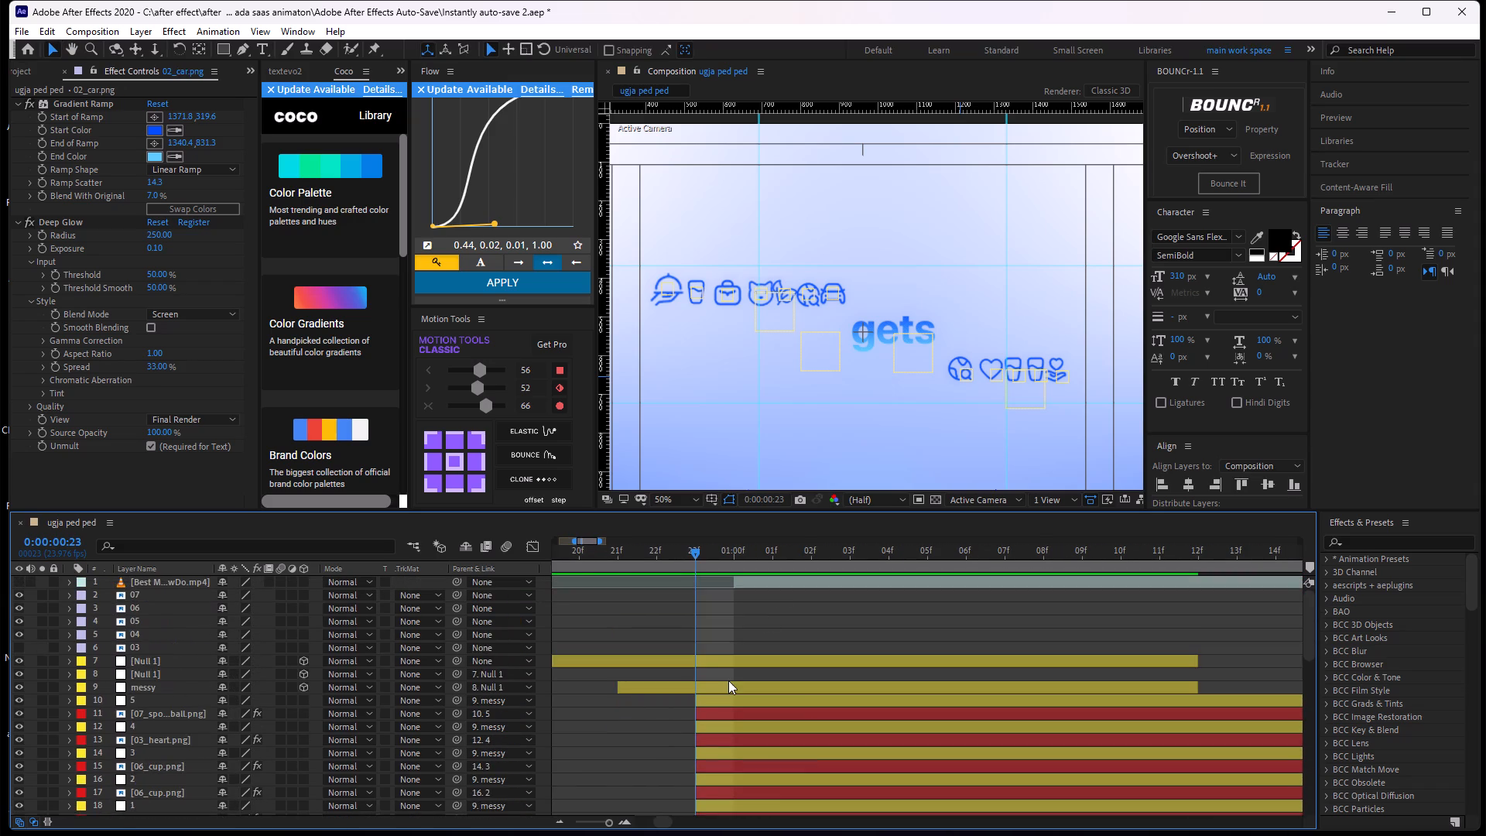
scroll(728, 680, down, 1)
click(734, 664)
middle_drag(977, 452, 862, 403)
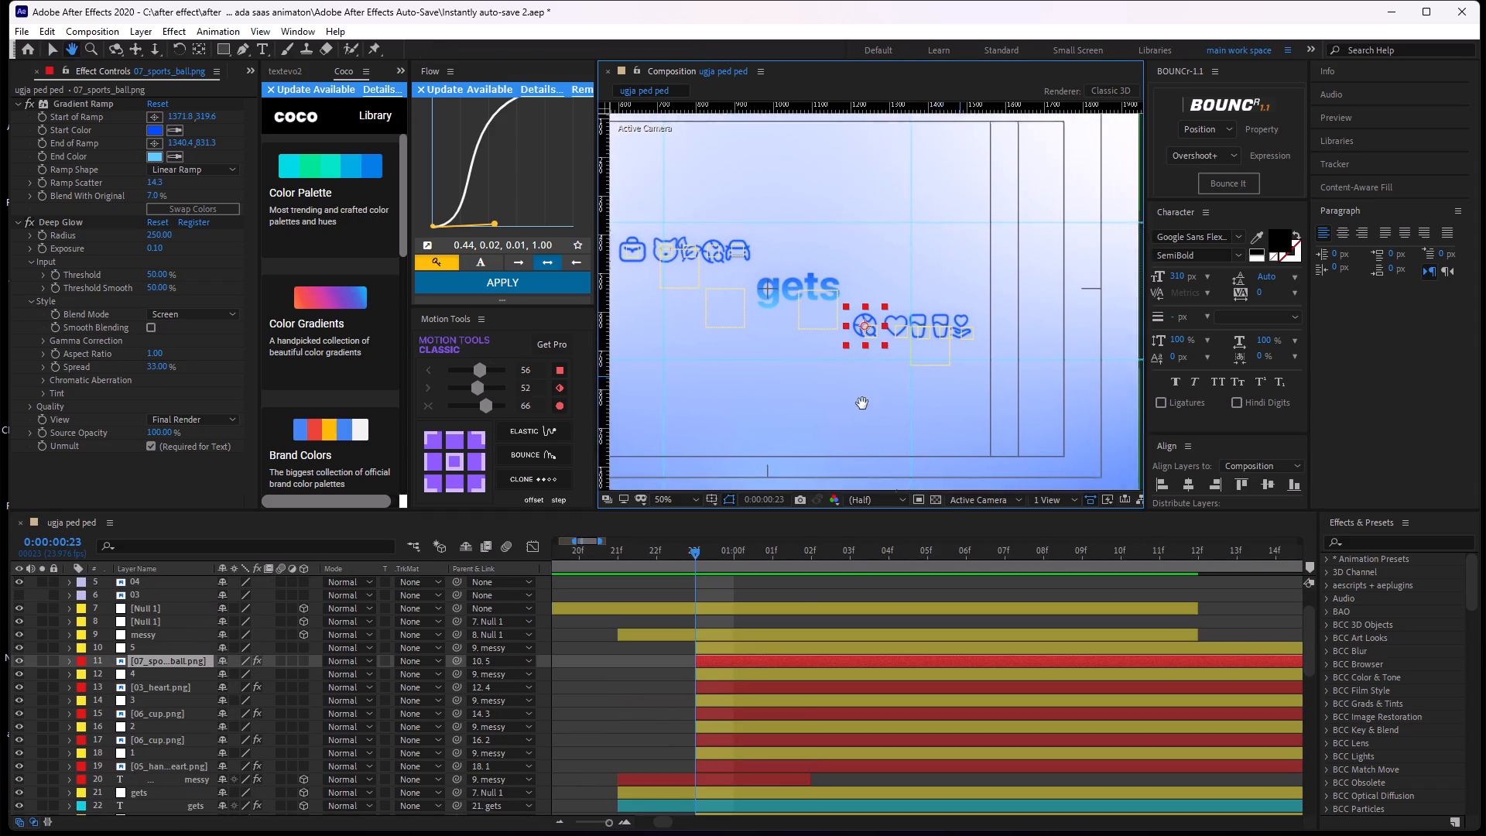
middle_drag(862, 403, 821, 392)
scroll(784, 679, down, 1)
scroll(693, 747, down, 2)
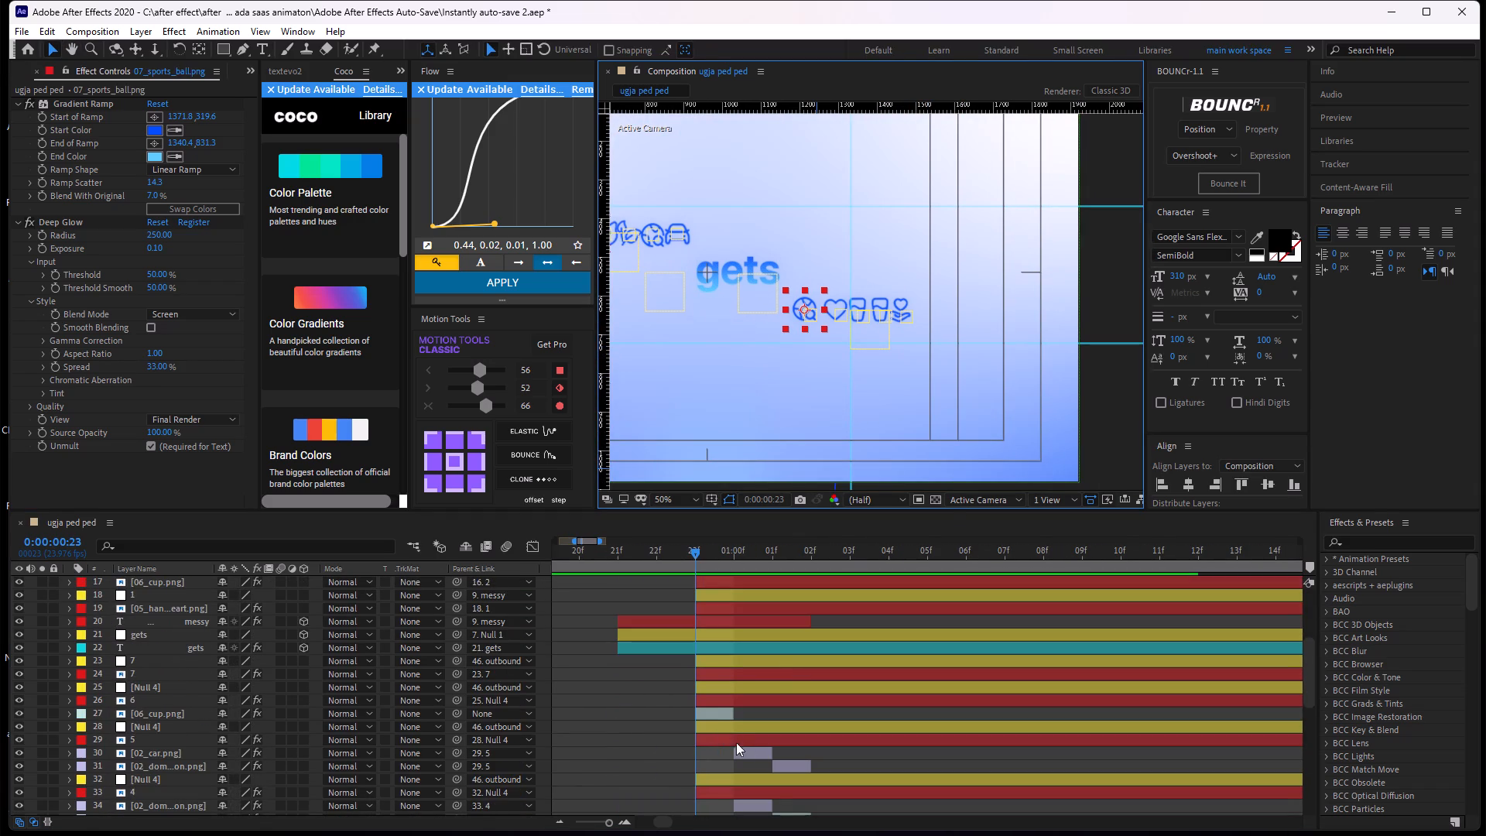
click(714, 717)
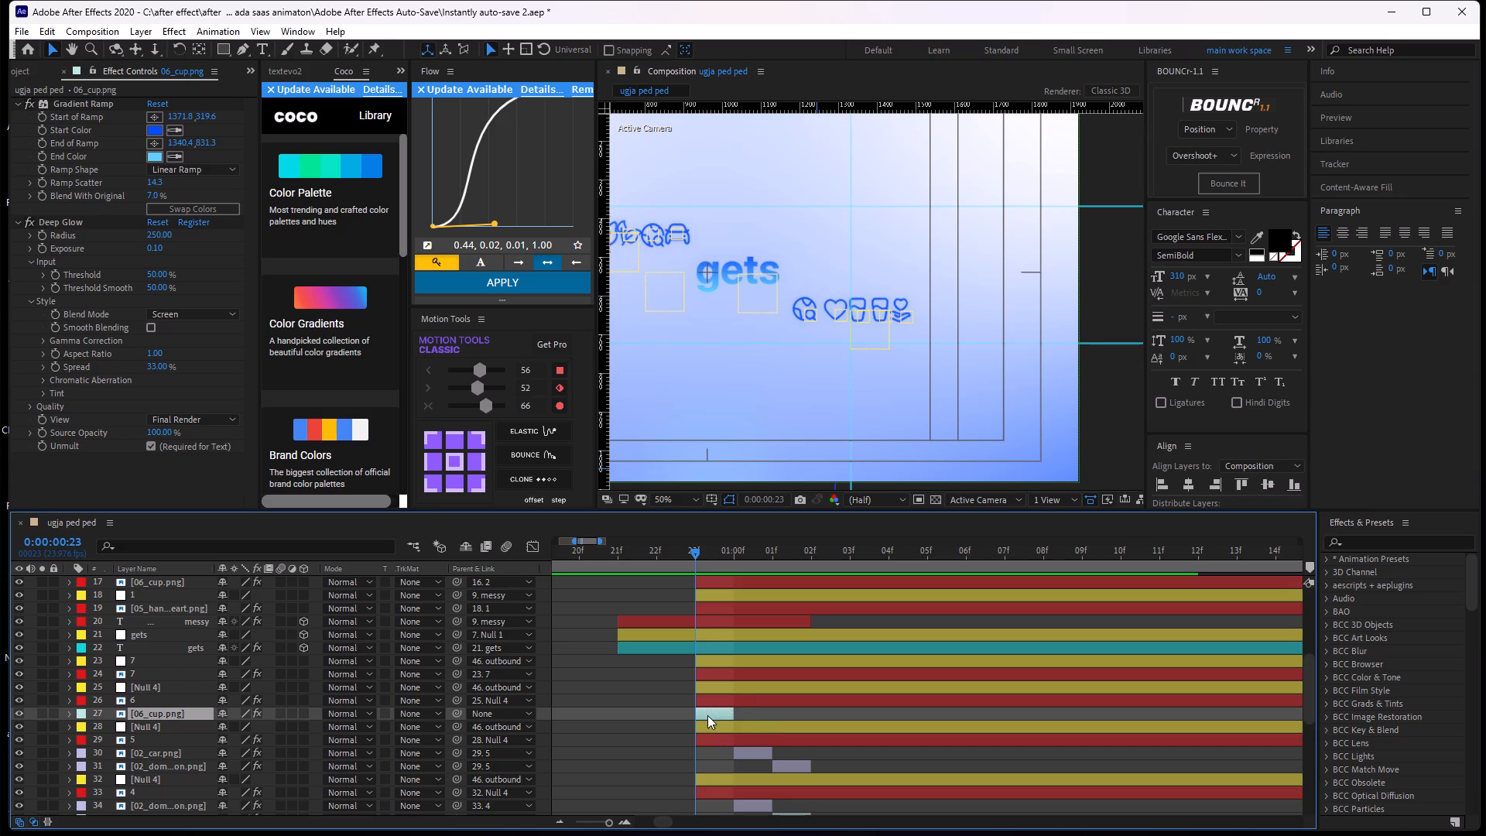
click(752, 746)
click(749, 752)
key(ctrl+d)
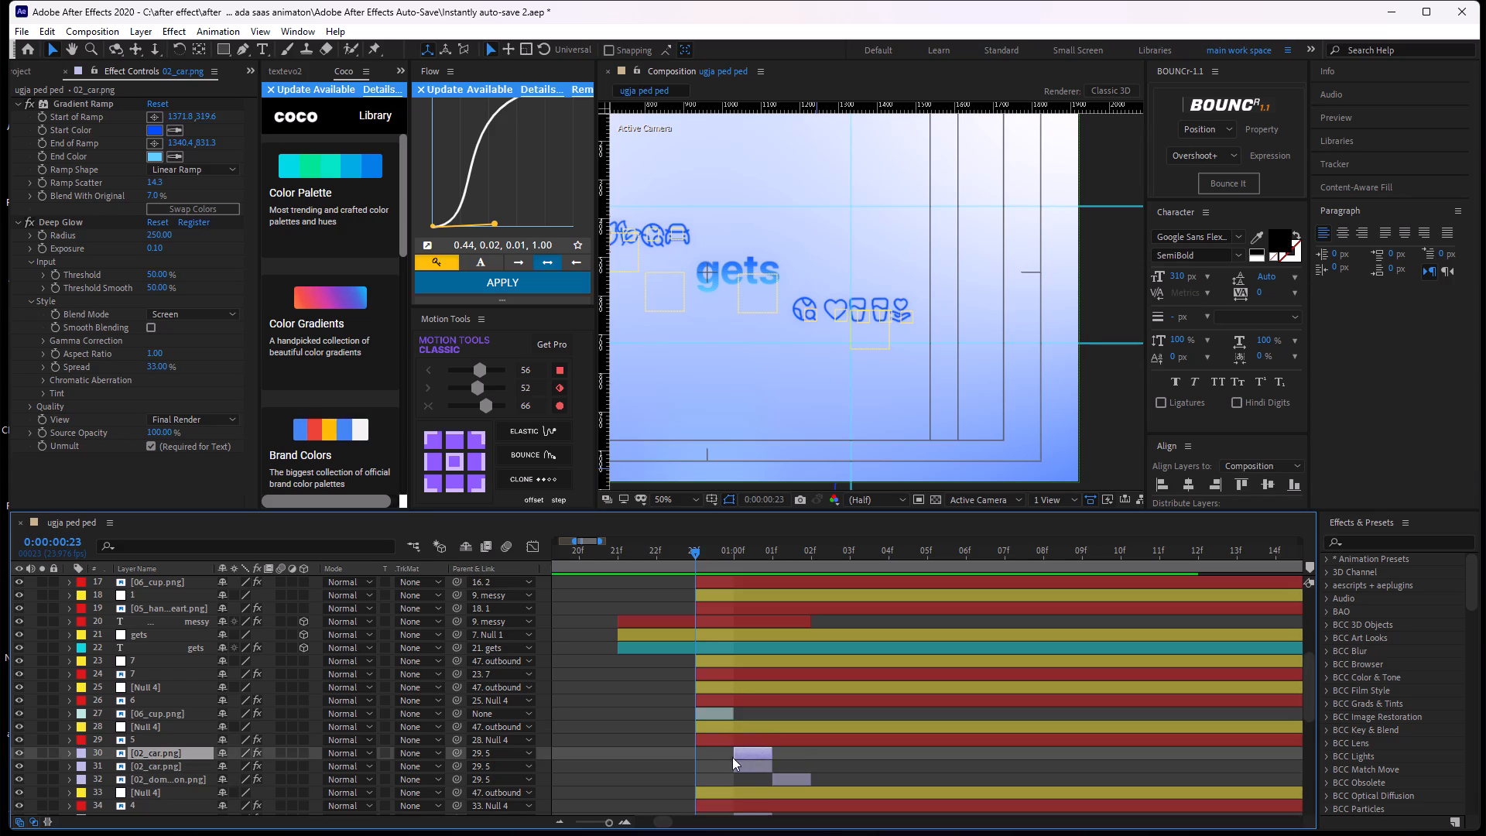
Move the duplicate 02_car.png layer directly below the messy row's 07_sports_ball.png layer.
drag(217, 752, 241, 618)
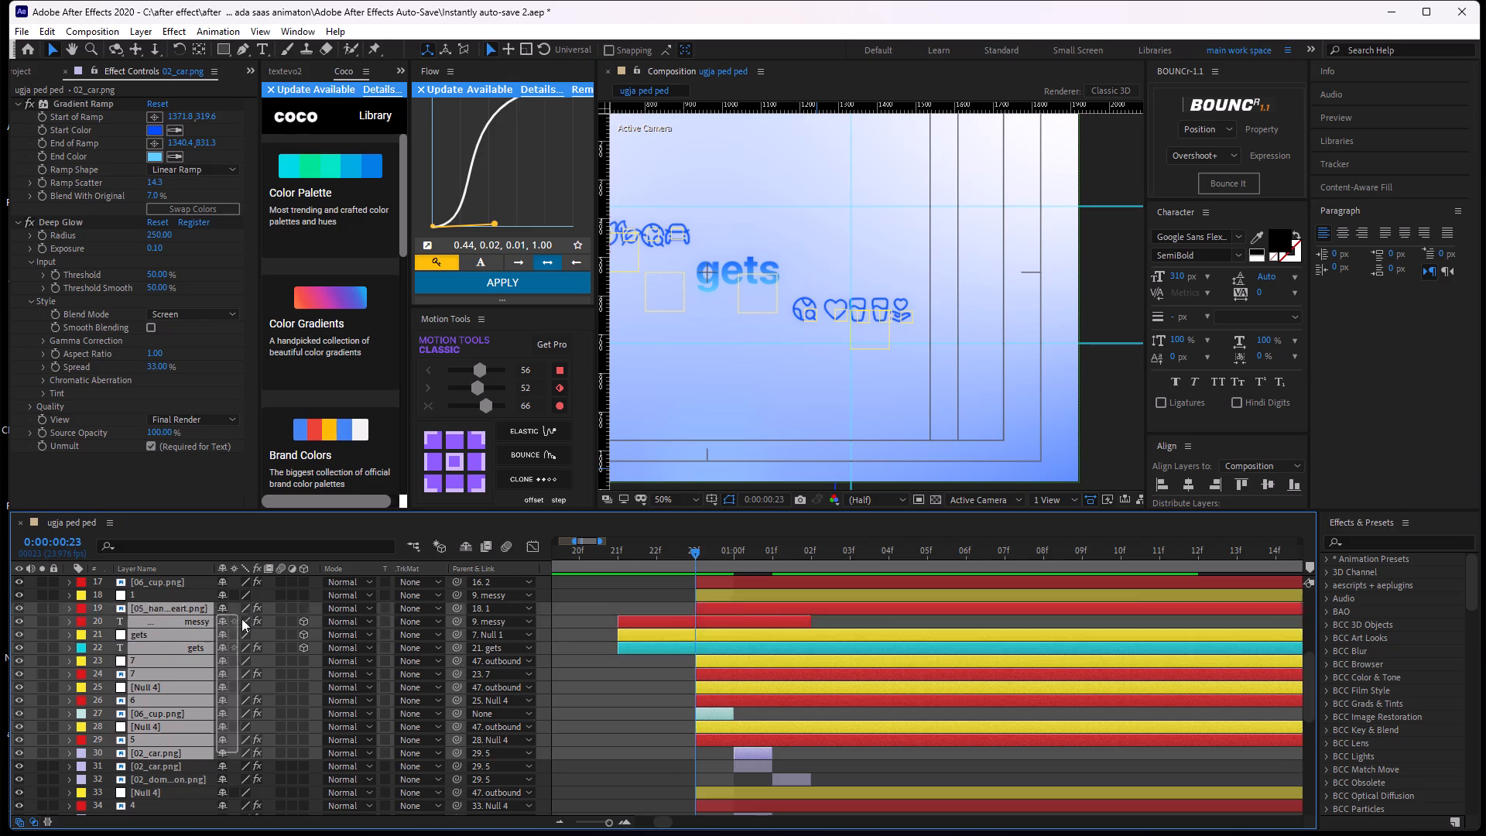
drag(241, 618, 212, 779)
click(184, 752)
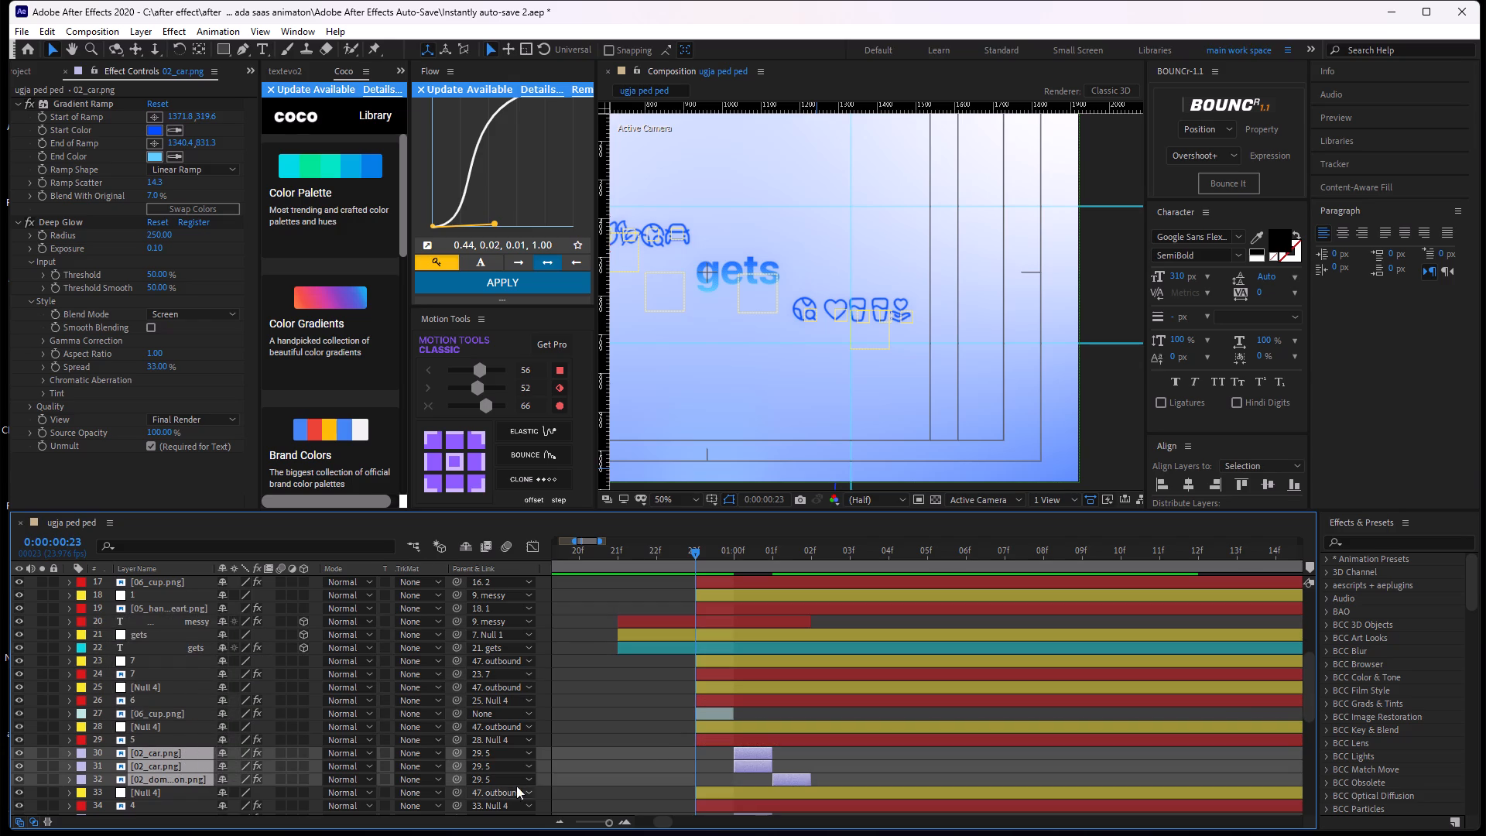
click(590, 745)
drag(165, 754, 181, 679)
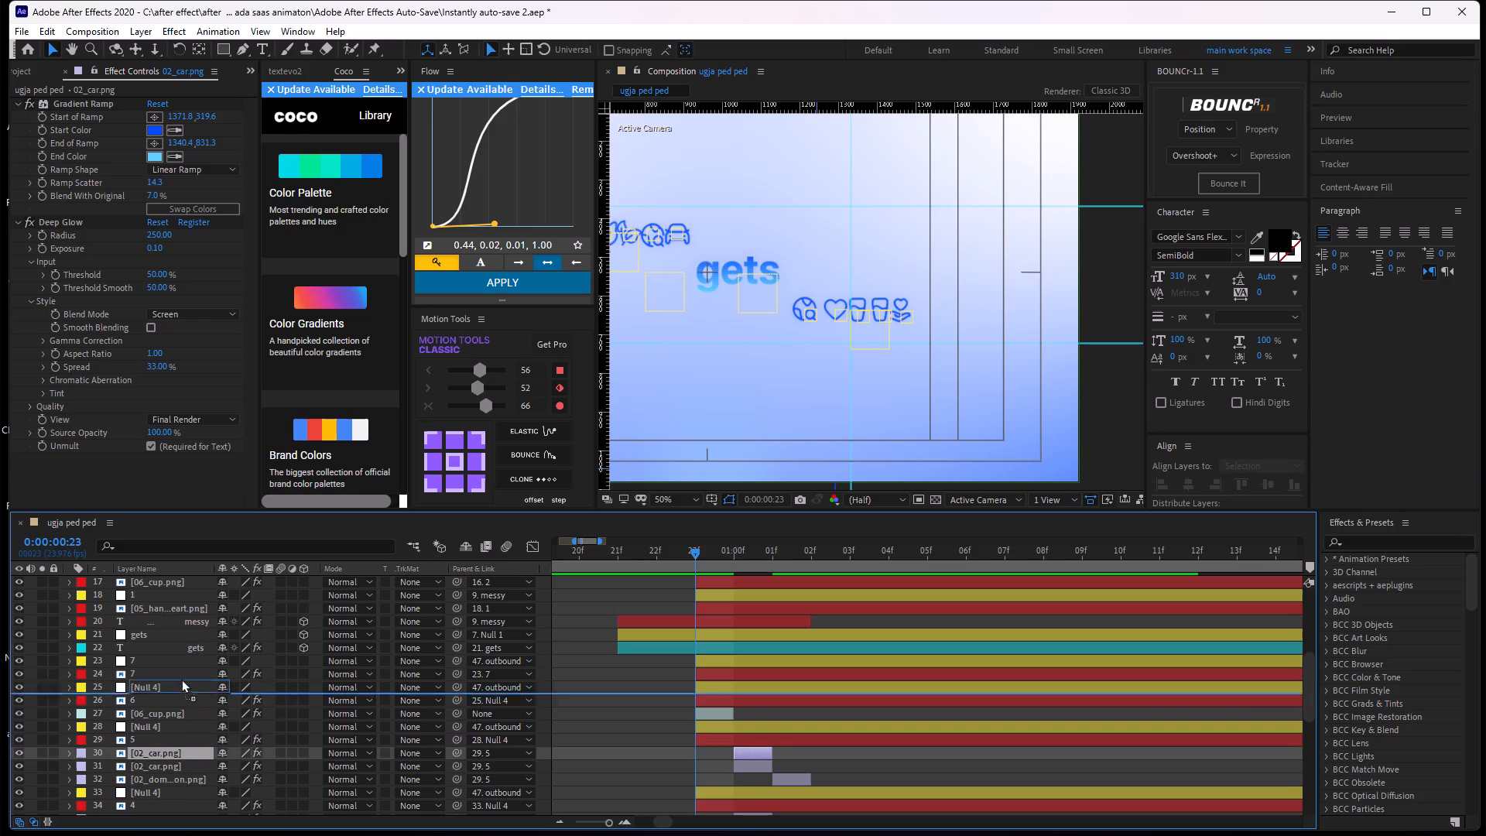
drag(181, 679, 241, 650)
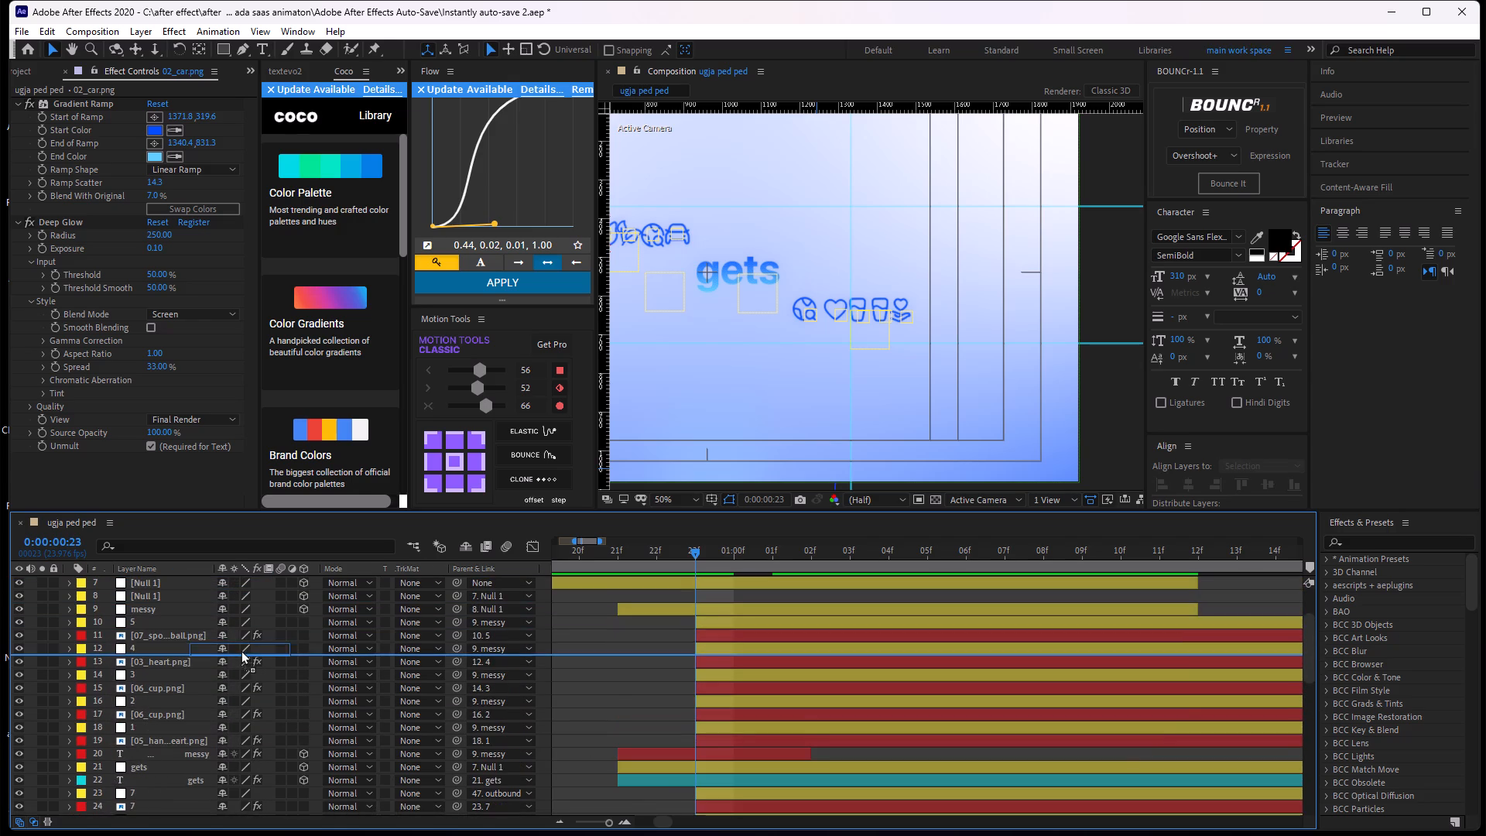
drag(241, 650, 246, 638)
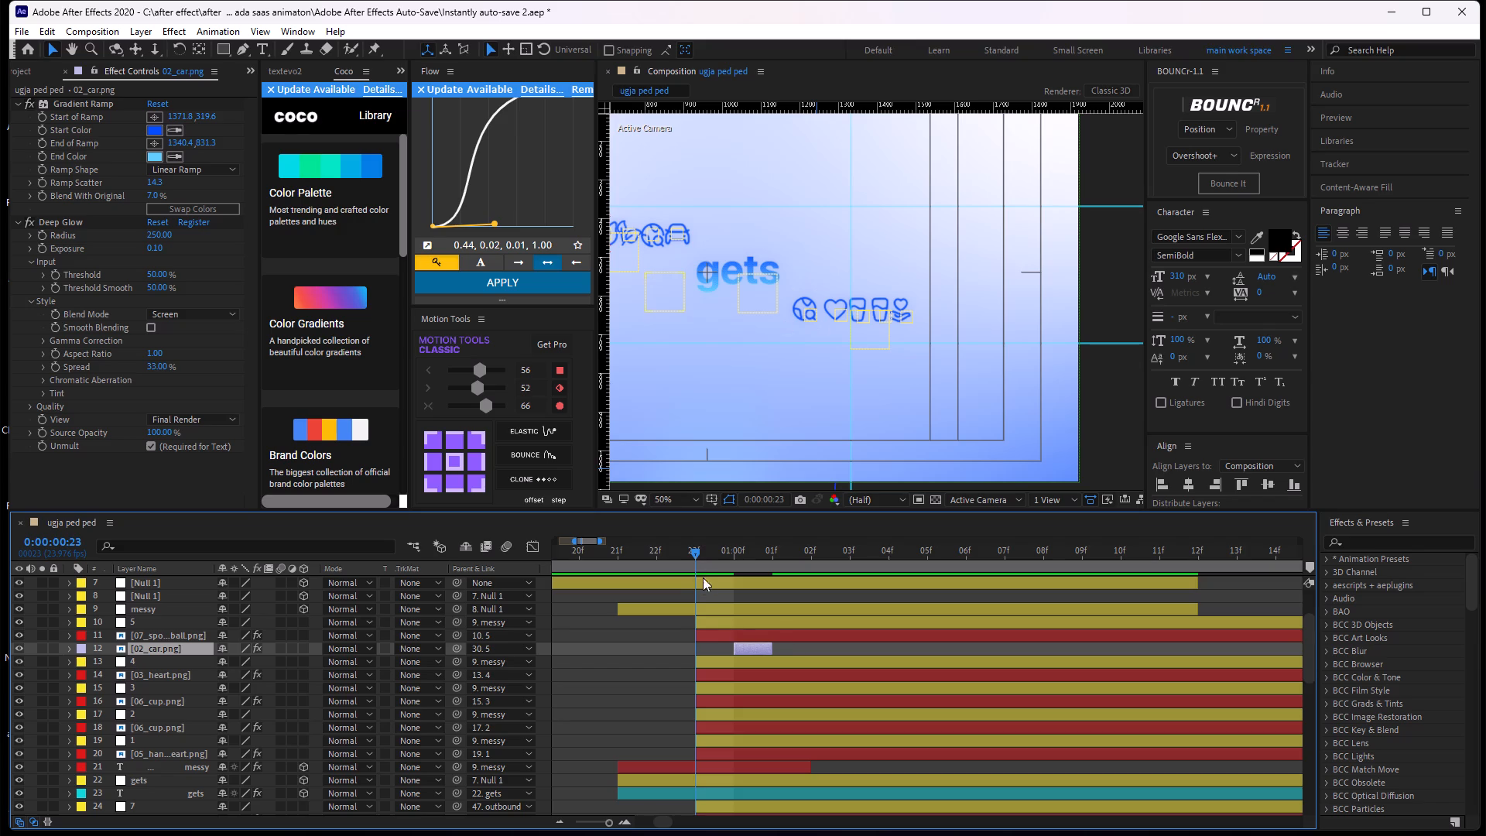
At 0:00:01:00, reposition the duplicate car icon over the messy row's sports ball icon in the composition.
drag(704, 551, 740, 558)
middle_drag(730, 341, 904, 379)
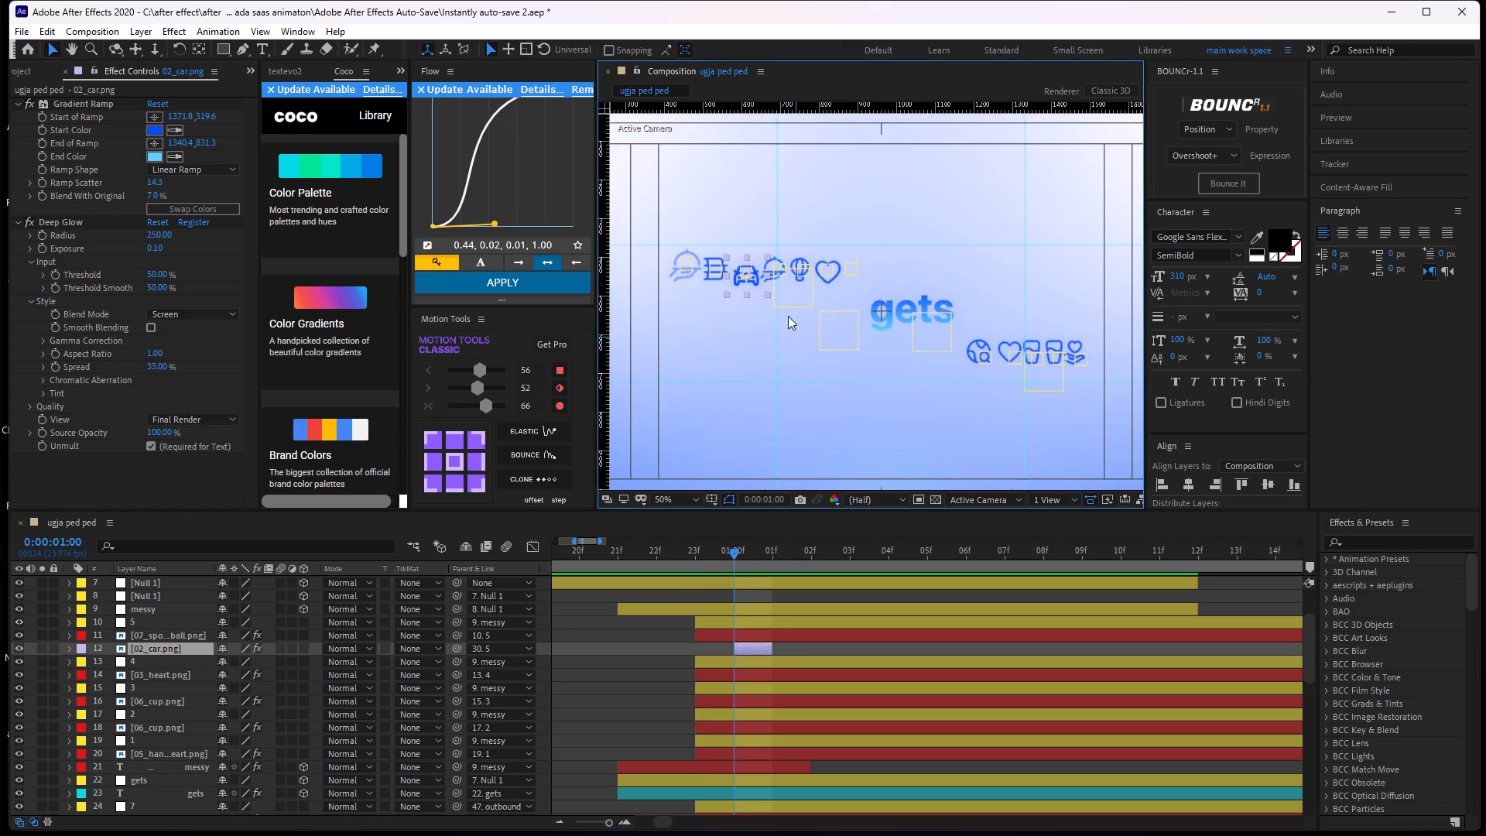
drag(751, 283, 978, 356)
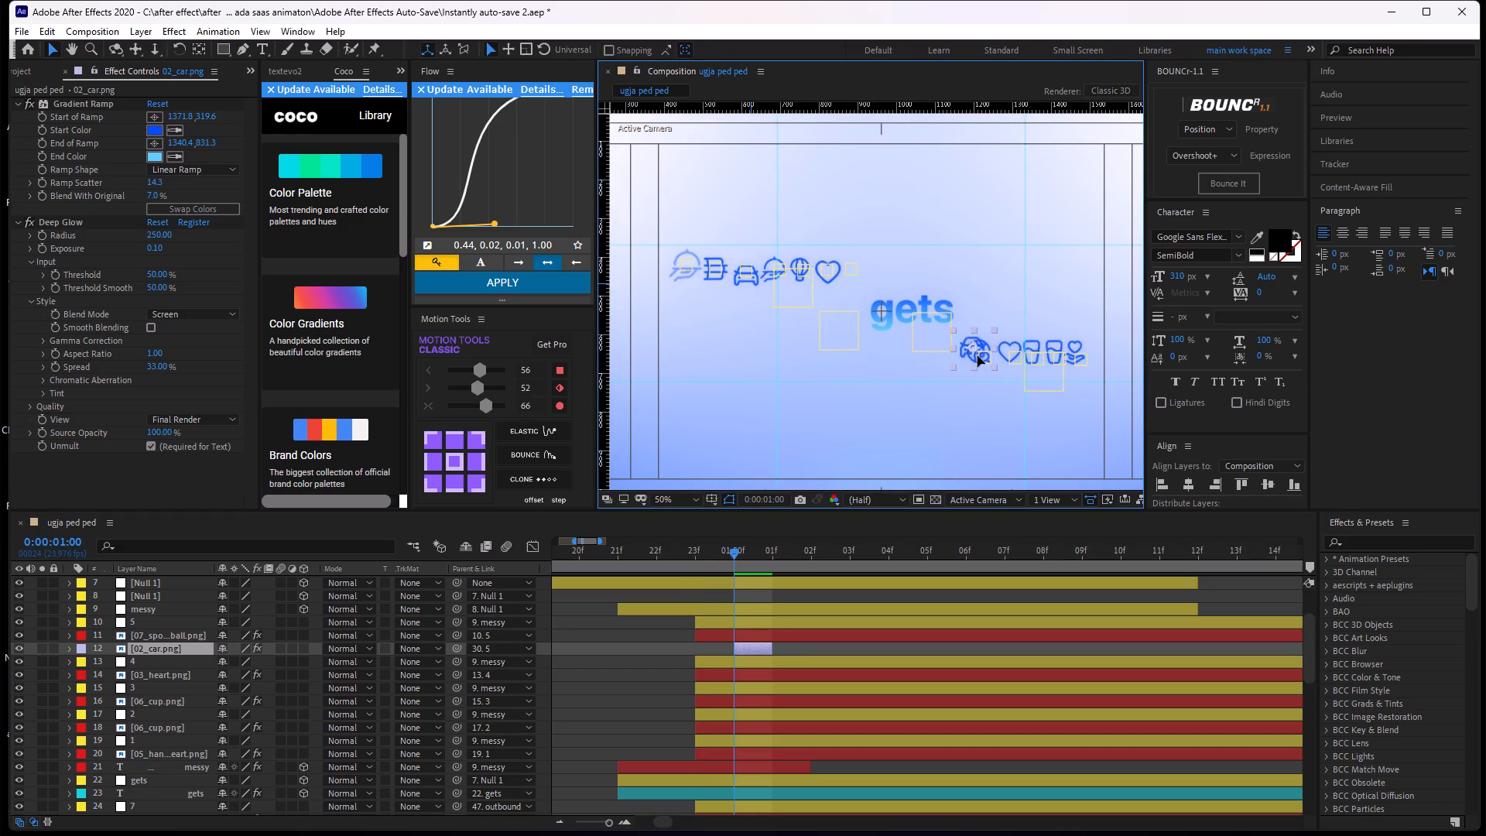
drag(978, 356, 984, 359)
scroll(981, 361, up, 1)
middle_drag(990, 371, 861, 338)
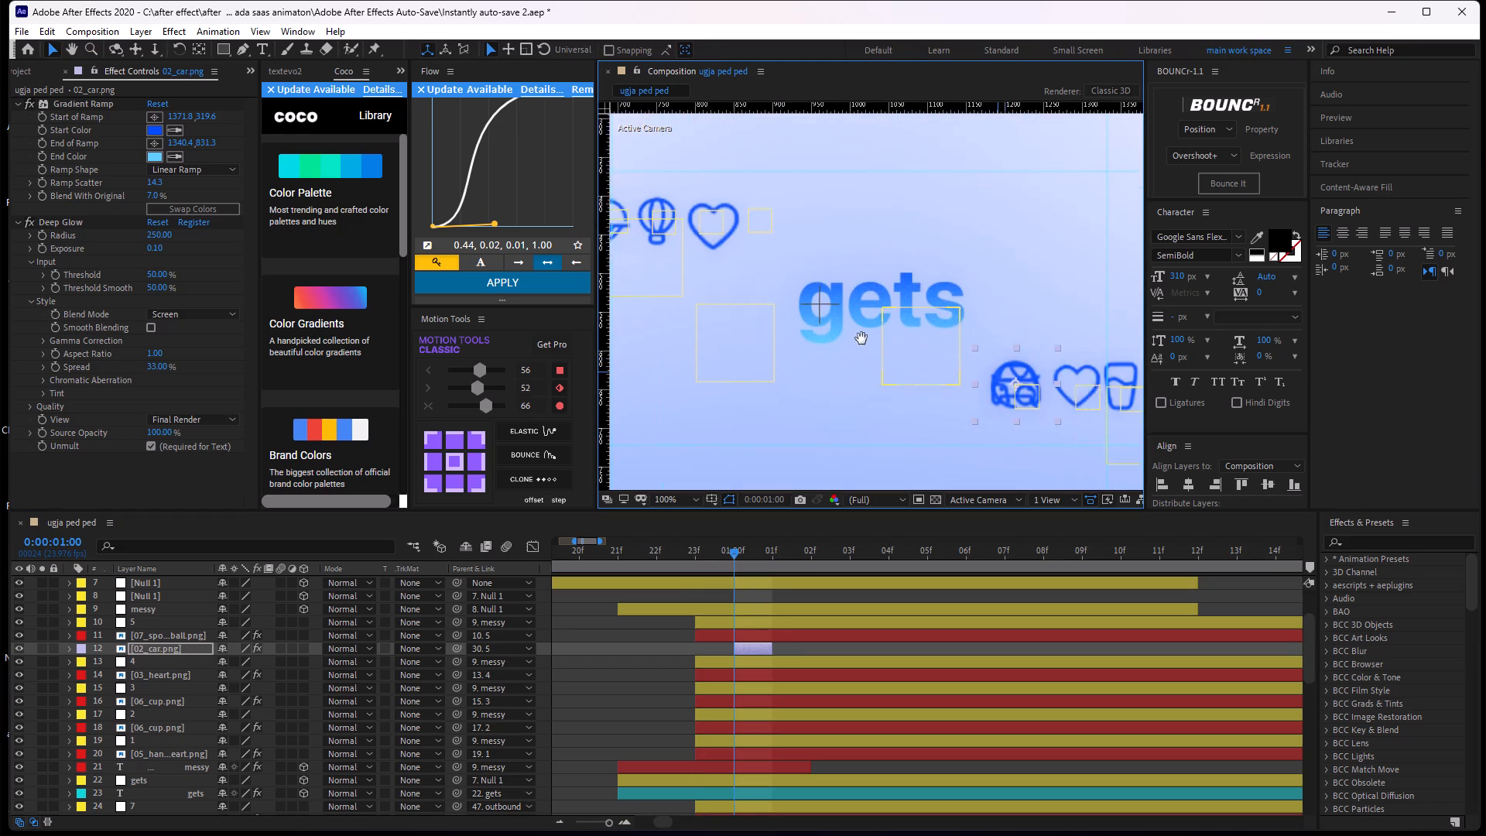
middle_drag(861, 338, 785, 313)
Parent the duplicate 02_car.png layer to the messy row's 07_sports_ball.png layer.
drag(457, 653, 159, 639)
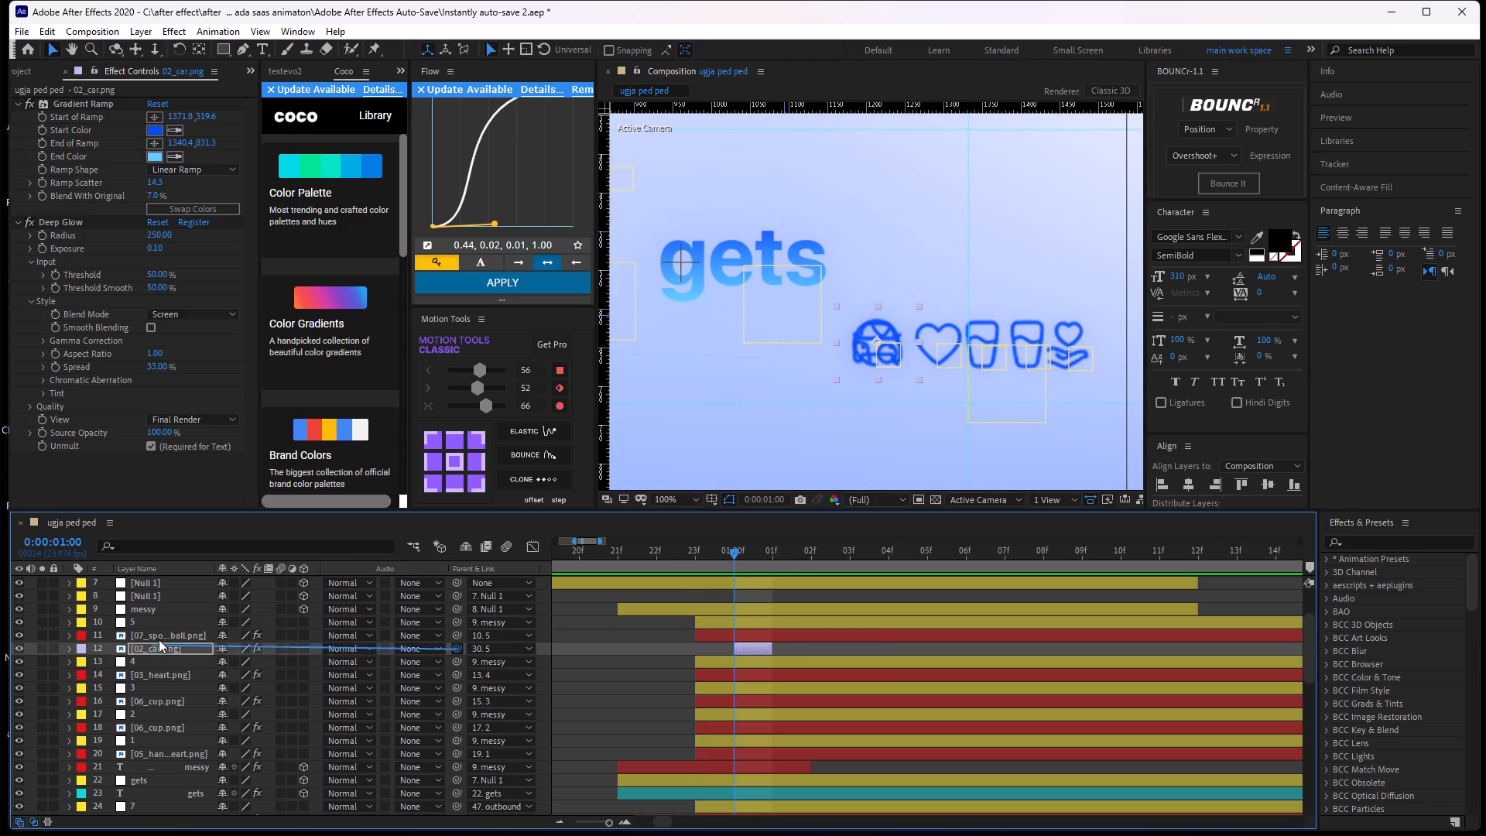
drag(159, 639, 185, 639)
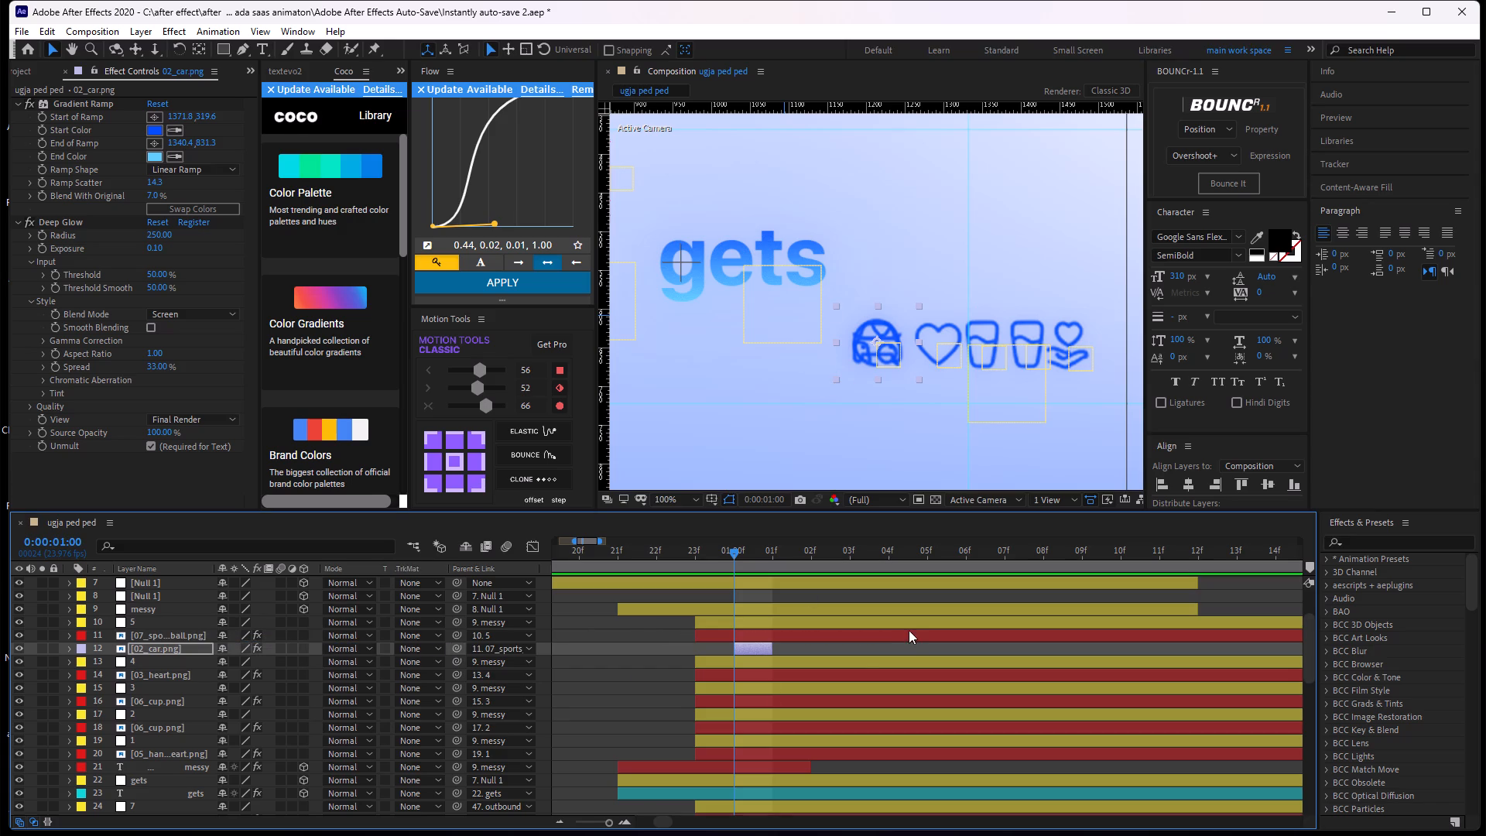
Keyframe the messy row's 07_sports_ball.png opacity at 100% on 0:00:00:23, 0% on 0:00:01:00, and 100% on 0:00:01:01.
click(750, 639)
key(t)
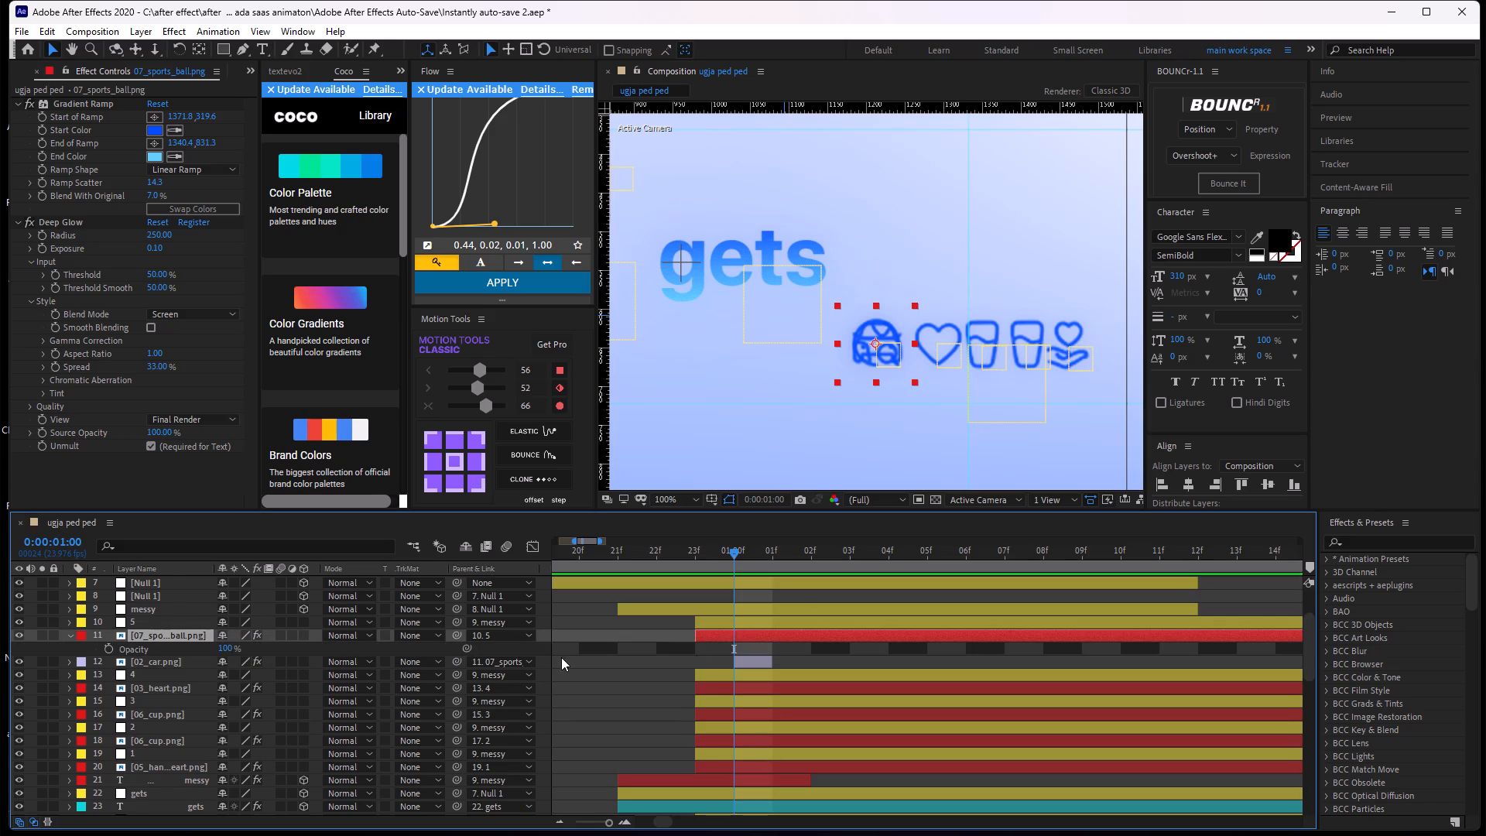
click(104, 649)
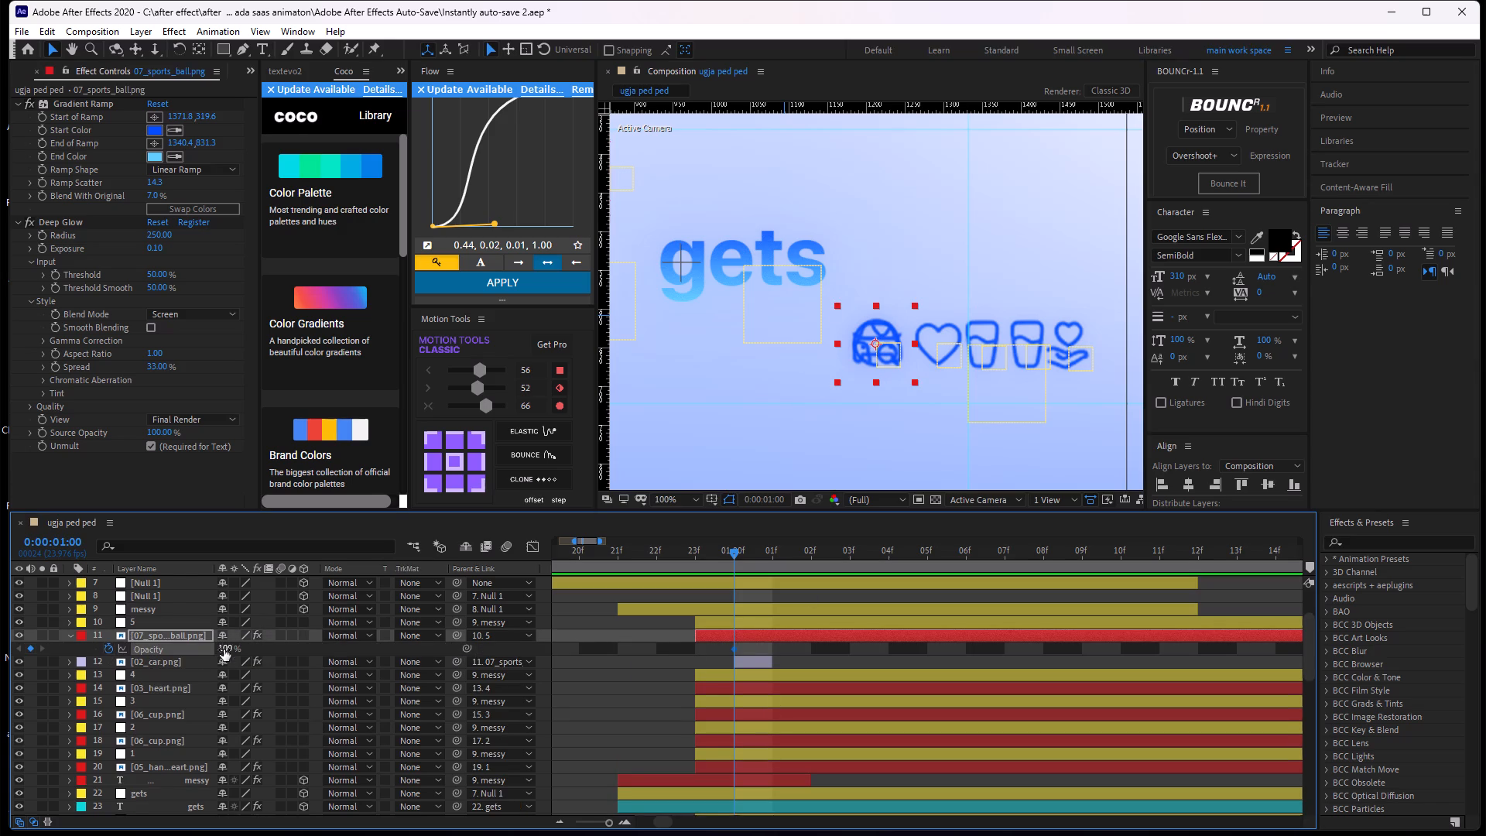
drag(219, 649, 77, 666)
drag(736, 551, 694, 560)
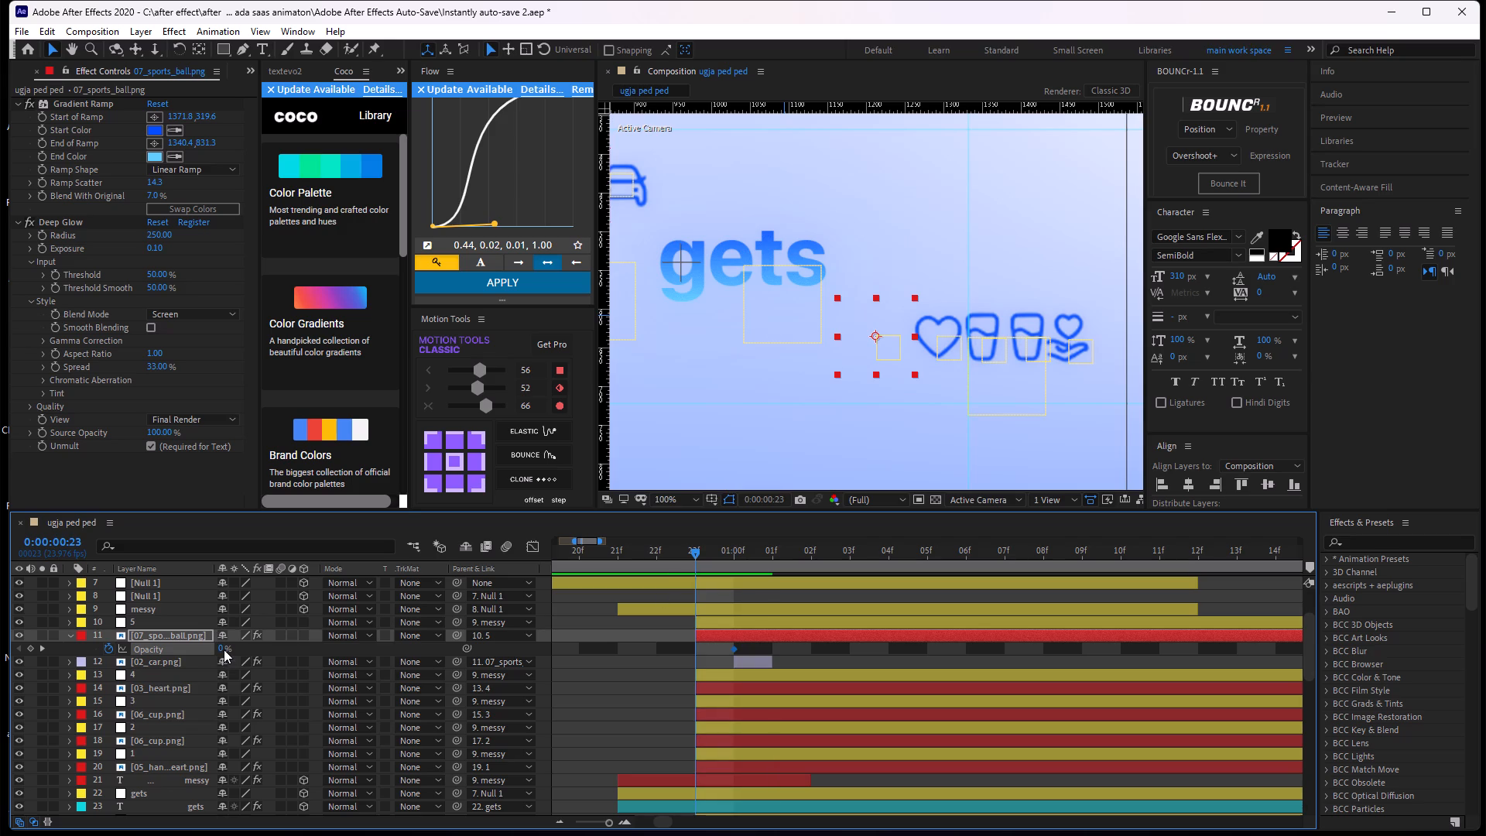
drag(221, 649, 538, 670)
drag(707, 646, 680, 663)
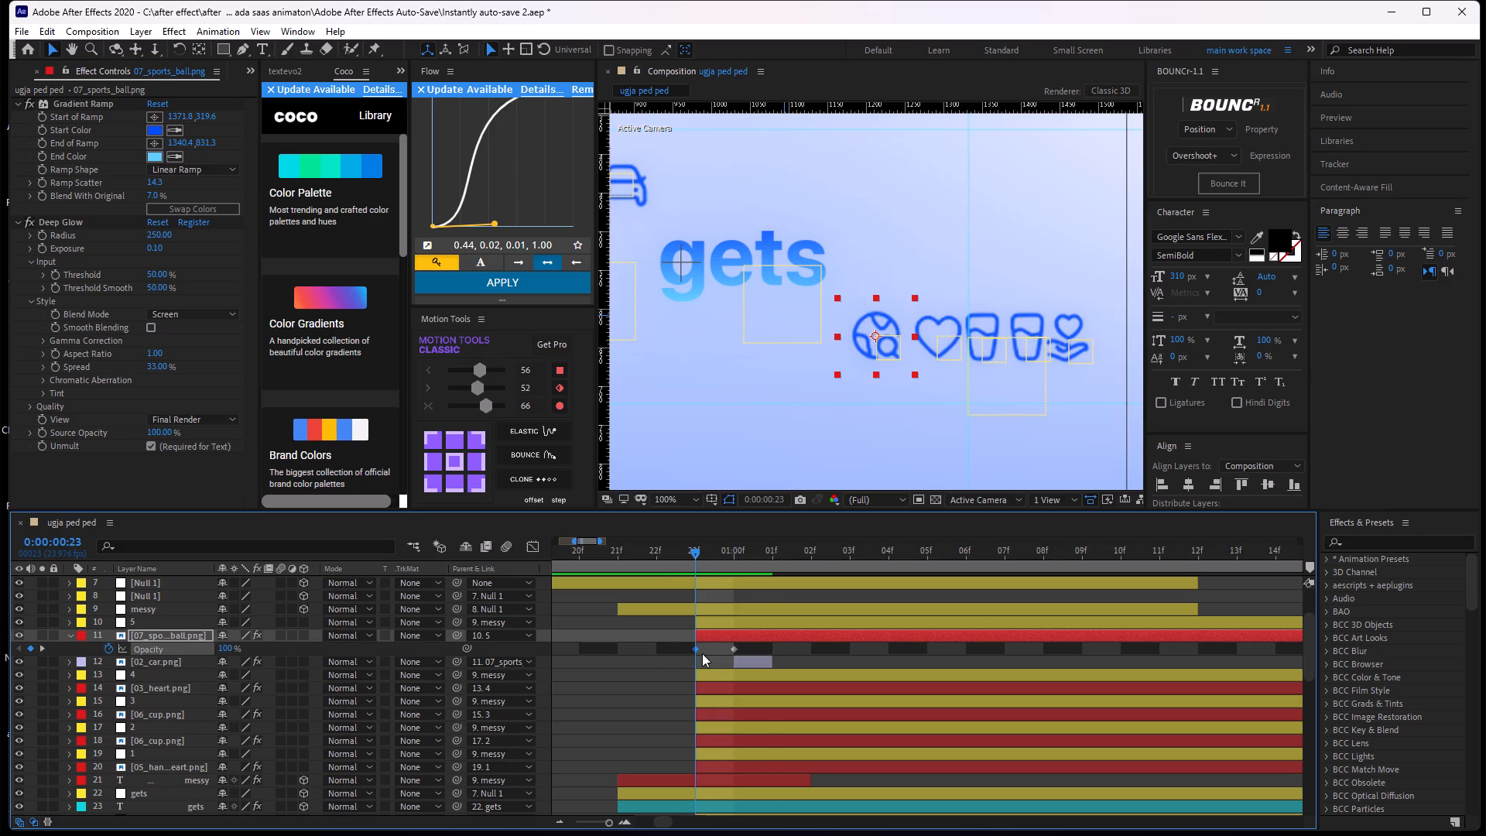
key(ctrl+c)
drag(695, 553, 784, 576)
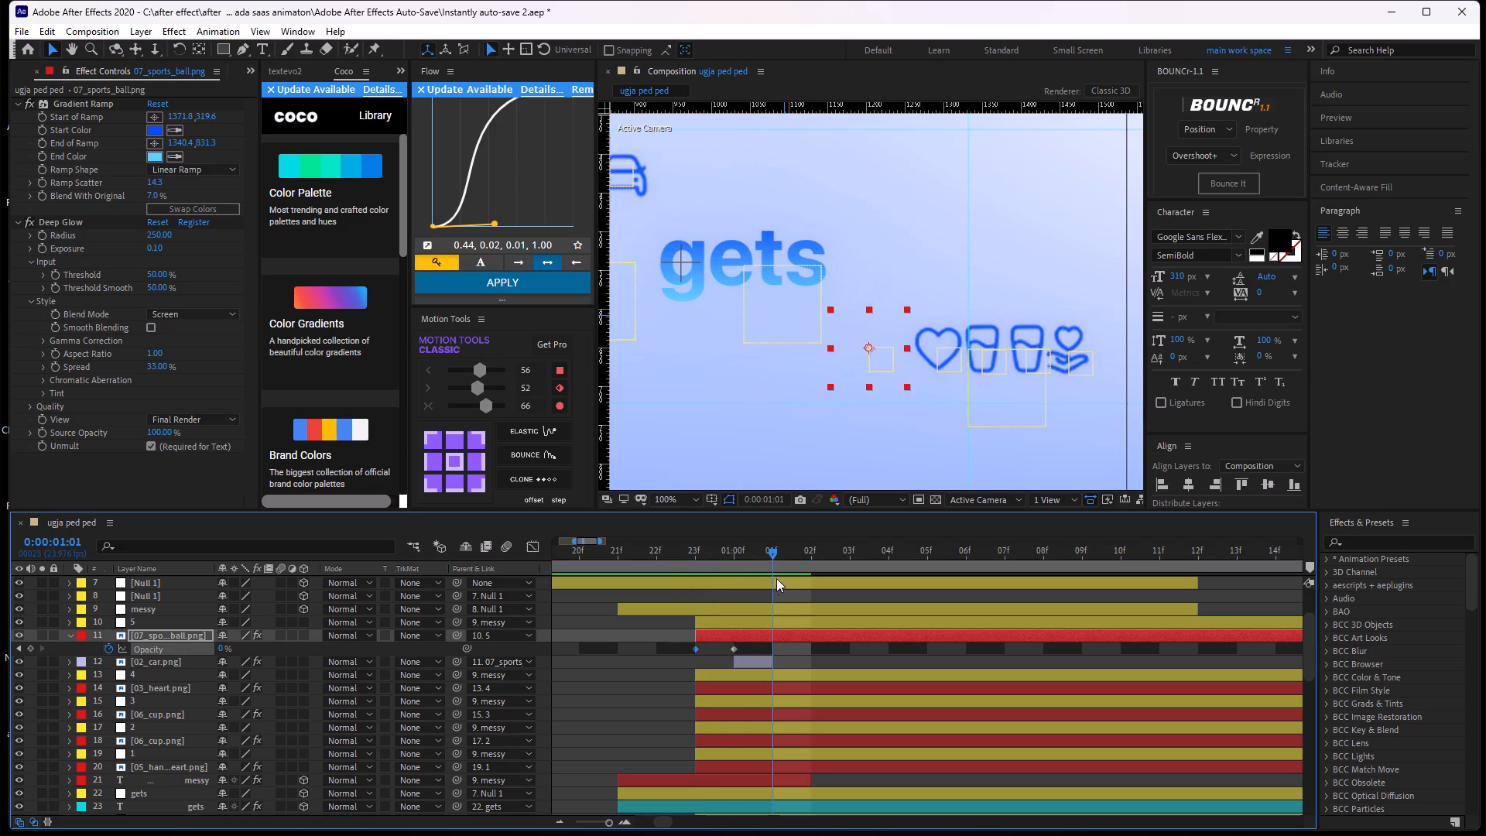
key(ctrl+v)
Check the swap around 0:00:01:00 and nudge the car icon slightly left in the messy row.
drag(776, 556, 726, 583)
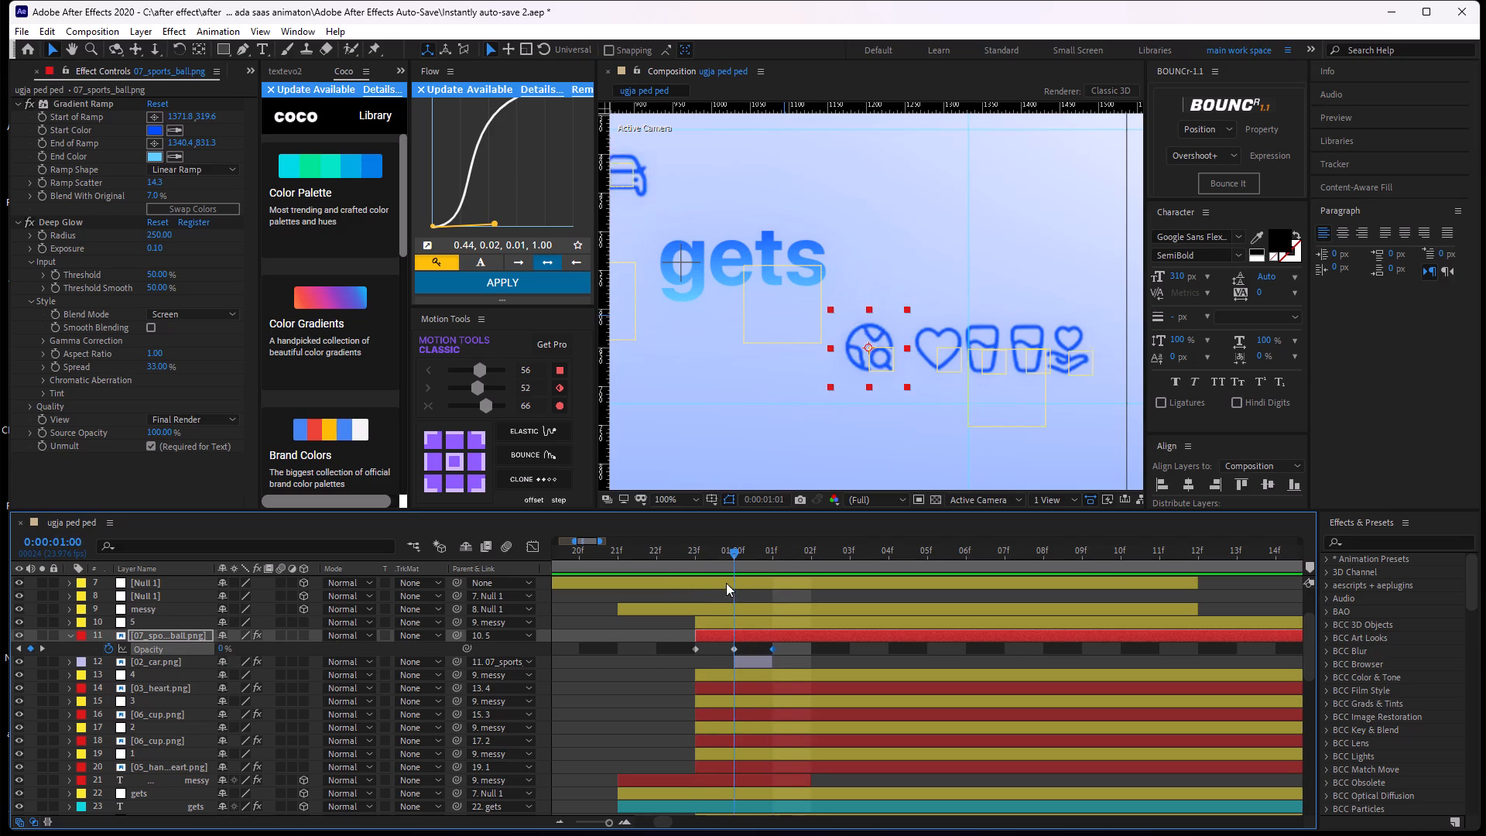
drag(726, 583, 710, 606)
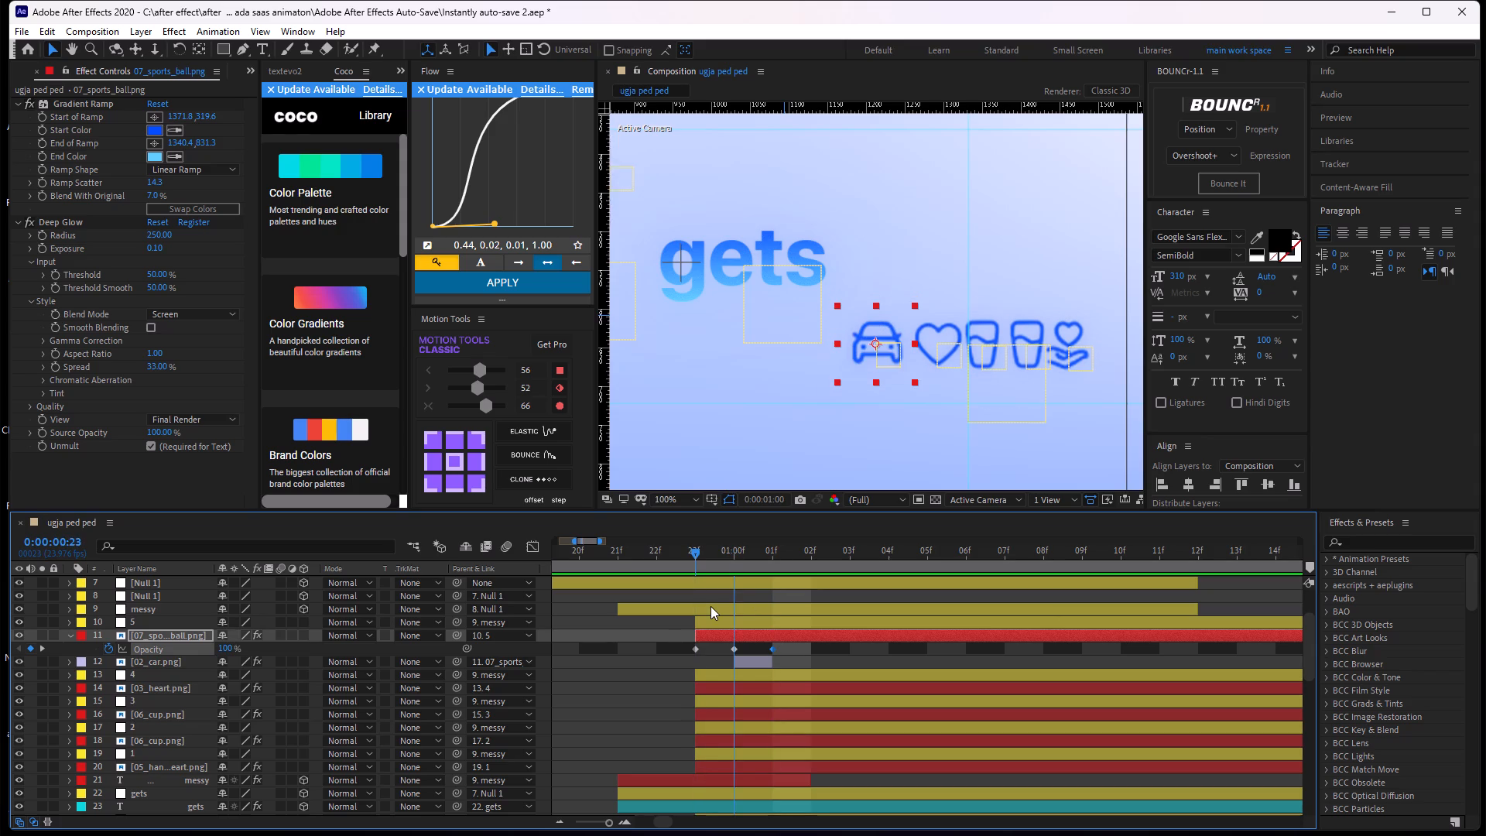
drag(710, 606, 731, 606)
click(746, 660)
drag(892, 361, 885, 362)
Extend the car layer by one frame, align its icon with the sports ball at 0:00:01:01, and trim the layer back to one frame.
drag(737, 551, 706, 559)
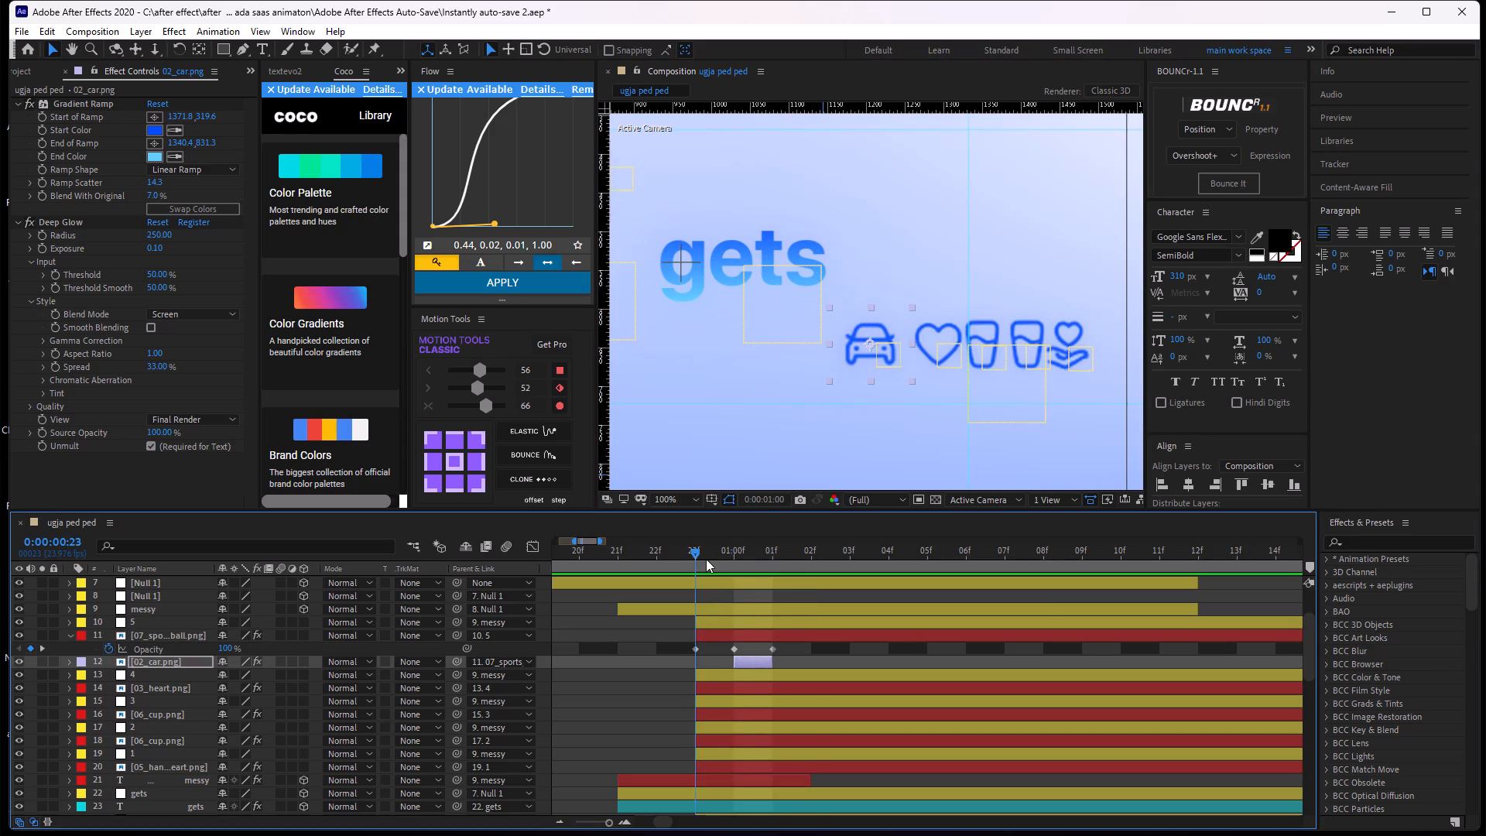
drag(706, 559, 762, 562)
drag(774, 667, 805, 662)
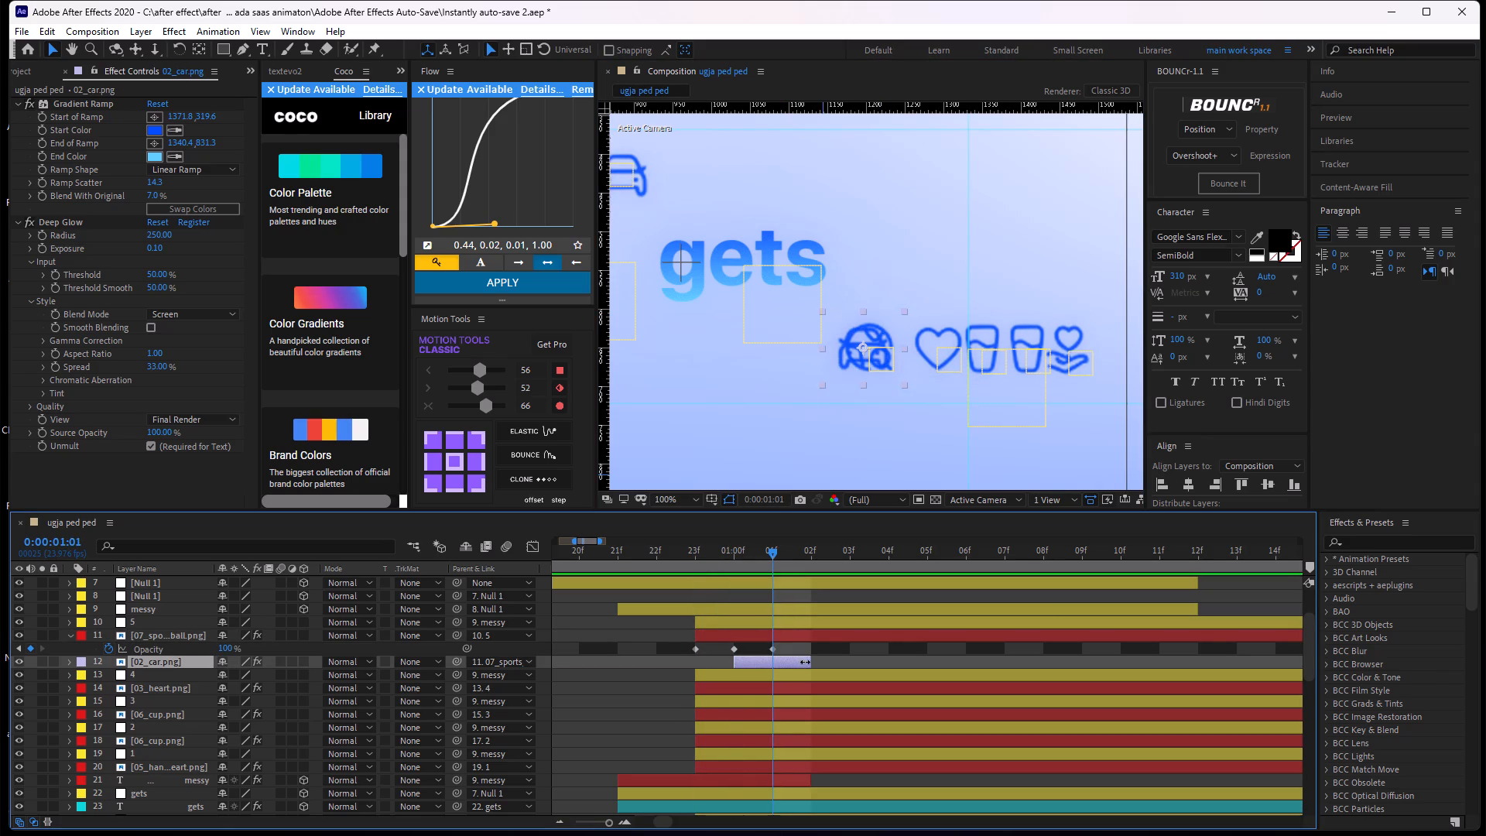
drag(805, 662, 805, 661)
drag(866, 347, 873, 346)
click(823, 648)
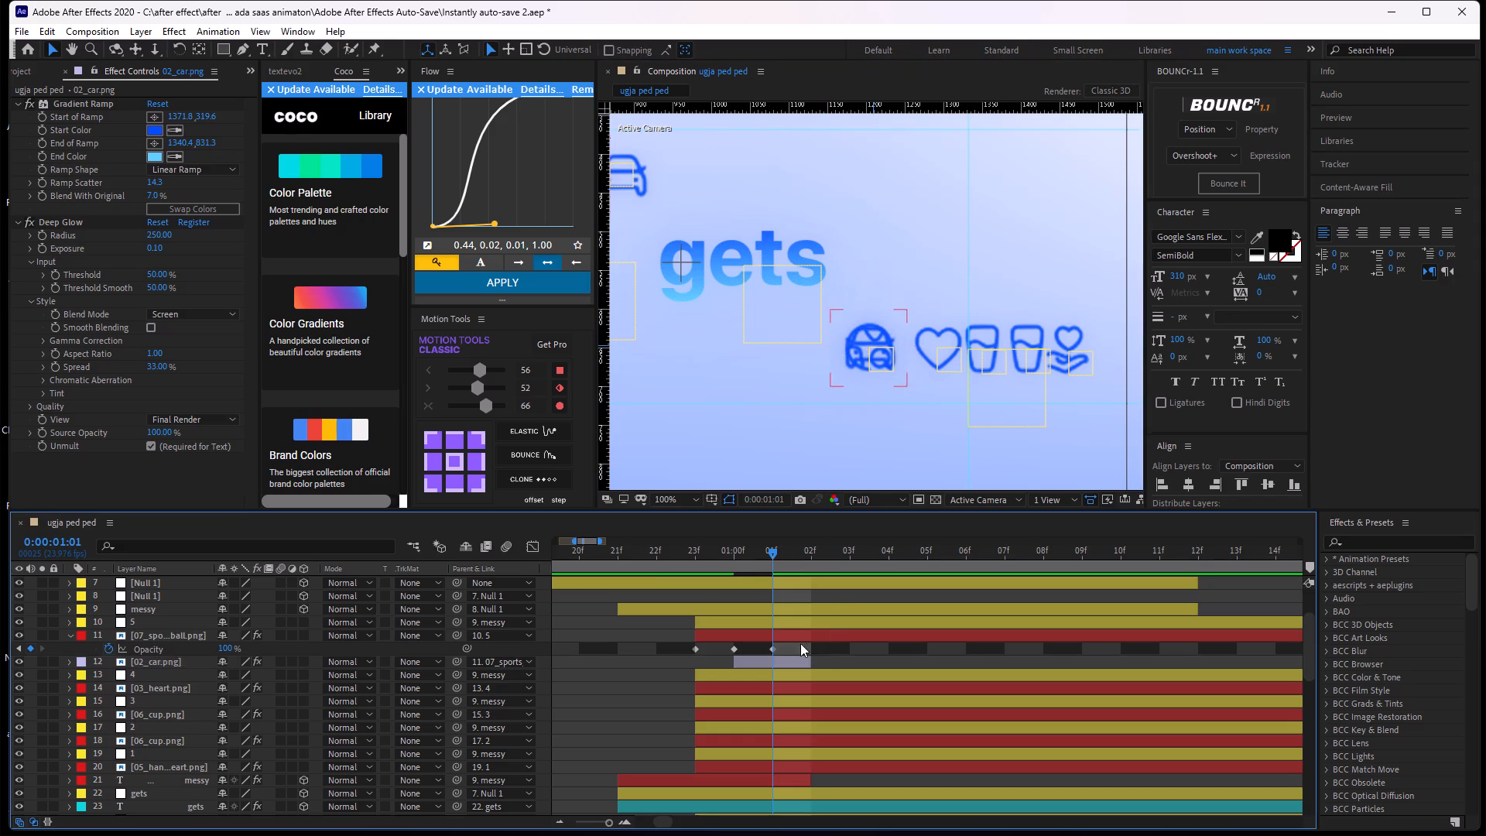
drag(810, 661, 776, 670)
Scrub between 0:00:00:23 and 0:00:01:02 to check the sports ball and car icon swap in the messy row.
drag(776, 558, 763, 563)
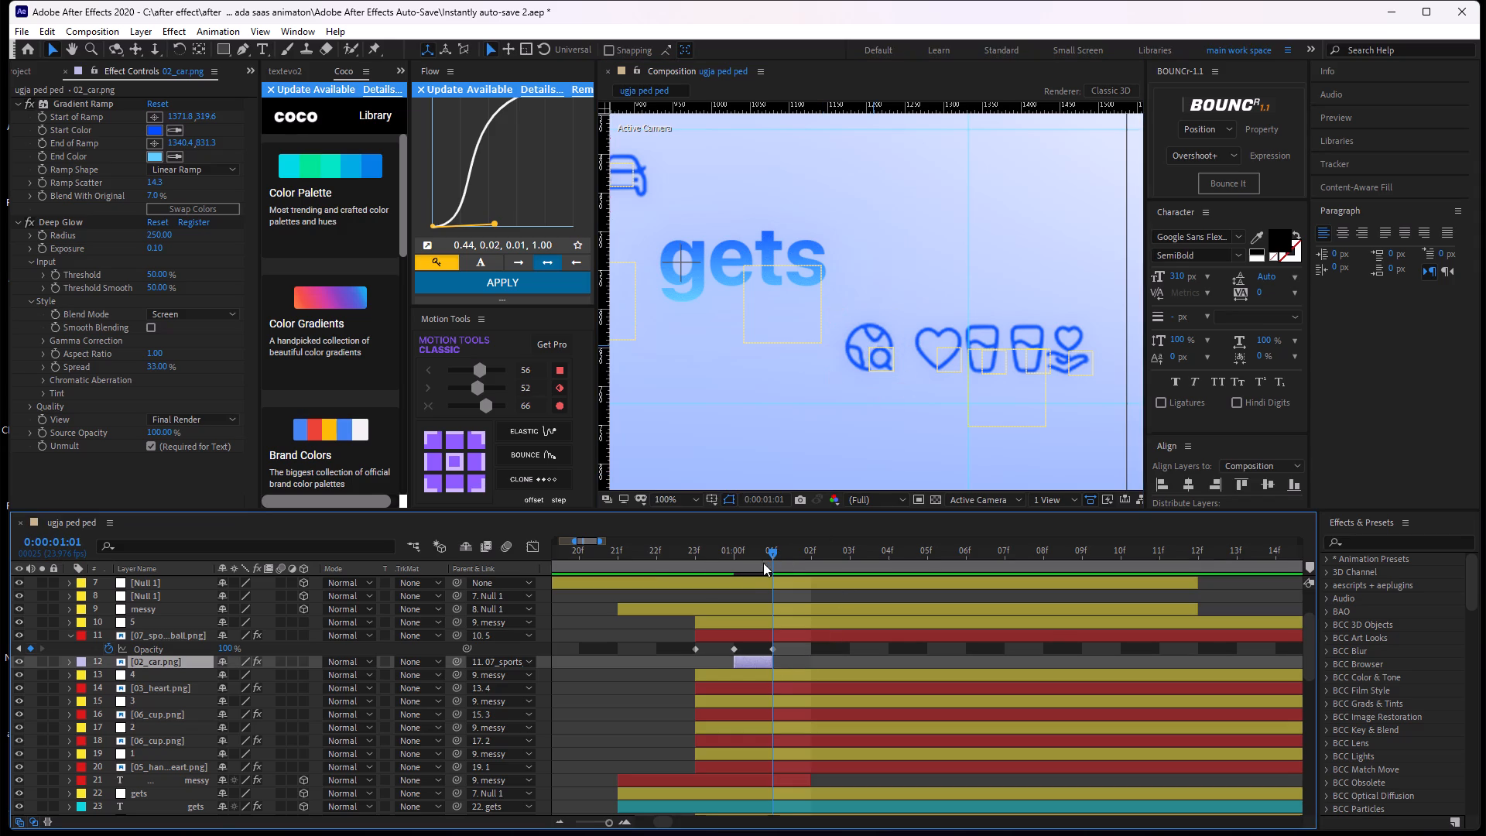
drag(763, 563, 685, 625)
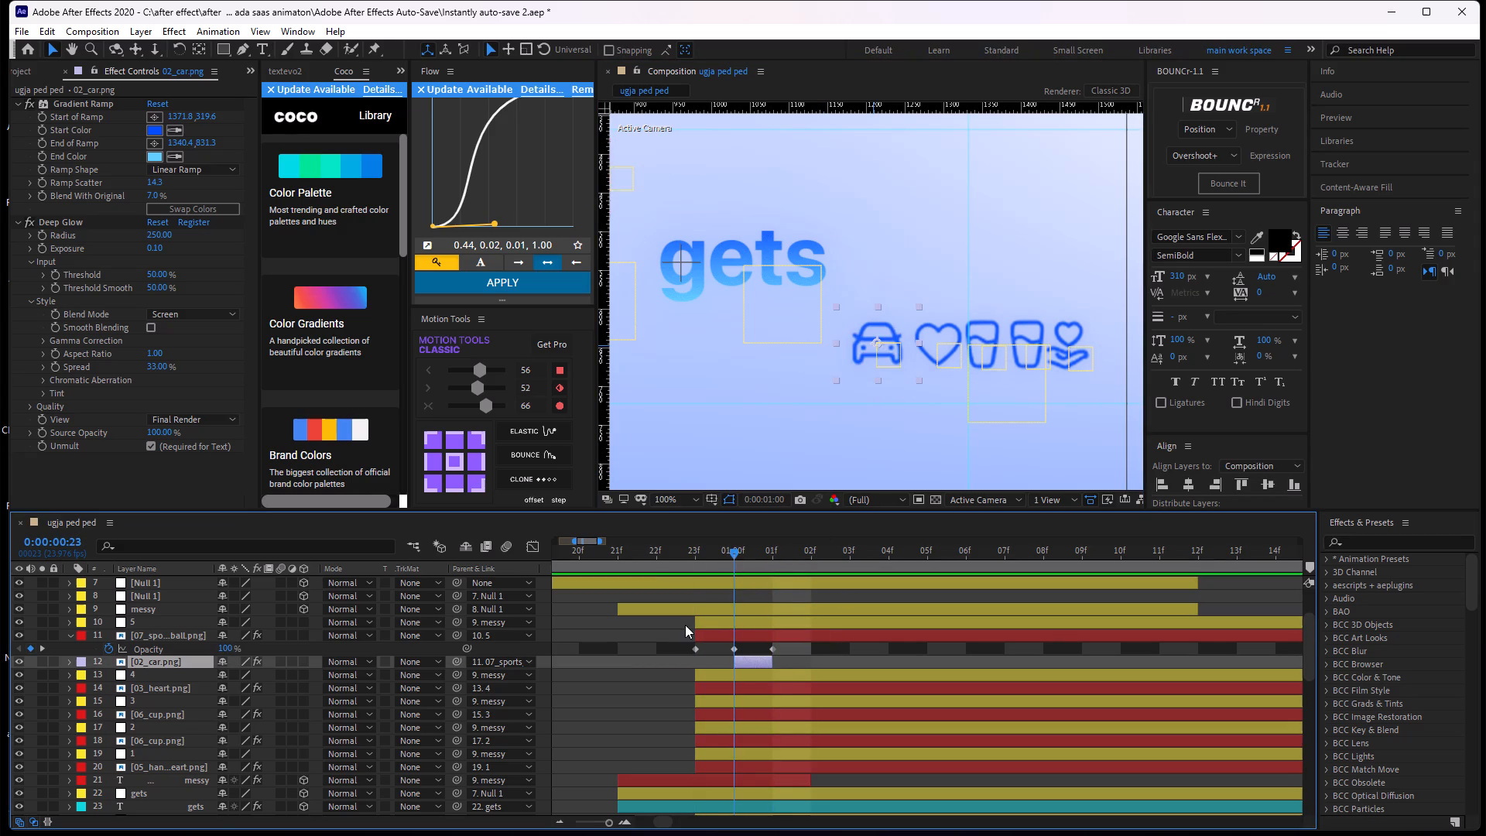
drag(685, 625, 776, 622)
drag(776, 622, 704, 633)
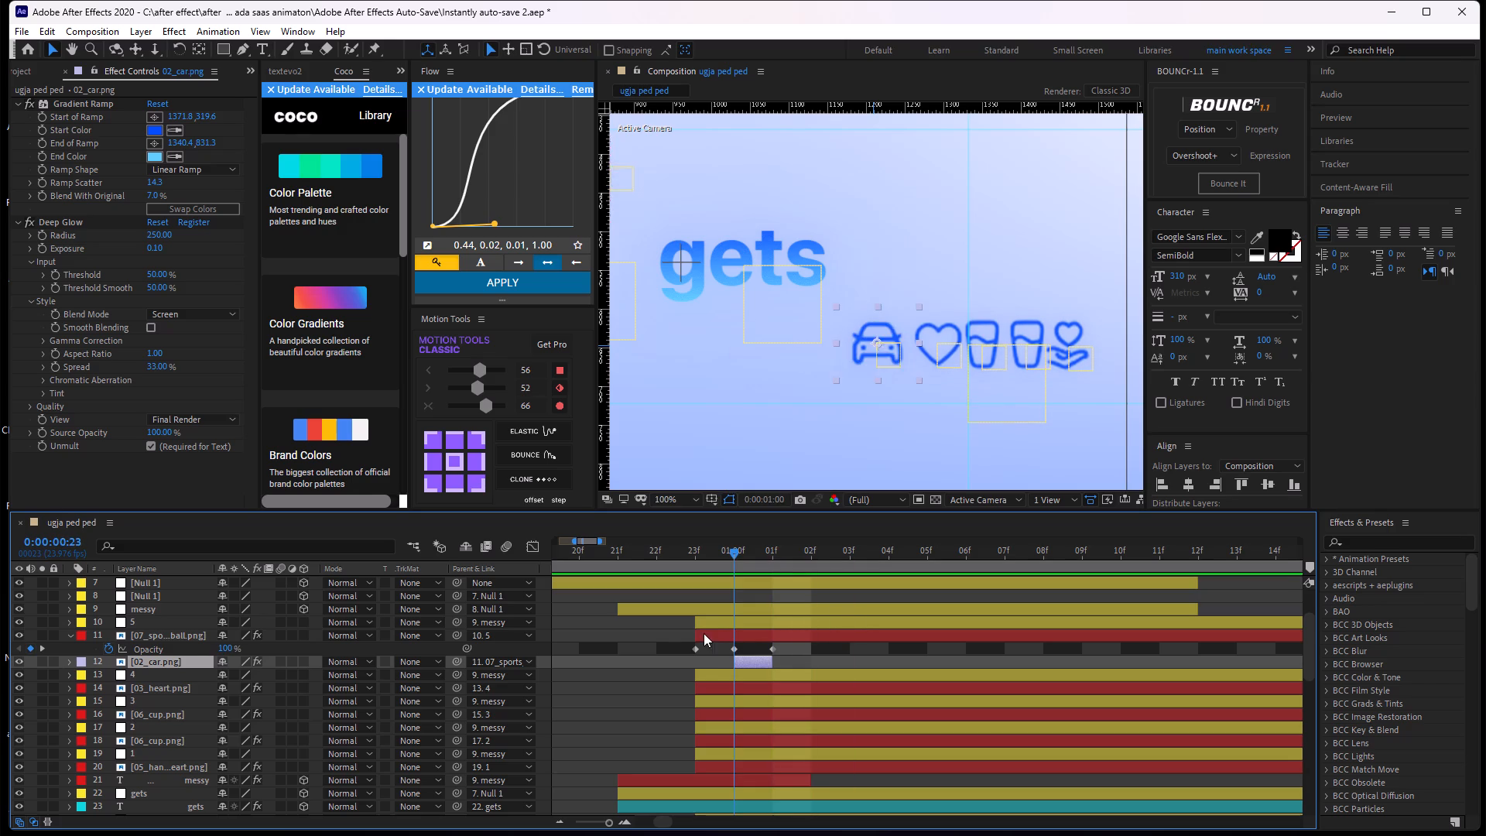
drag(704, 633, 768, 645)
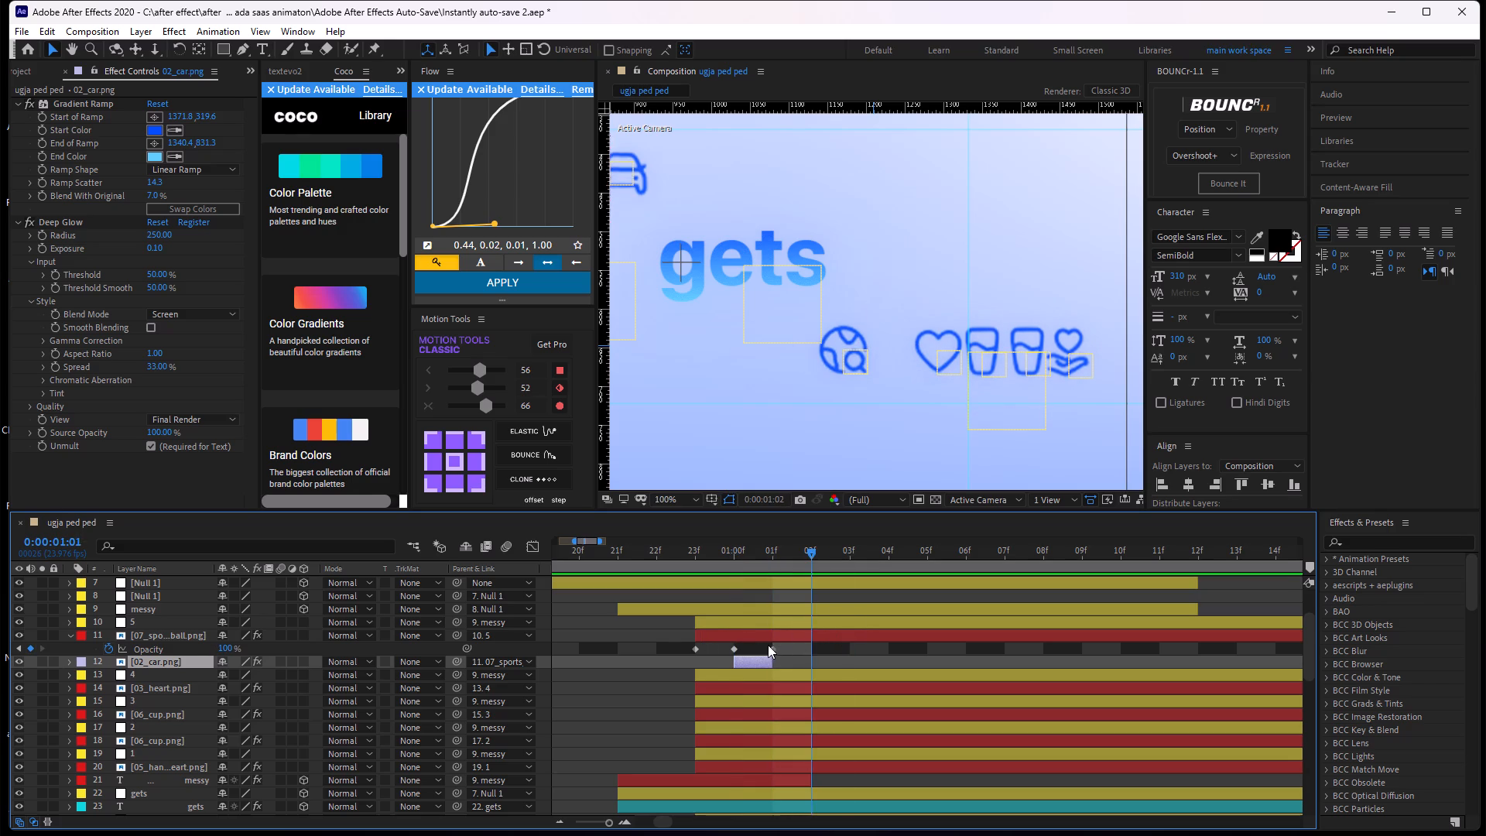
Duplicate the outbound row's one-frame 02_dome_icon.png layer at 0:00:01:01 and move the copy directly below the messy row's 02_car.png layer.
drag(768, 645, 752, 655)
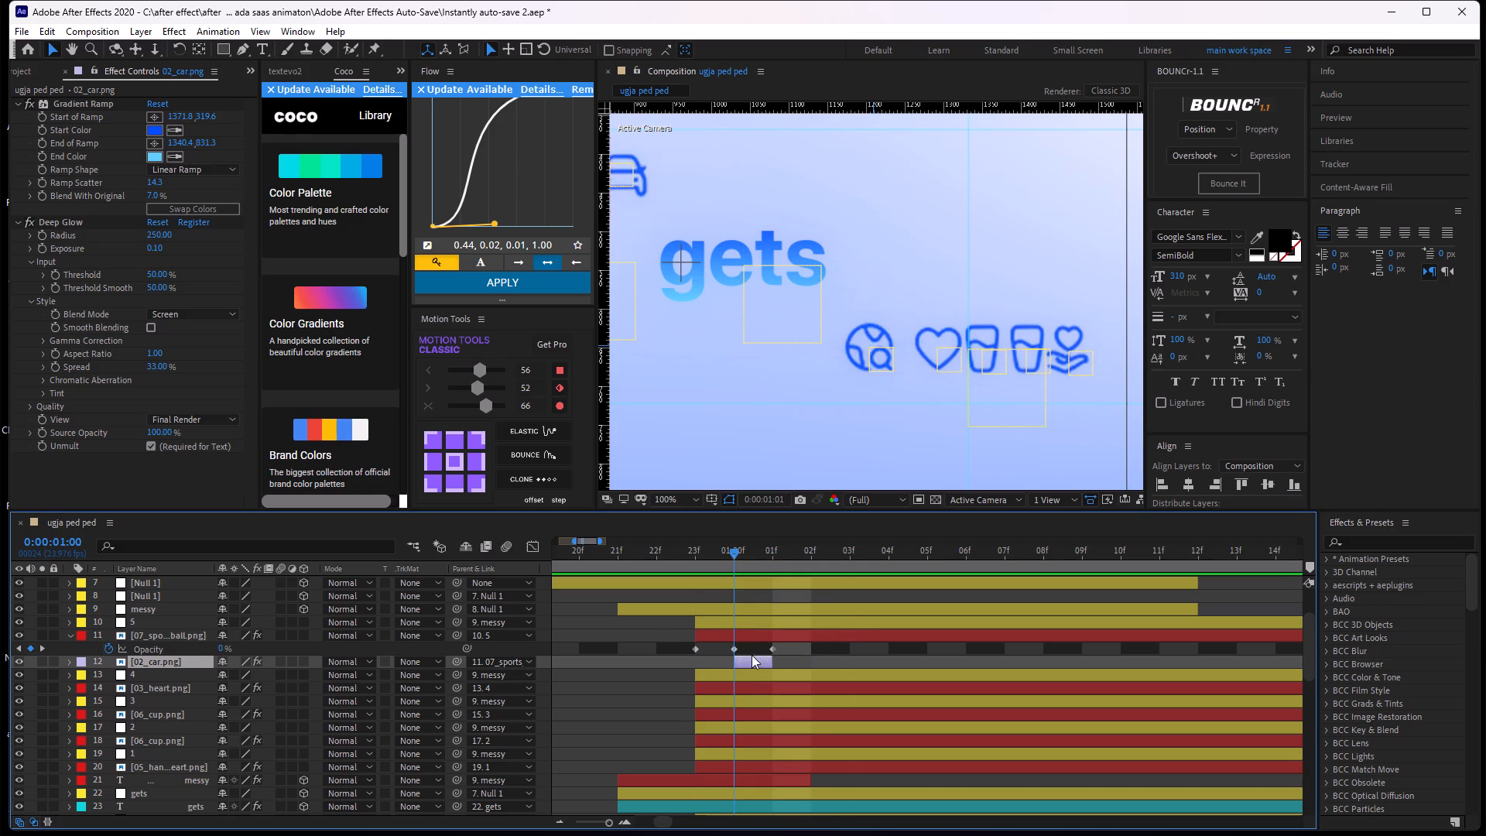
drag(752, 655, 667, 643)
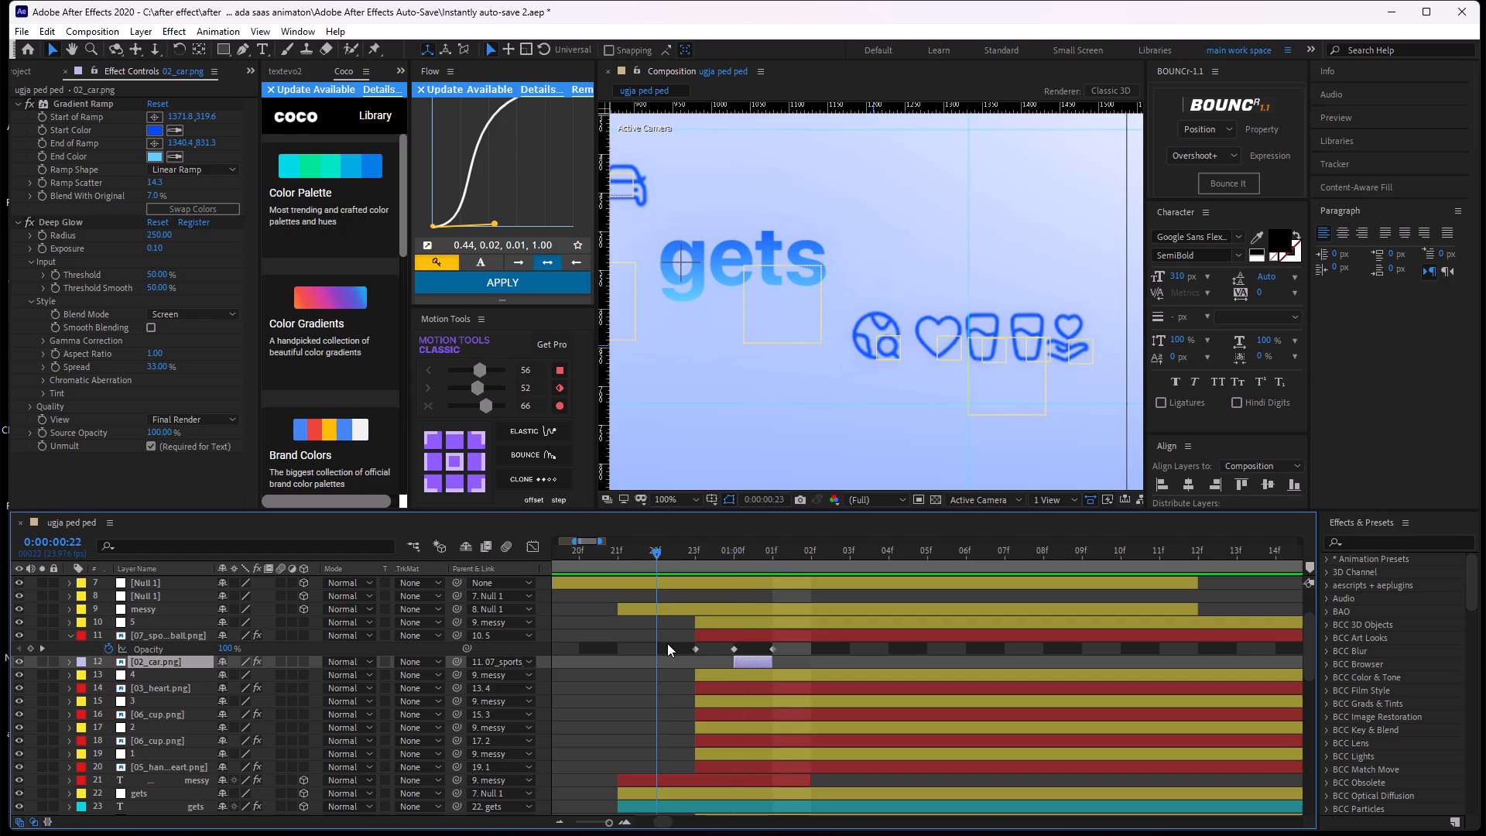
drag(667, 643, 770, 657)
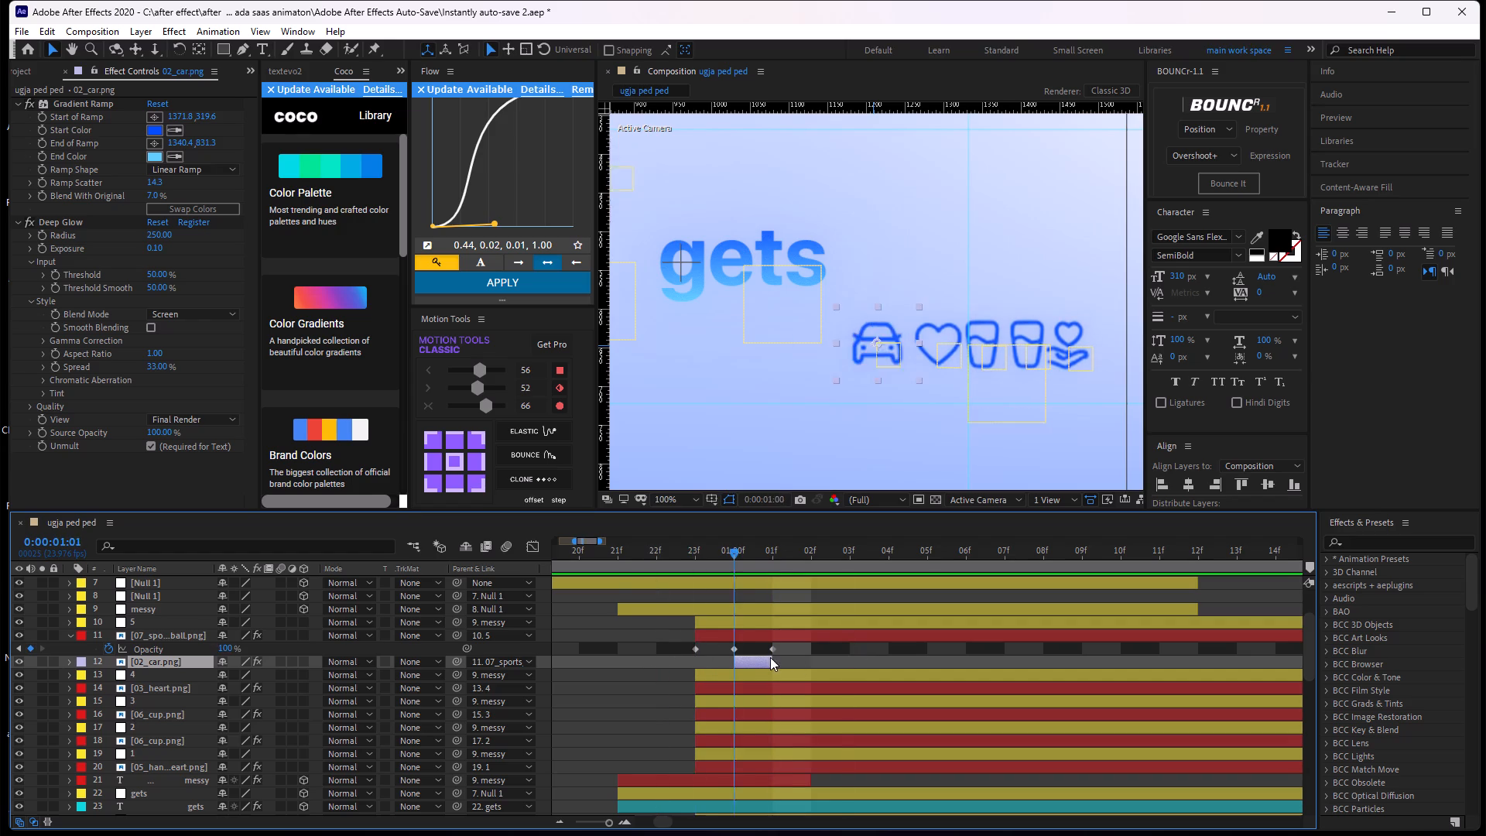
drag(770, 657, 770, 650)
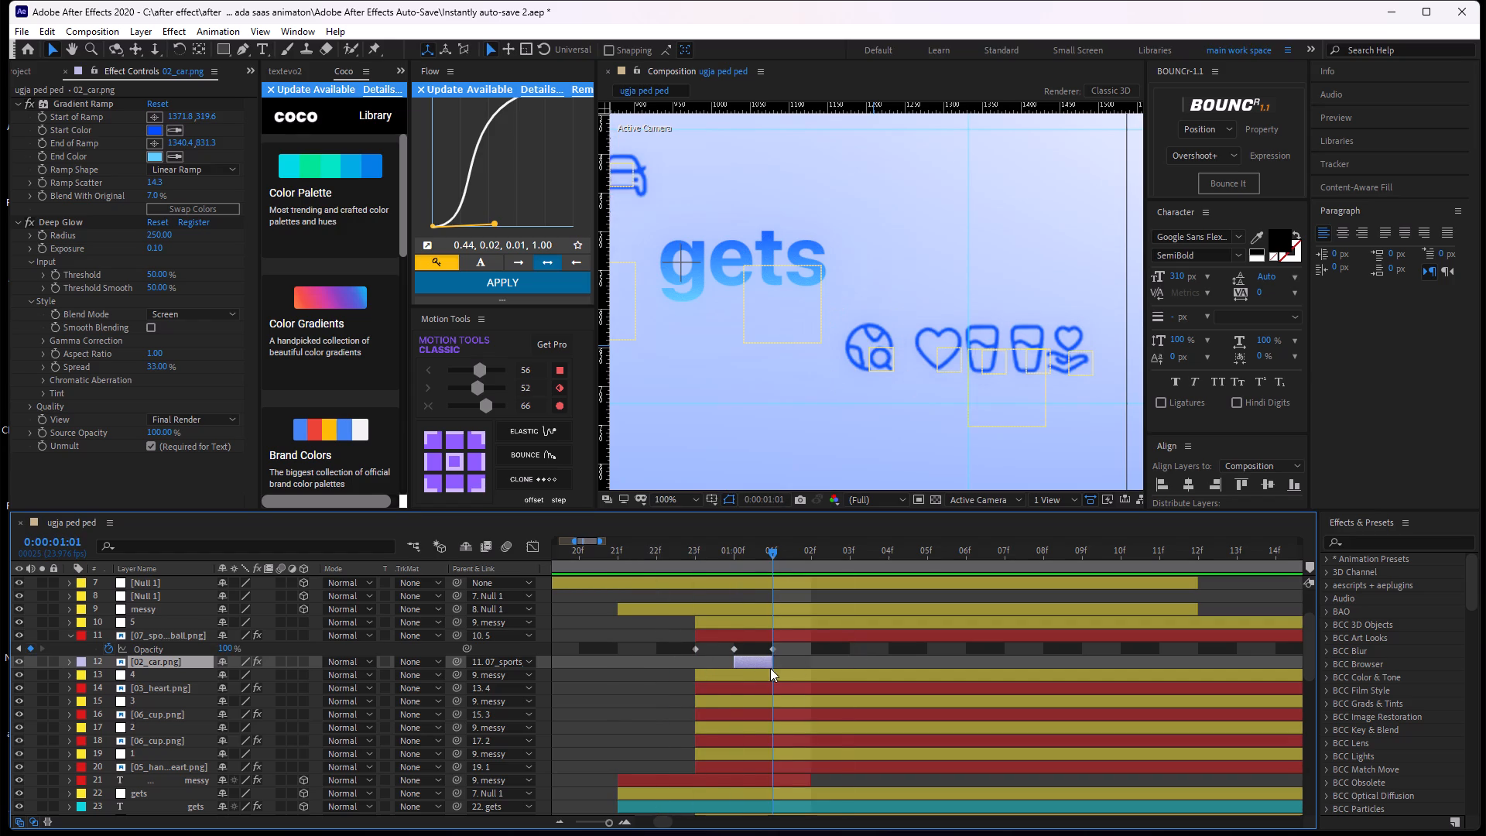
scroll(760, 688, down, 1)
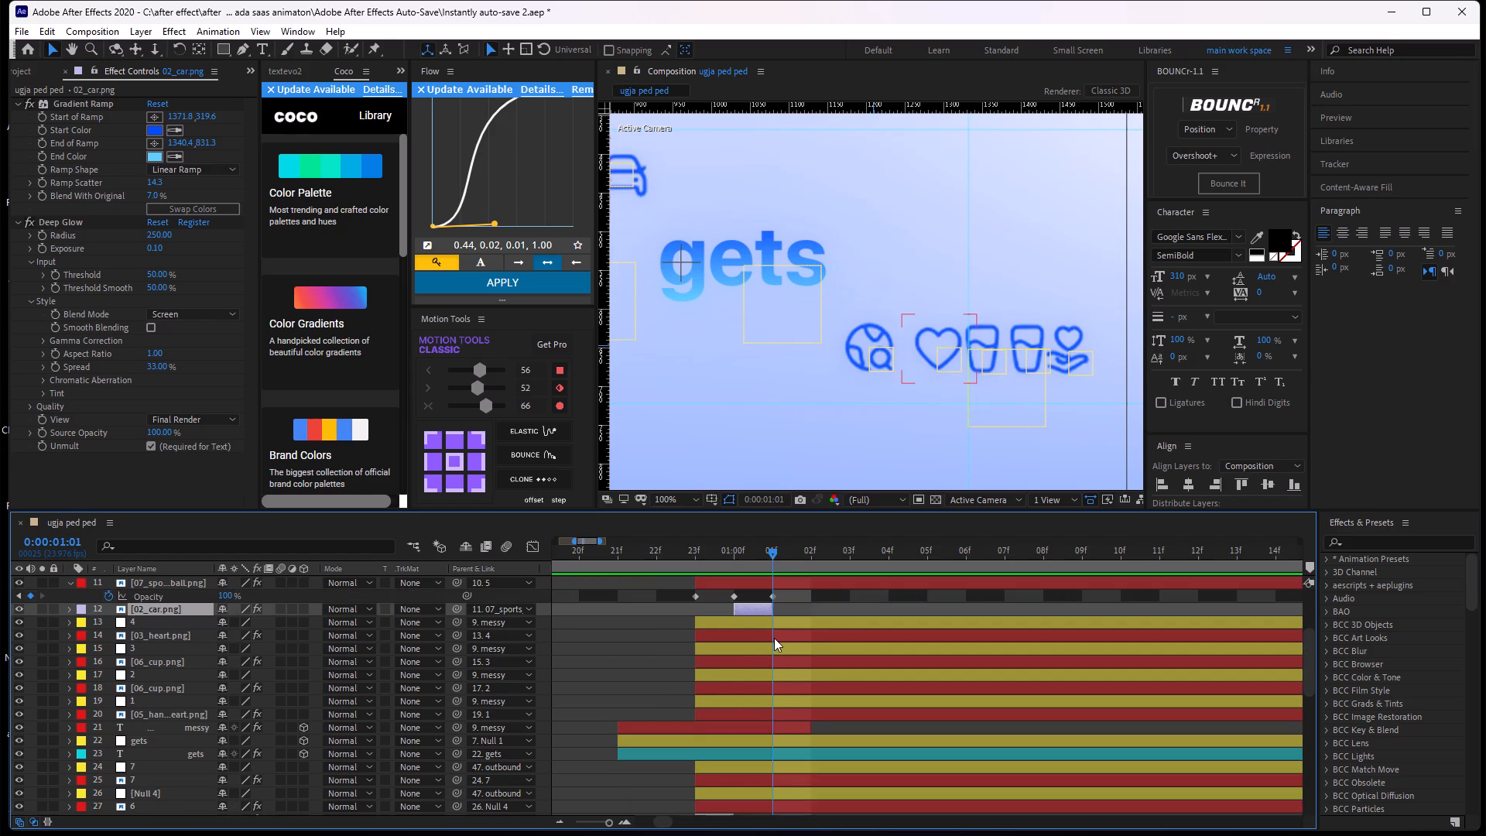
click(774, 638)
scroll(774, 638, down, 1)
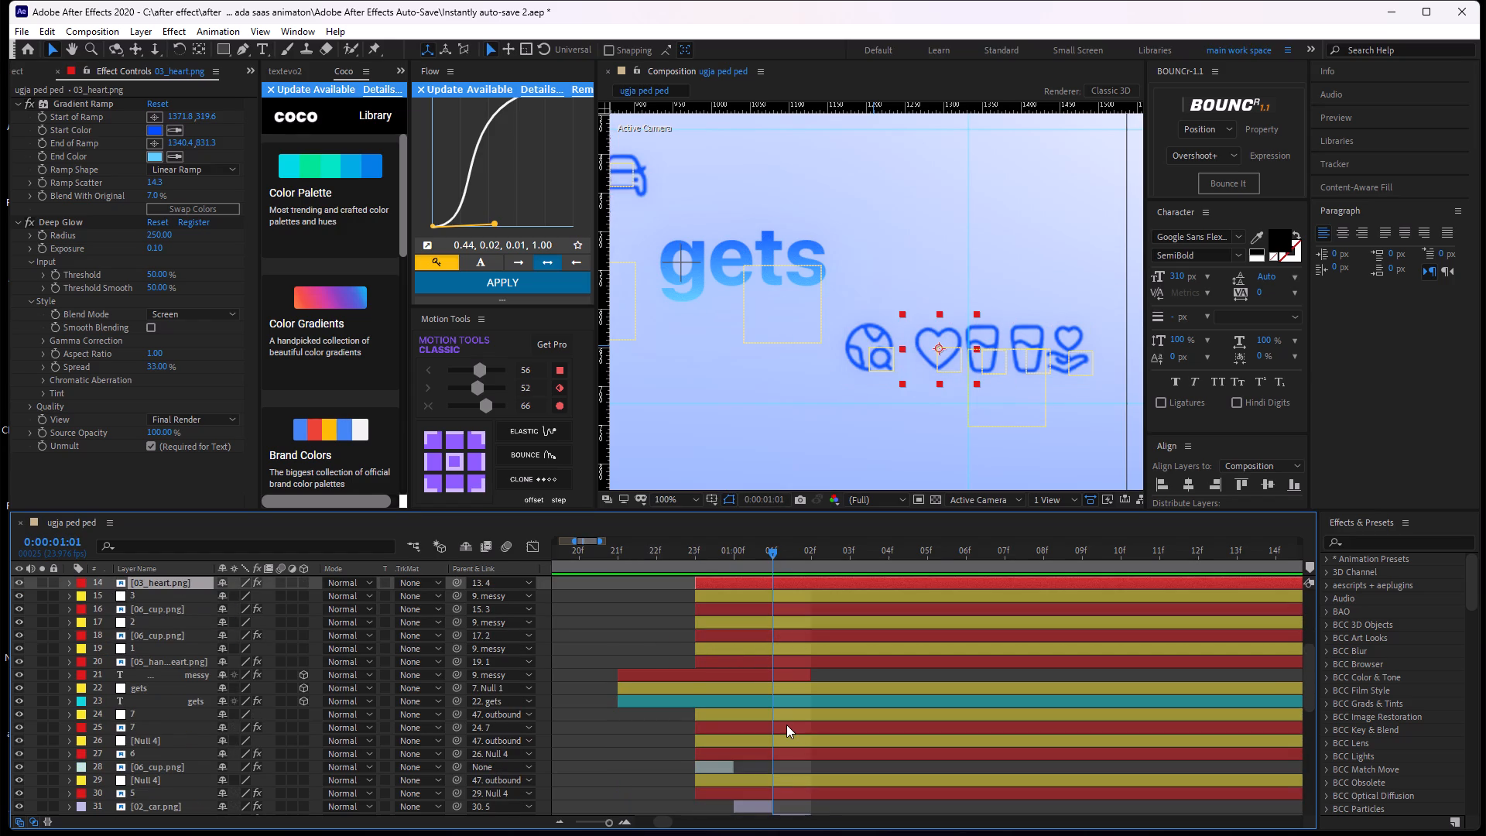
scroll(779, 735, down, 1)
click(792, 762)
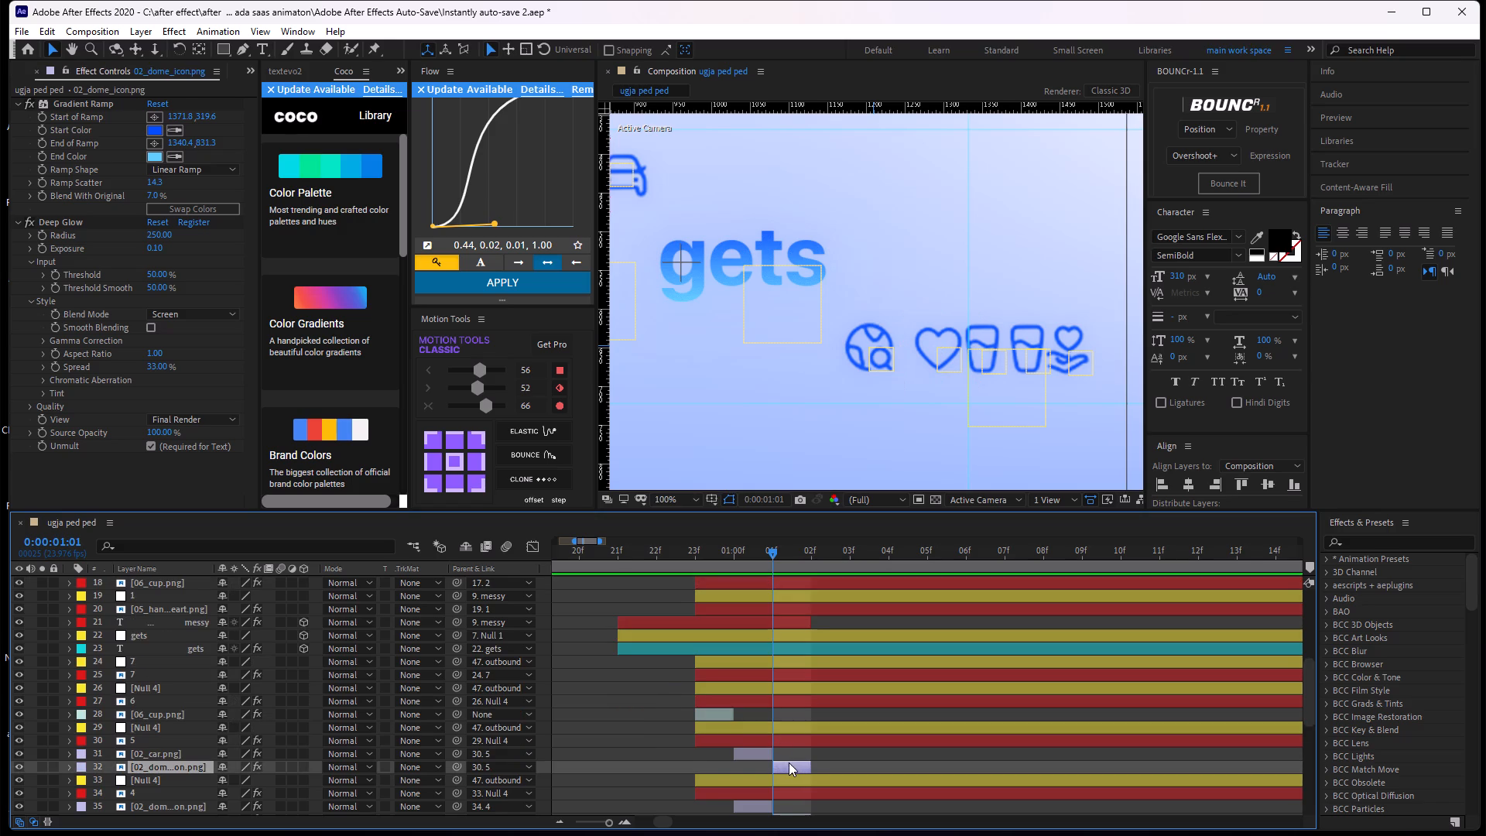
key(ctrl+d)
drag(190, 767, 245, 579)
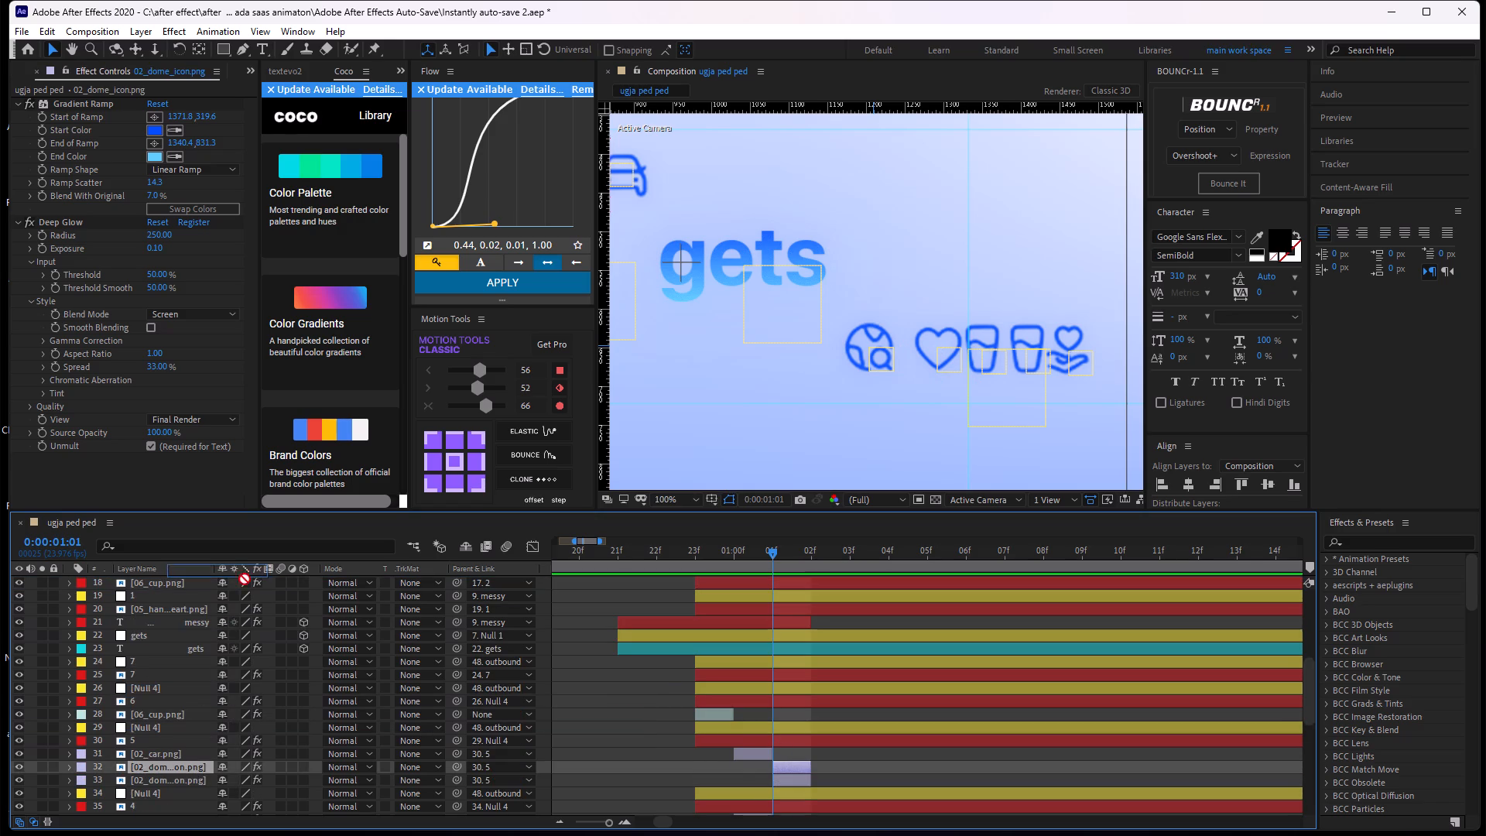
drag(245, 579, 255, 593)
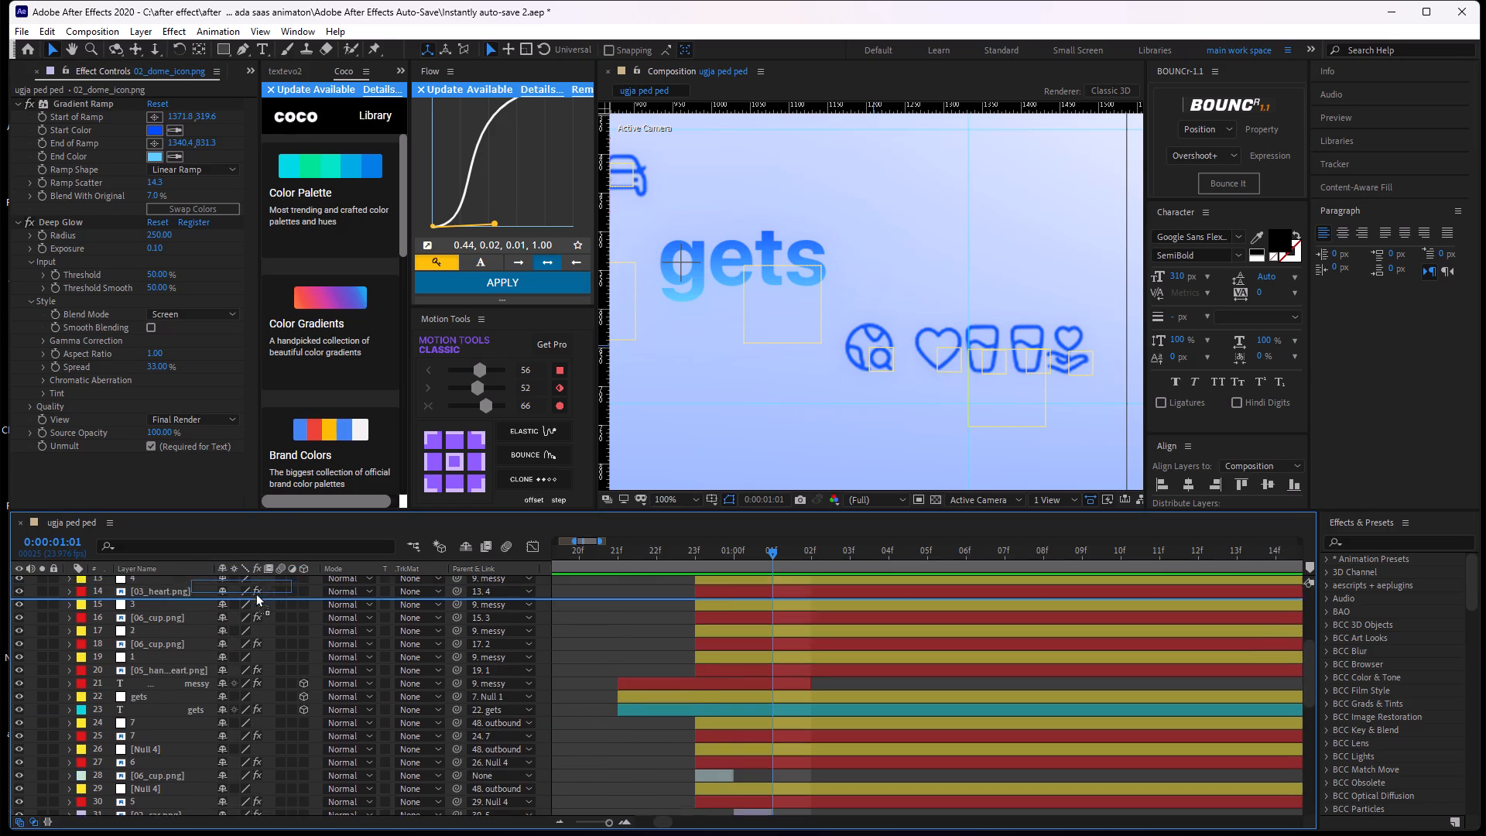
drag(255, 593, 313, 599)
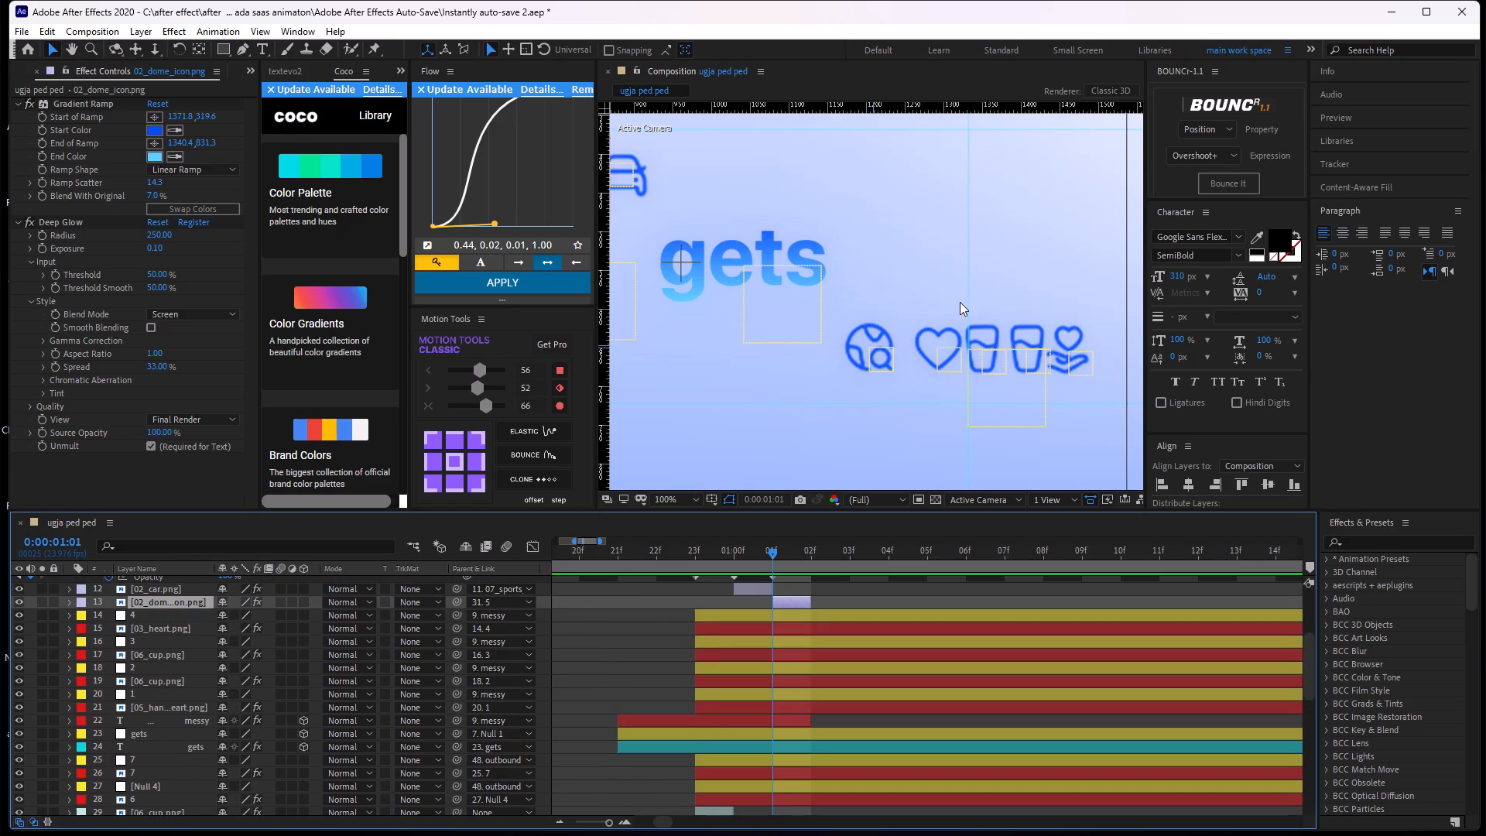
Move the duplicated dome icon onto the heart icon in the messy row at 0:00:01:01.
scroll(910, 334, down, 1)
drag(653, 243, 907, 335)
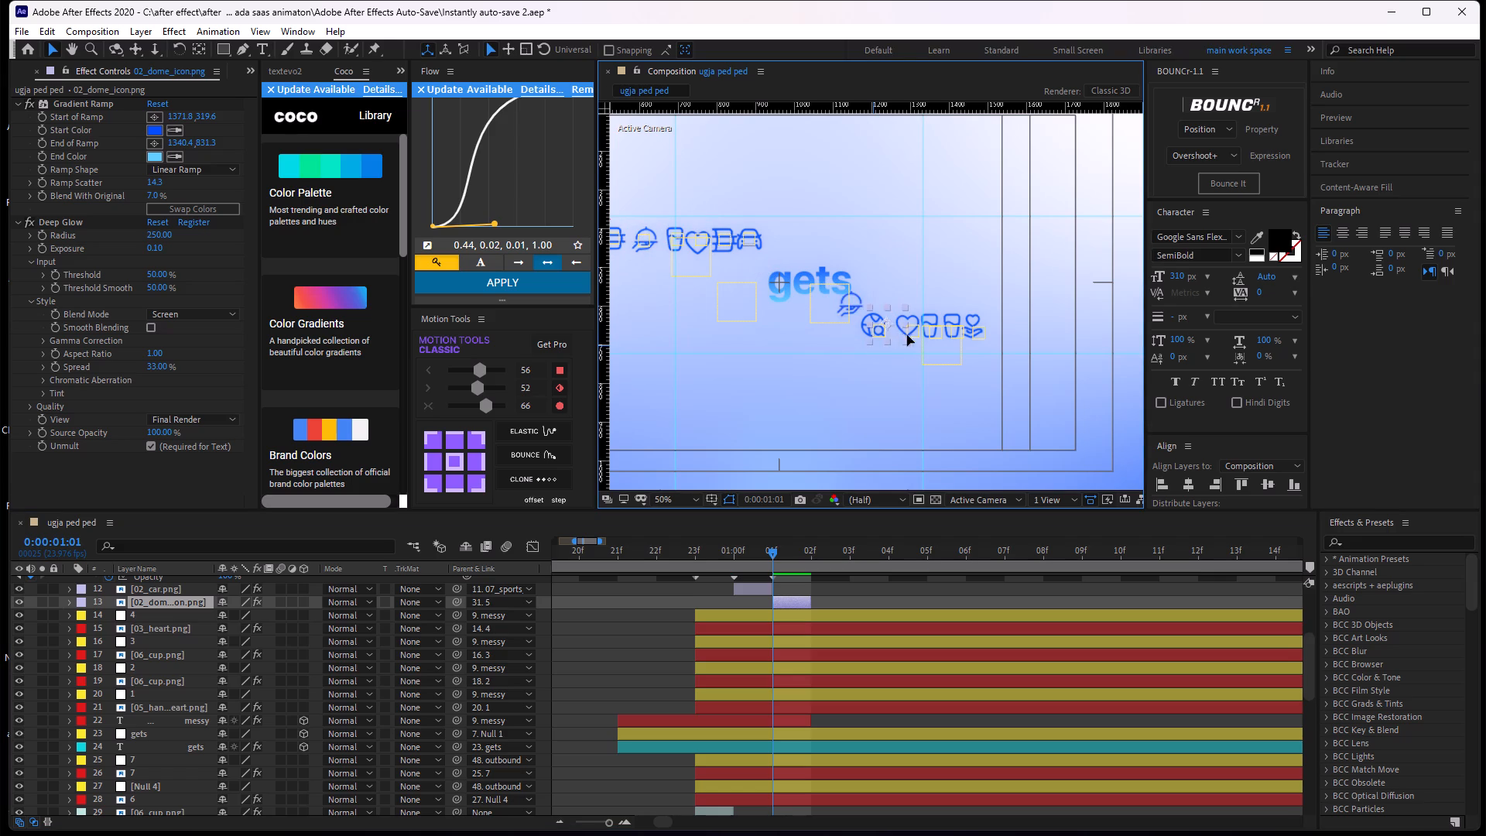
drag(907, 335, 919, 330)
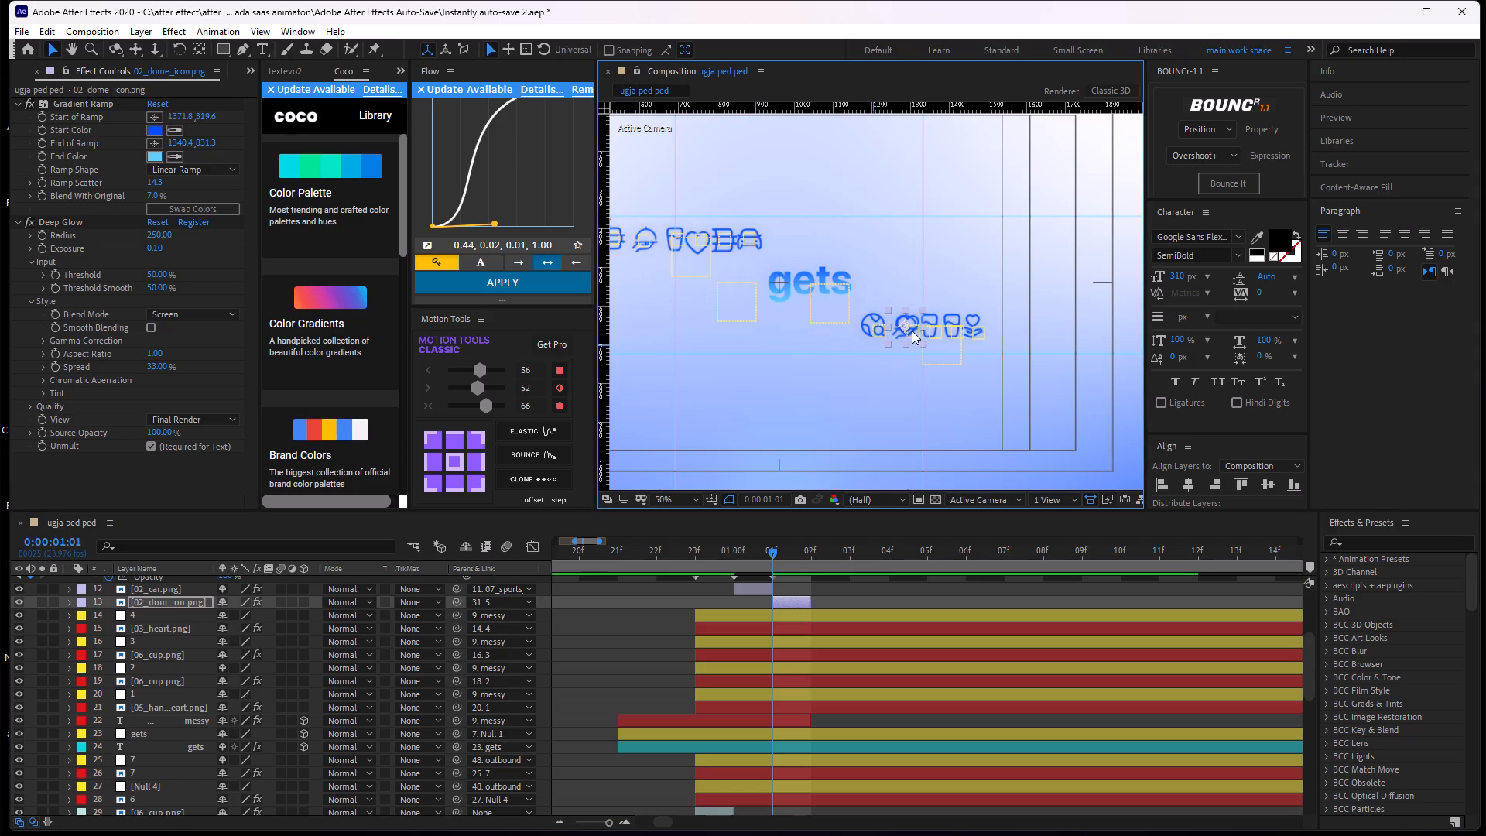
scroll(911, 331, up, 2)
middle_drag(917, 352, 814, 337)
drag(916, 393, 926, 389)
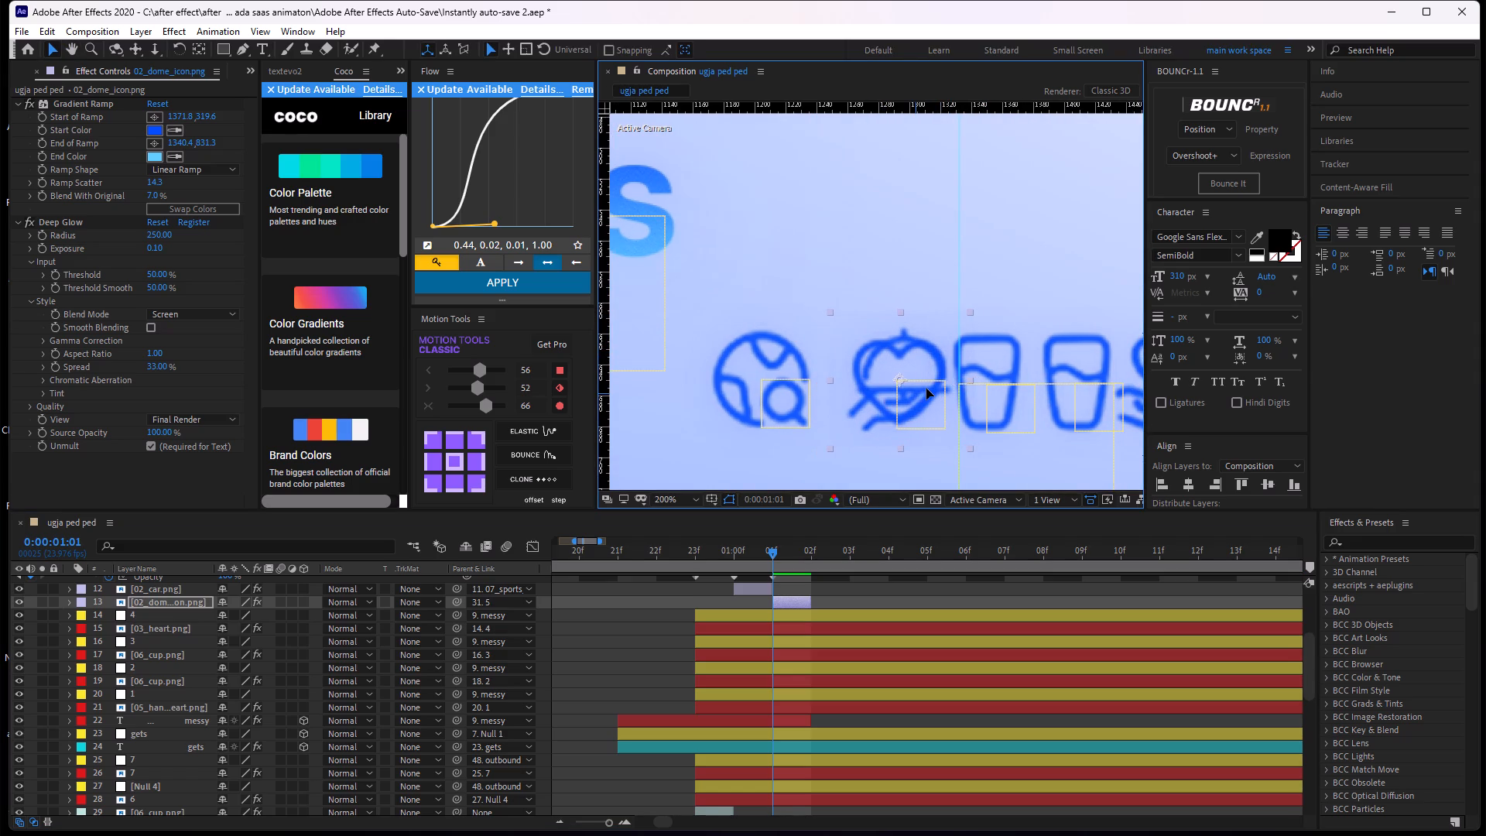
drag(926, 389, 926, 389)
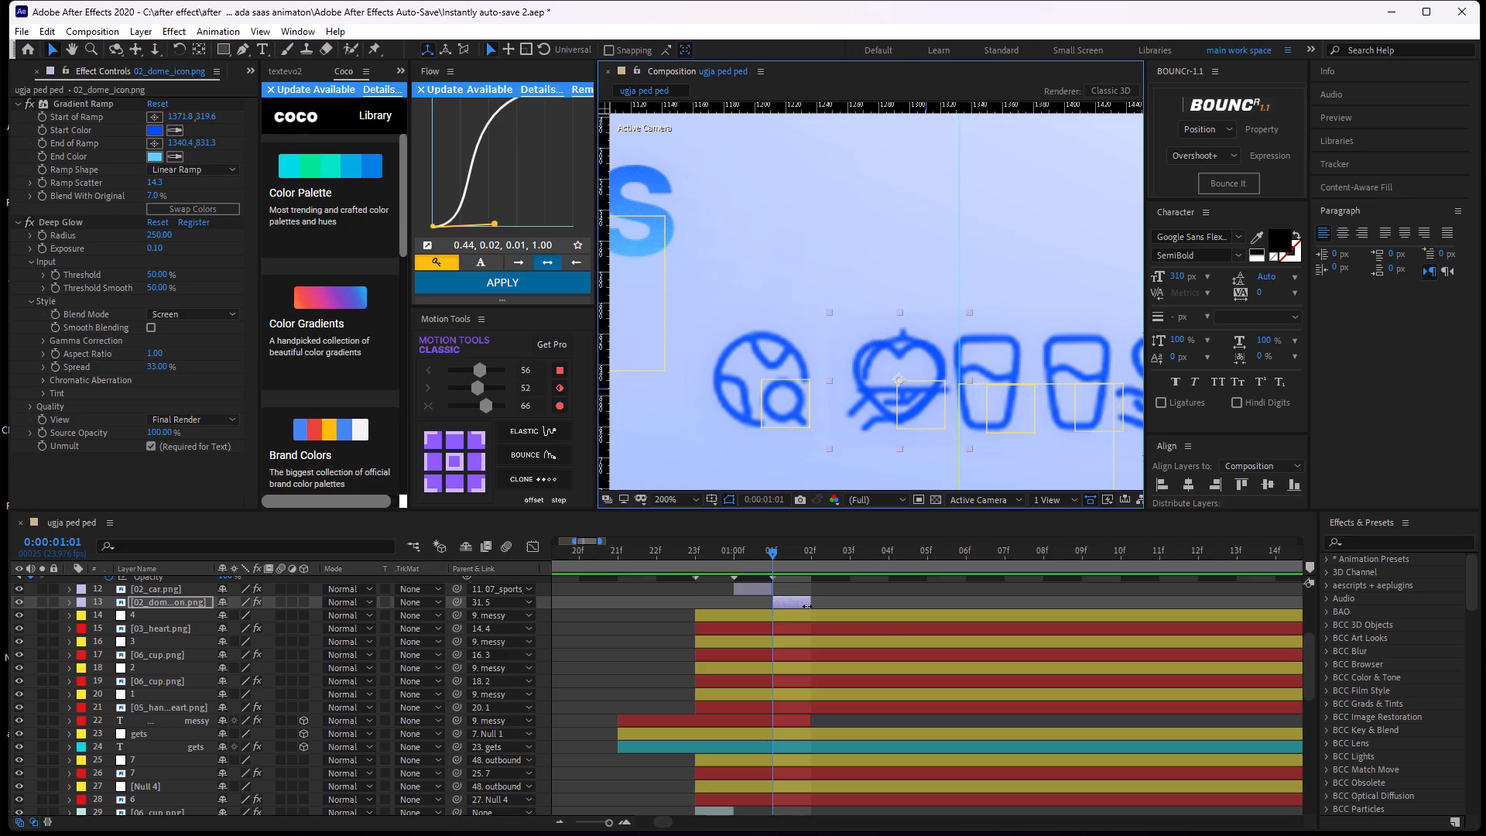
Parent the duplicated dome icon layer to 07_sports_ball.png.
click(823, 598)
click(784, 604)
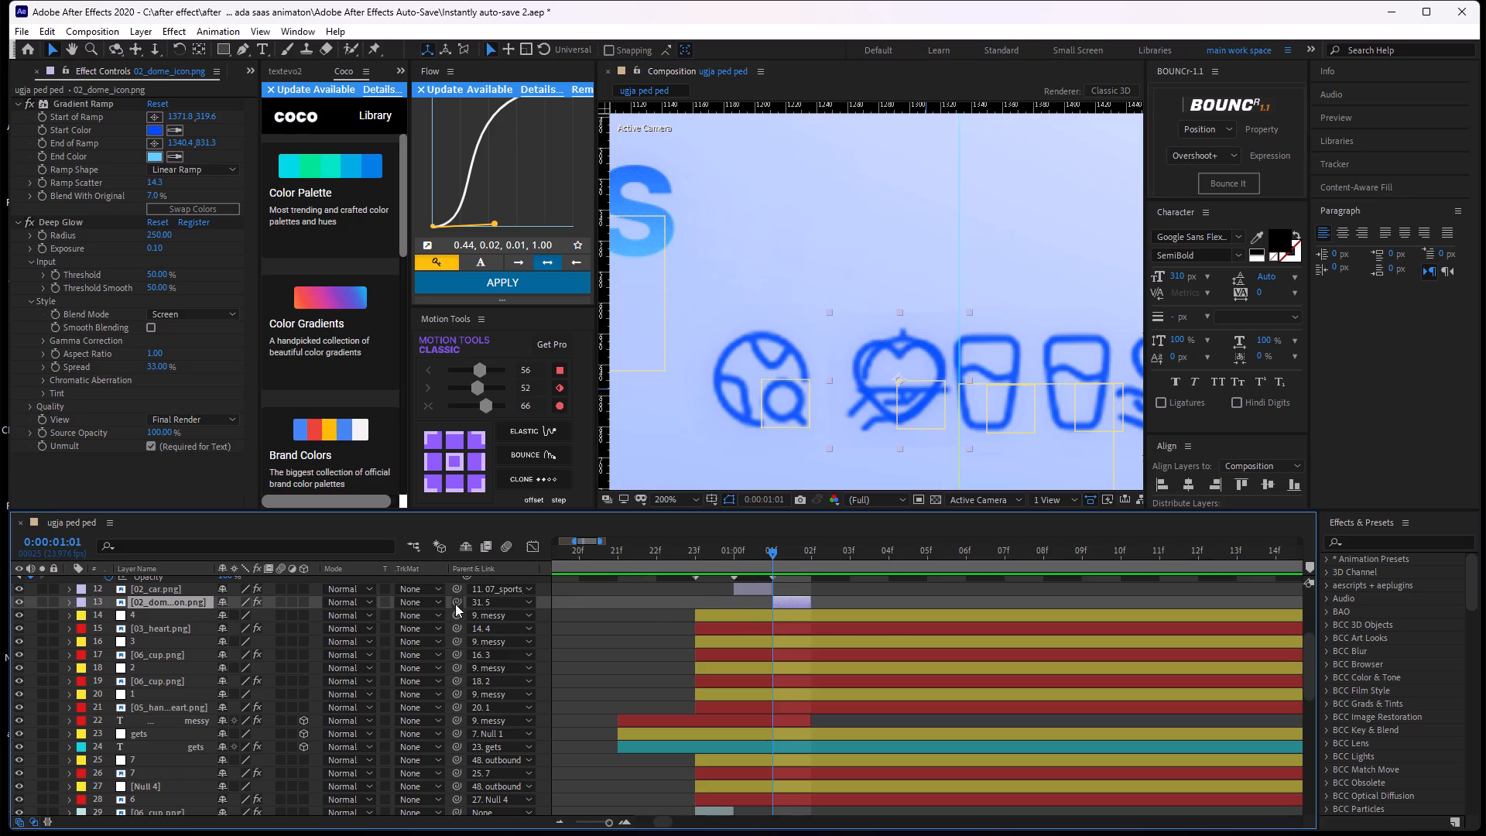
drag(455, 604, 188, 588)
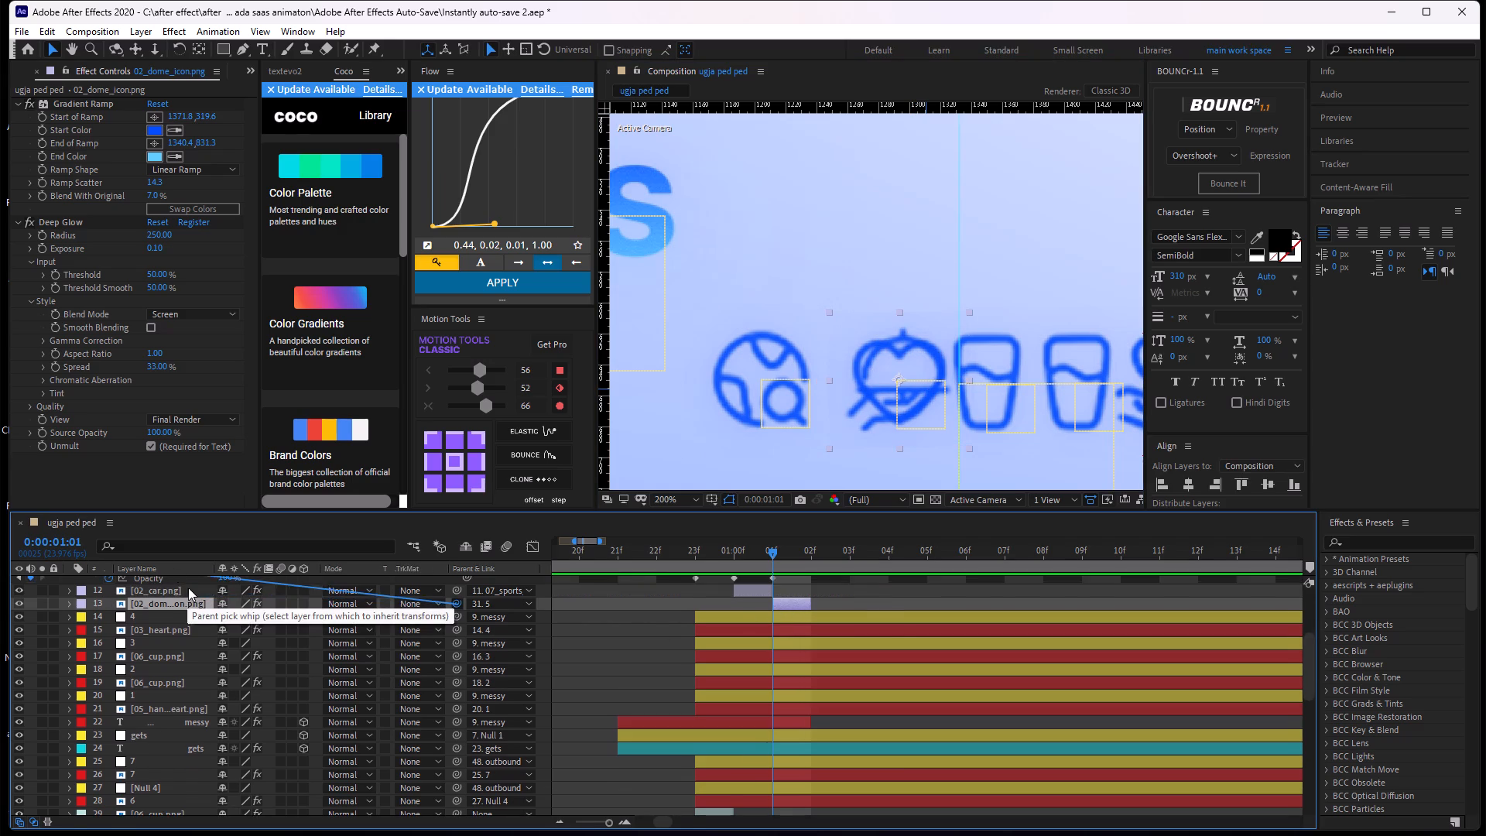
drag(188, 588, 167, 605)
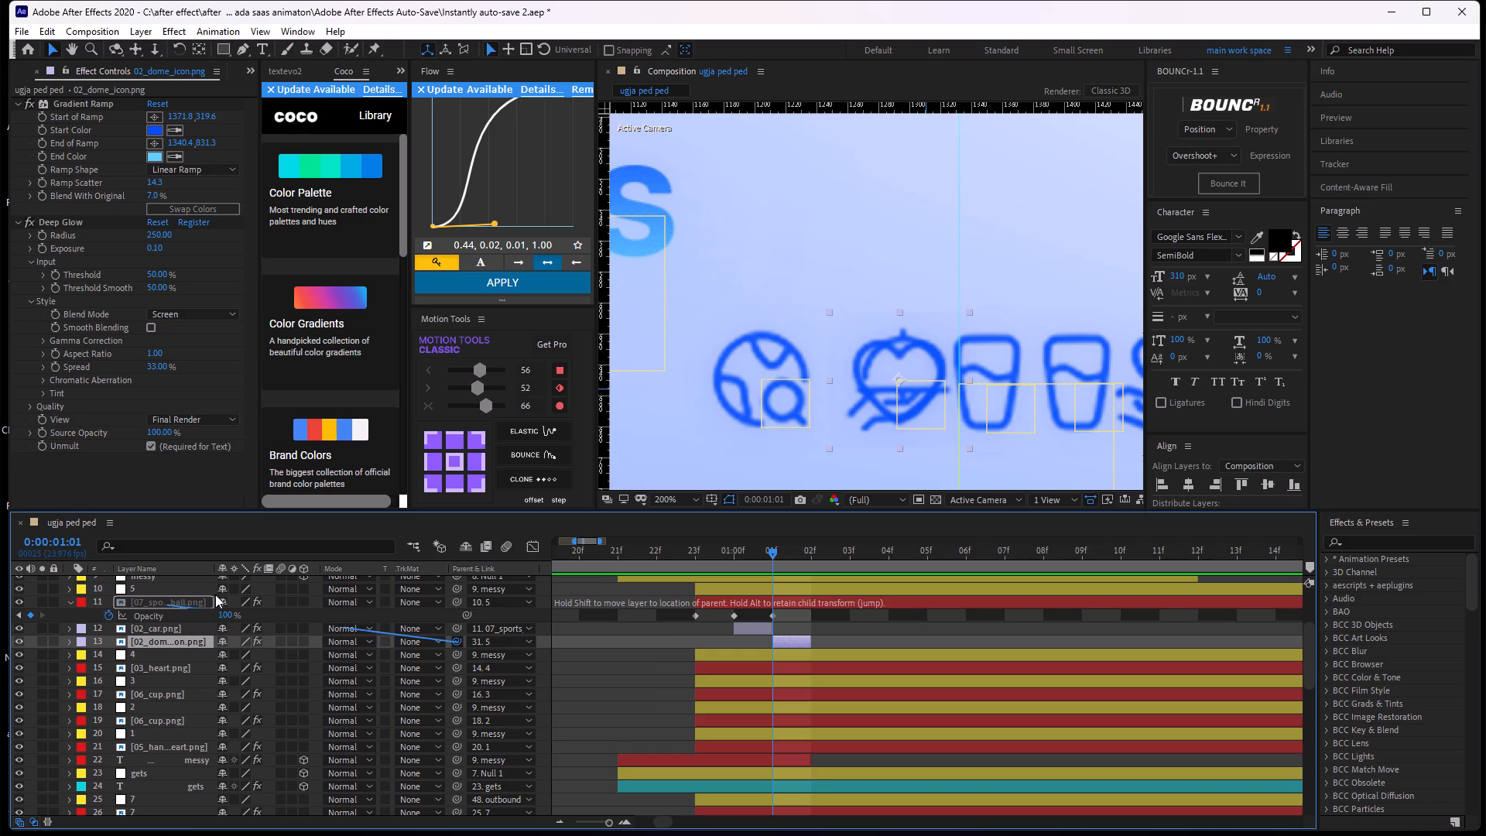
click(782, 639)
Nudge the dome icon slightly down over the messy row's heart icon.
click(914, 392)
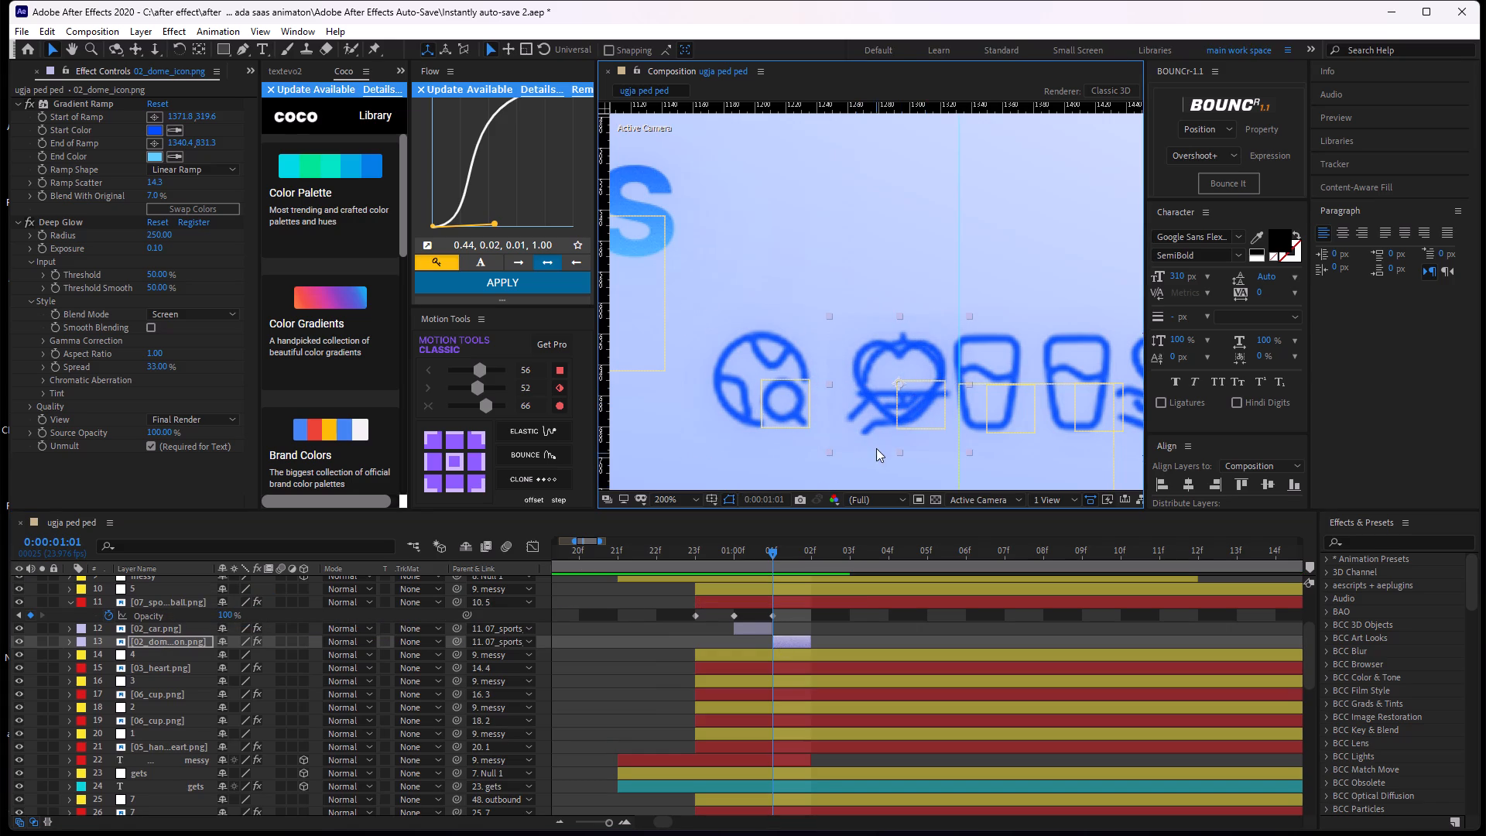
Move the dome icon layer below the messy row's 03_heart.png layer and parent it to 03_heart.png.
drag(167, 642, 167, 677)
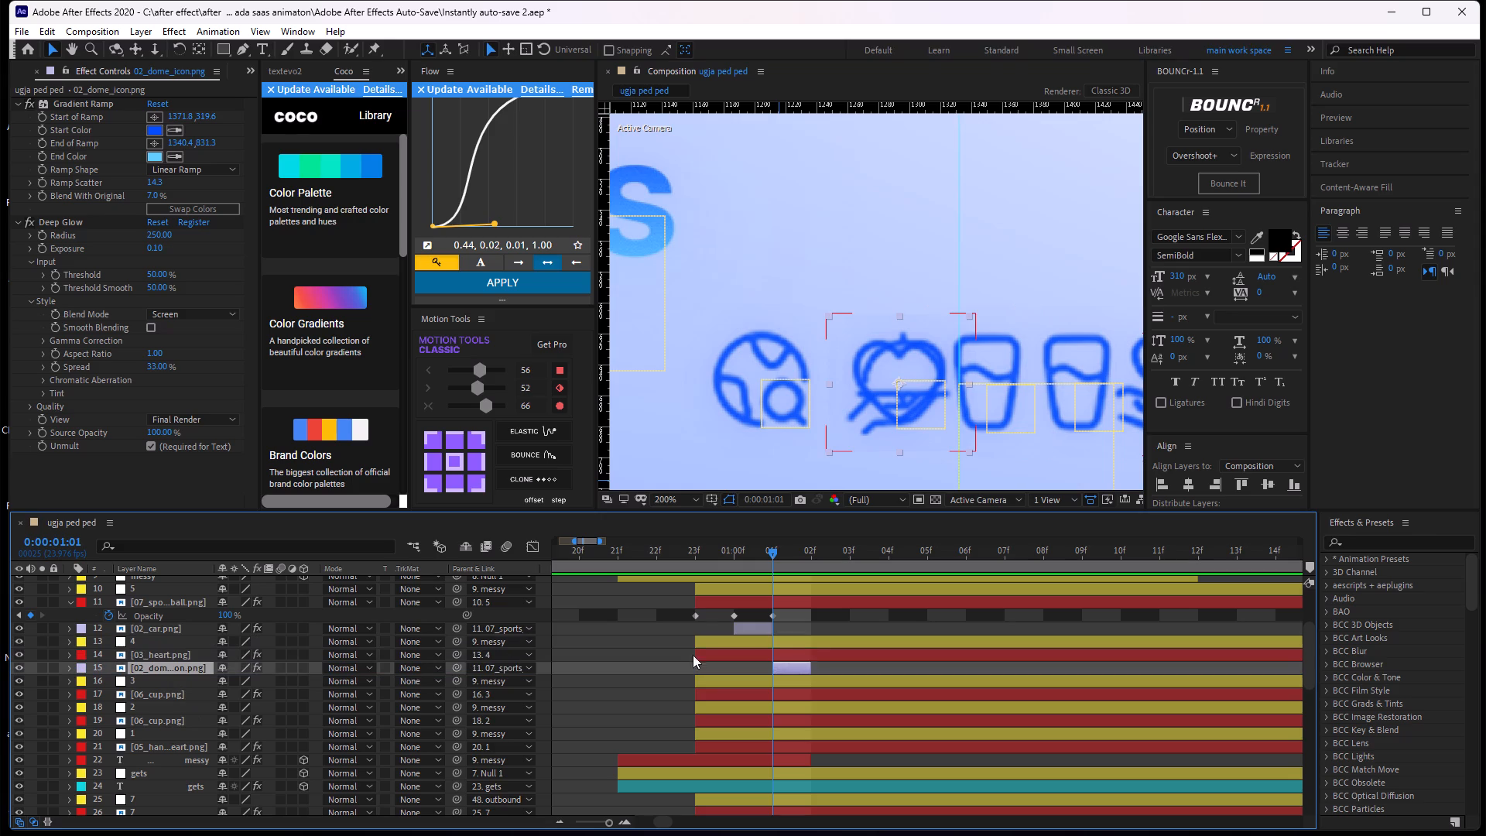
drag(776, 556, 759, 560)
drag(759, 560, 760, 585)
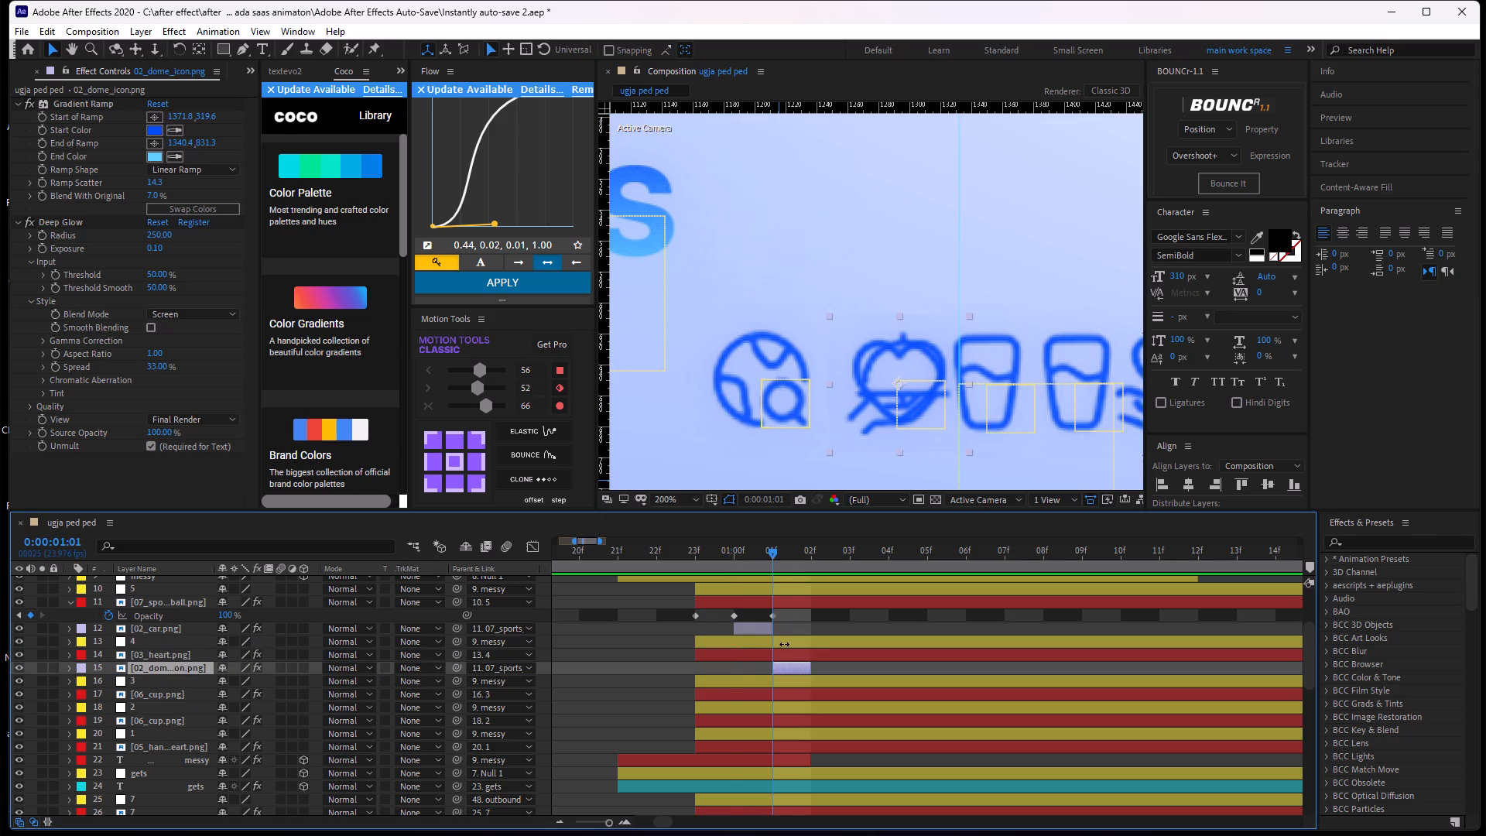
click(788, 657)
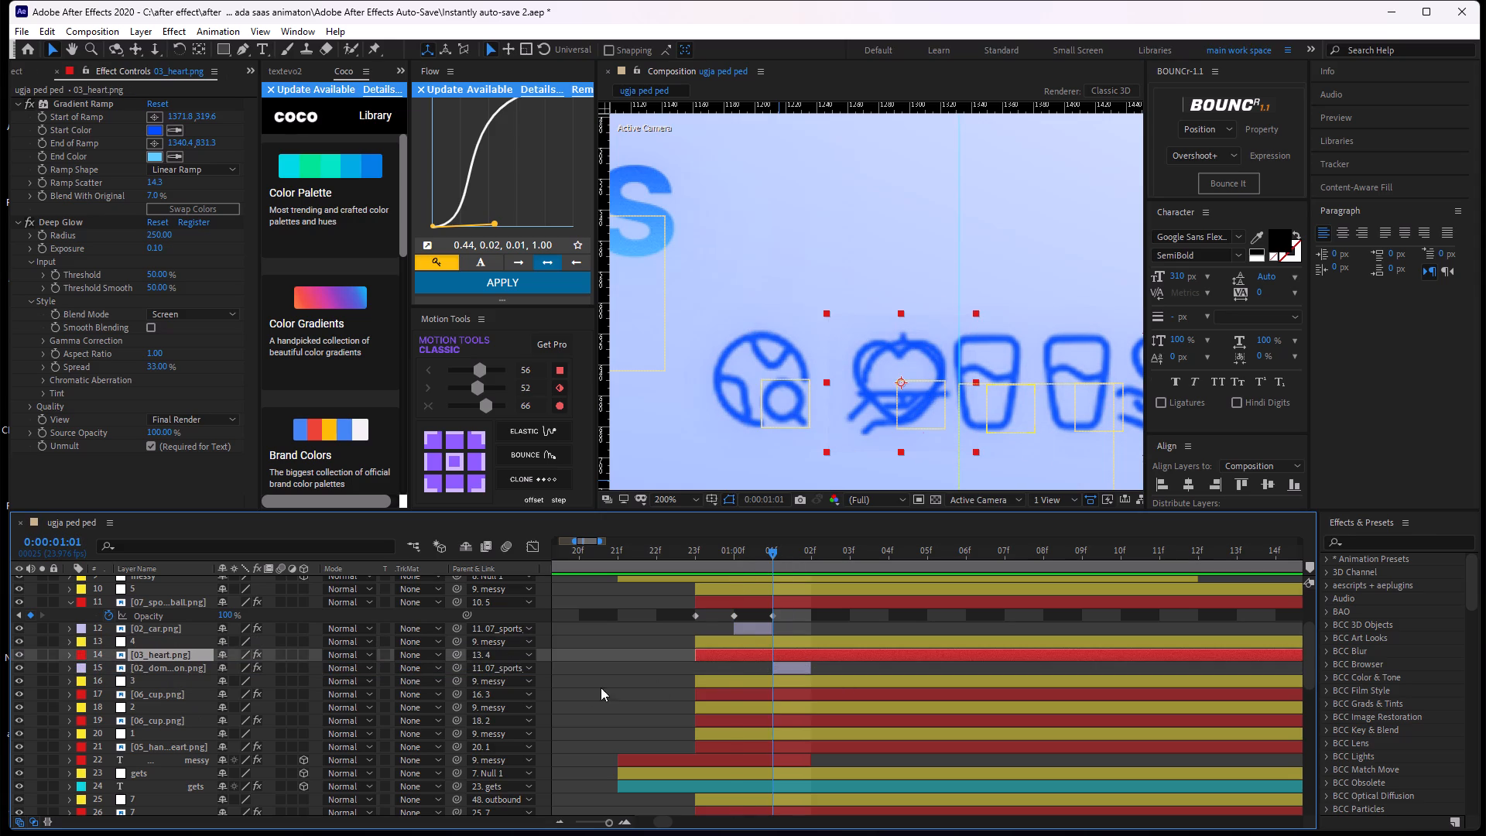
drag(458, 670, 179, 653)
click(797, 670)
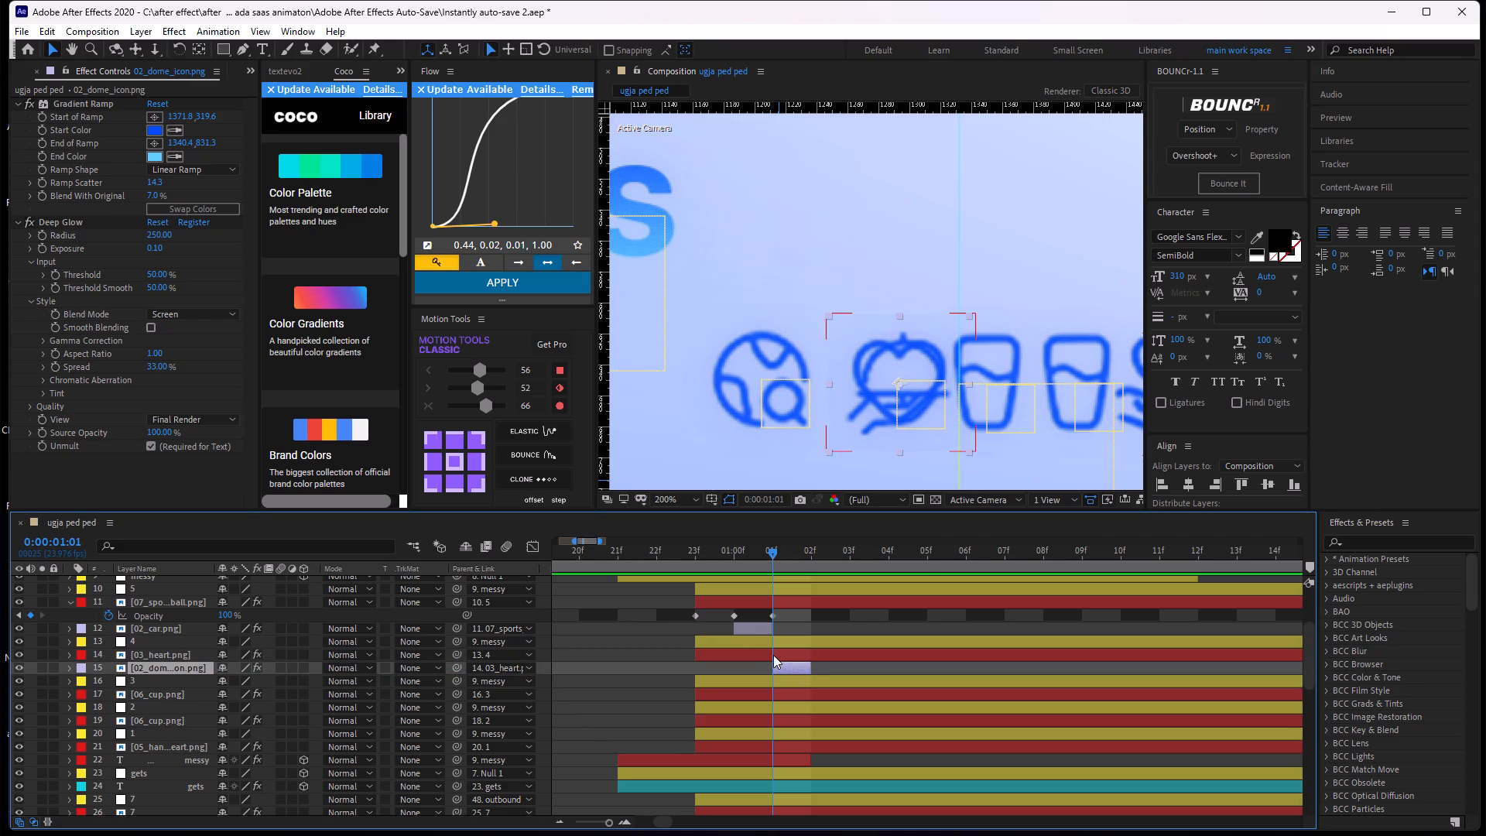
Copy the three opacity keyframes from 07_sports_ball.png, paste them onto 03_heart.png starting at 0:00:01:00, and scrub to check the dome swap.
click(773, 655)
drag(788, 610, 670, 618)
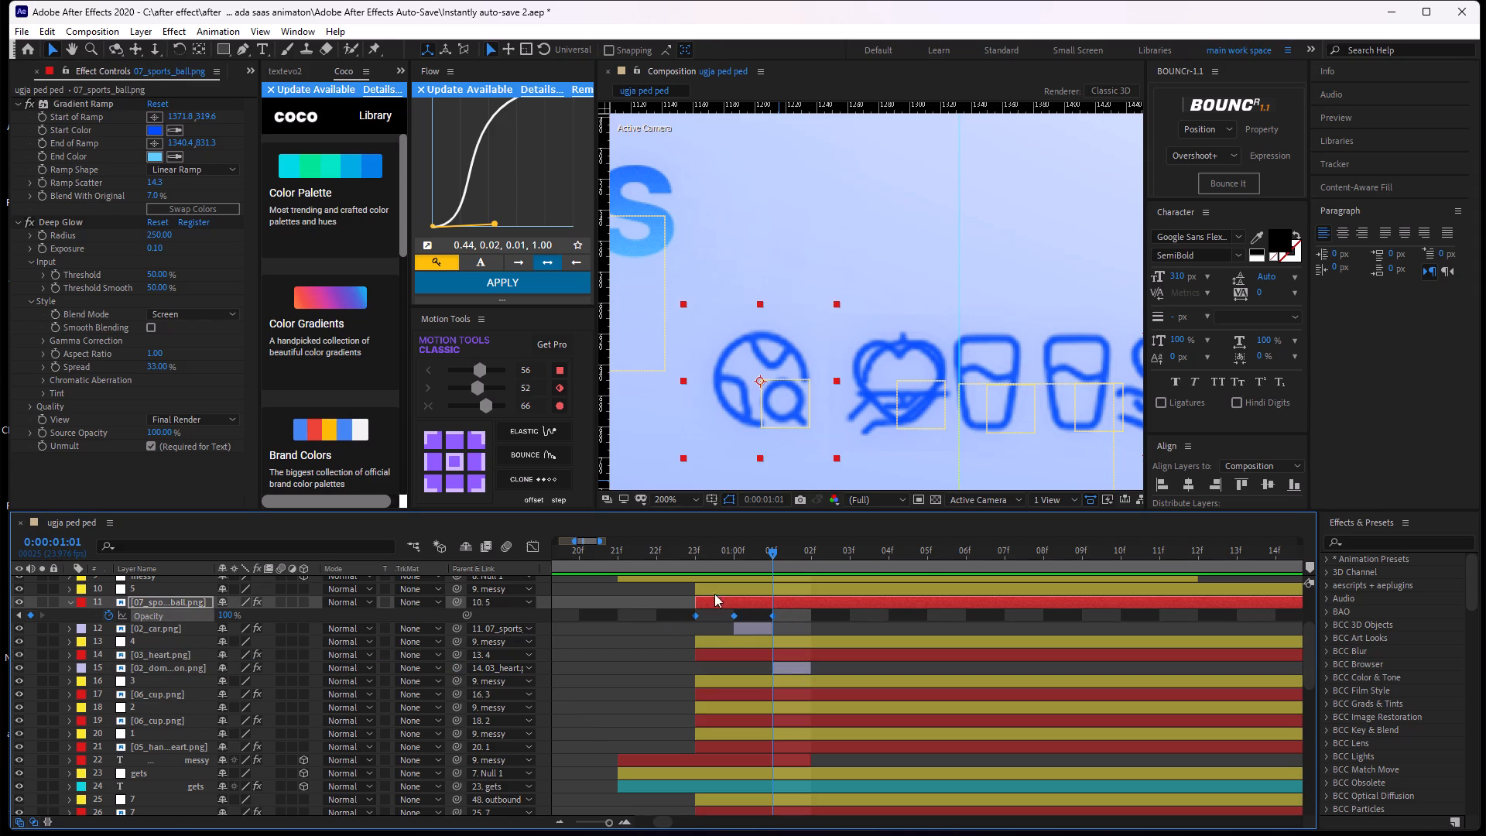
key(ctrl+c)
drag(769, 543, 756, 557)
drag(776, 551, 752, 580)
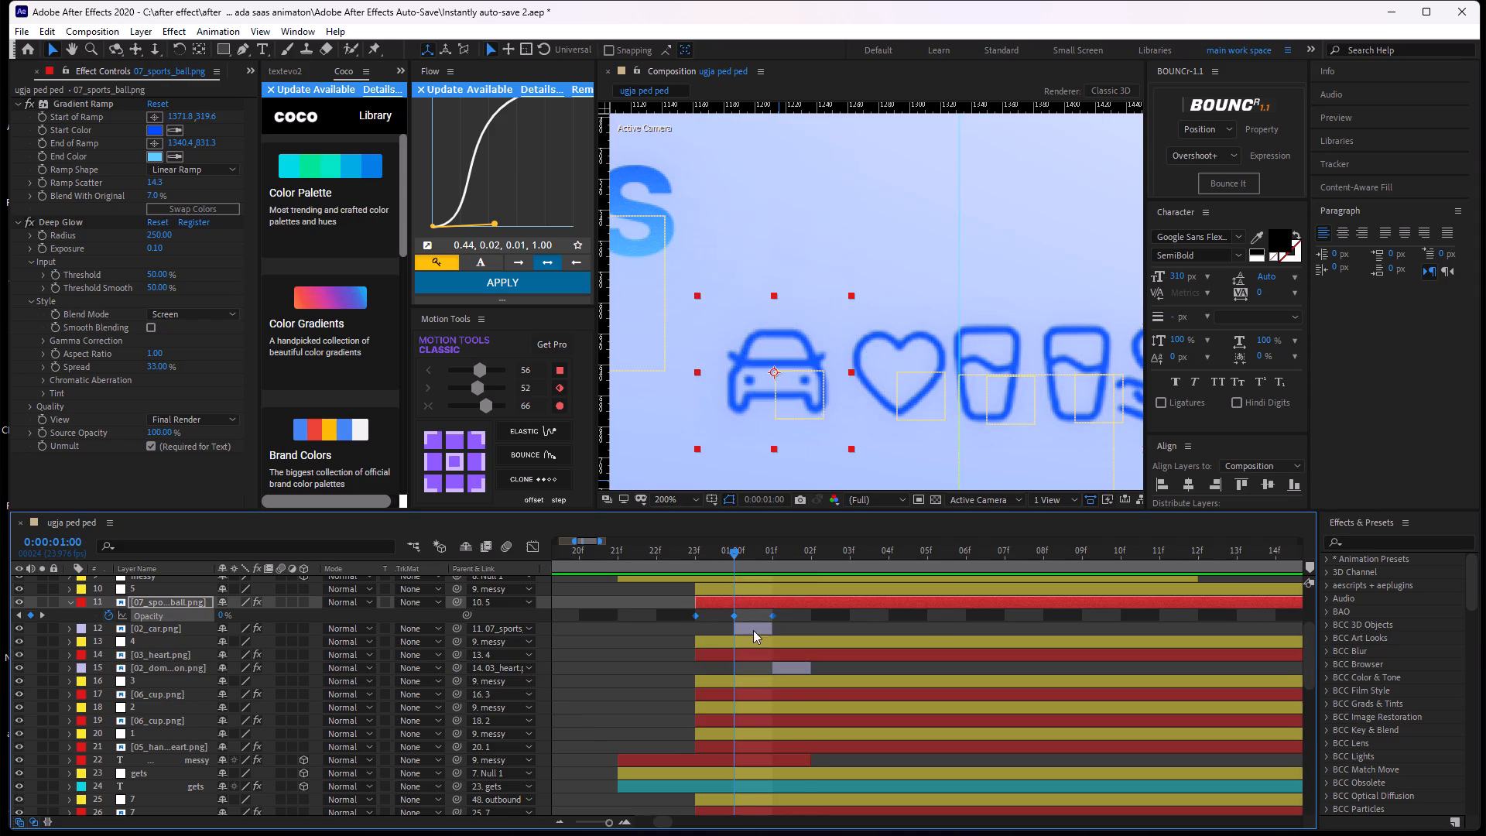
click(747, 654)
key(ctrl+v)
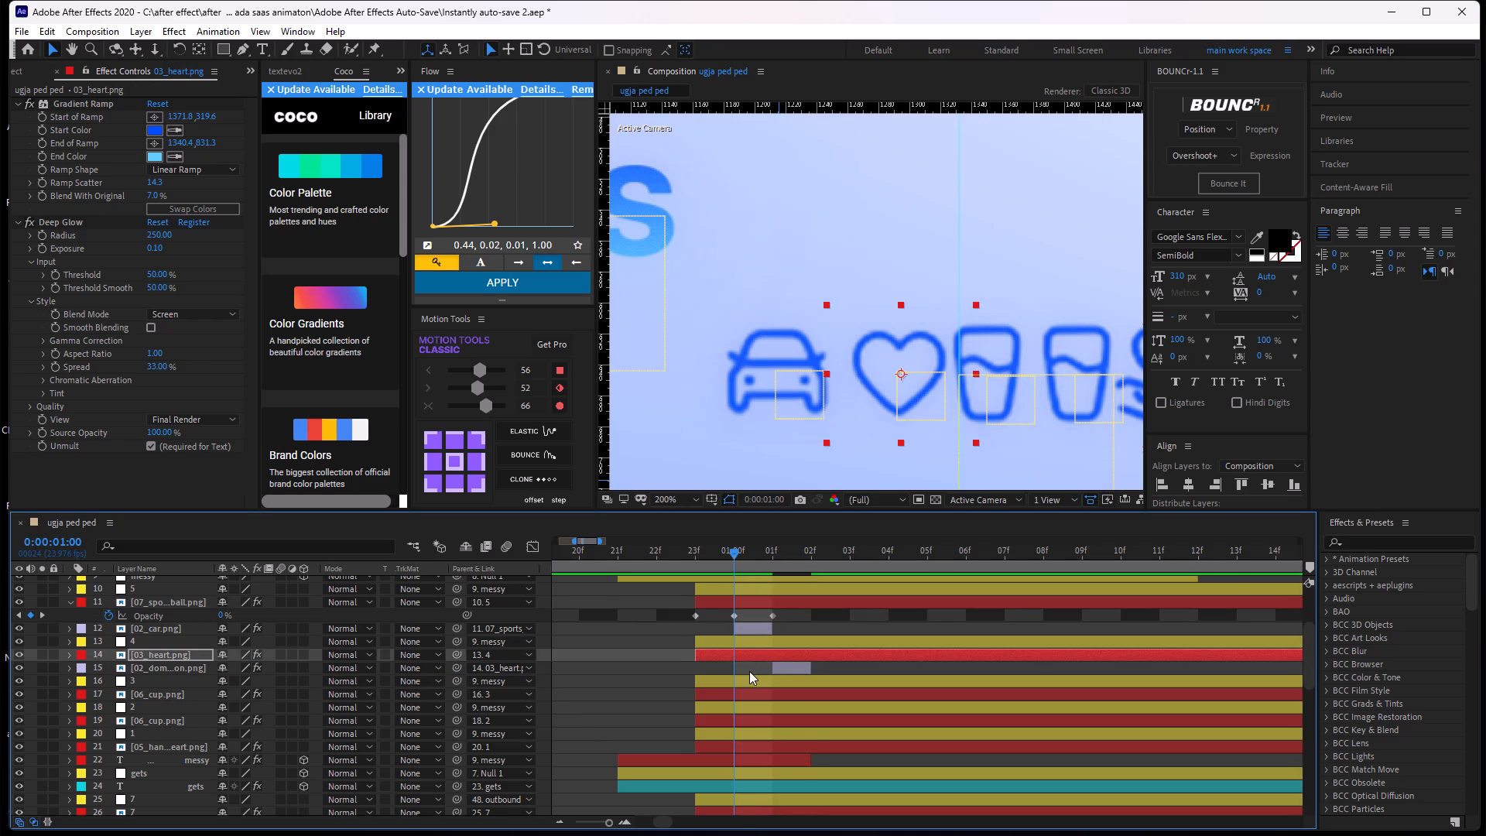
key(u)
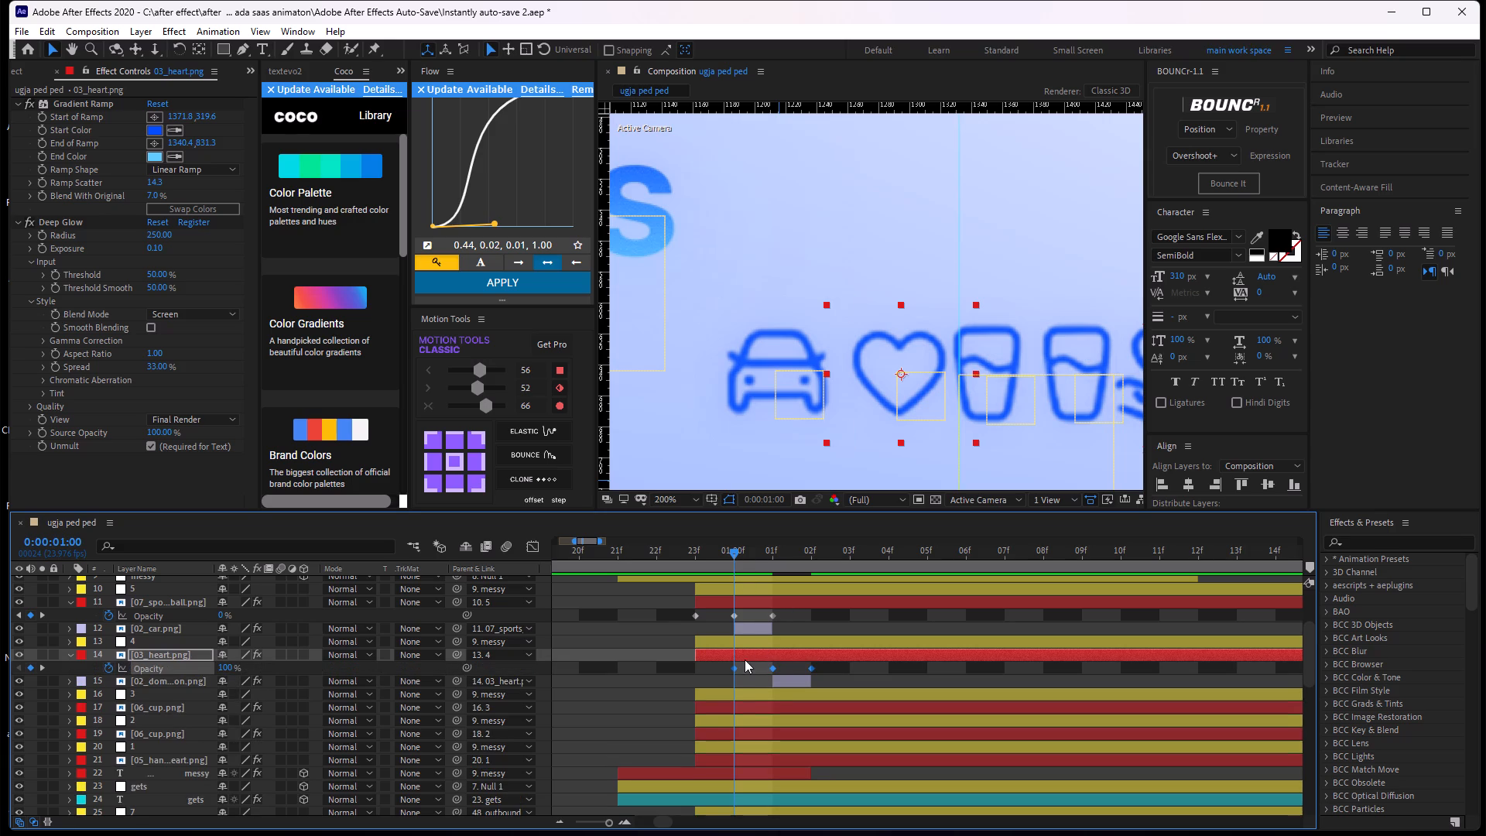
click(745, 660)
drag(736, 556, 844, 562)
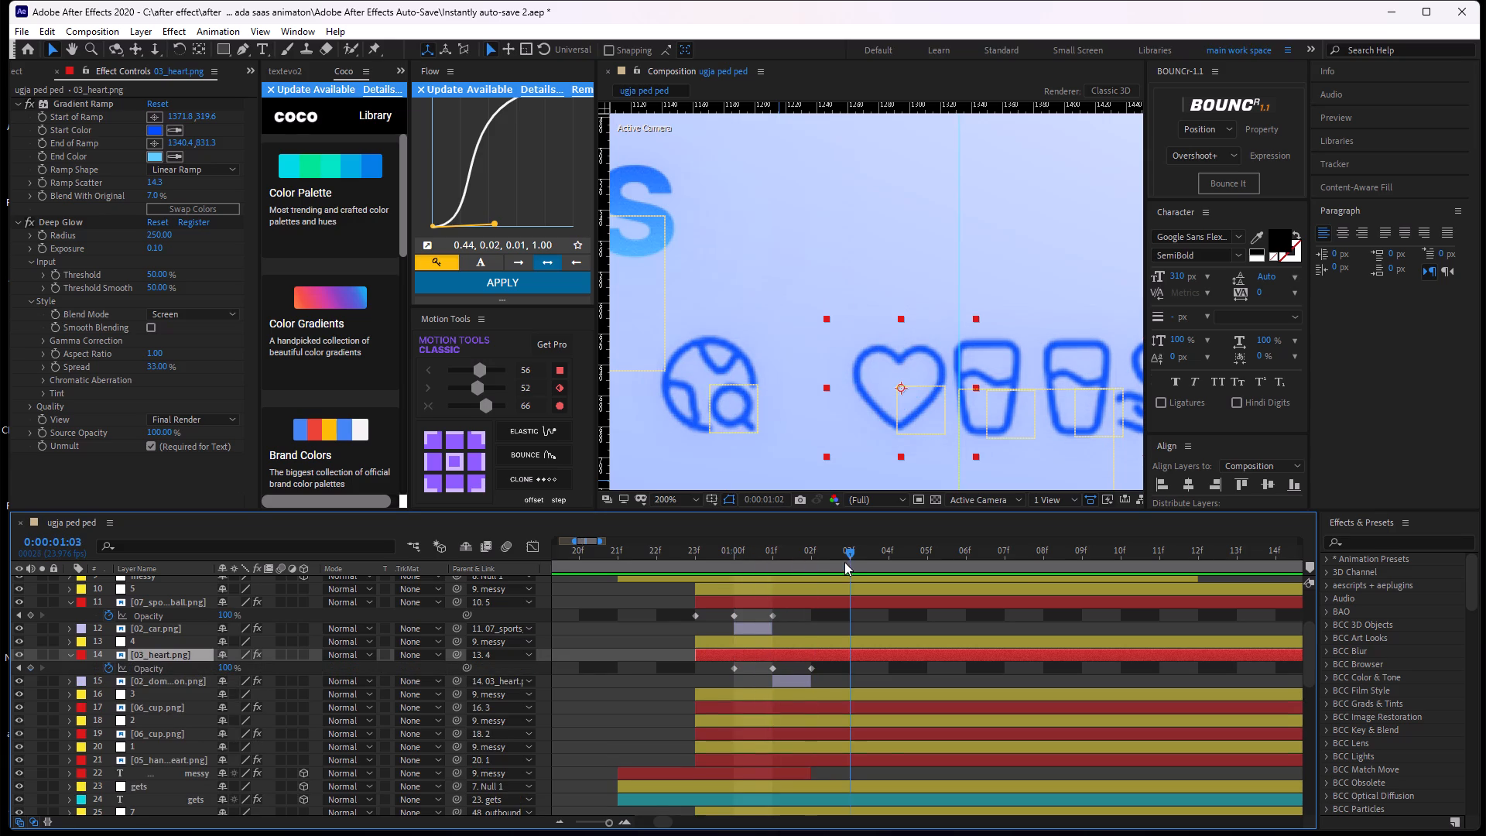
drag(844, 562, 742, 602)
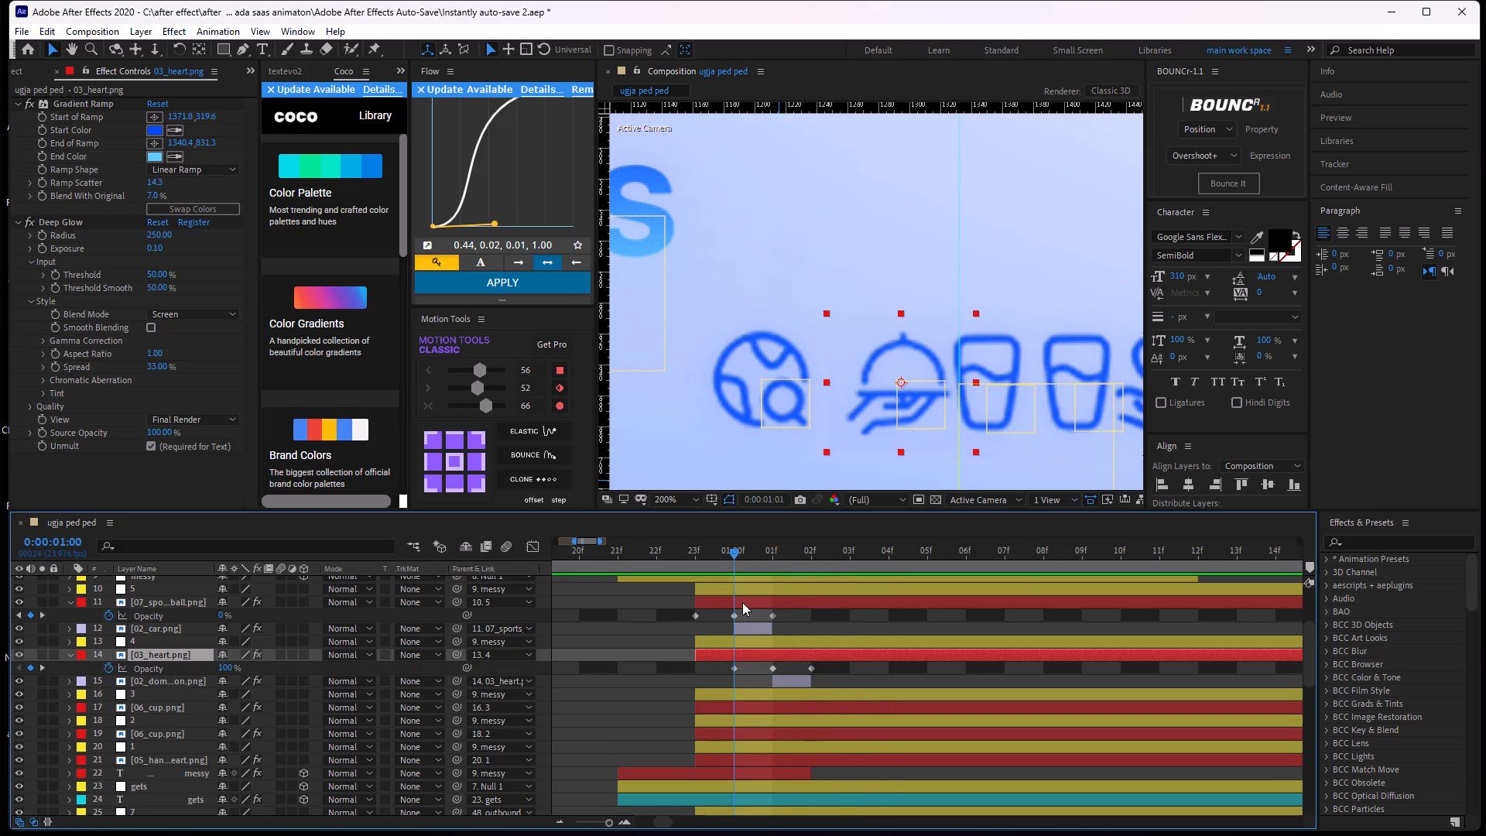
Set the playhead to 0:00:01:02 and duplicate the 01_hot_air_balloon.png layer parented to layer 3.
drag(742, 602, 816, 585)
middle_drag(860, 639, 831, 605)
click(790, 631)
middle_drag(836, 655, 834, 649)
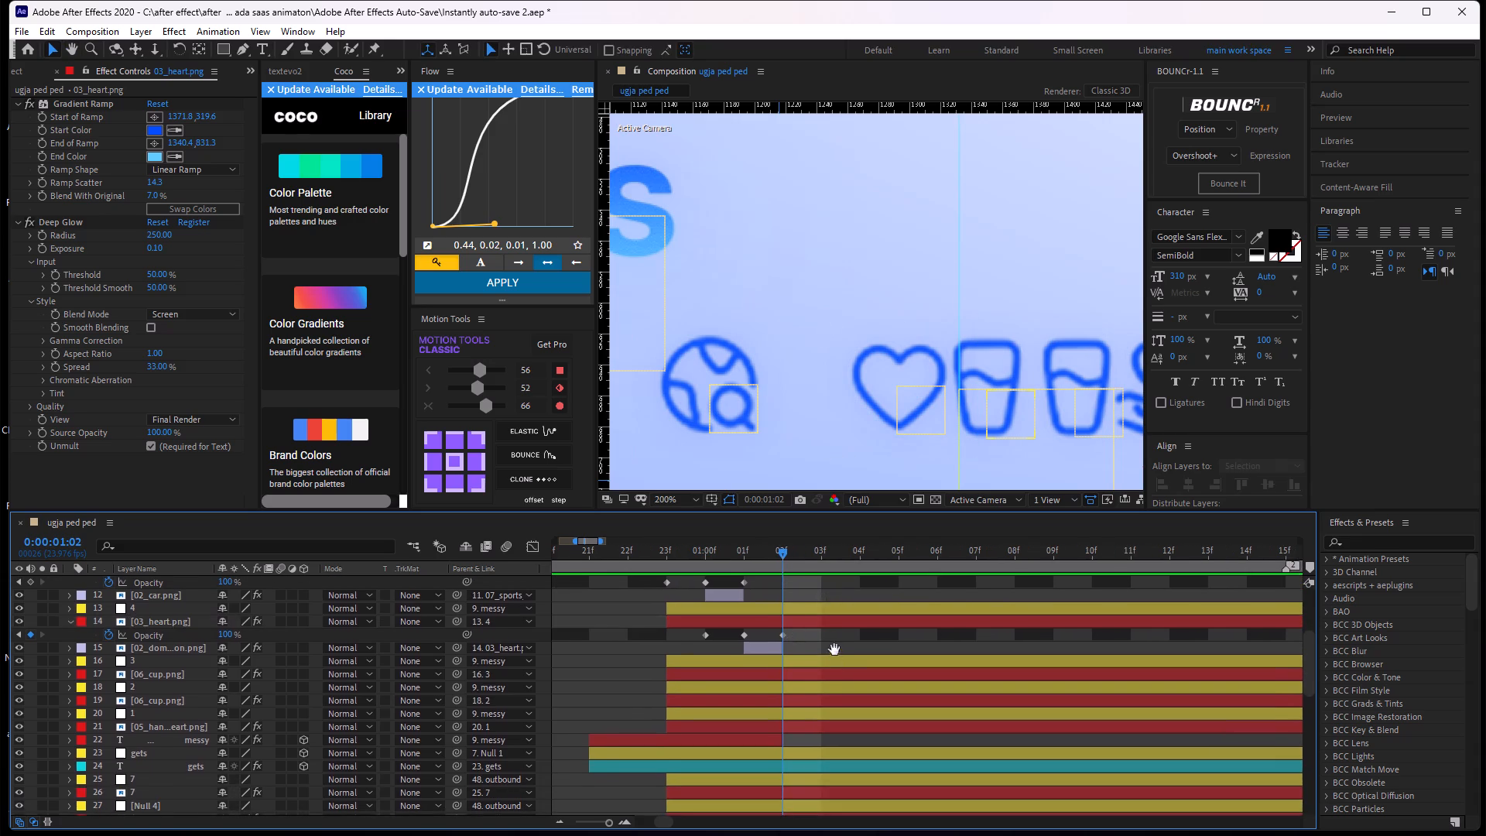
middle_drag(834, 649, 824, 627)
click(785, 639)
click(778, 646)
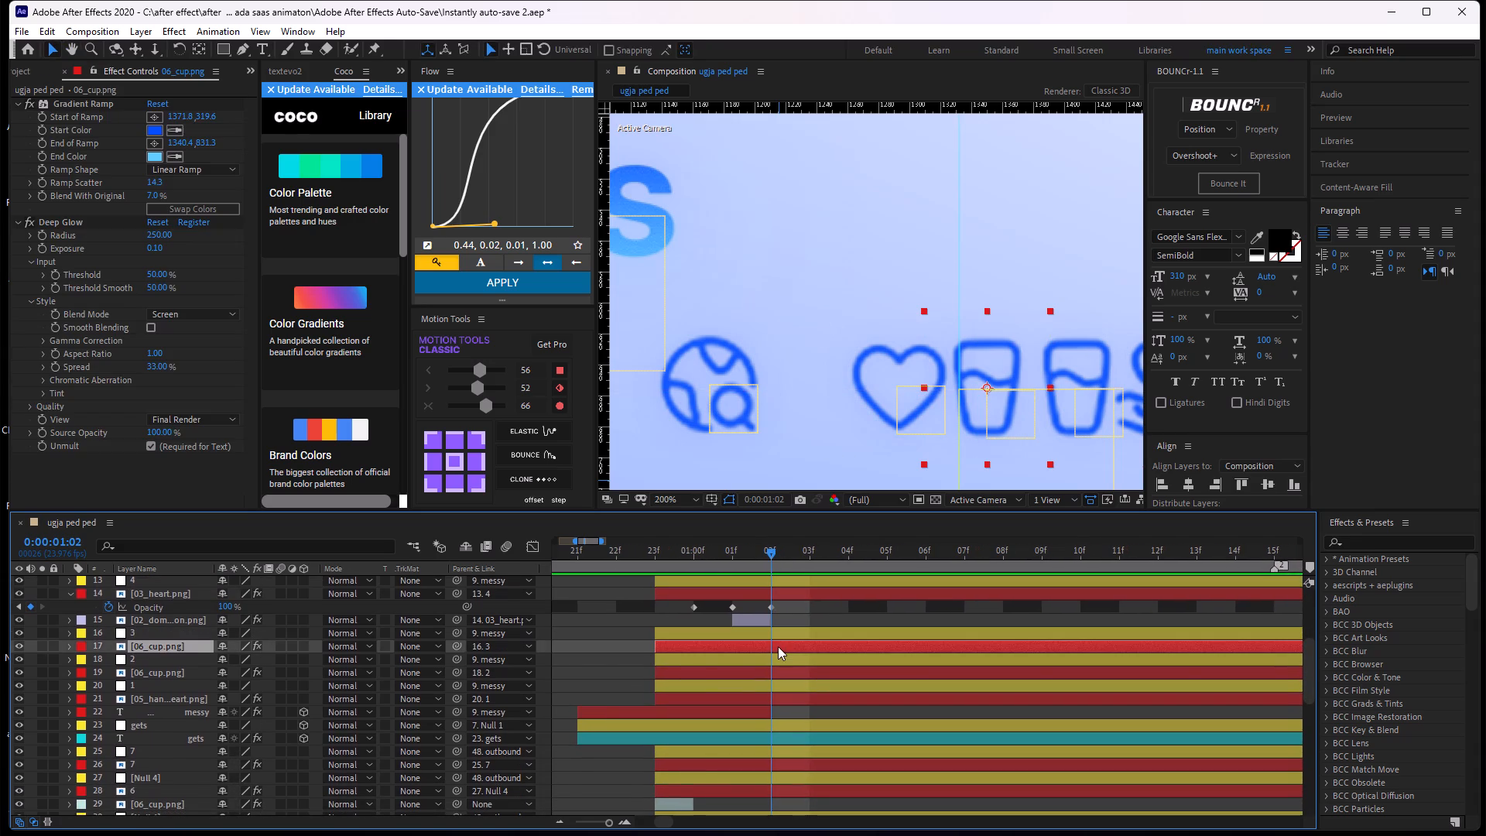
scroll(848, 702, down, 3)
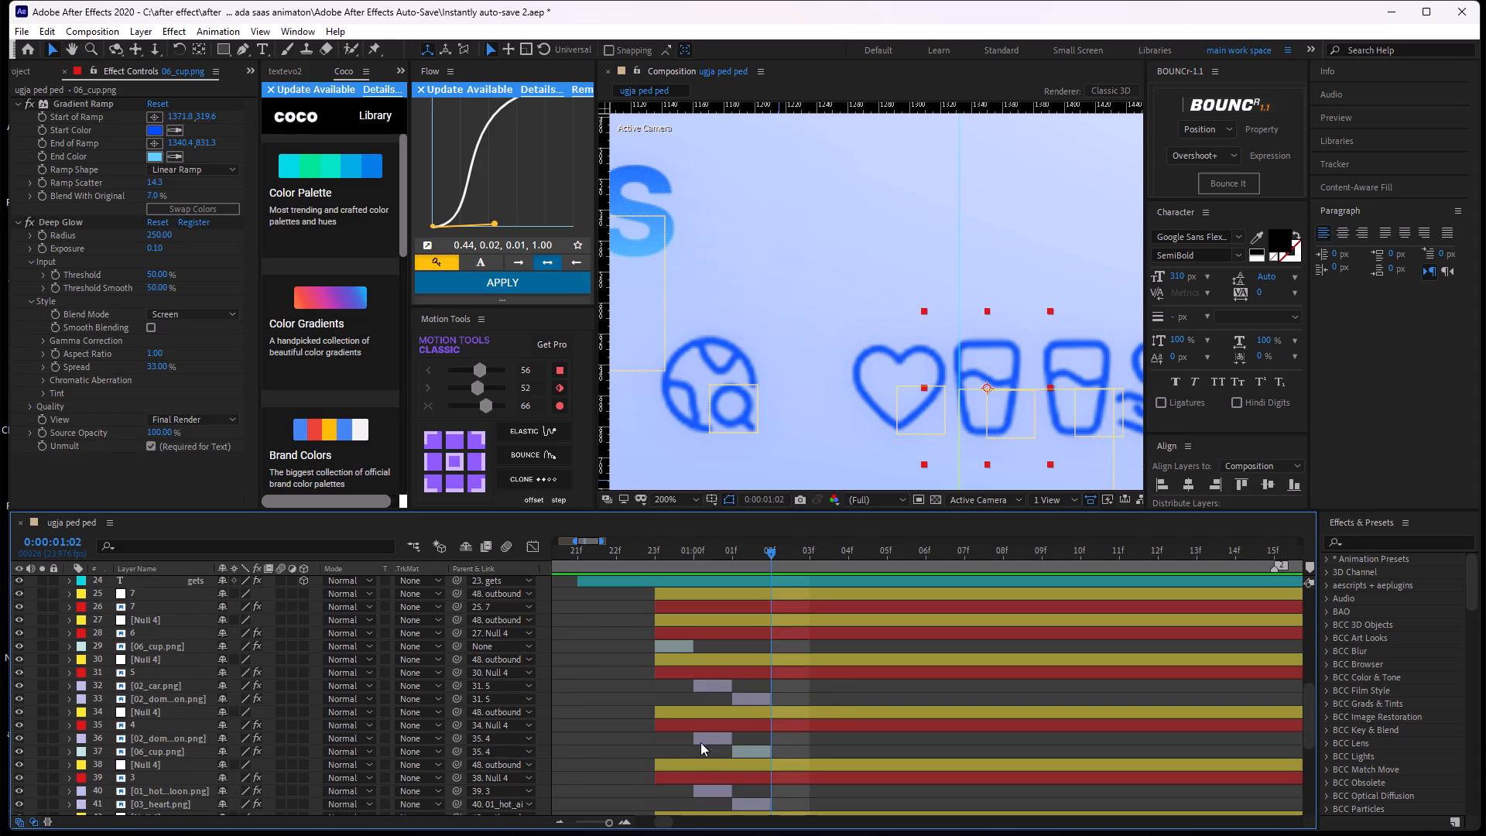
click(748, 749)
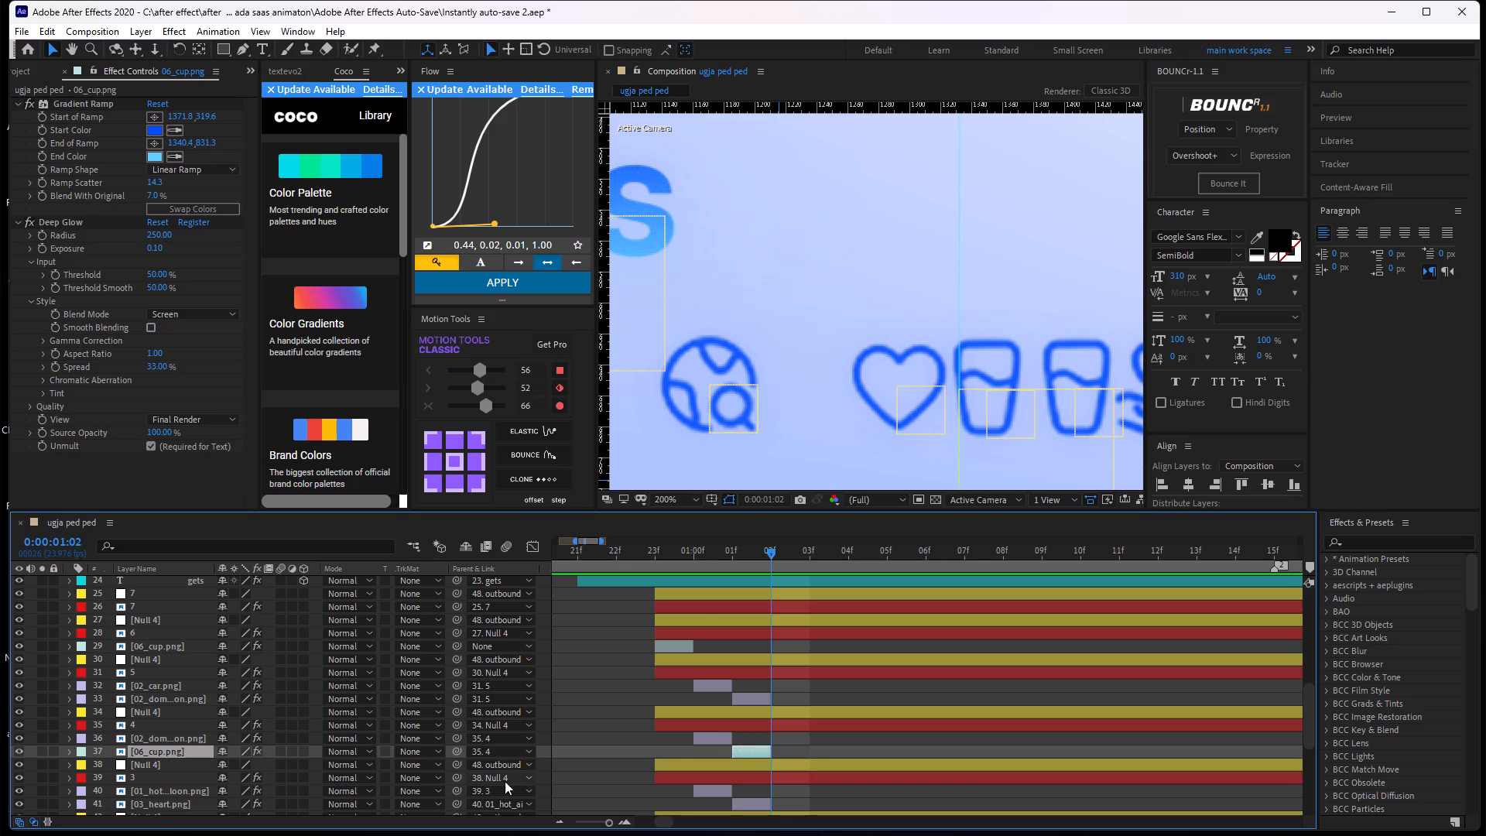
scroll(769, 722, down, 1)
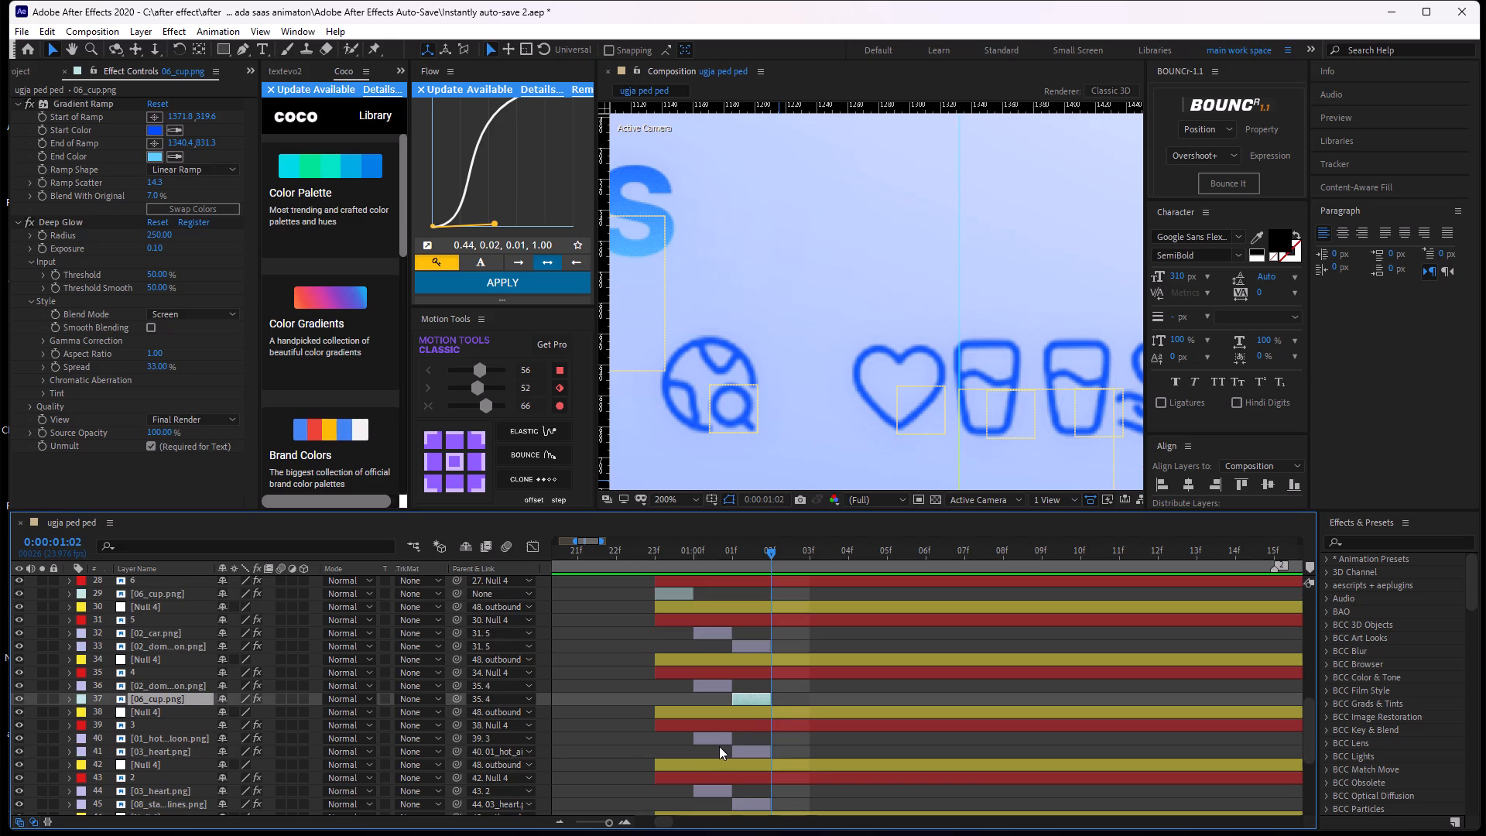
click(718, 746)
click(718, 742)
key(ctrl+d)
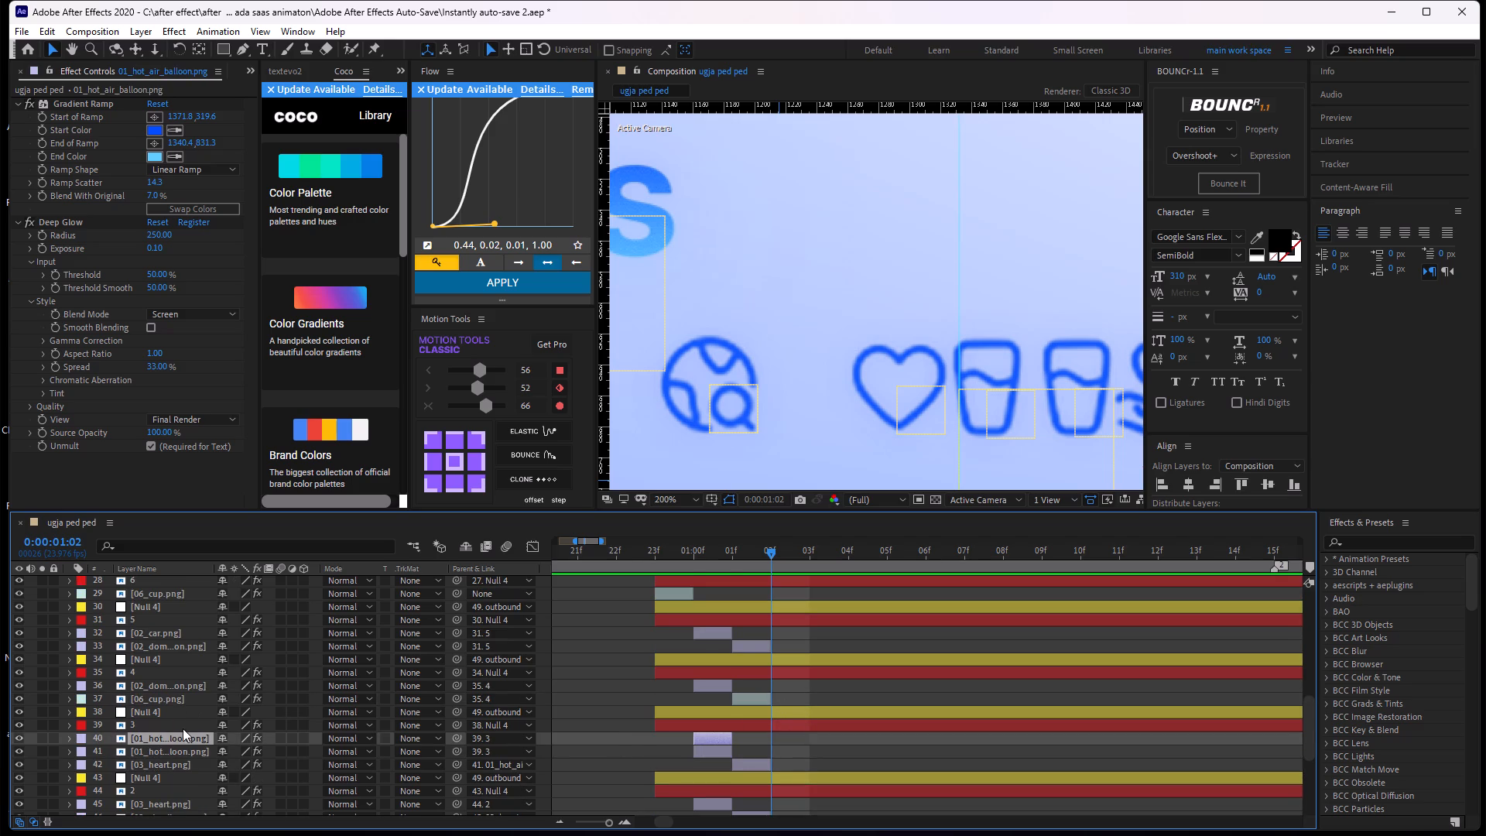
Move the balloon copy below the messy row's first 06_cup.png layer and start it at 0:00:01:02.
drag(187, 740, 306, 612)
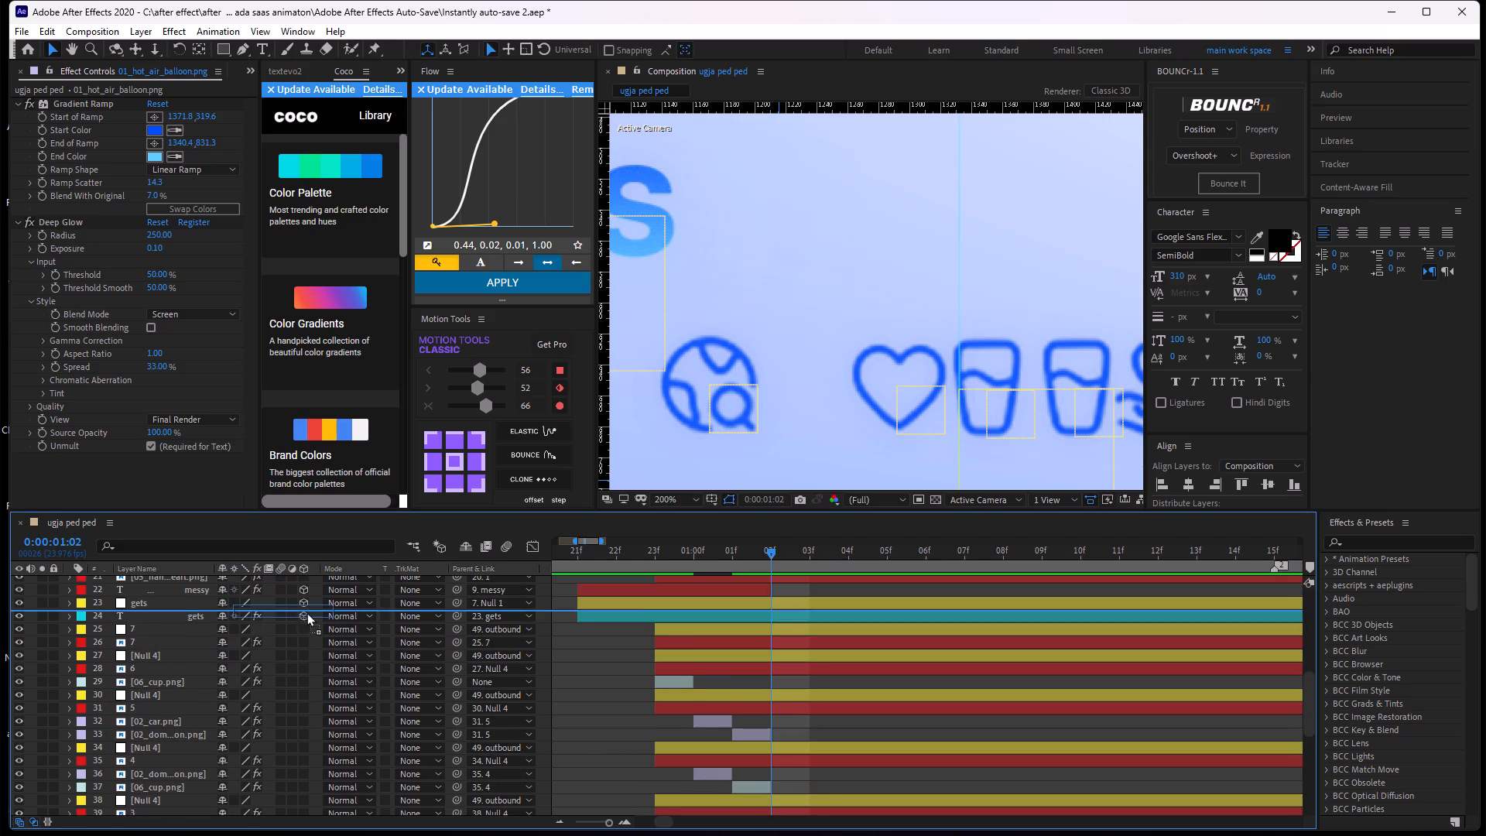
drag(306, 612, 378, 603)
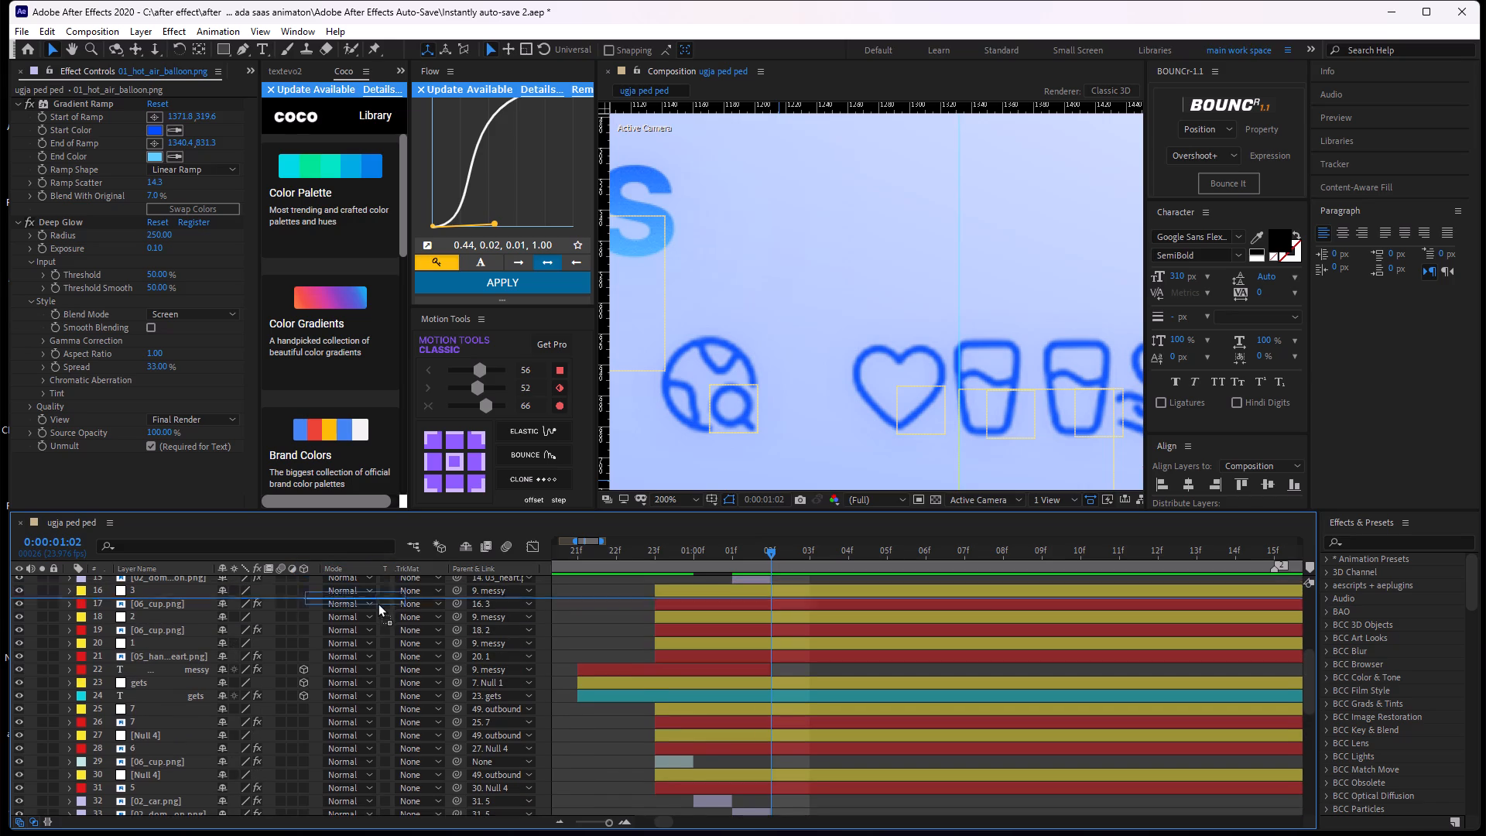
drag(378, 603, 381, 607)
key(bracketleft)
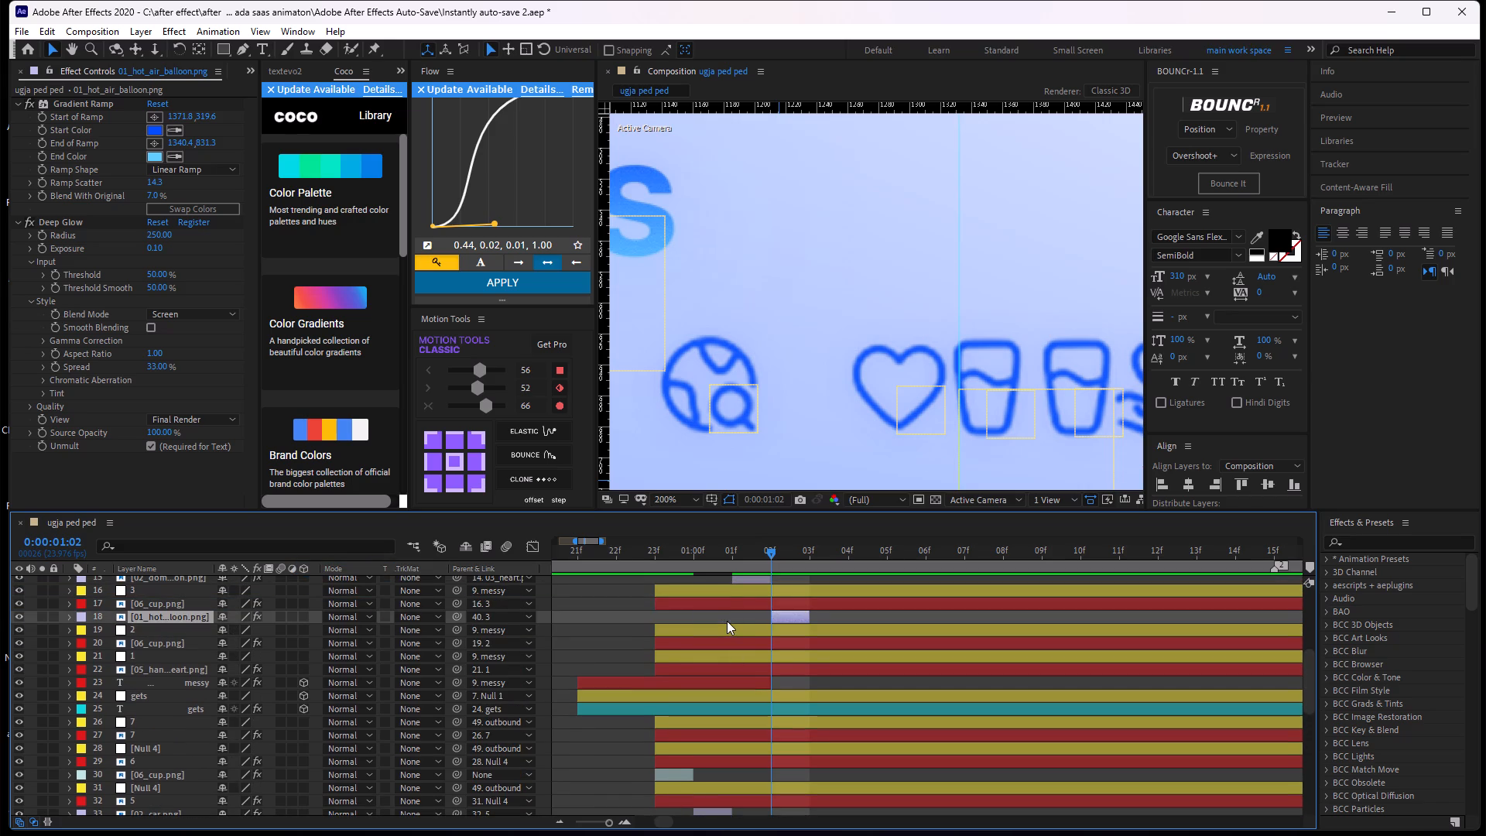
Position the duplicated balloon icon over the messy row's first cup icon.
click(782, 605)
click(782, 614)
scroll(912, 379, down, 1)
scroll(682, 266, down, 1)
middle_drag(690, 266, 704, 279)
drag(685, 255, 895, 348)
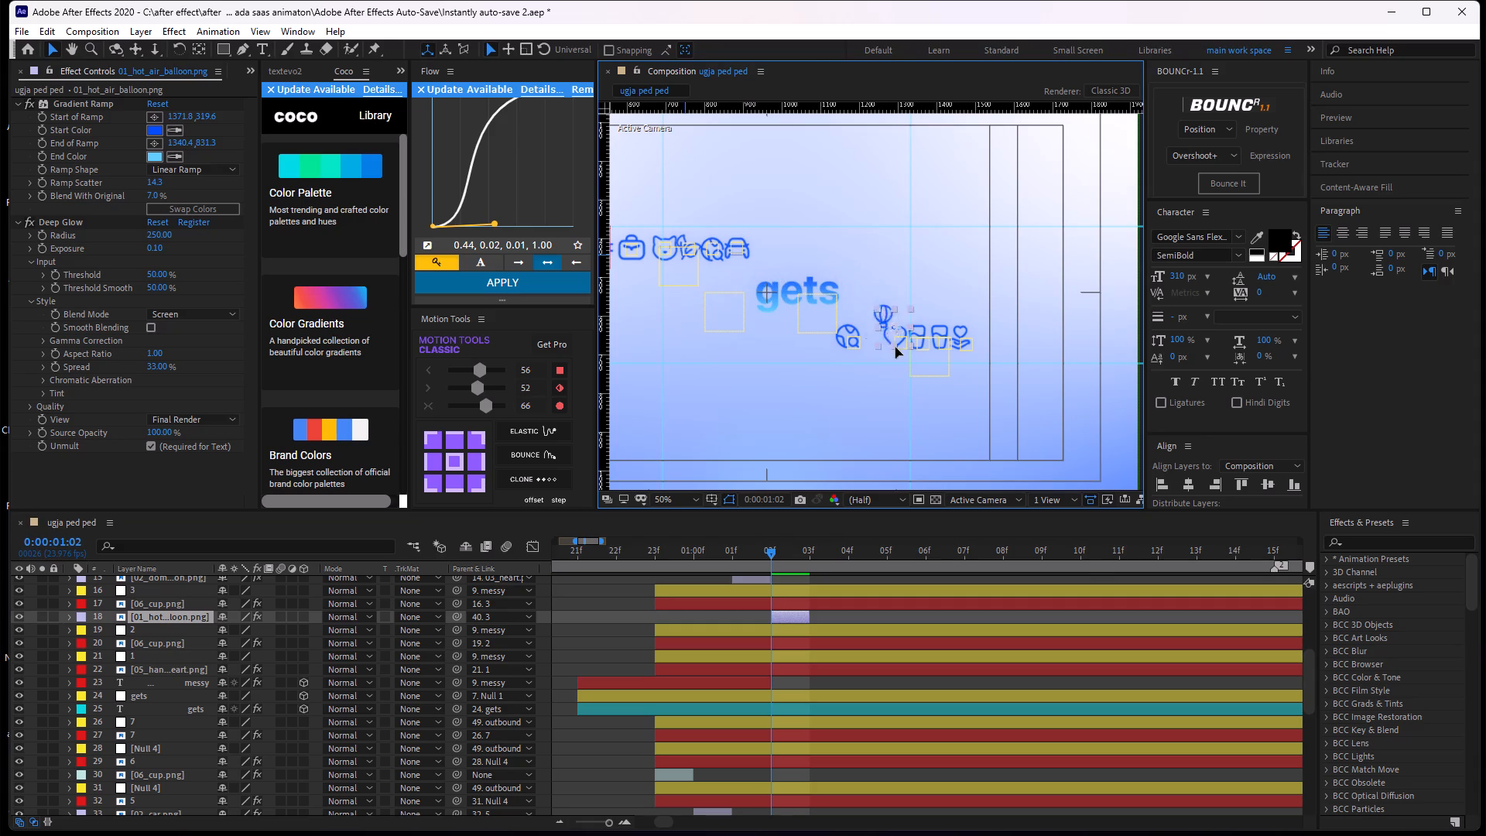
drag(895, 348, 911, 348)
scroll(911, 348, up, 2)
middle_drag(1023, 432, 959, 401)
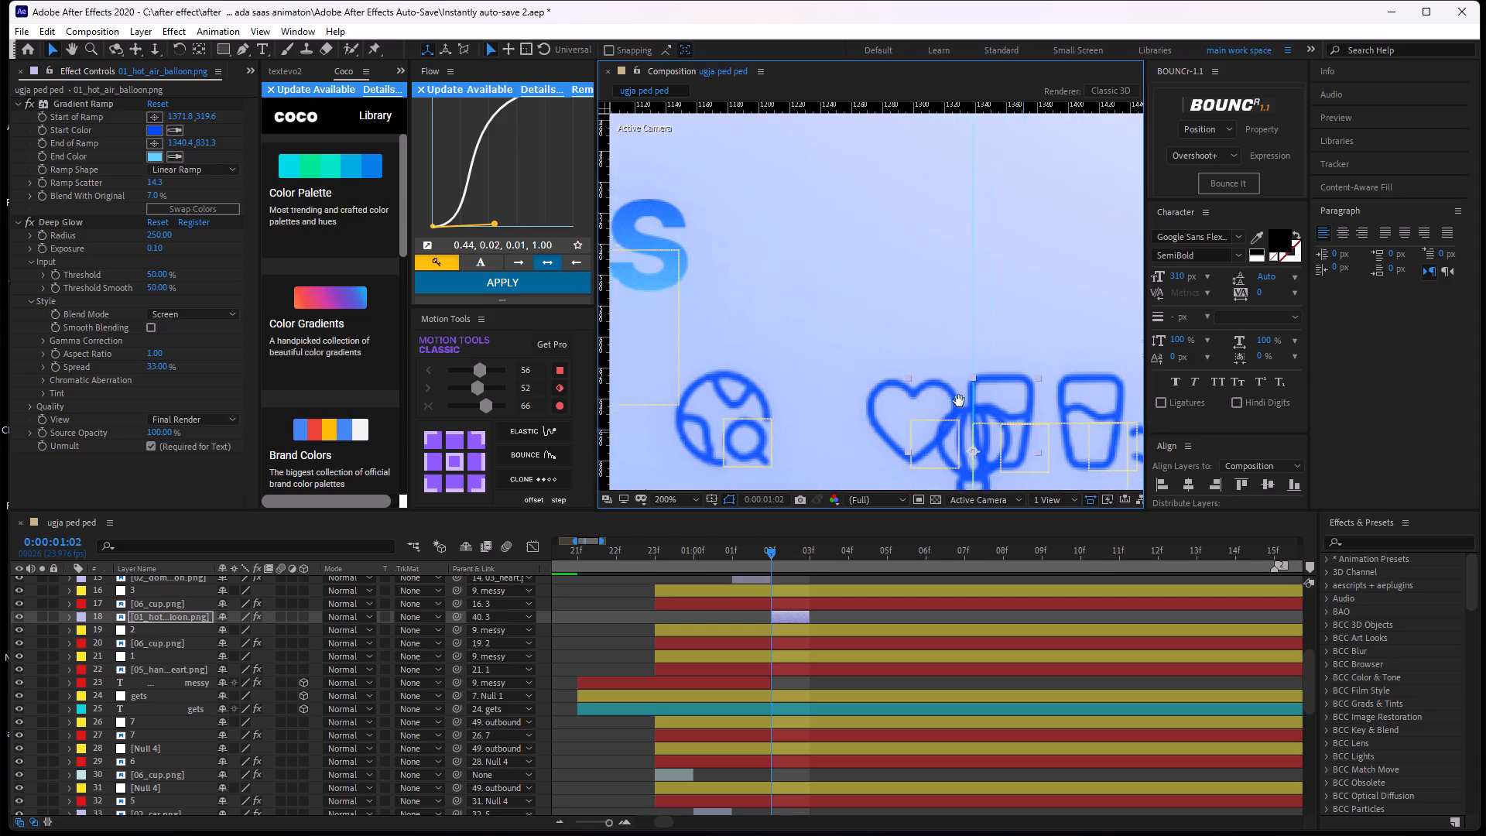
middle_drag(959, 401, 820, 326)
drag(837, 387, 859, 361)
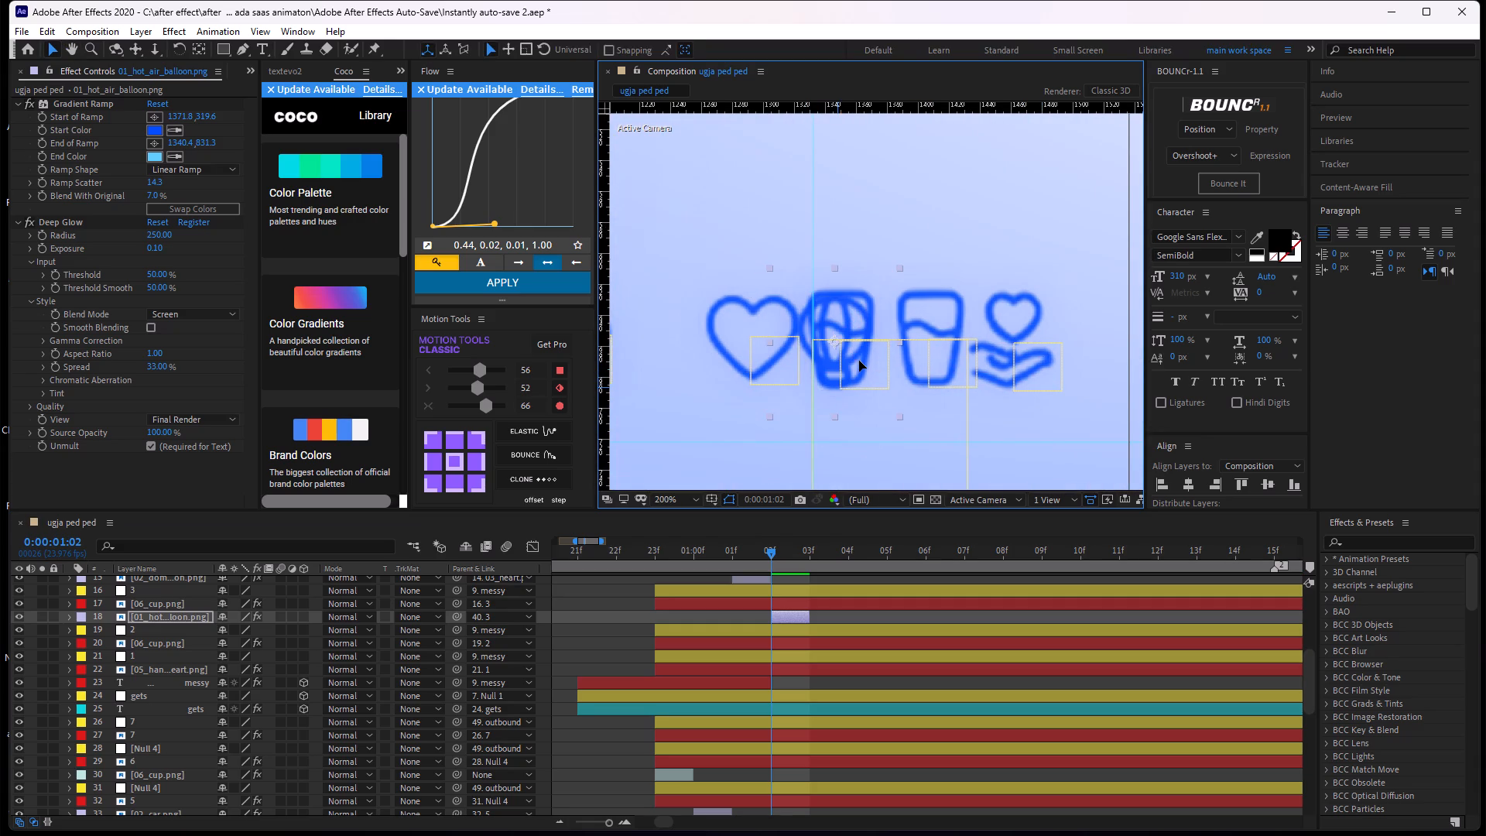
drag(859, 361, 865, 358)
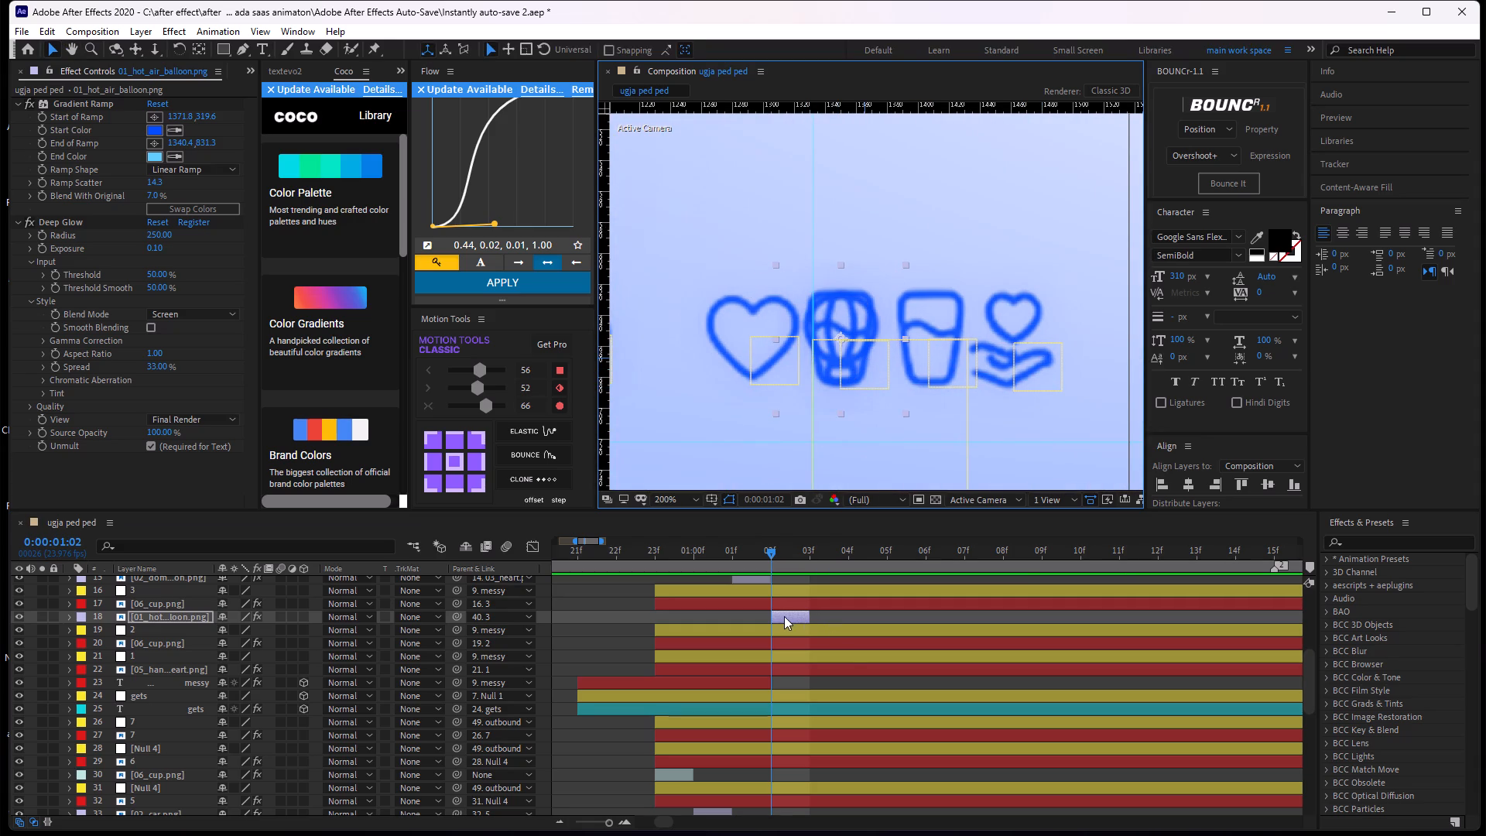
Parent the duplicated balloon layer to the messy row's first 06_cup.png layer.
drag(458, 618, 217, 605)
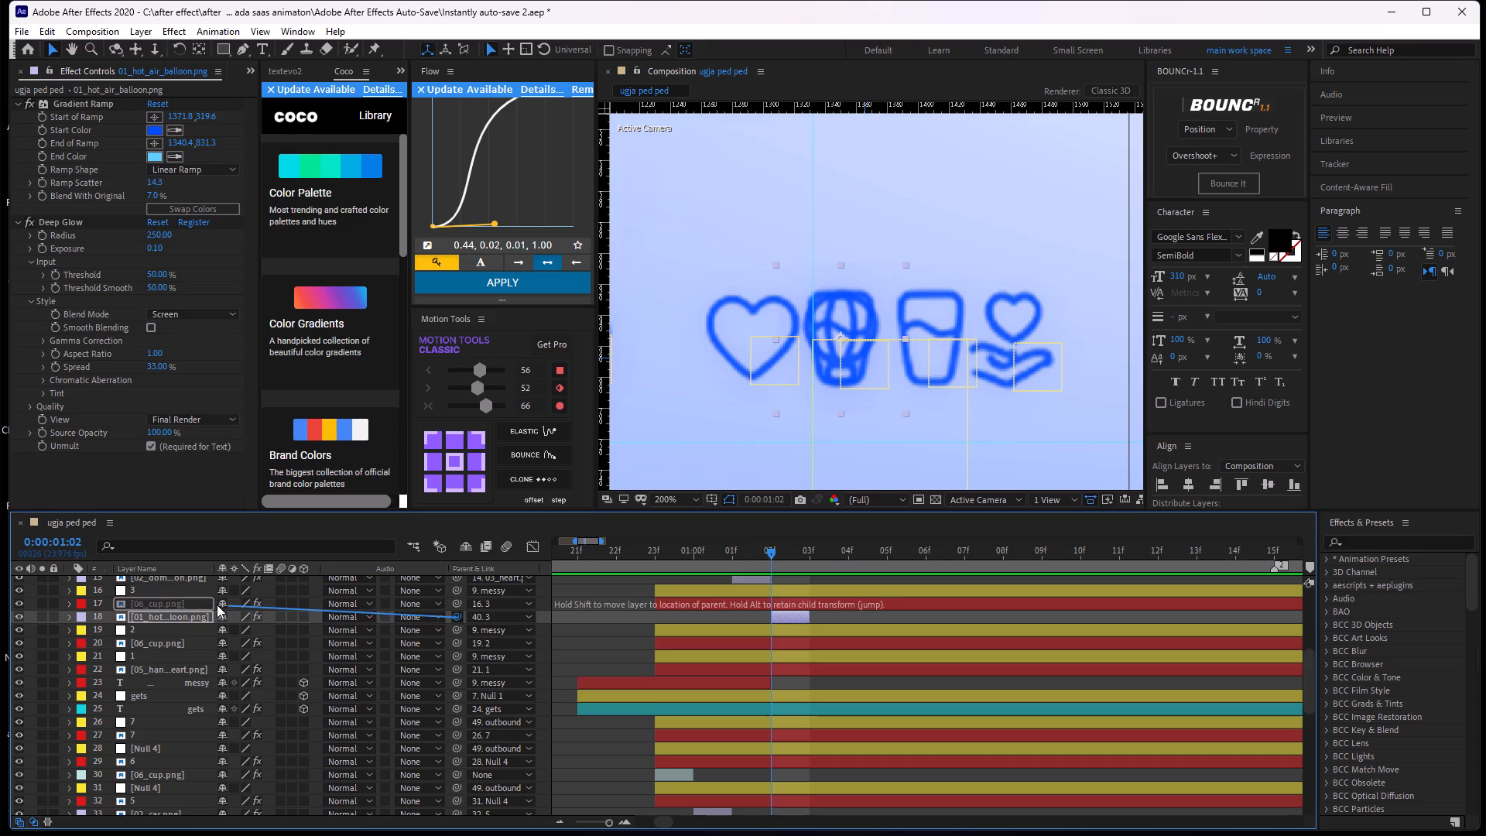
drag(217, 605, 202, 605)
Paste the three copied opacity keyframes onto the messy row's first 06_cup.png layer starting at 0:00:01:01.
scroll(767, 598, up, 1)
click(762, 600)
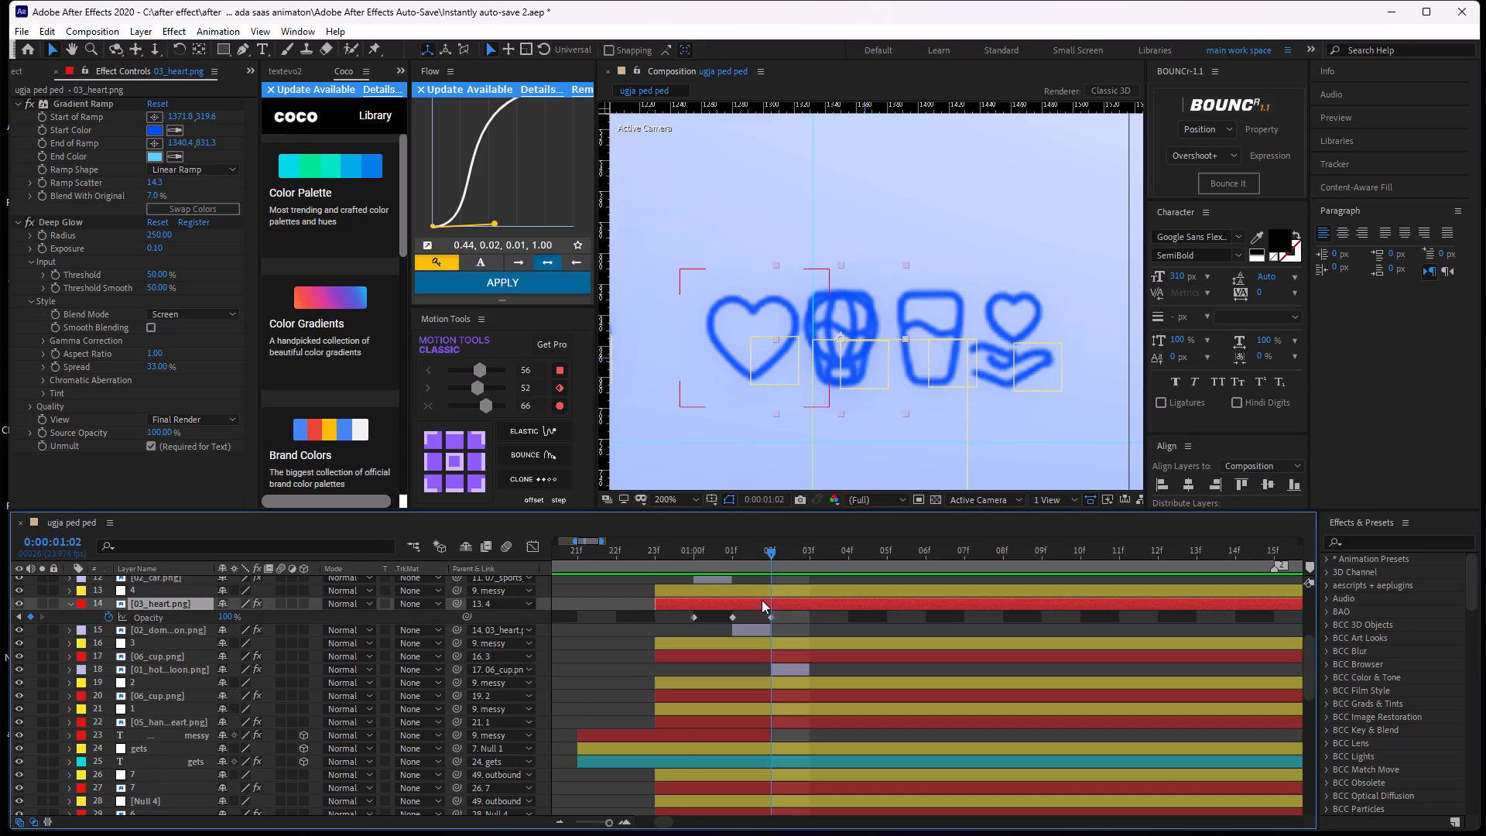
click(770, 656)
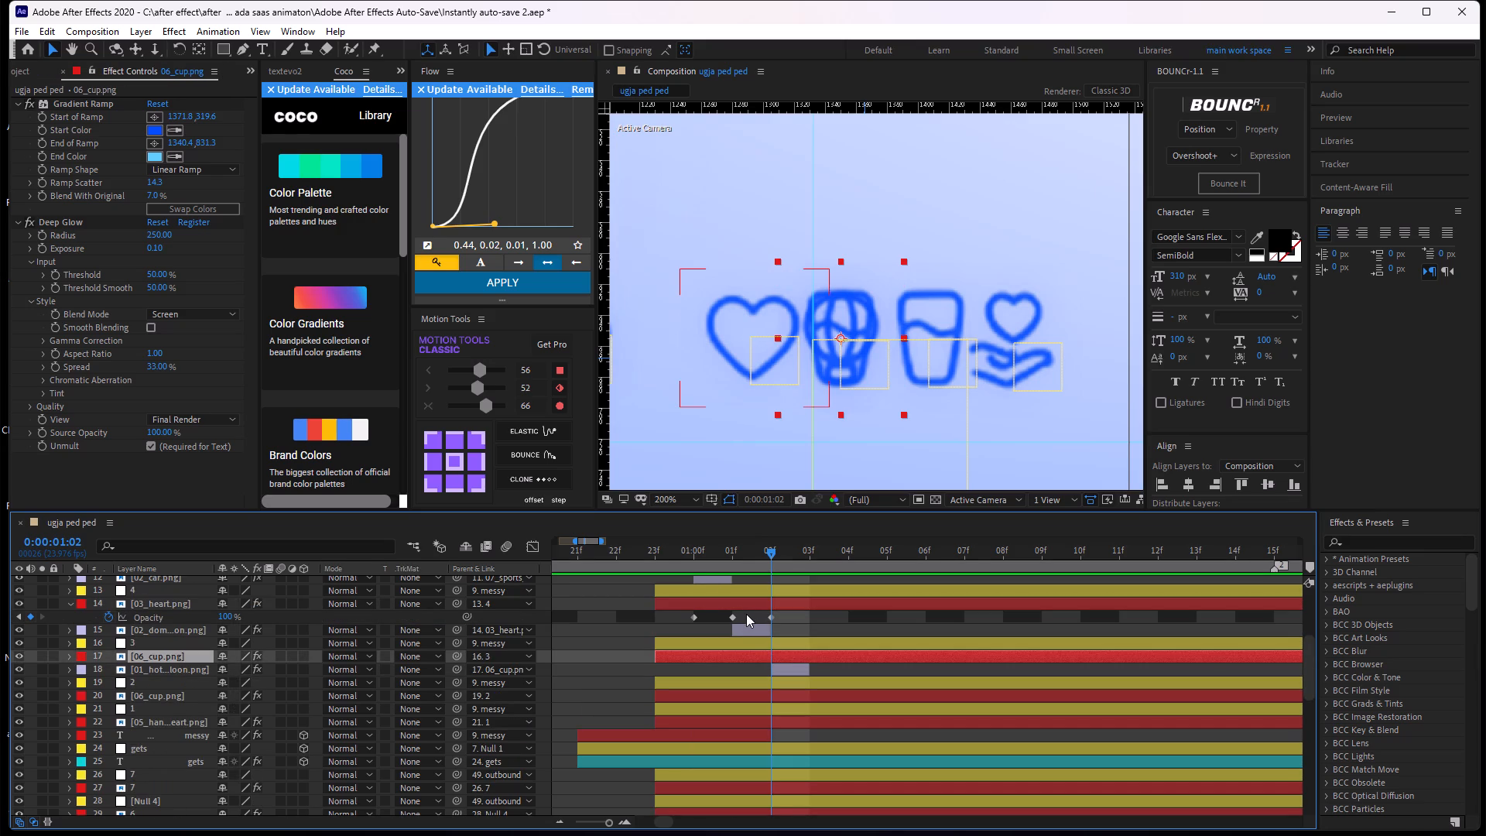
key(u)
drag(774, 551, 735, 580)
key(ctrl+v)
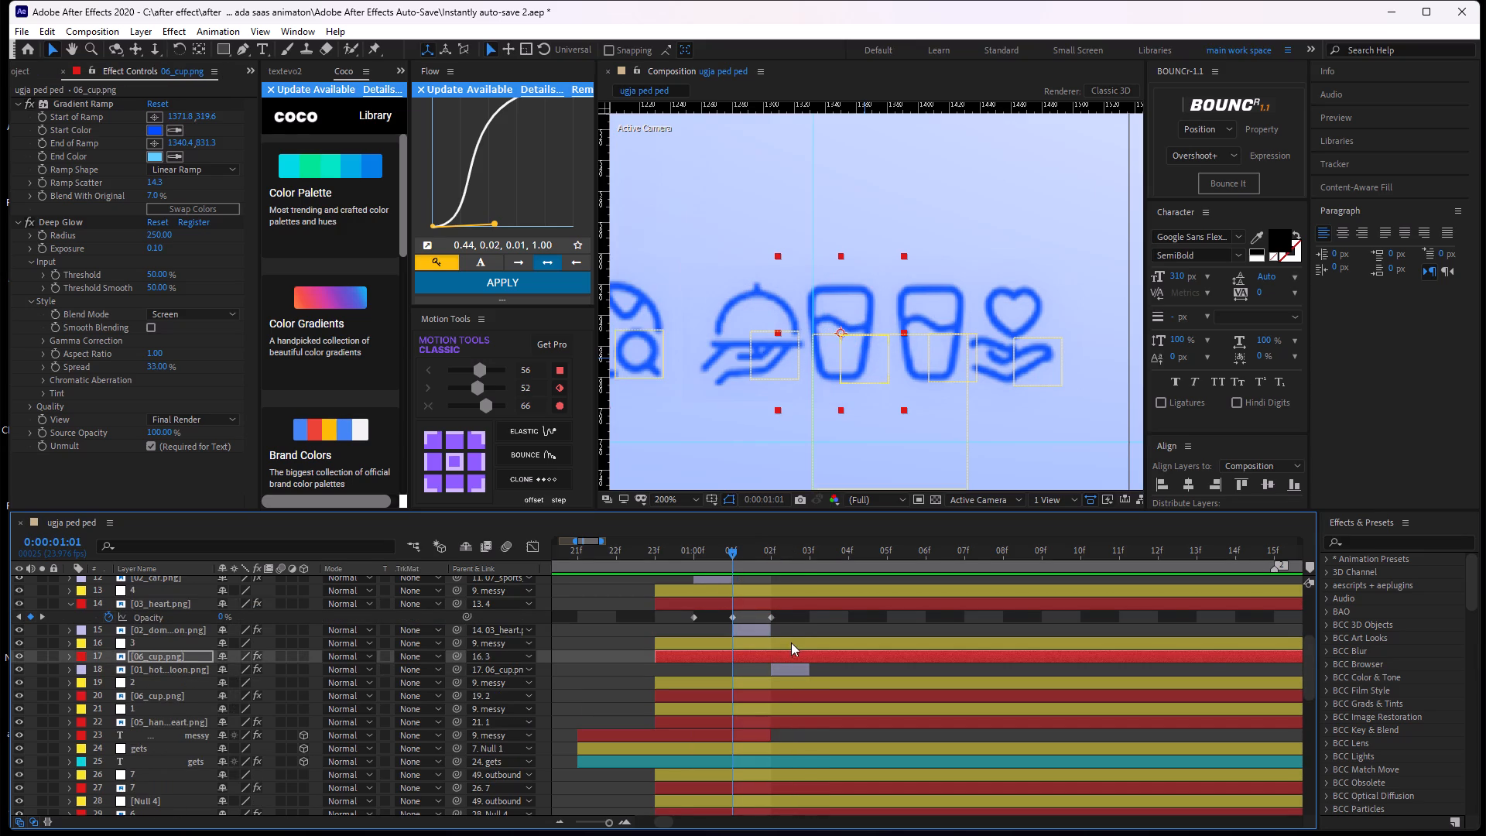
key(u)
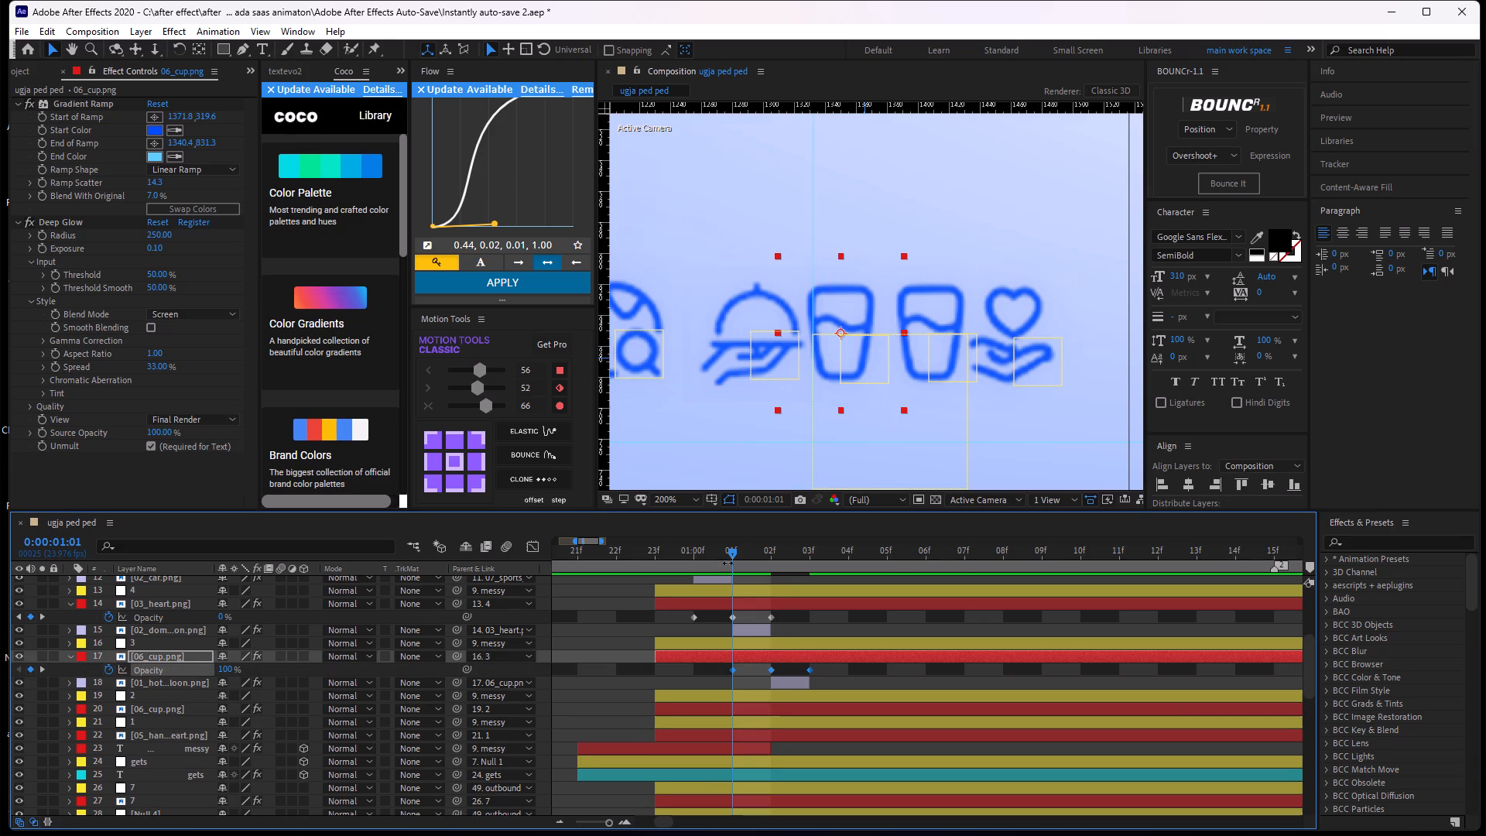
Scrub through the cup-to-balloon swap and leave the playhead at 0:00:01:03.
drag(728, 543, 810, 546)
drag(724, 550, 755, 553)
drag(775, 551, 826, 574)
middle_drag(847, 660, 786, 611)
click(765, 627)
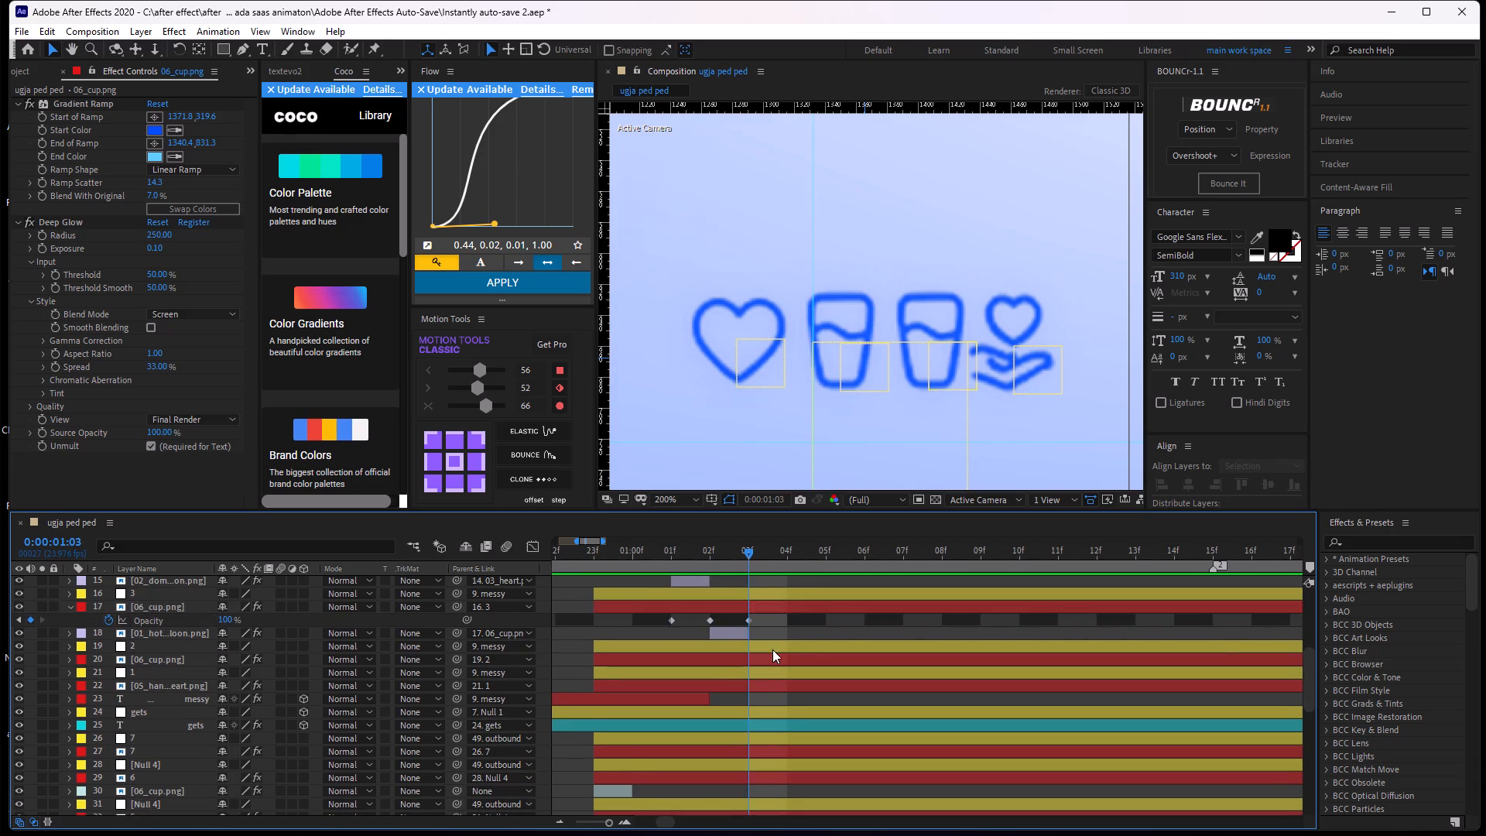
scroll(772, 649, down, 2)
scroll(756, 730, down, 2)
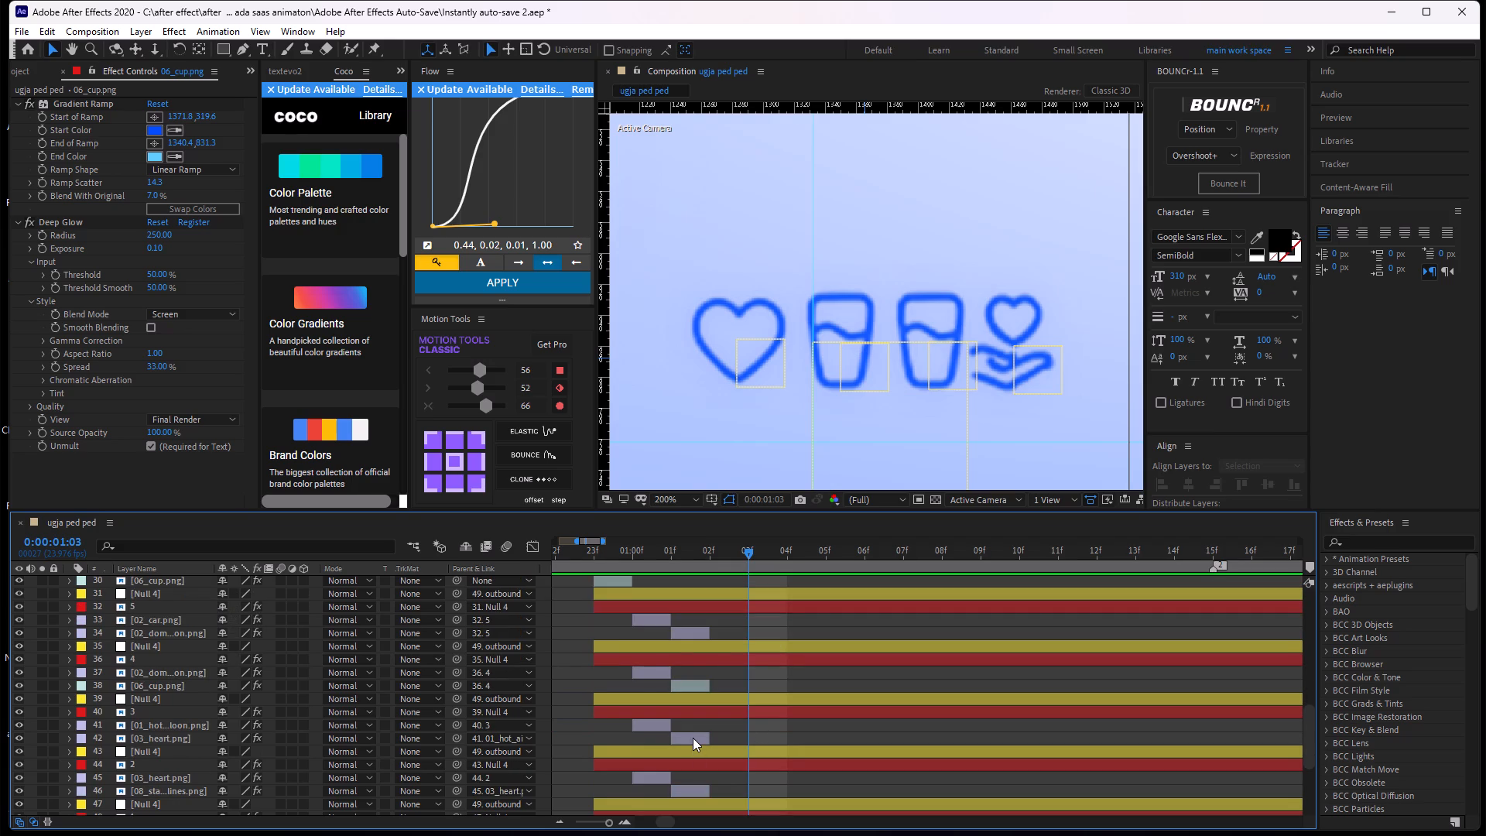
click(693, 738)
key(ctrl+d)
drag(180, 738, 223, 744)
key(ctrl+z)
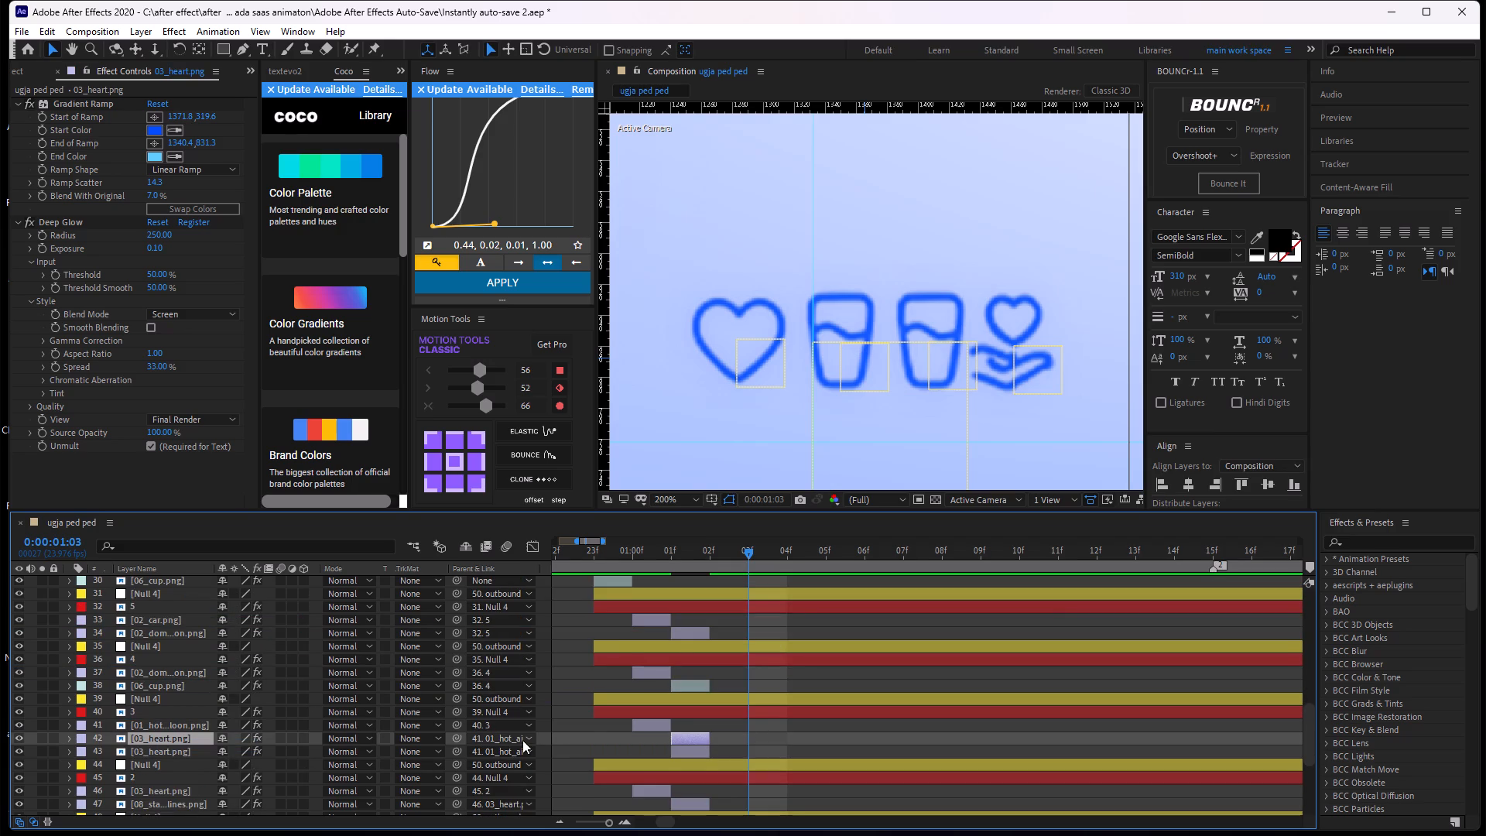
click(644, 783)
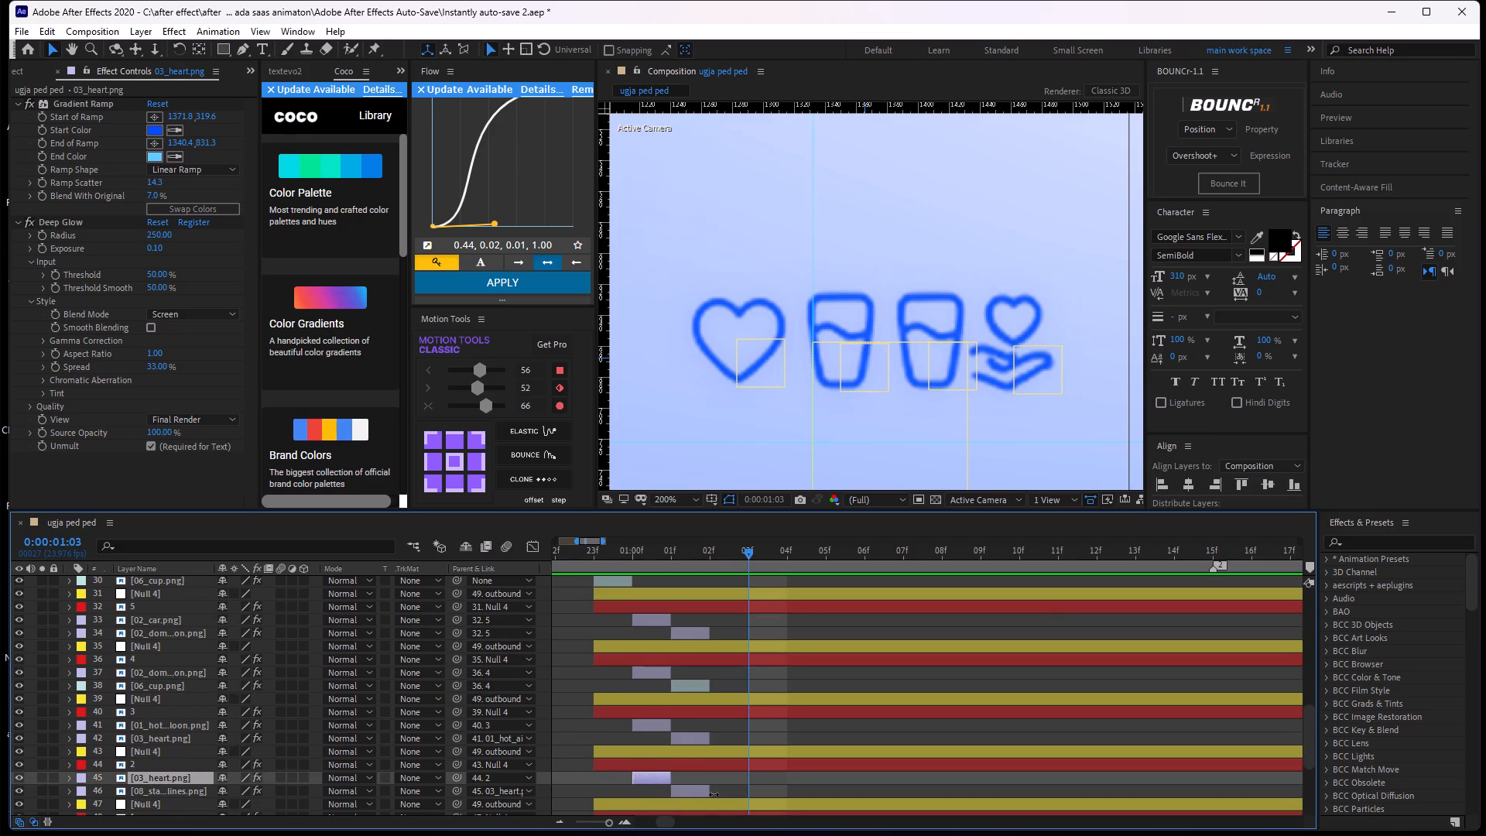
Duplicate 08_stacked_lines.png, move the copy below the messy row's second 06_cup.png layer, and start it at 0:00:01:03.
click(707, 795)
key(ctrl+d)
drag(168, 788, 186, 721)
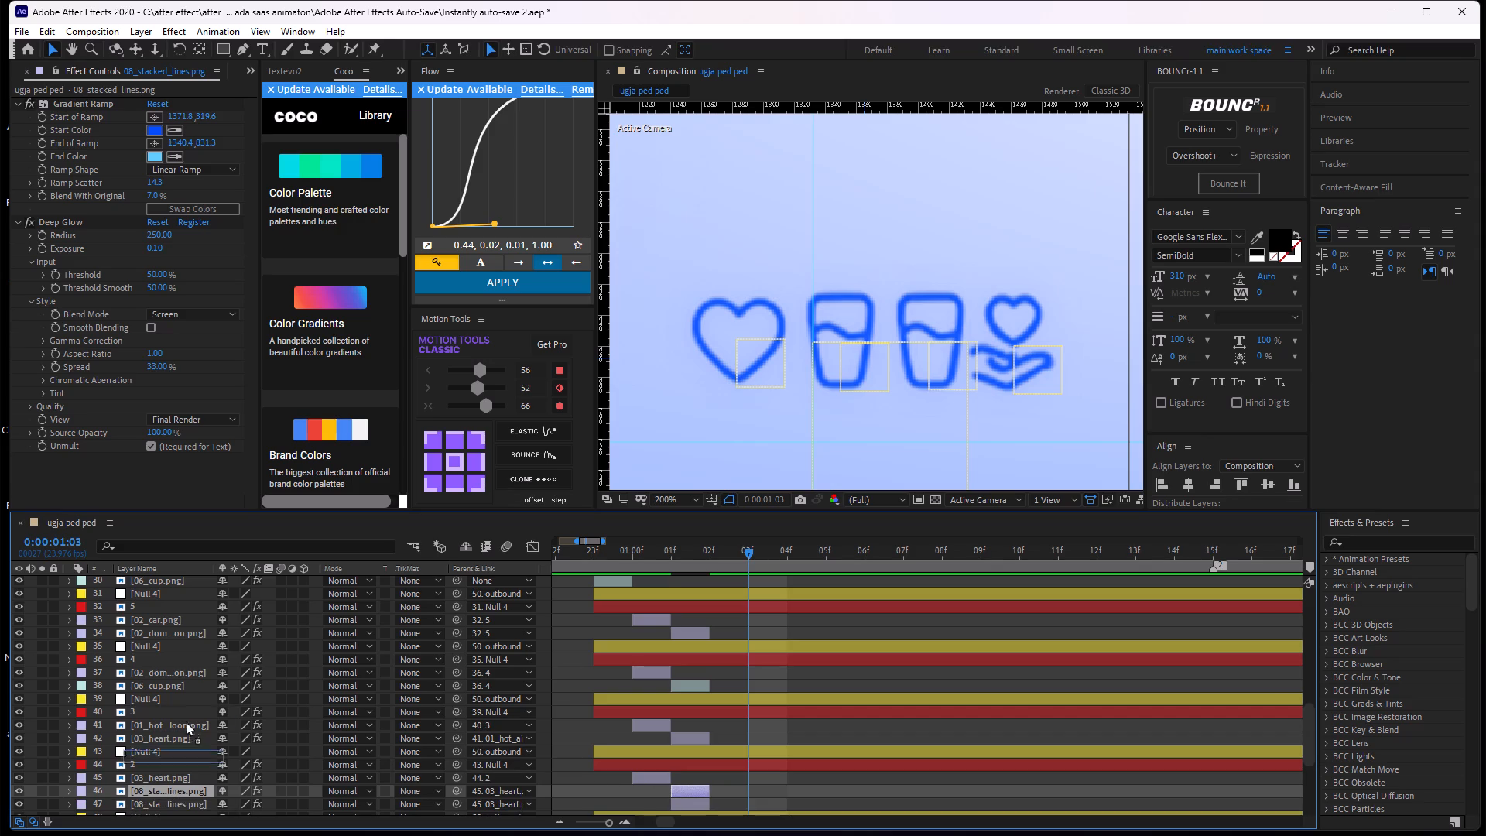
drag(186, 721, 276, 592)
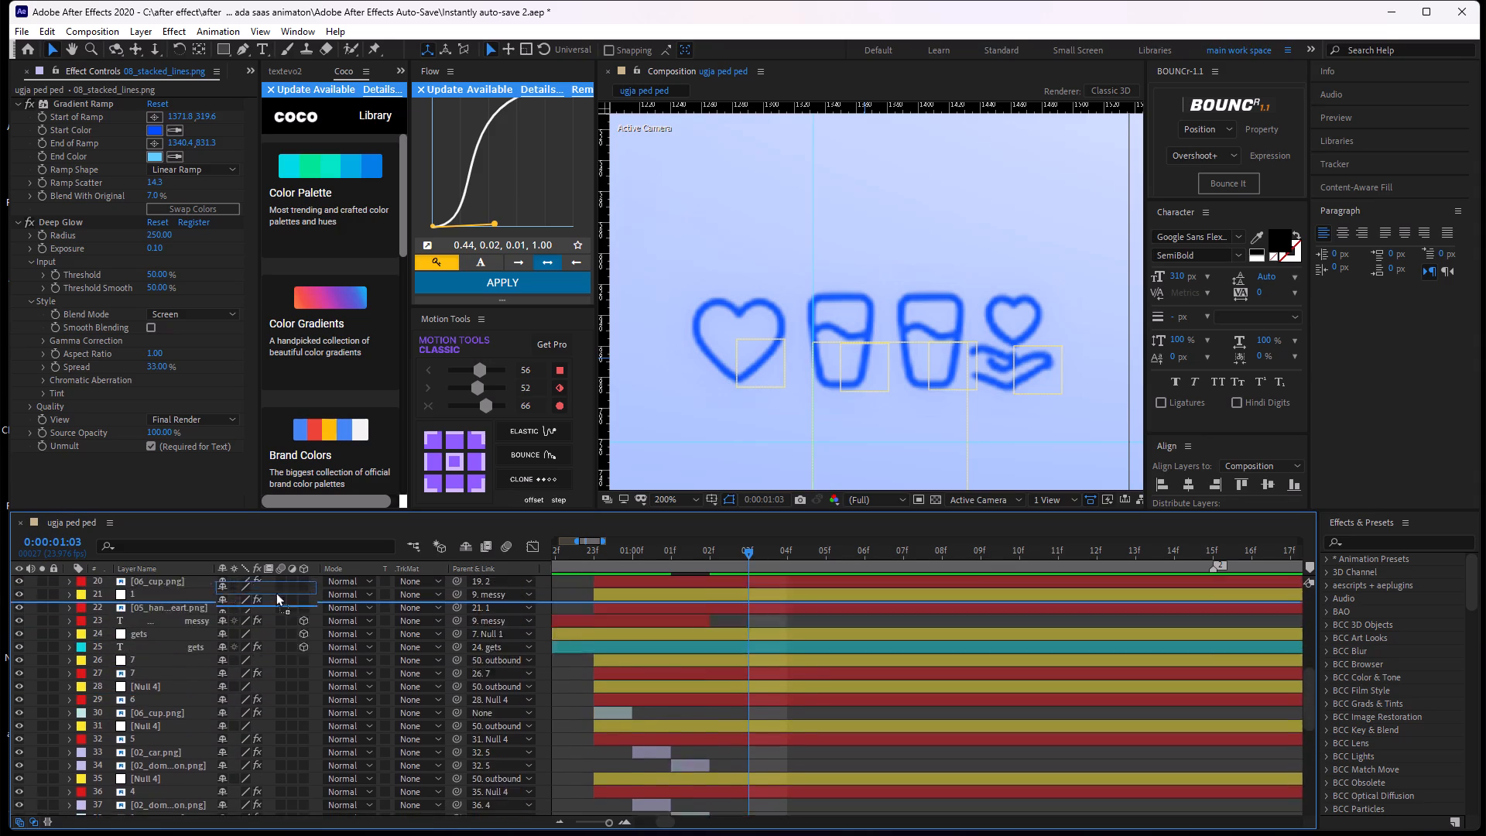
drag(276, 592, 314, 616)
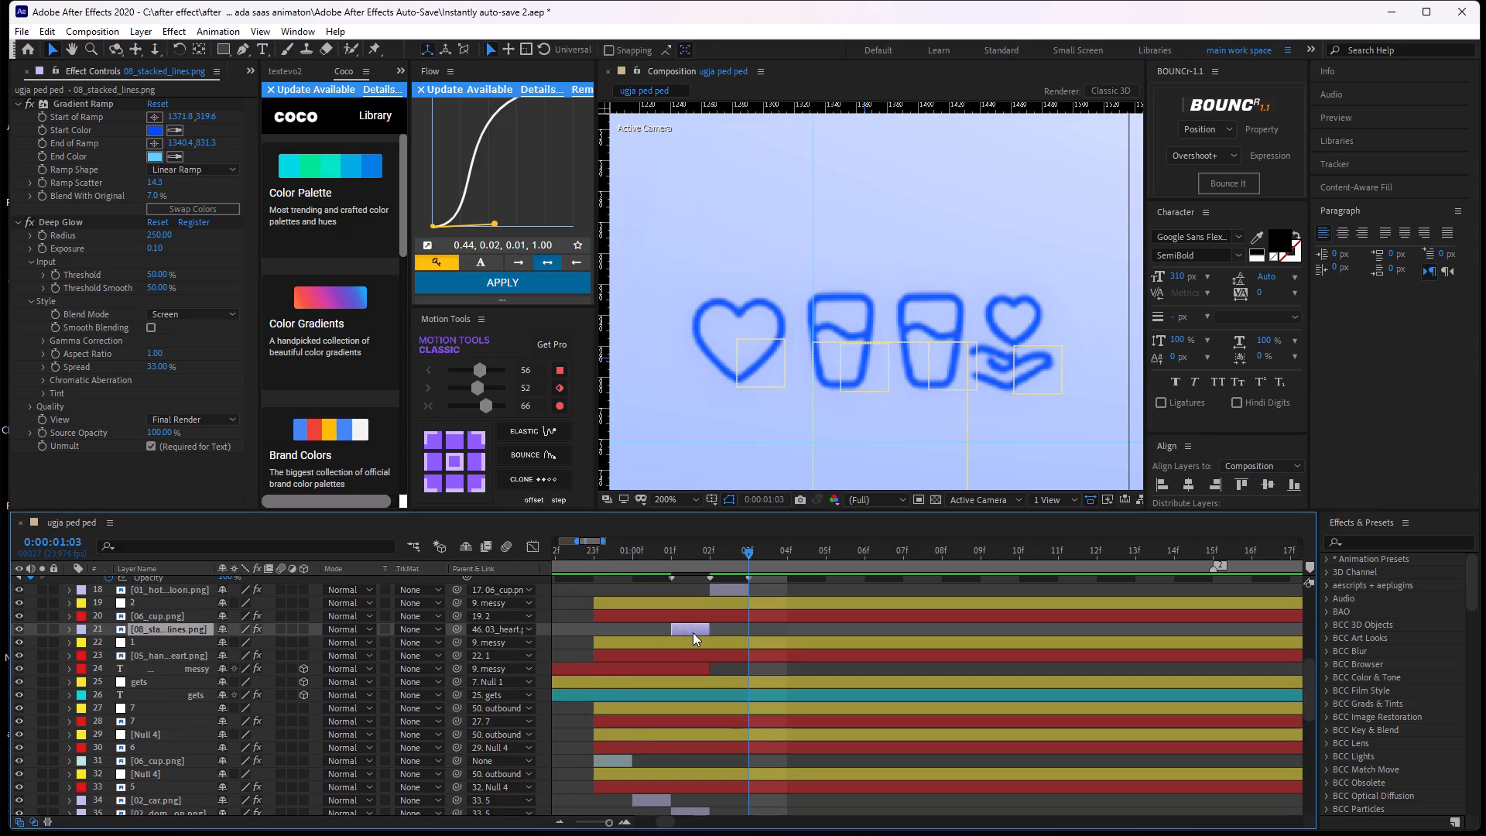
key(bracketleft)
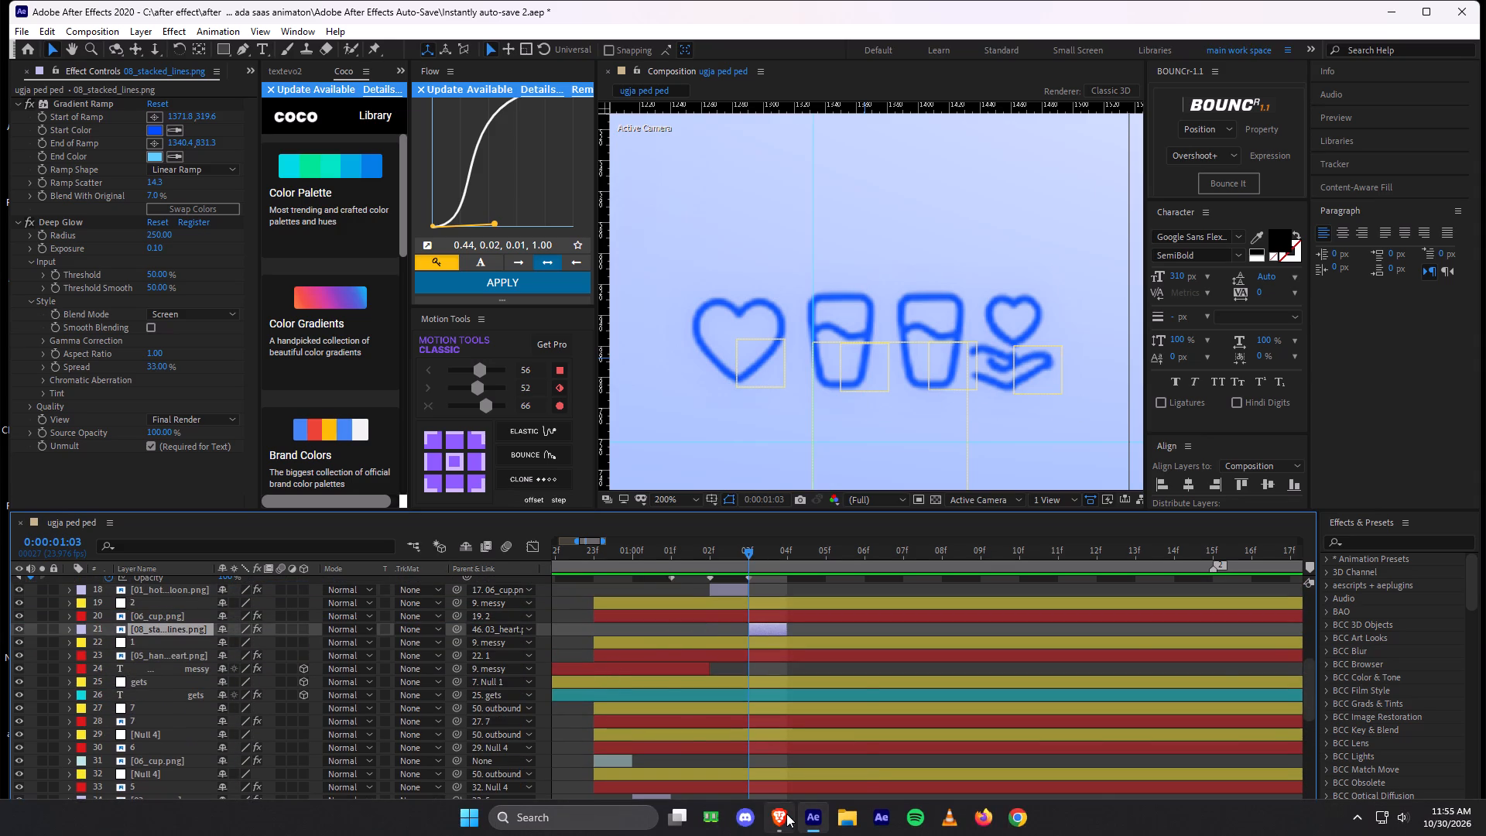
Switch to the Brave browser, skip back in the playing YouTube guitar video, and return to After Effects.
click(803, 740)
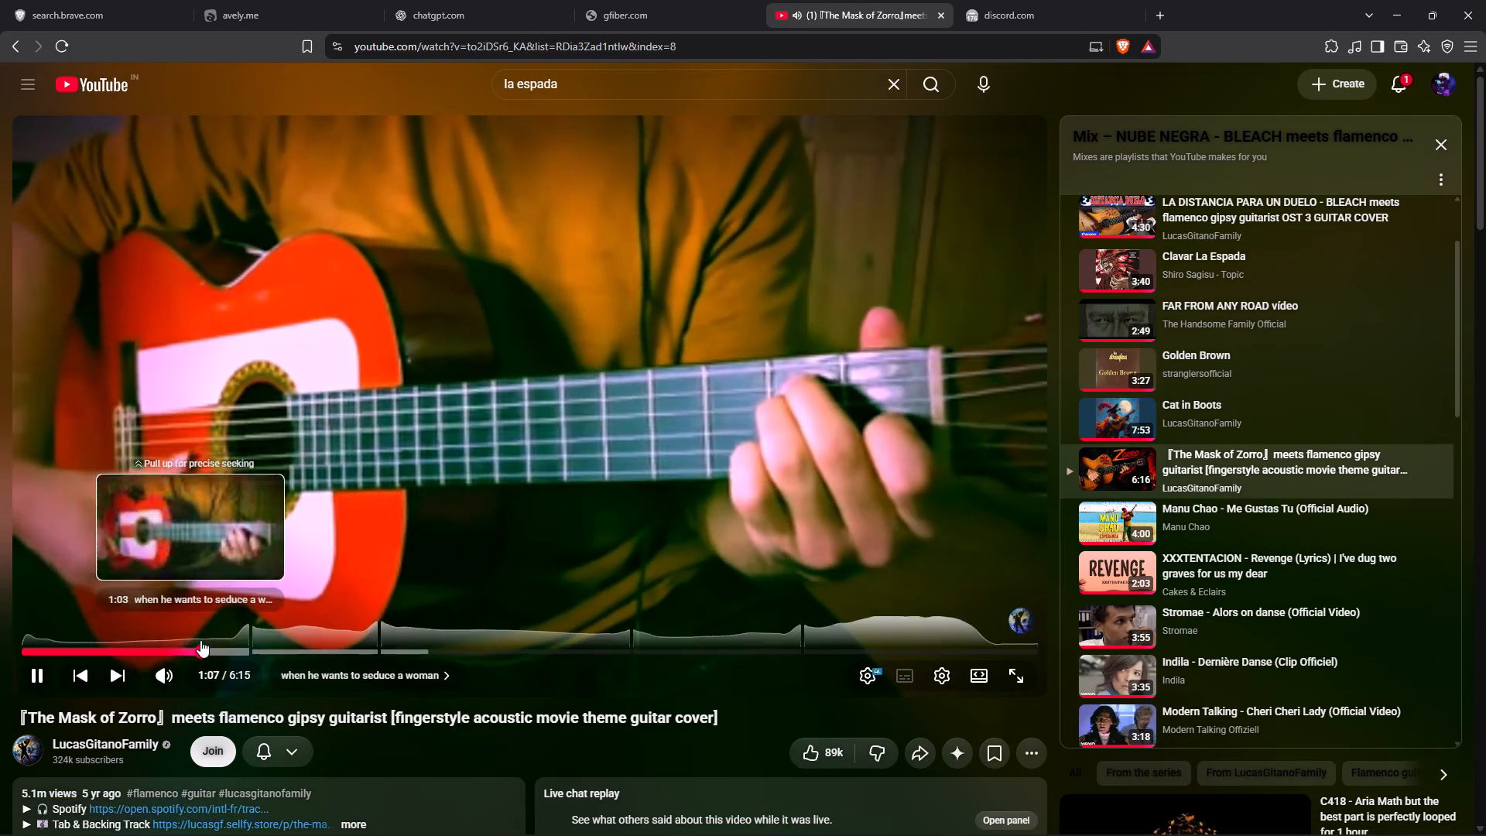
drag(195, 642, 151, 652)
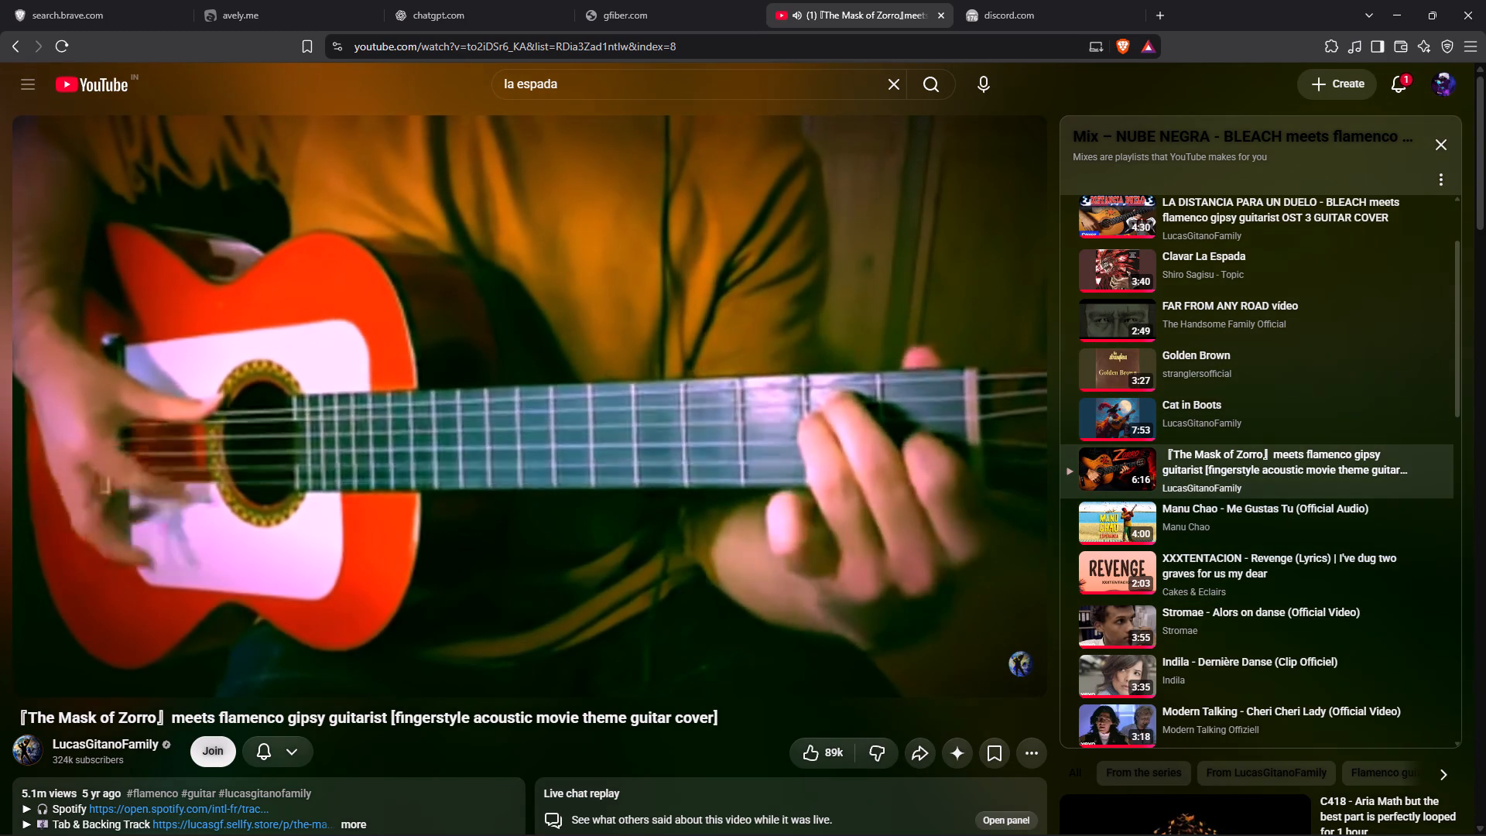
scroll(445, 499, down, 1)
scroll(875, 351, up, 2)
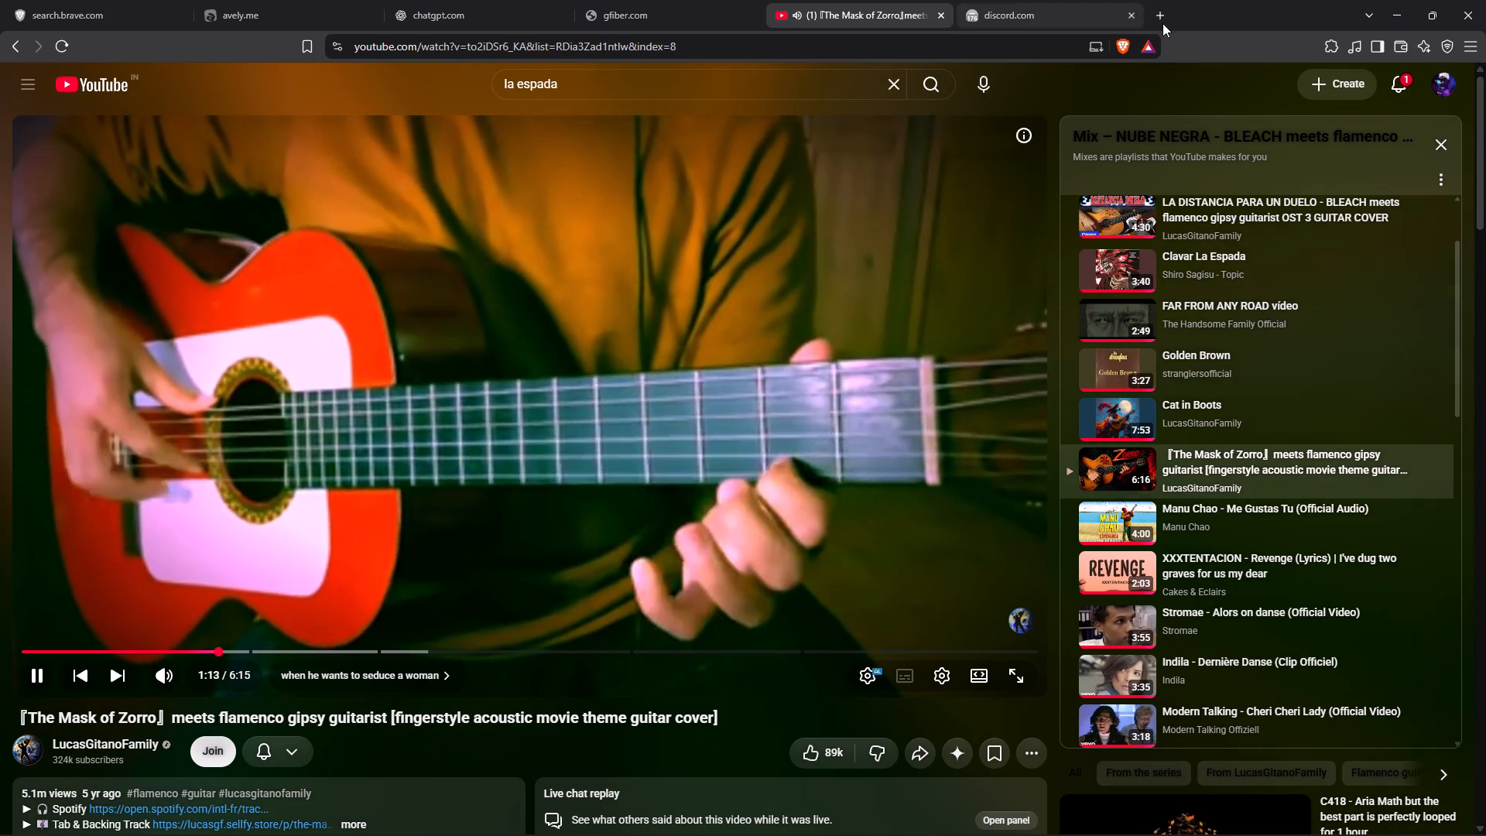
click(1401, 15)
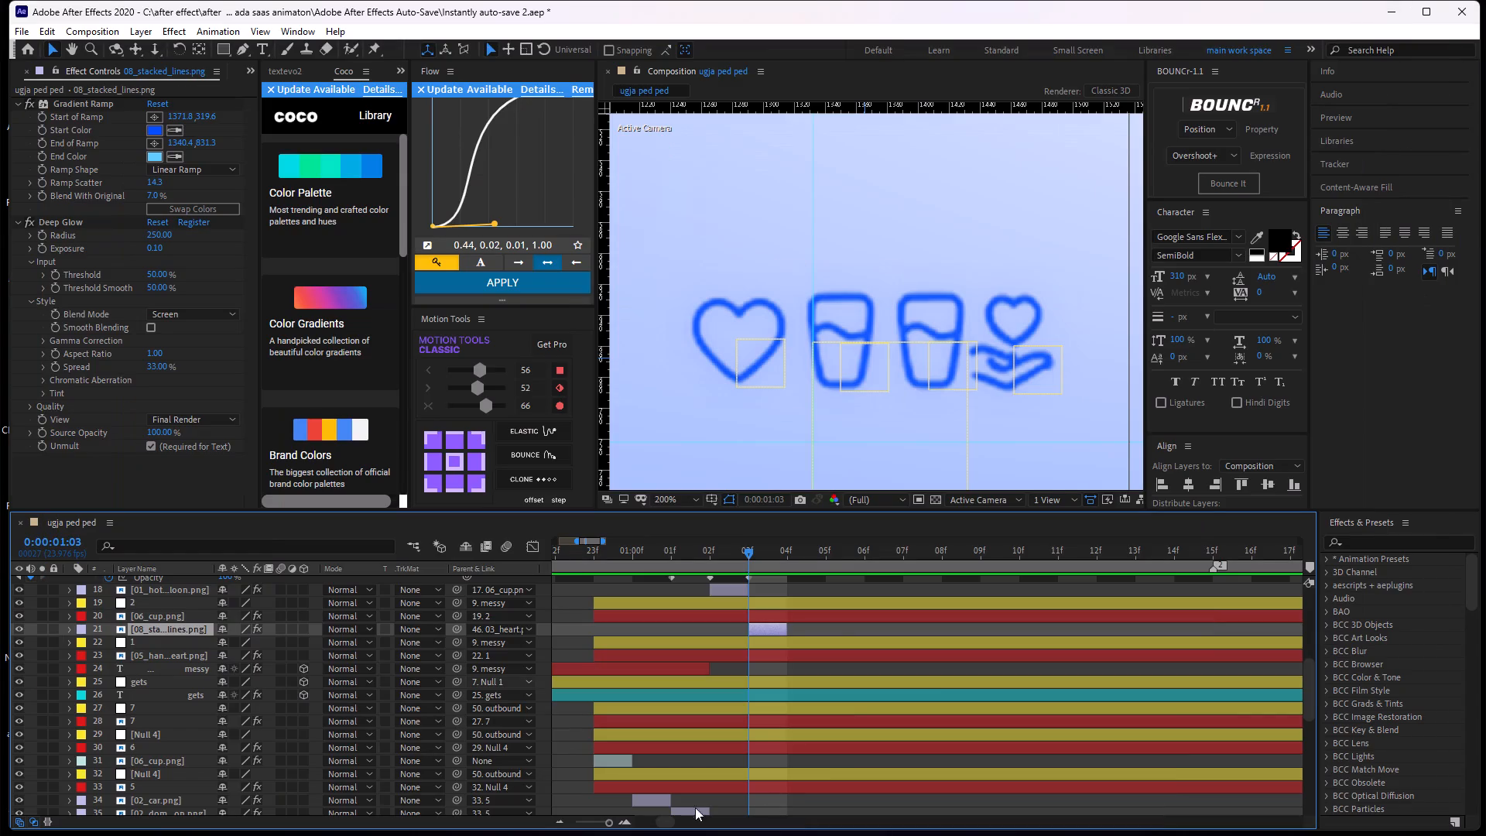
Move the new stacked-lines icon from the upper icon row onto the messy row's second cup.
drag(747, 547, 778, 567)
middle_drag(782, 674, 755, 648)
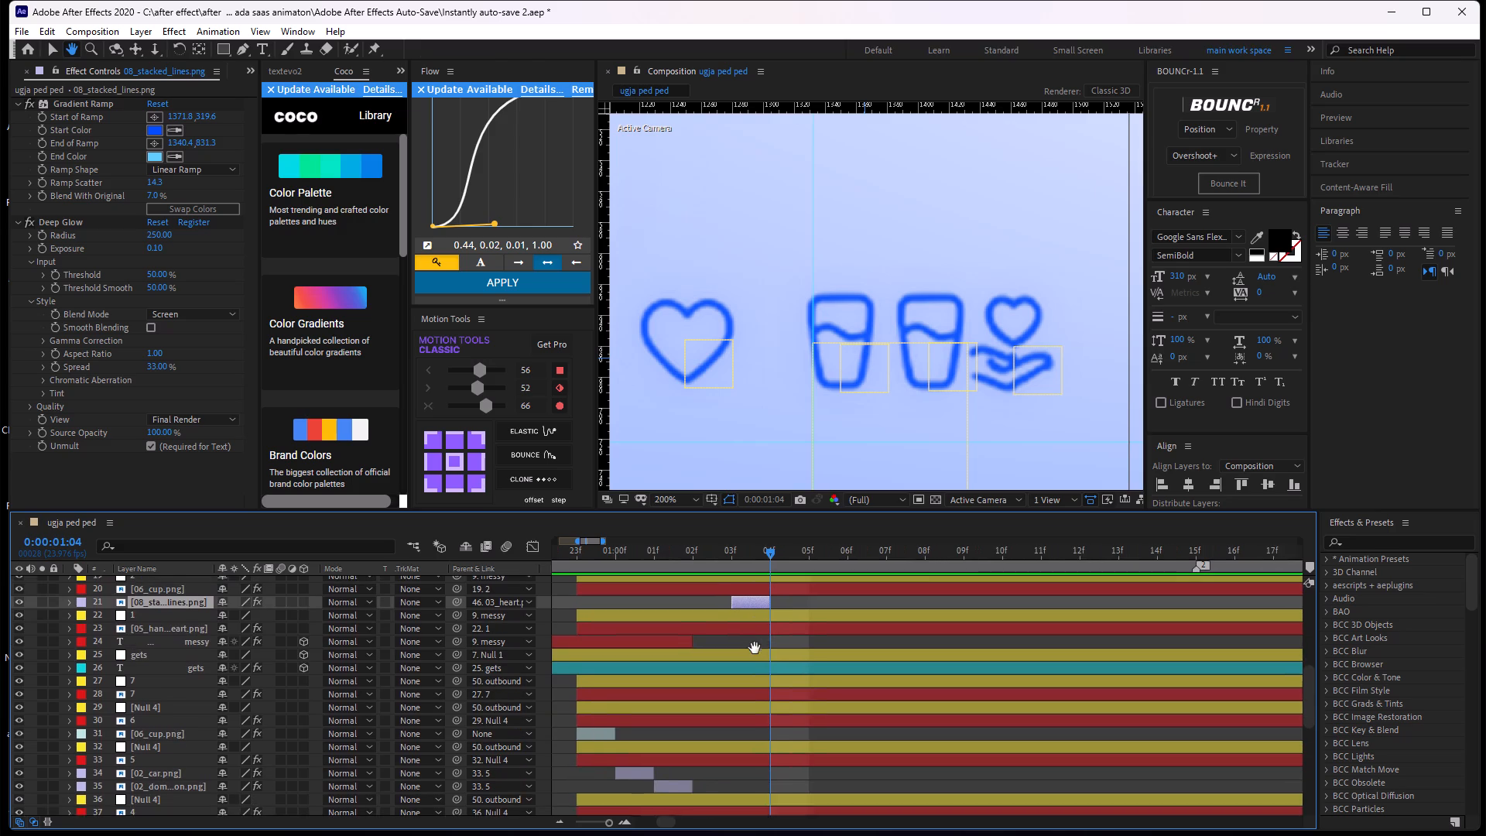
middle_drag(755, 648, 753, 648)
drag(750, 549, 714, 572)
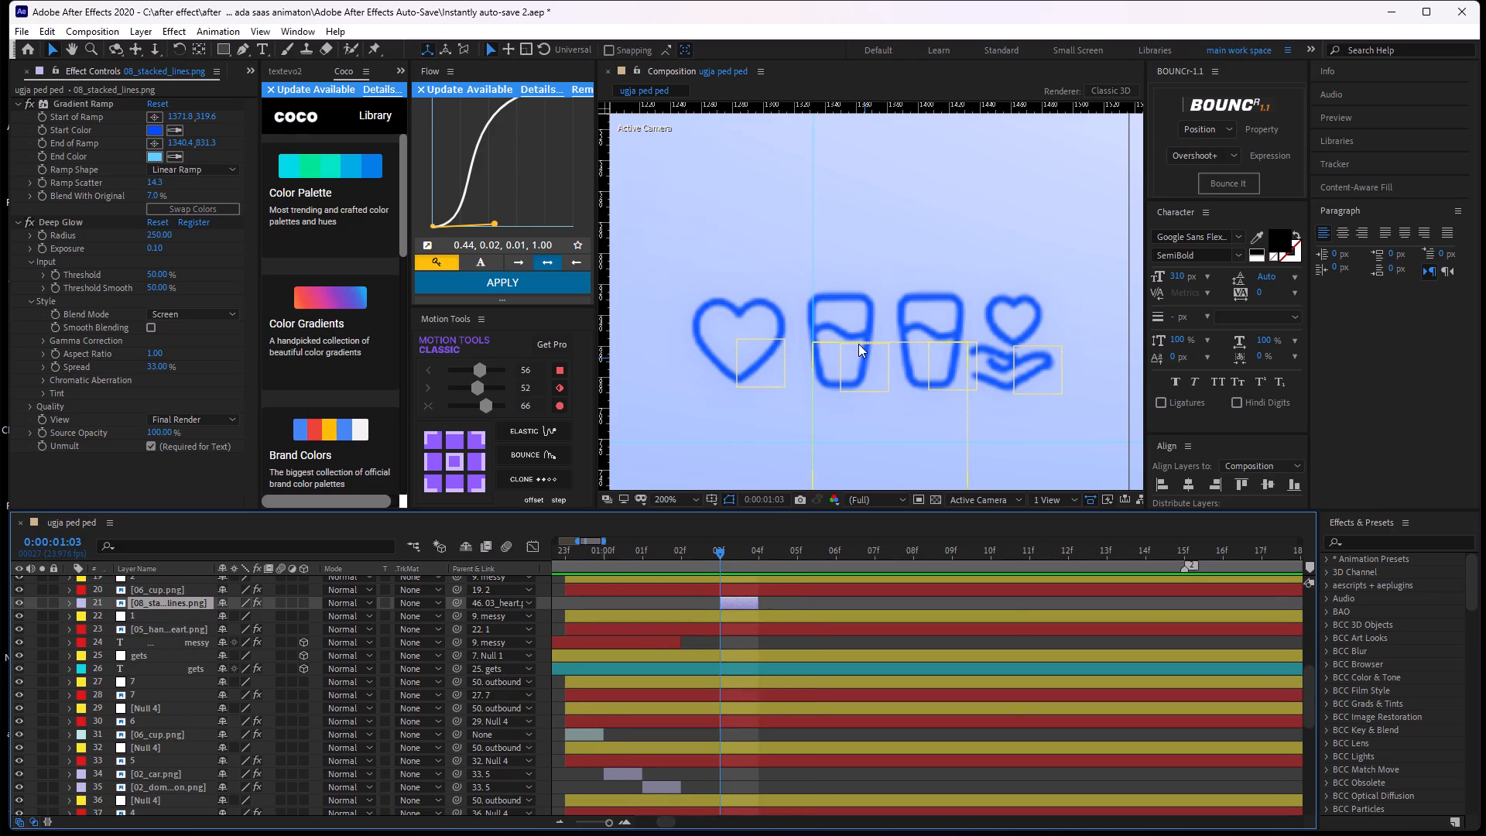
scroll(858, 344, down, 1)
scroll(710, 307, down, 1)
middle_drag(746, 315, 802, 358)
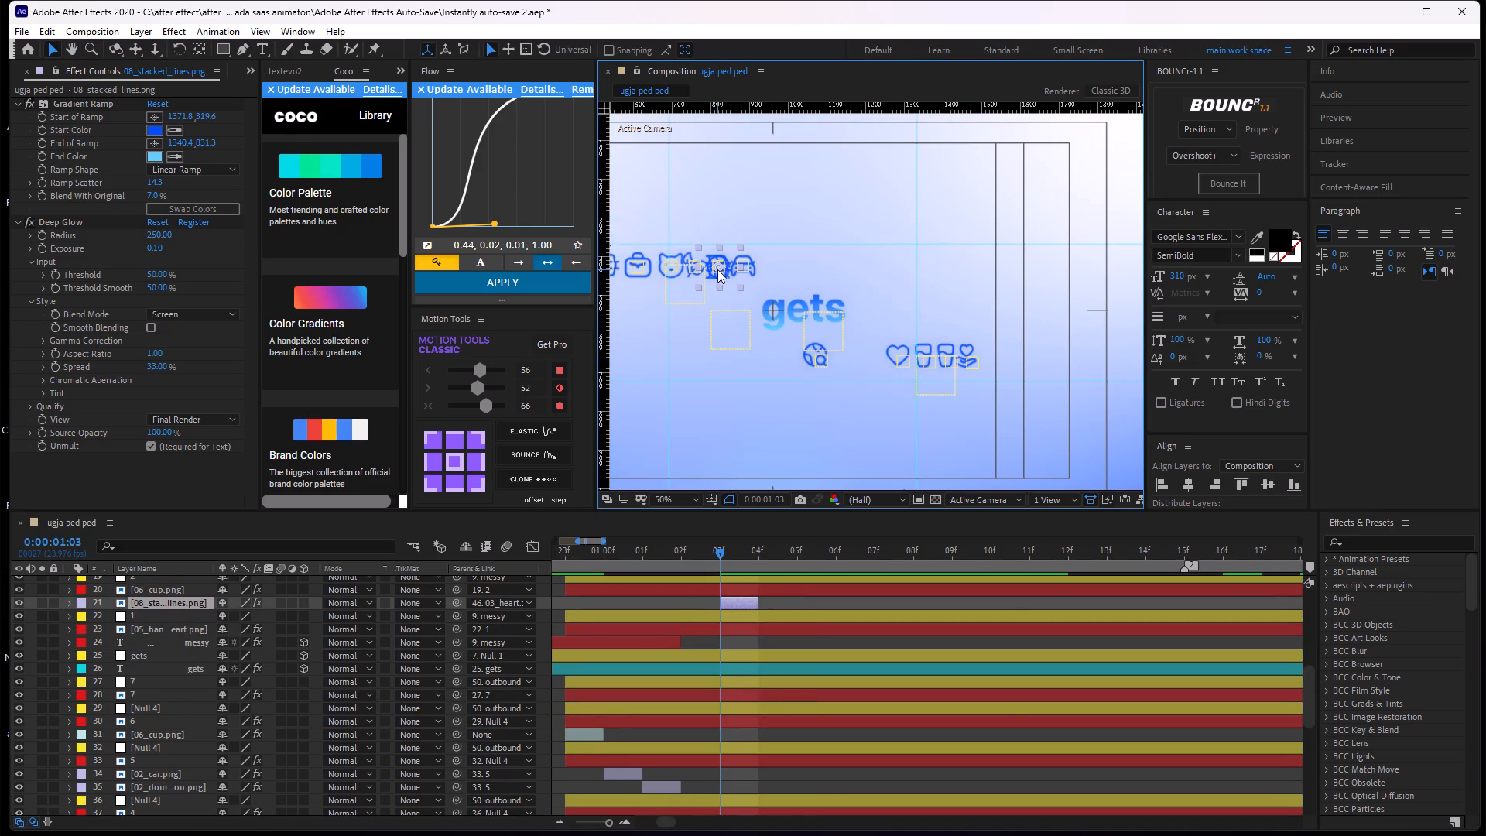
drag(717, 269, 950, 359)
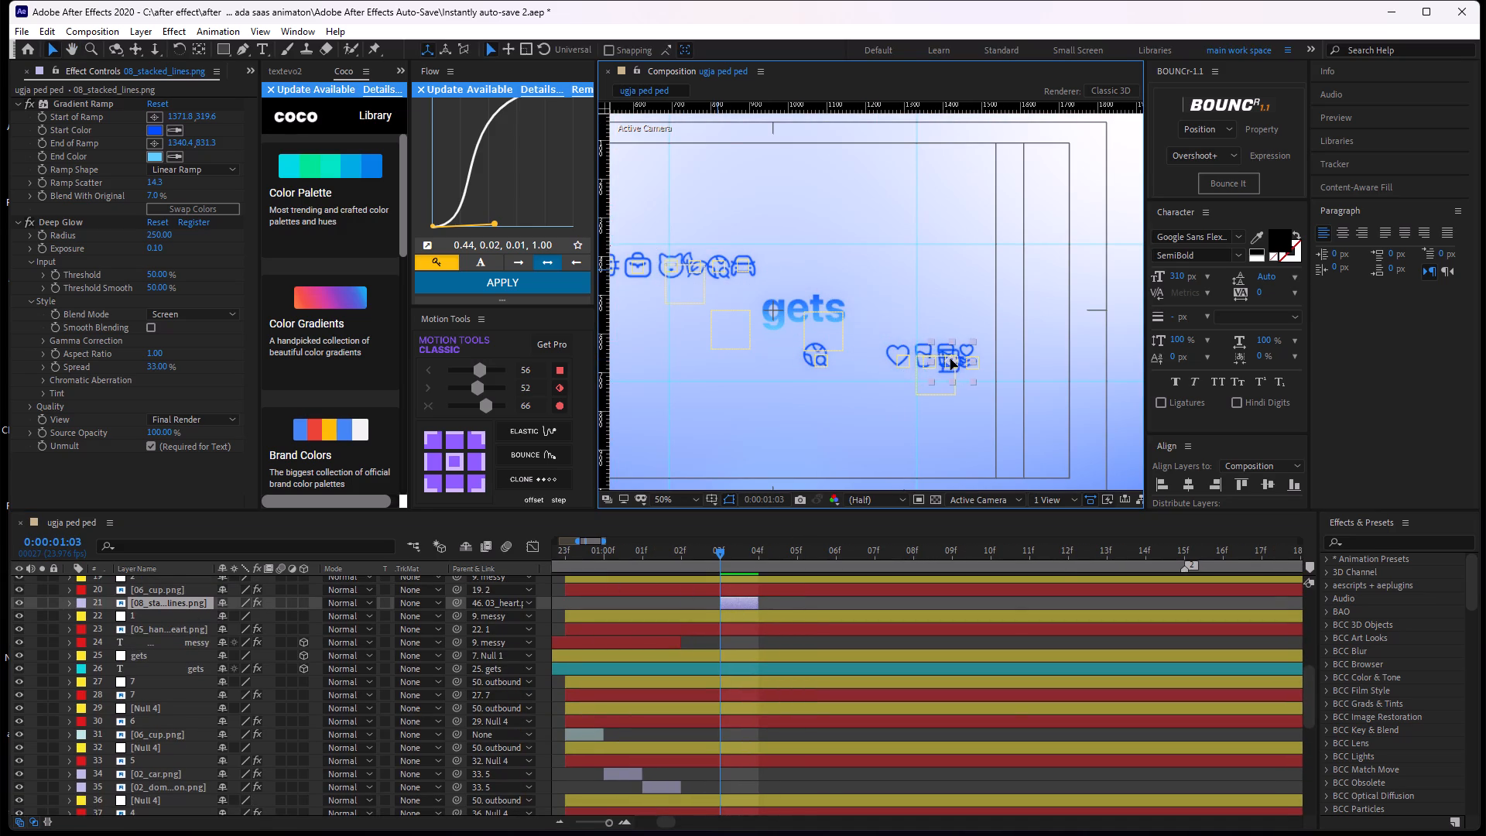
drag(950, 359, 949, 351)
scroll(968, 372, up, 2)
middle_drag(944, 363, 725, 241)
middle_drag(1034, 374, 909, 342)
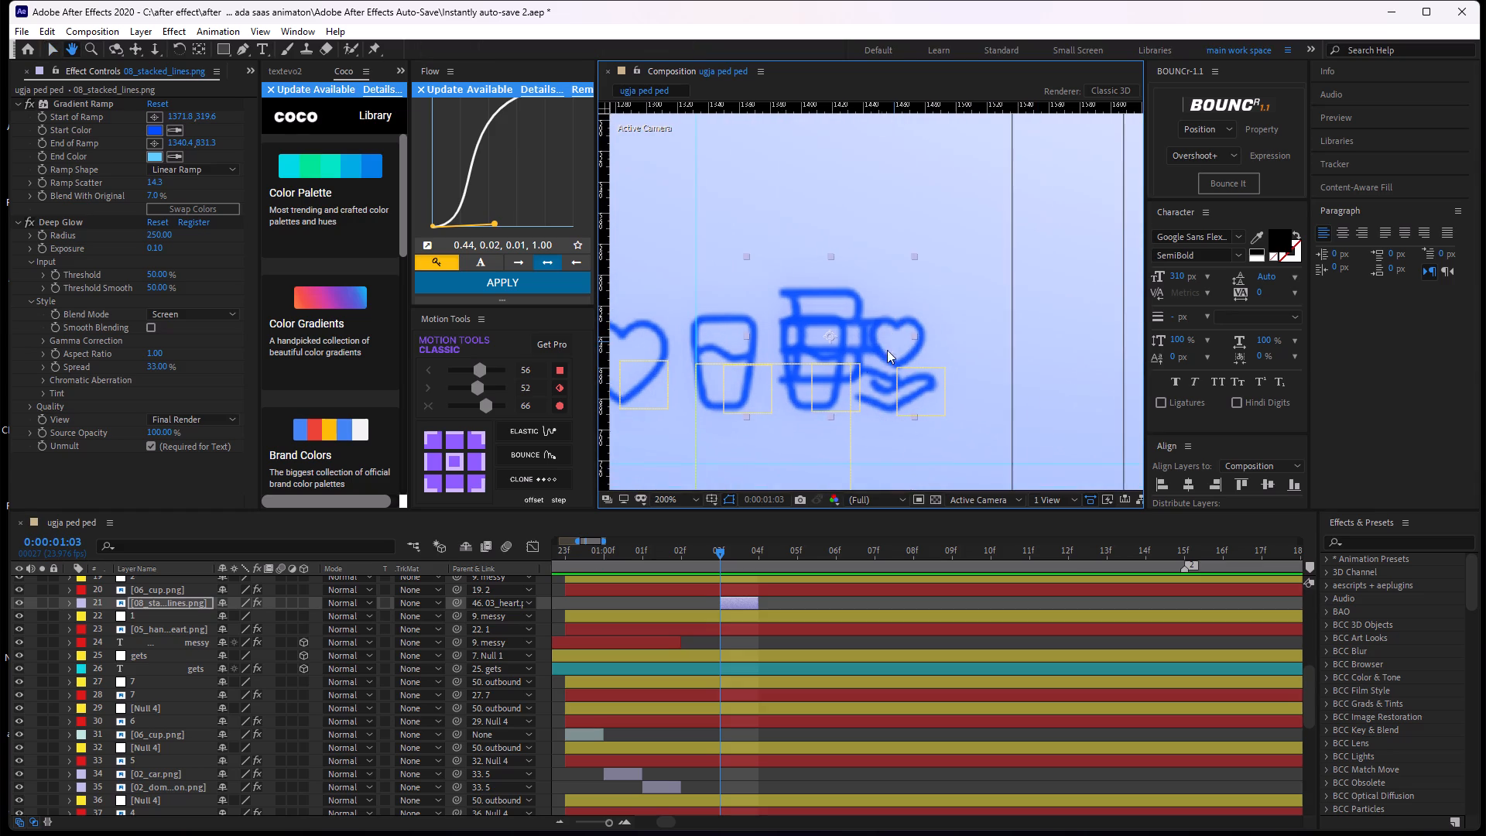
drag(842, 364, 831, 390)
Parent the 08_stacked_lines.png copy to the messy row's second 06_cup.png layer directly above it.
click(728, 591)
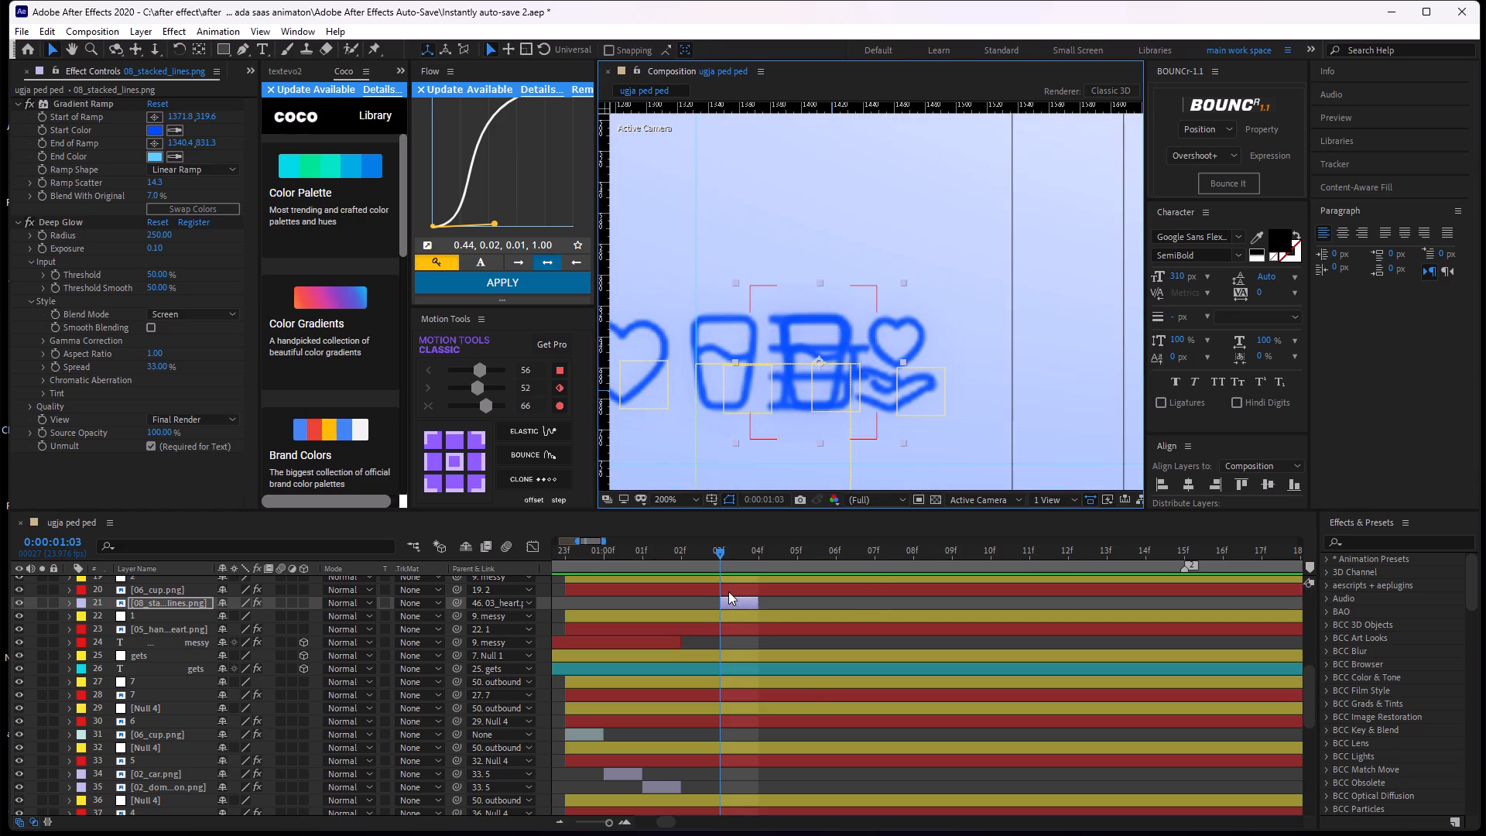
click(747, 609)
click(746, 608)
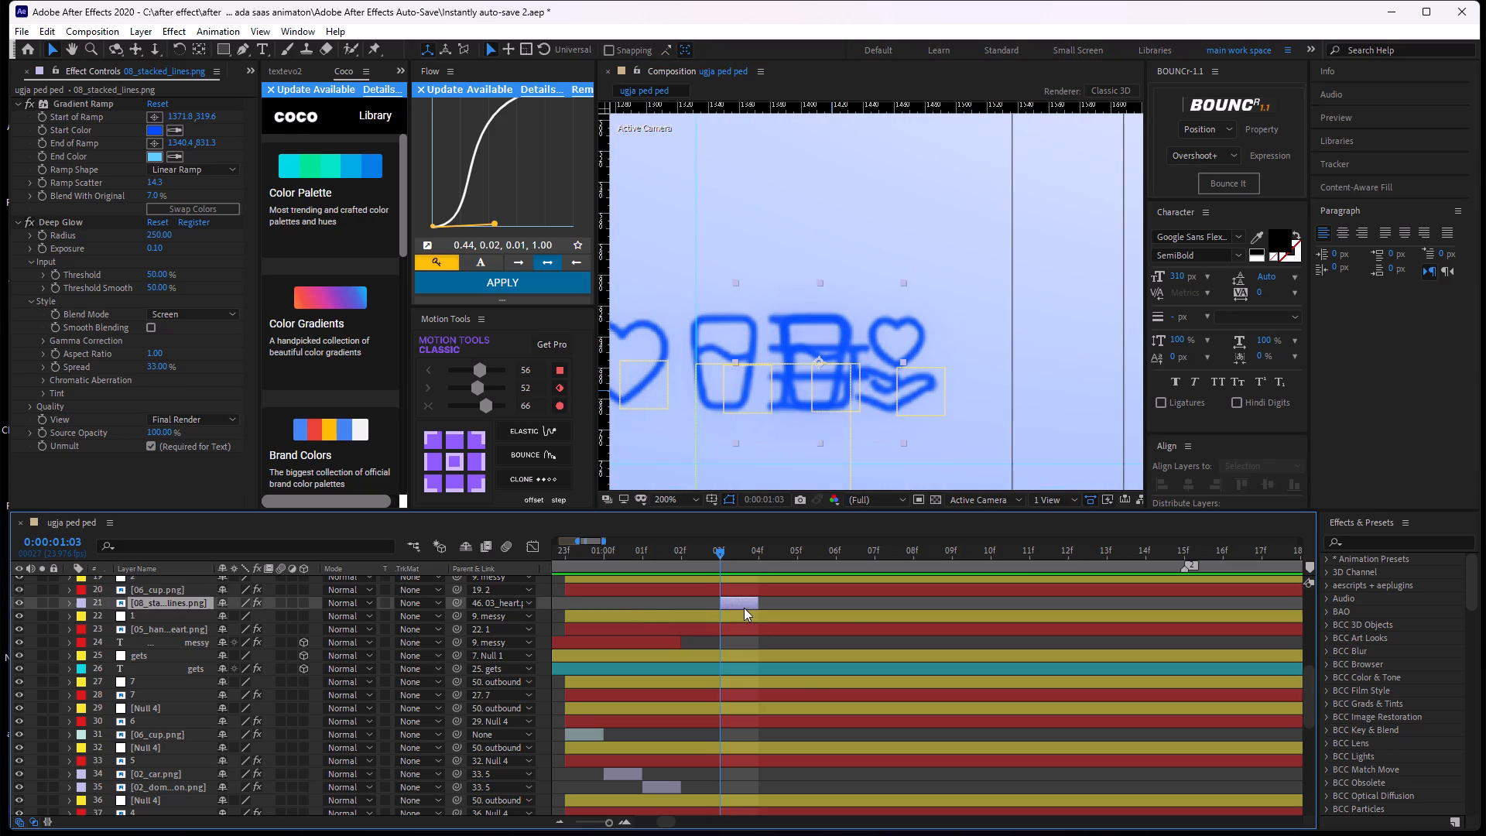
drag(452, 601, 156, 584)
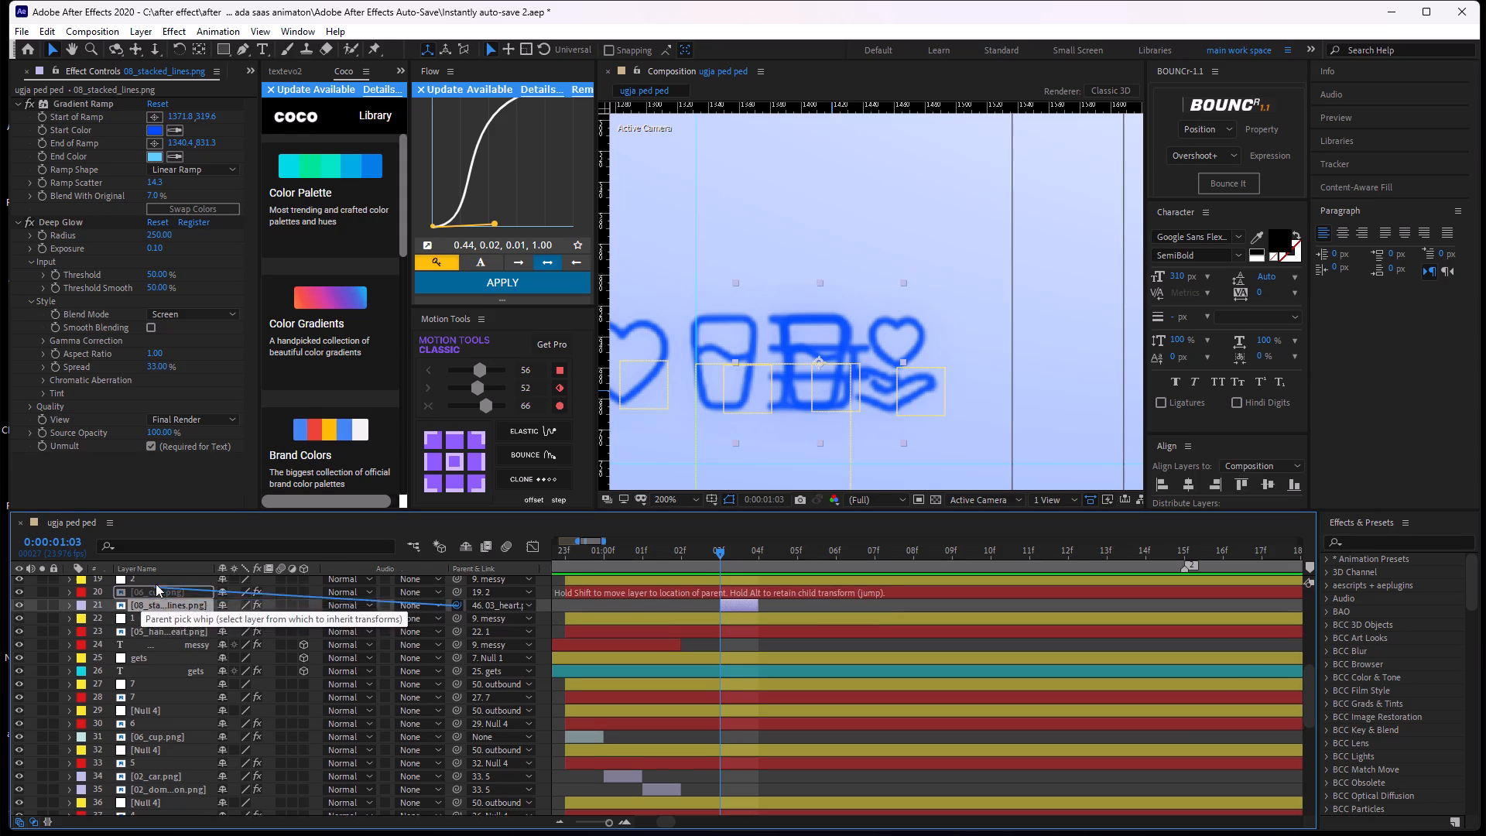
drag(156, 584, 148, 617)
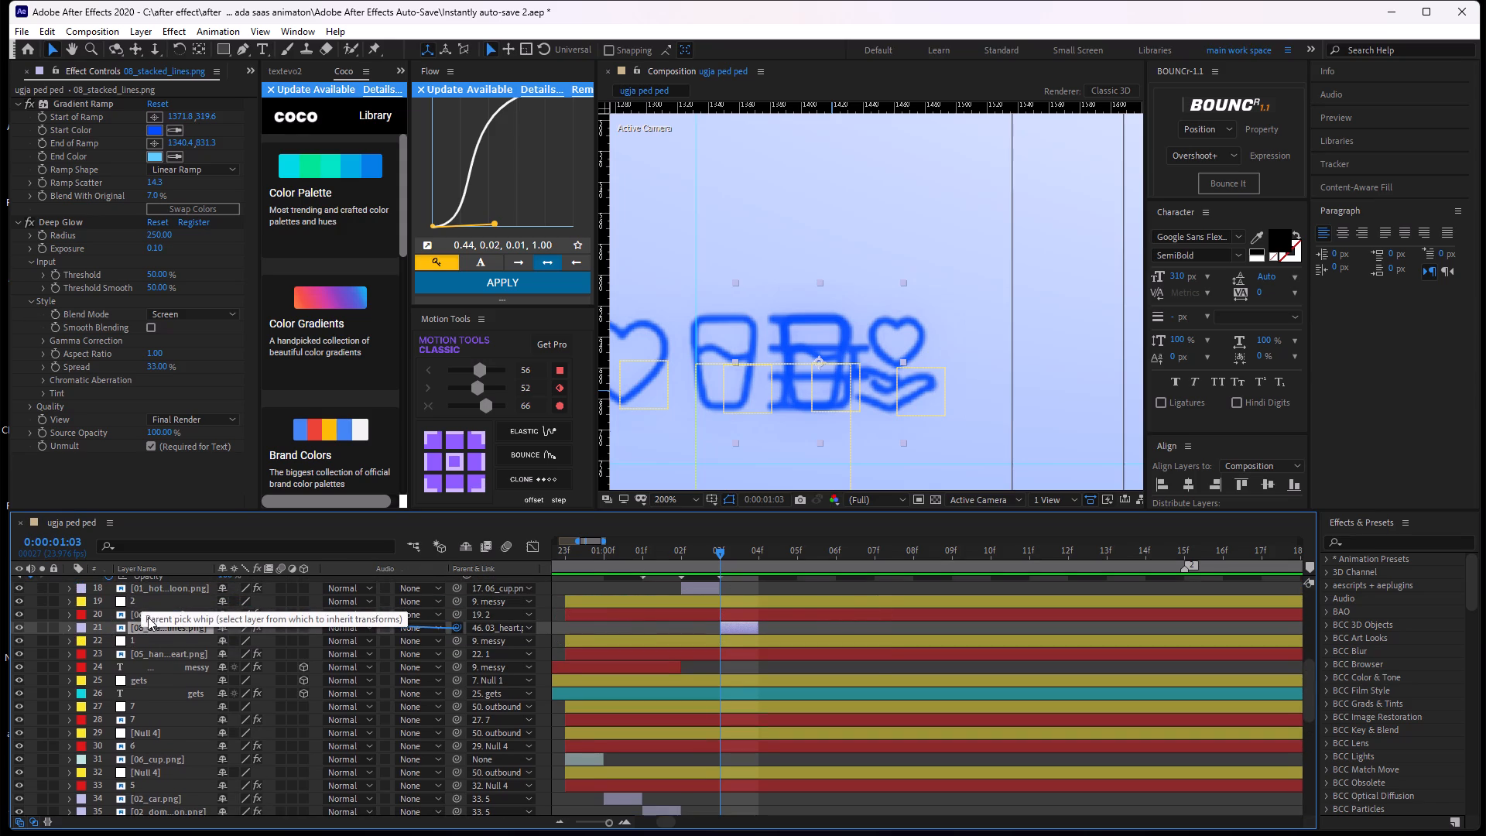
drag(148, 617, 142, 614)
Paste the copied opacity keyframes onto the messy row's second 06_cup.png layer starting at 0:00:01:02.
click(721, 609)
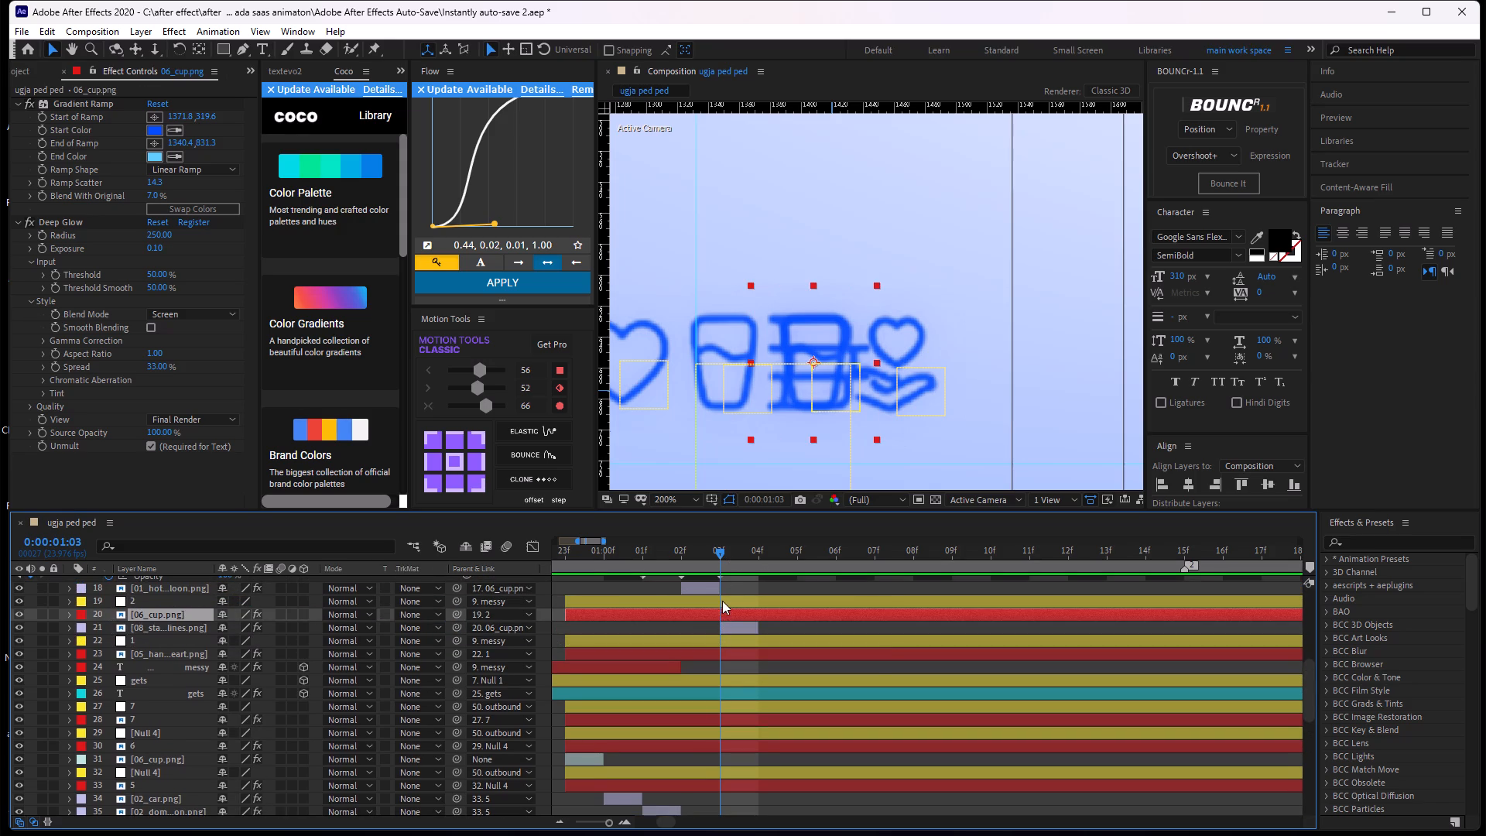
key(u)
drag(721, 554, 682, 578)
key(ctrl+v)
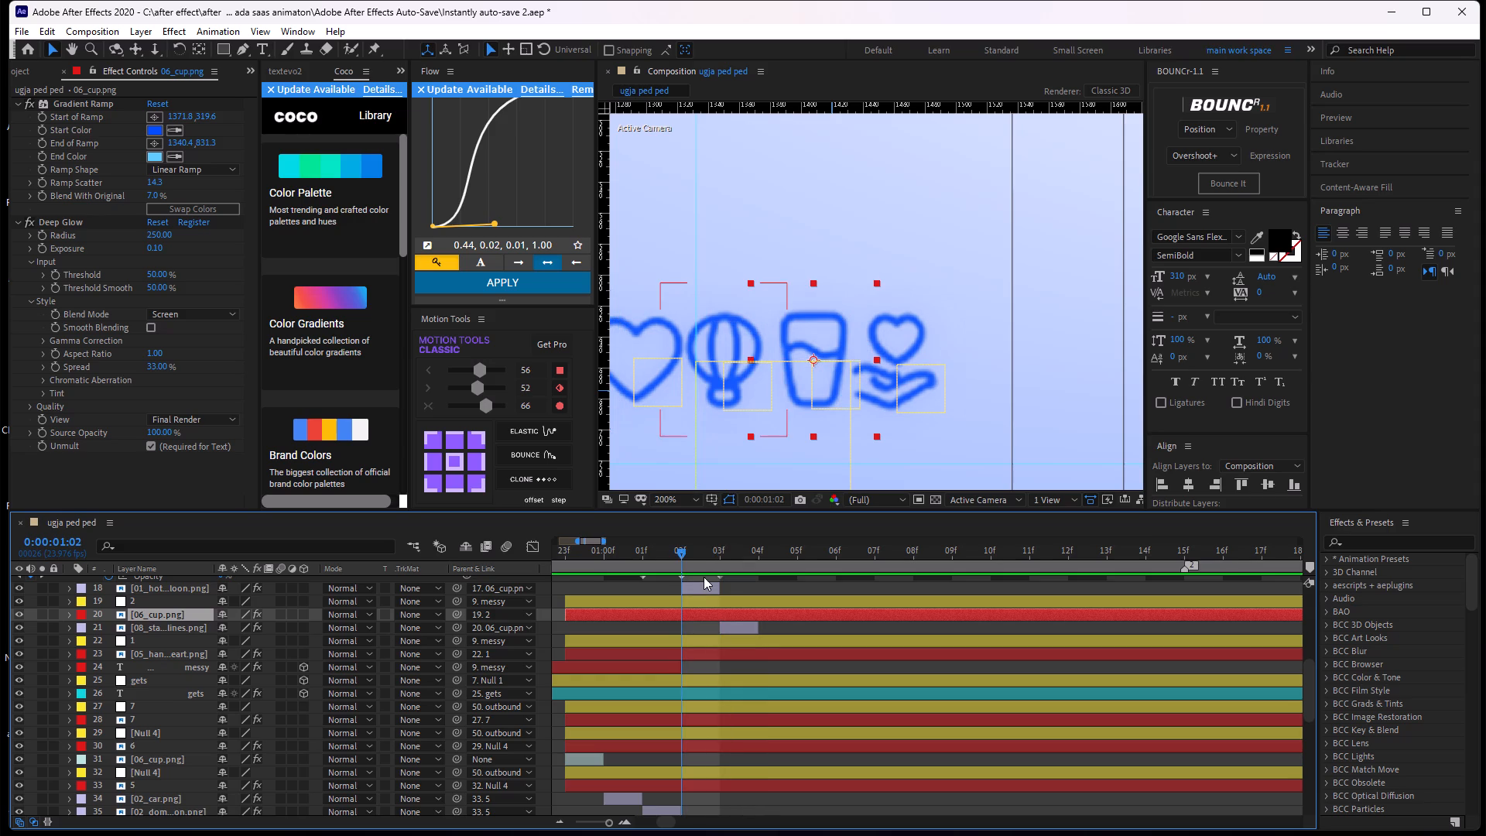
Scrub and play through the messy row's icon swaps with the whole frame in view to check their timing.
drag(689, 550, 691, 573)
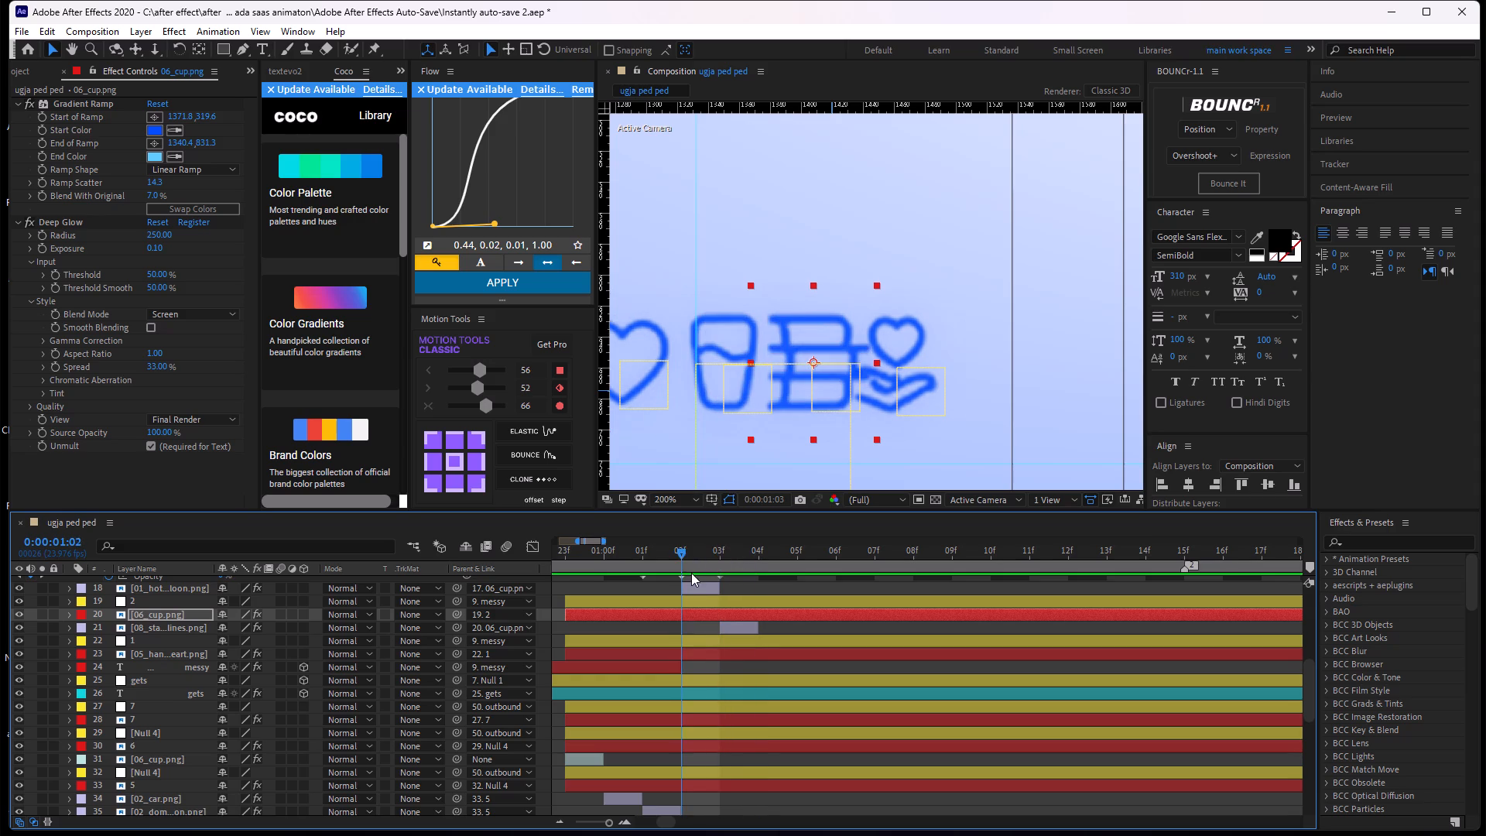
drag(691, 573, 729, 589)
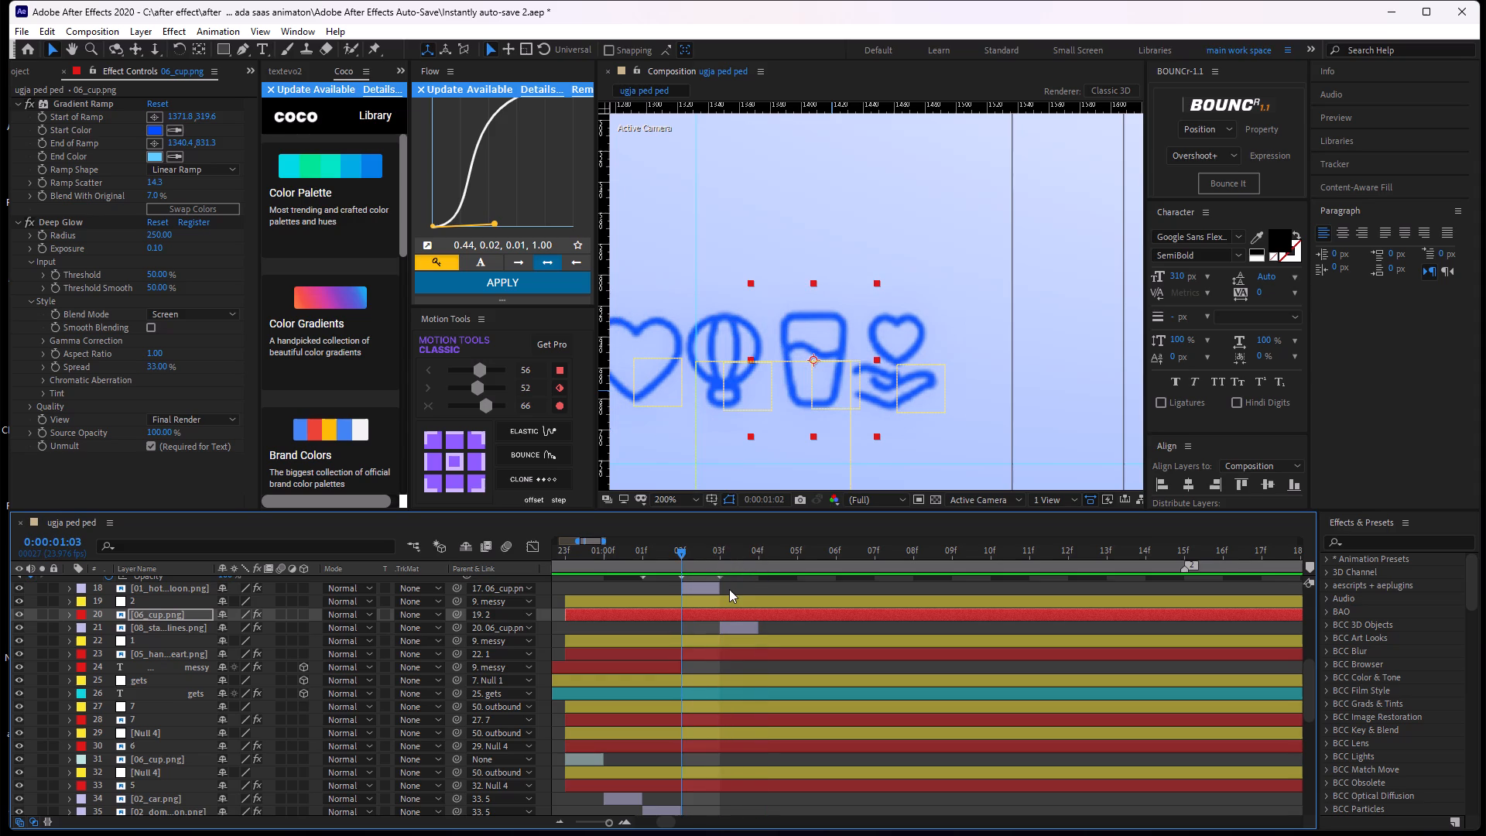
drag(729, 589, 766, 586)
drag(761, 551, 613, 598)
scroll(800, 365, down, 1)
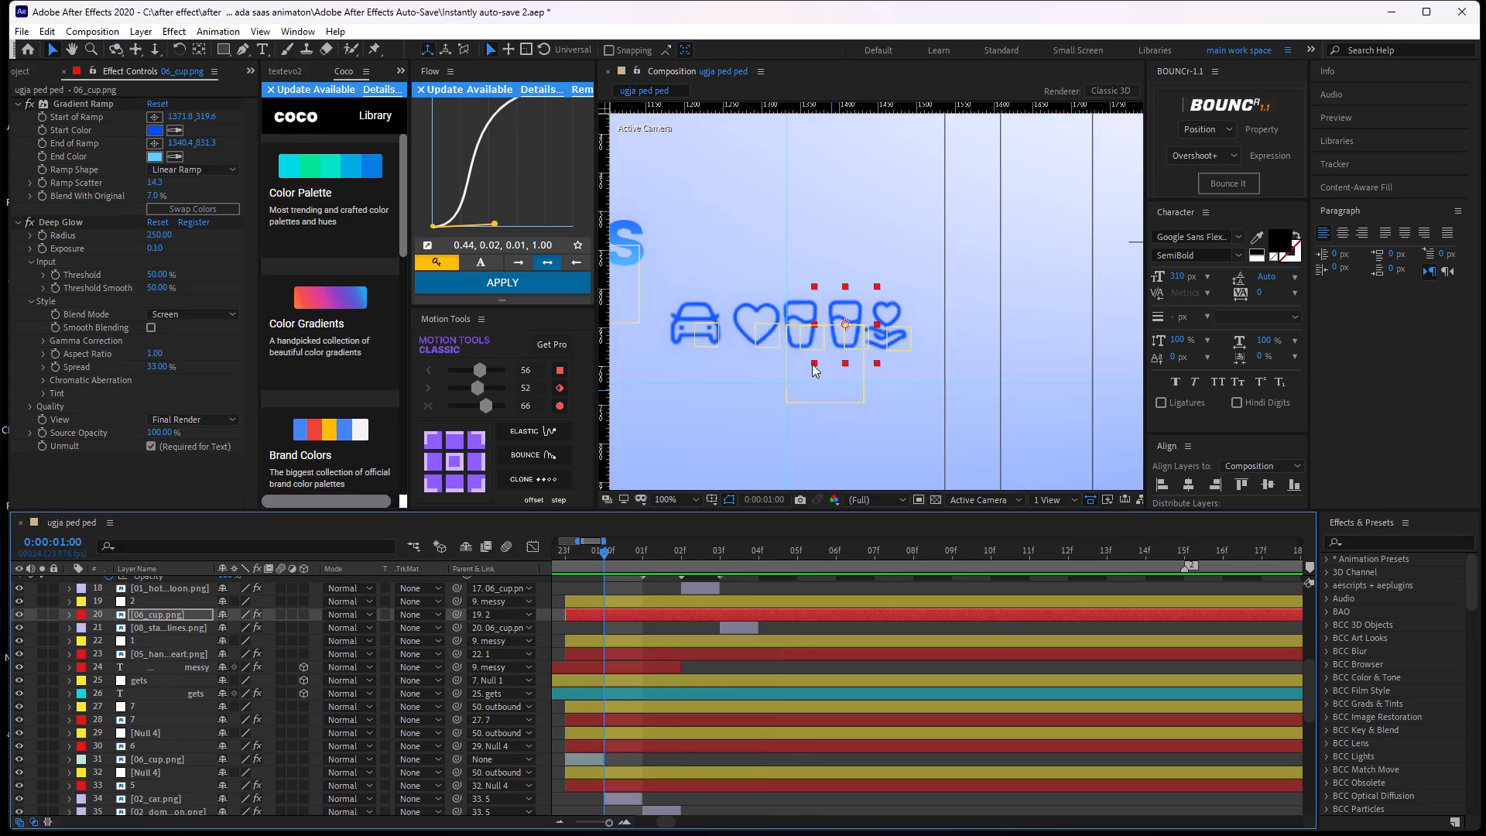
key(space)
key(space)
drag(976, 567, 866, 598)
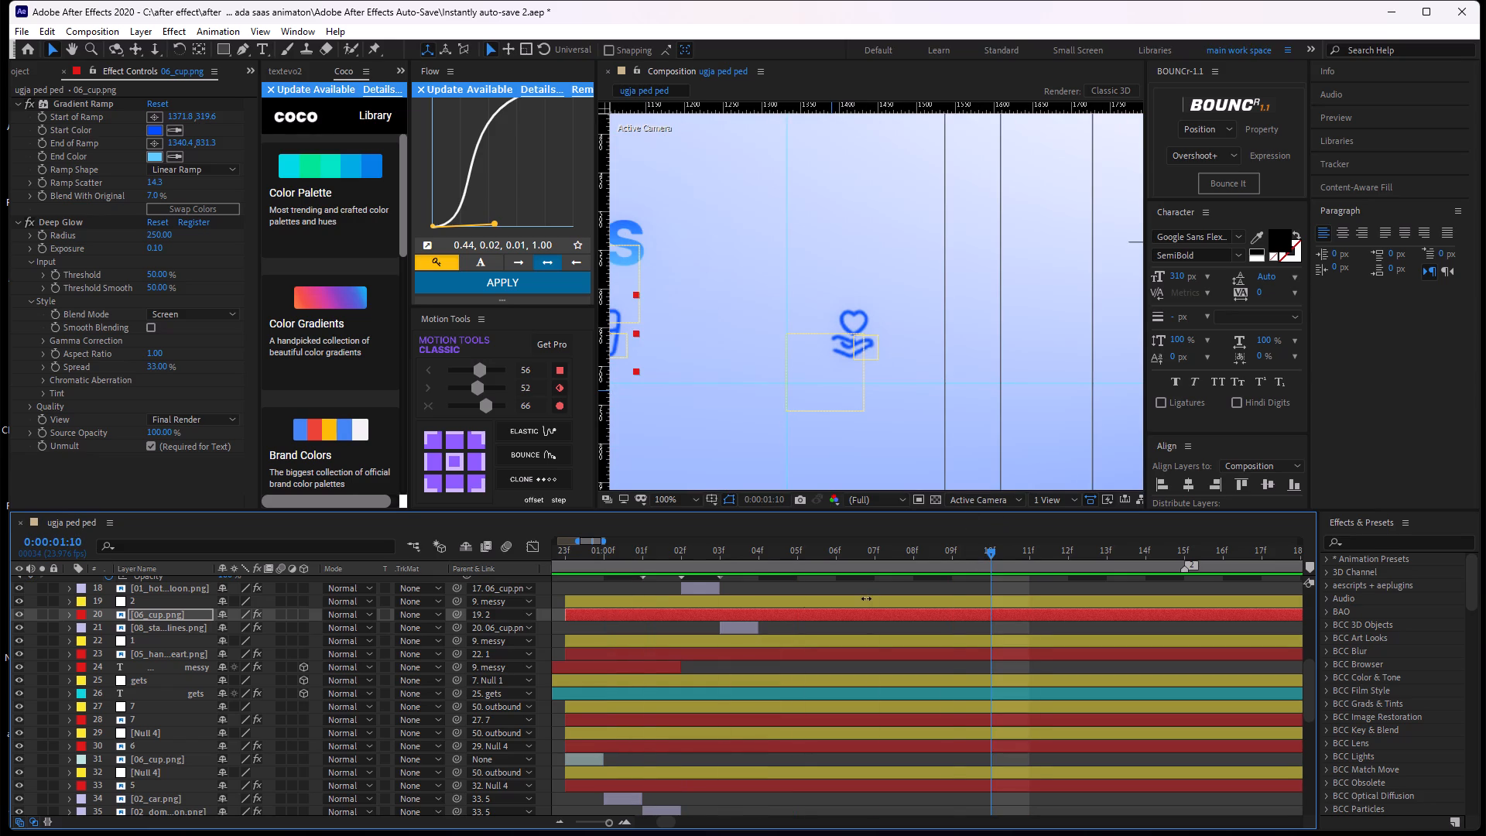
drag(866, 598, 810, 580)
drag(991, 553, 703, 533)
scroll(826, 335, down, 2)
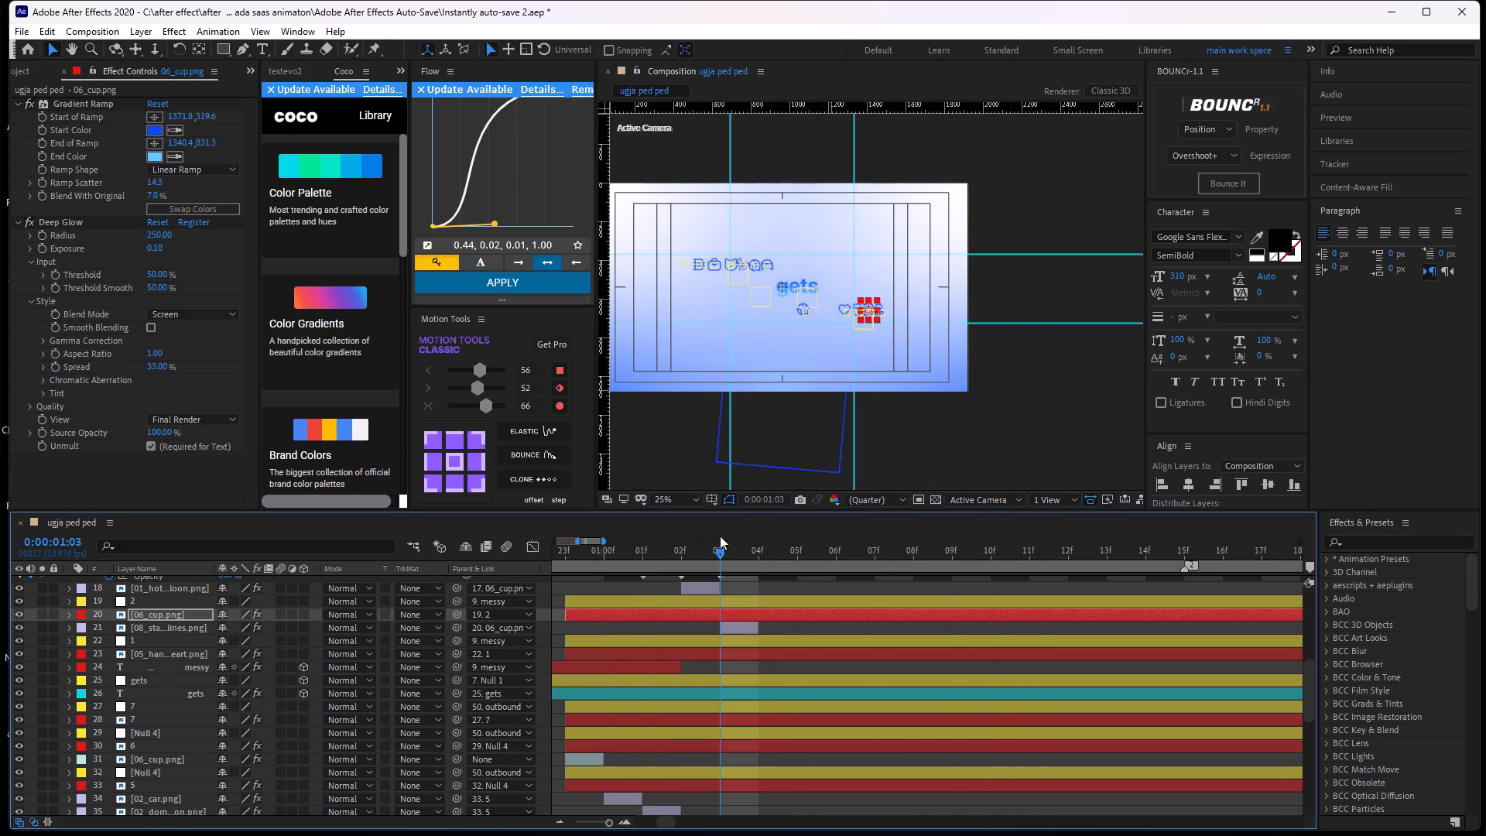
drag(719, 549, 886, 558)
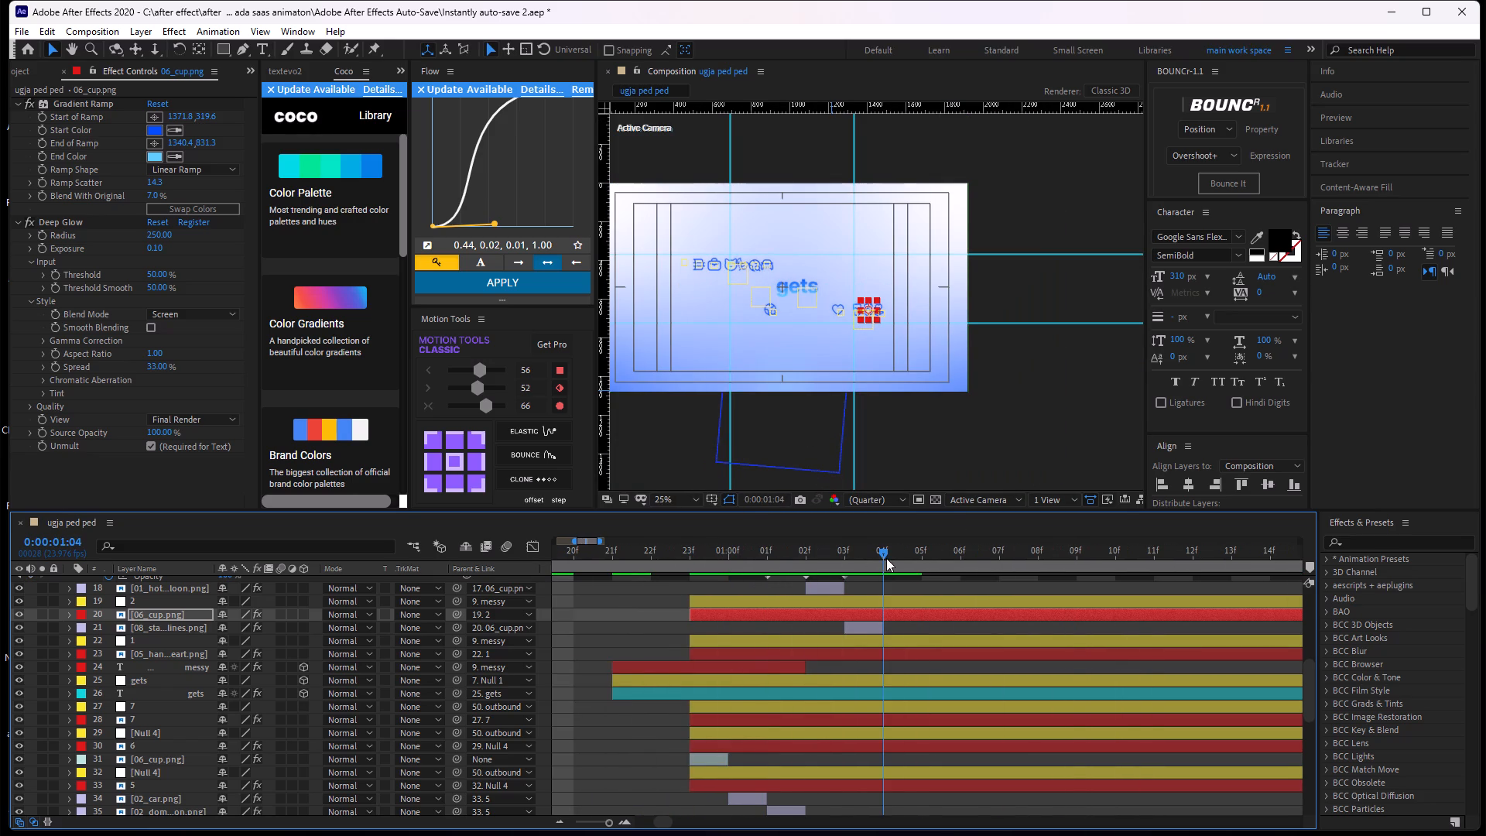
drag(886, 558, 721, 564)
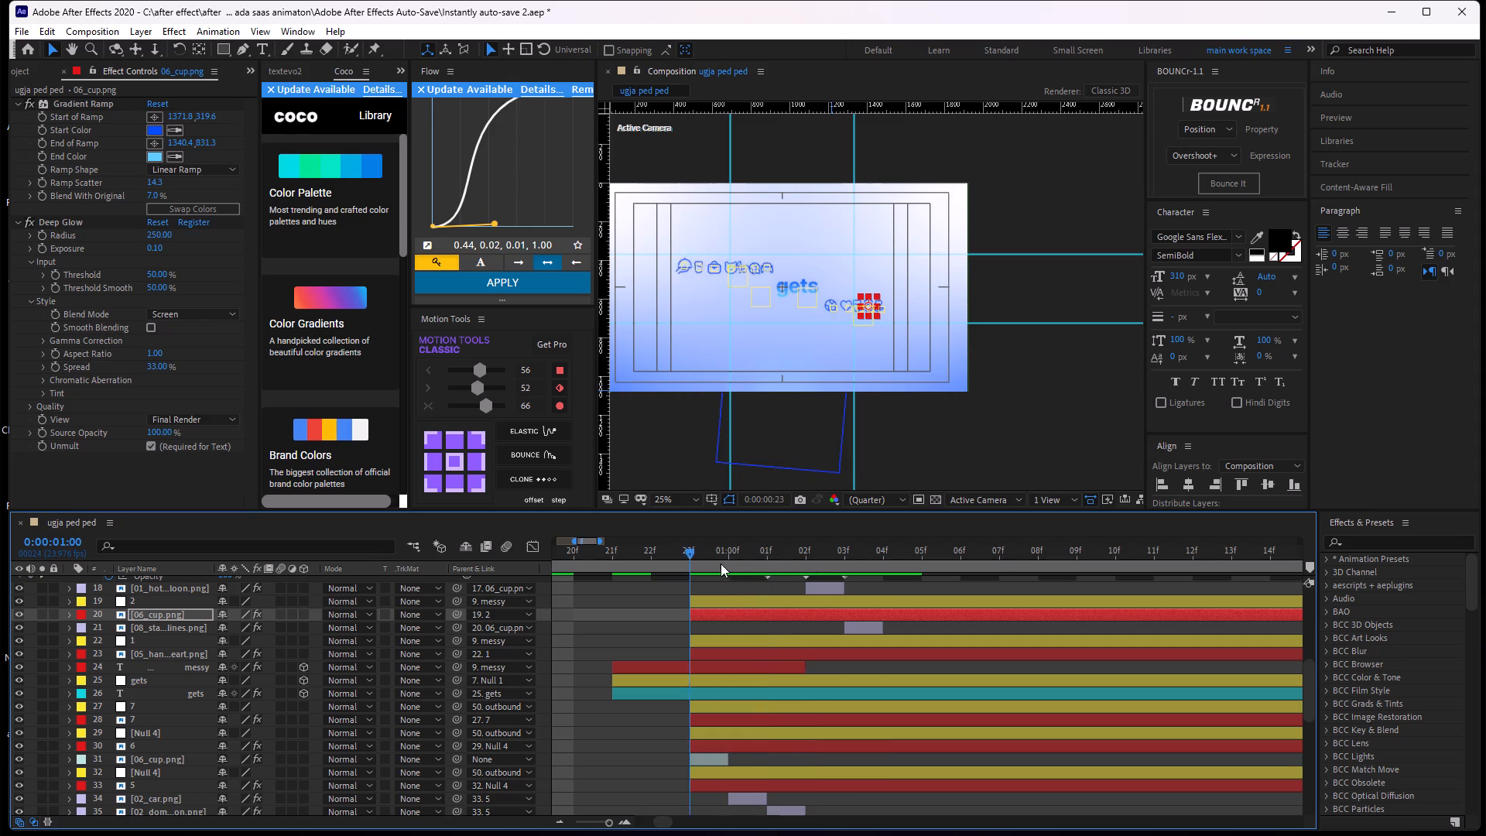
drag(721, 564, 803, 571)
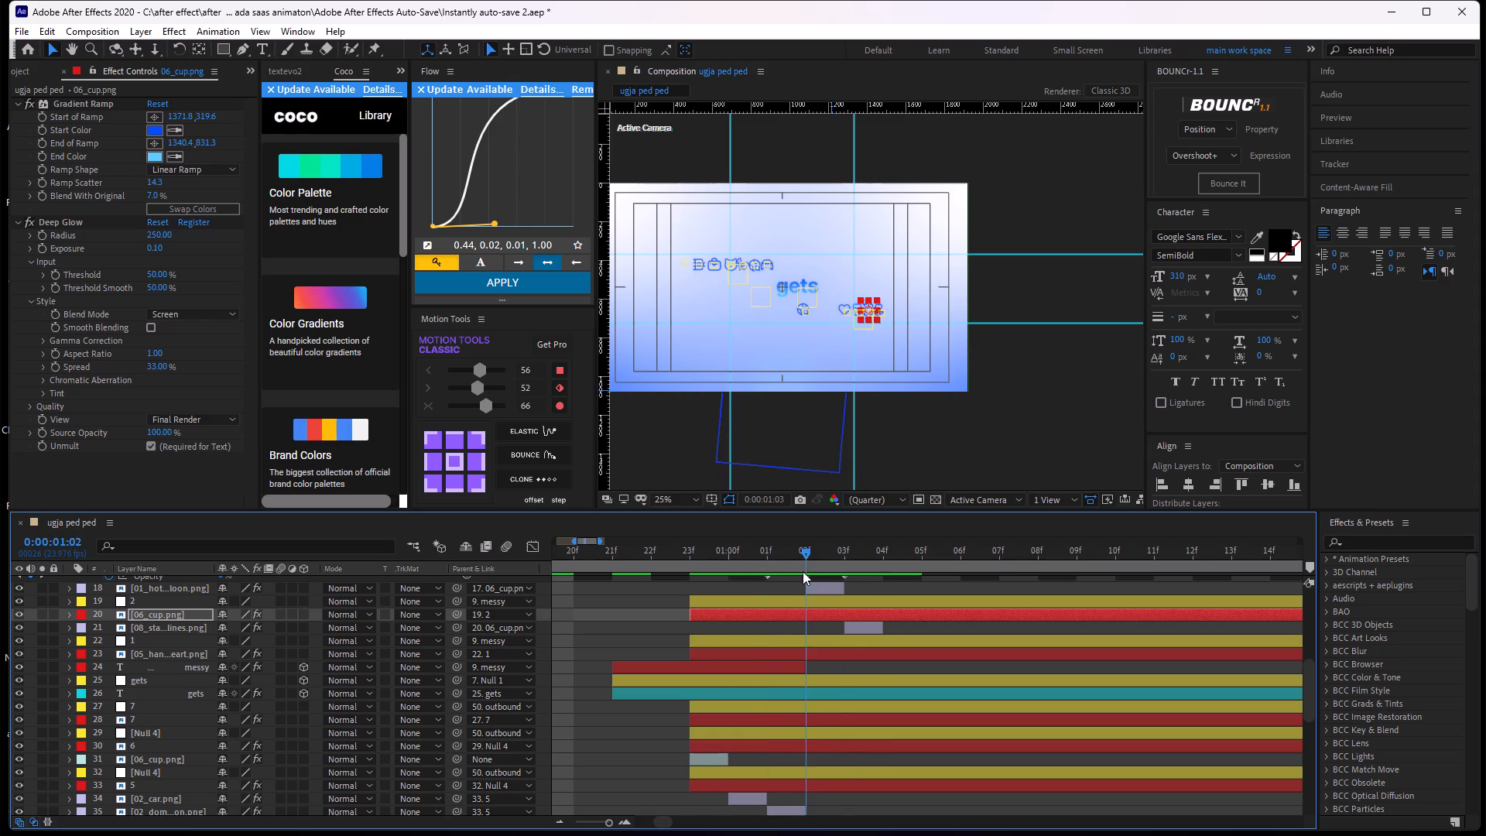
drag(803, 571, 802, 556)
drag(802, 556, 837, 548)
Reveal null 2's position keyframes and shift the 08_stacked_lines.png layer to start at its 0:00:01:06 keyframe.
click(834, 595)
key(u)
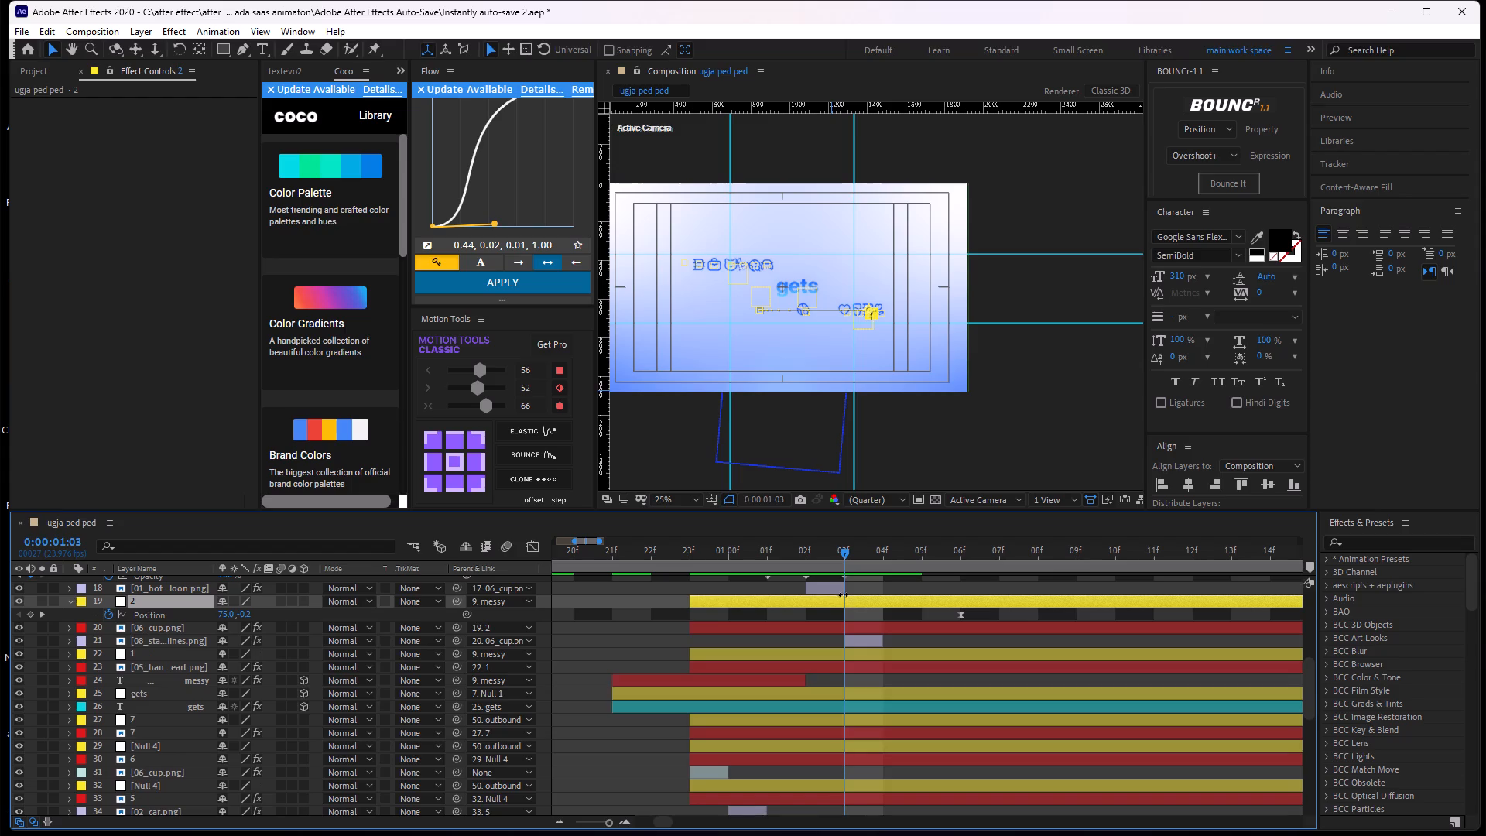
drag(844, 557, 902, 589)
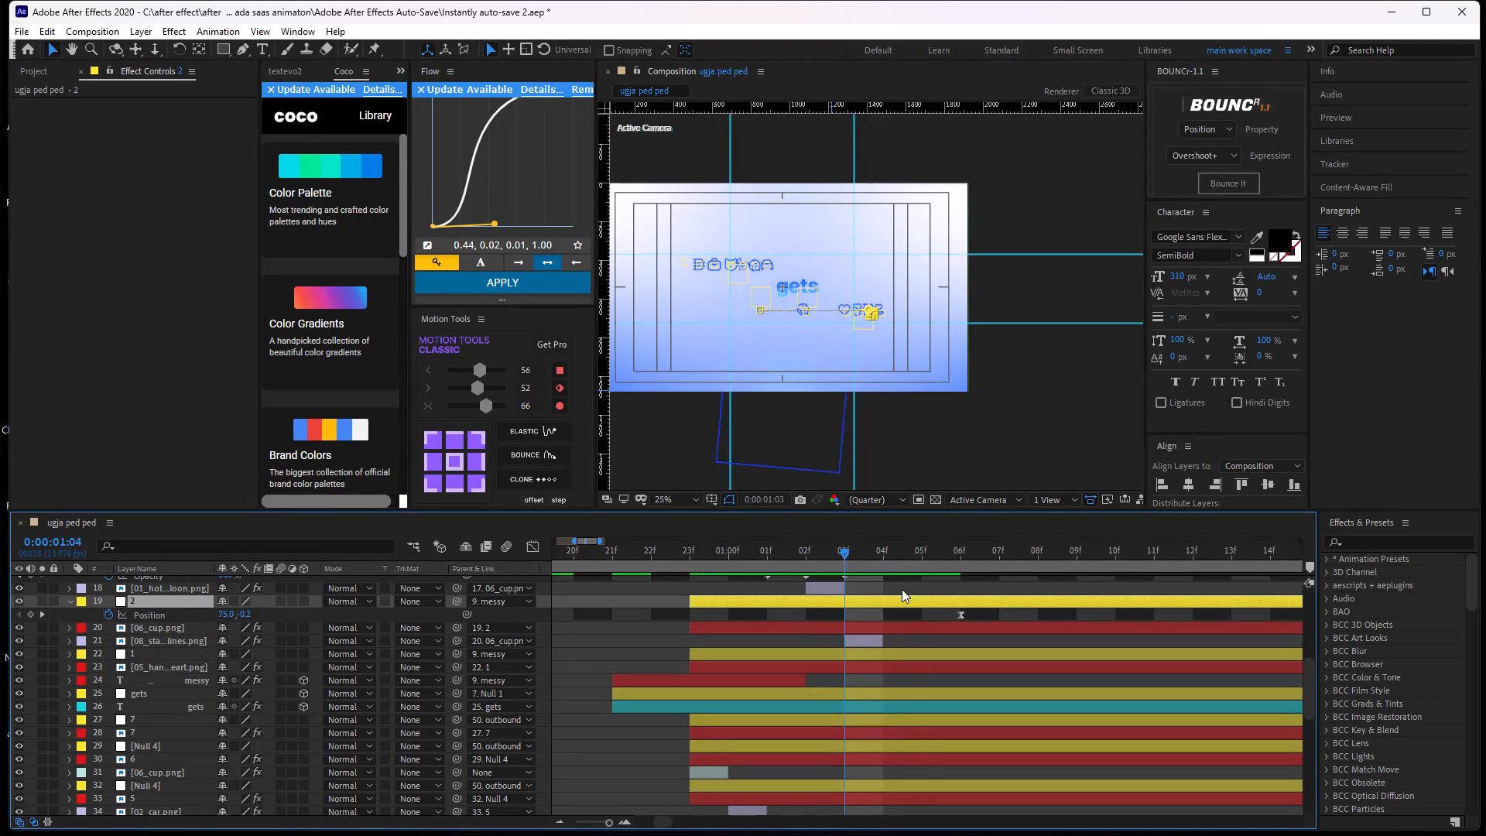
drag(902, 589, 969, 588)
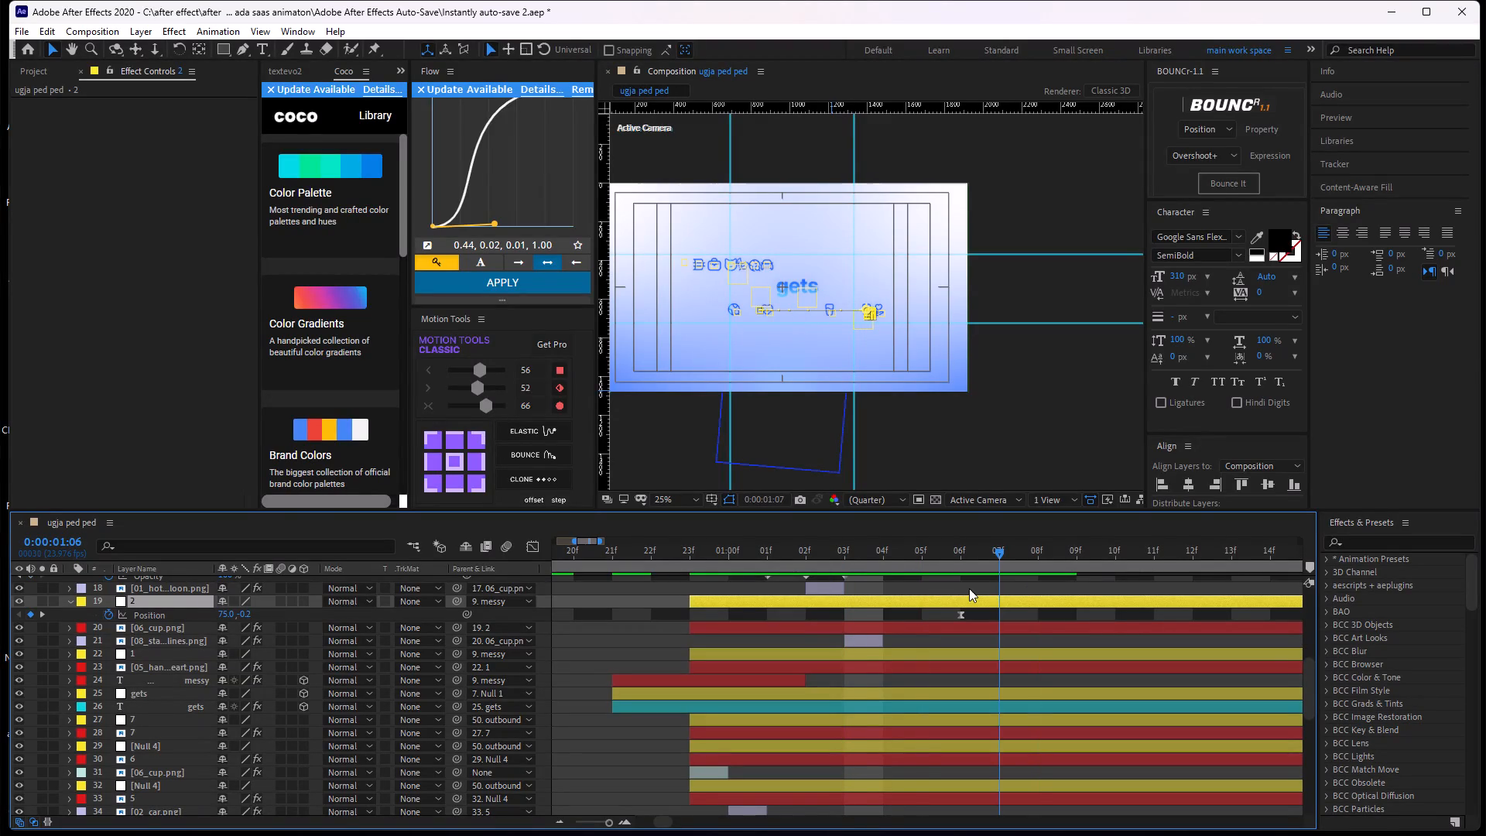
drag(969, 588, 943, 586)
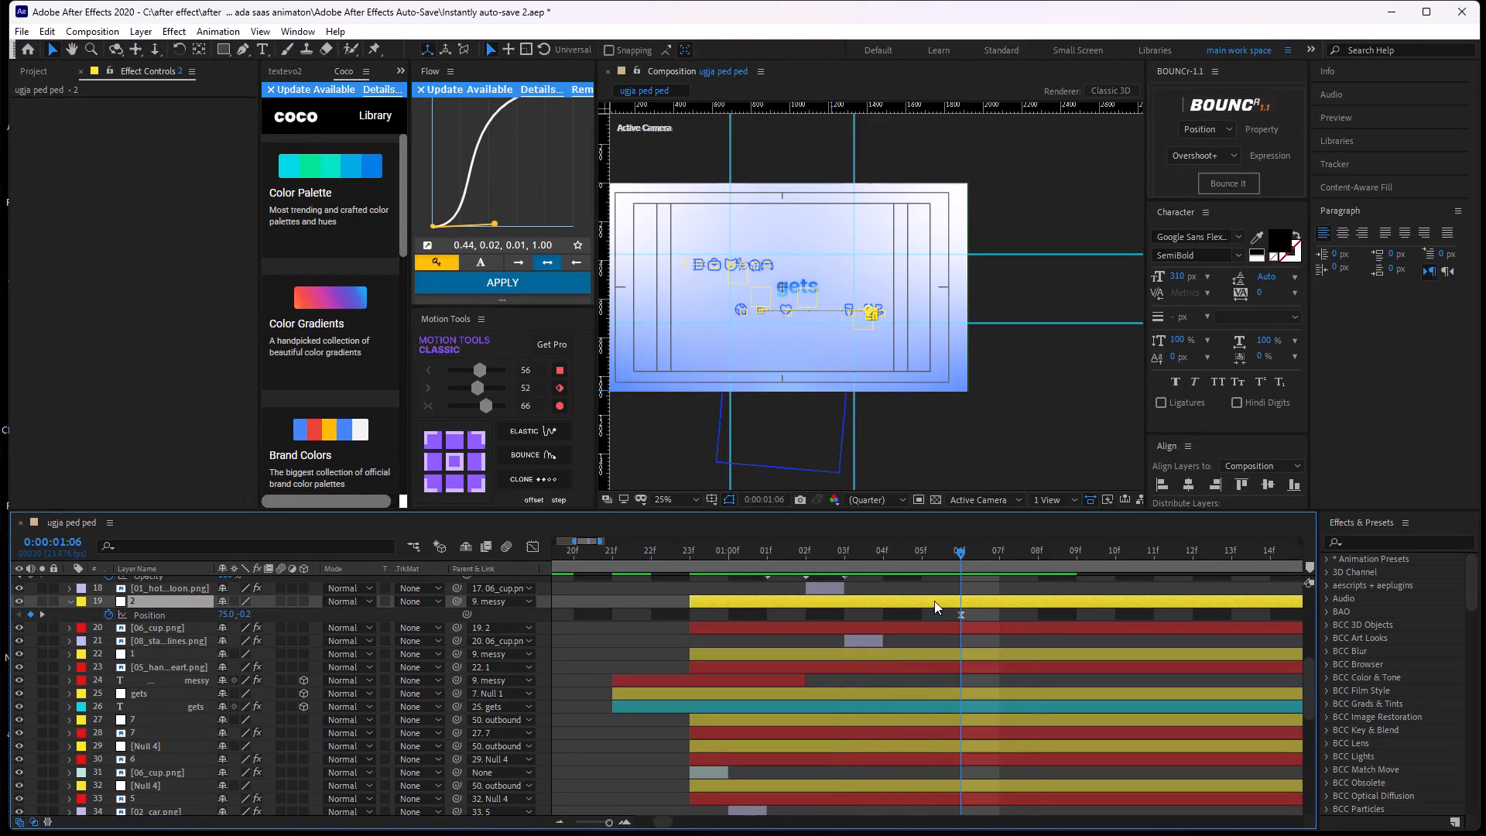
drag(857, 639, 967, 633)
click(956, 621)
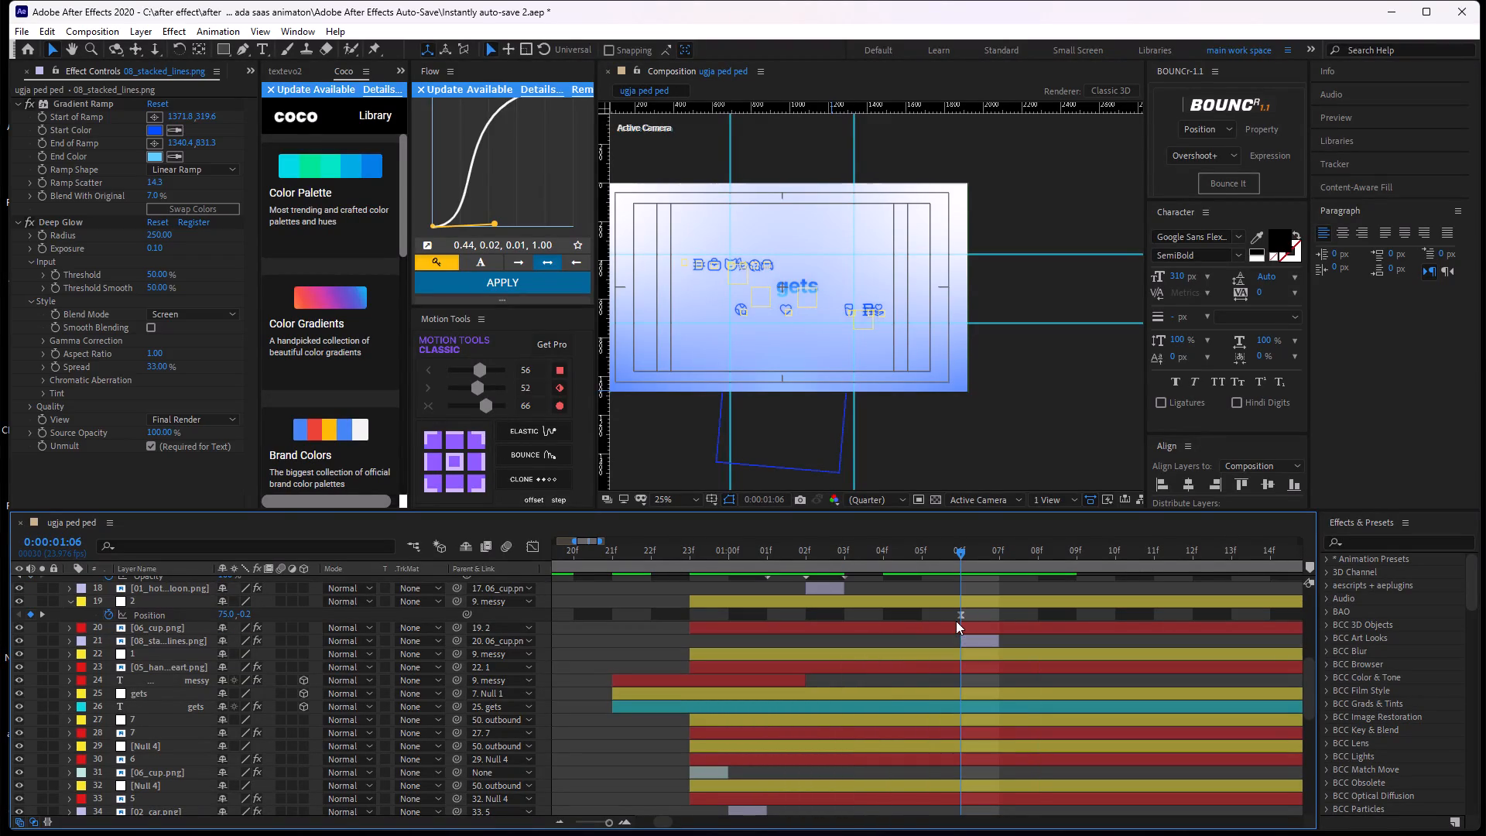
Shift the second 06_cup.png layer's three opacity keyframes to start at 0:00:01:05, and scrub through the swap.
click(938, 621)
click(930, 625)
key(u)
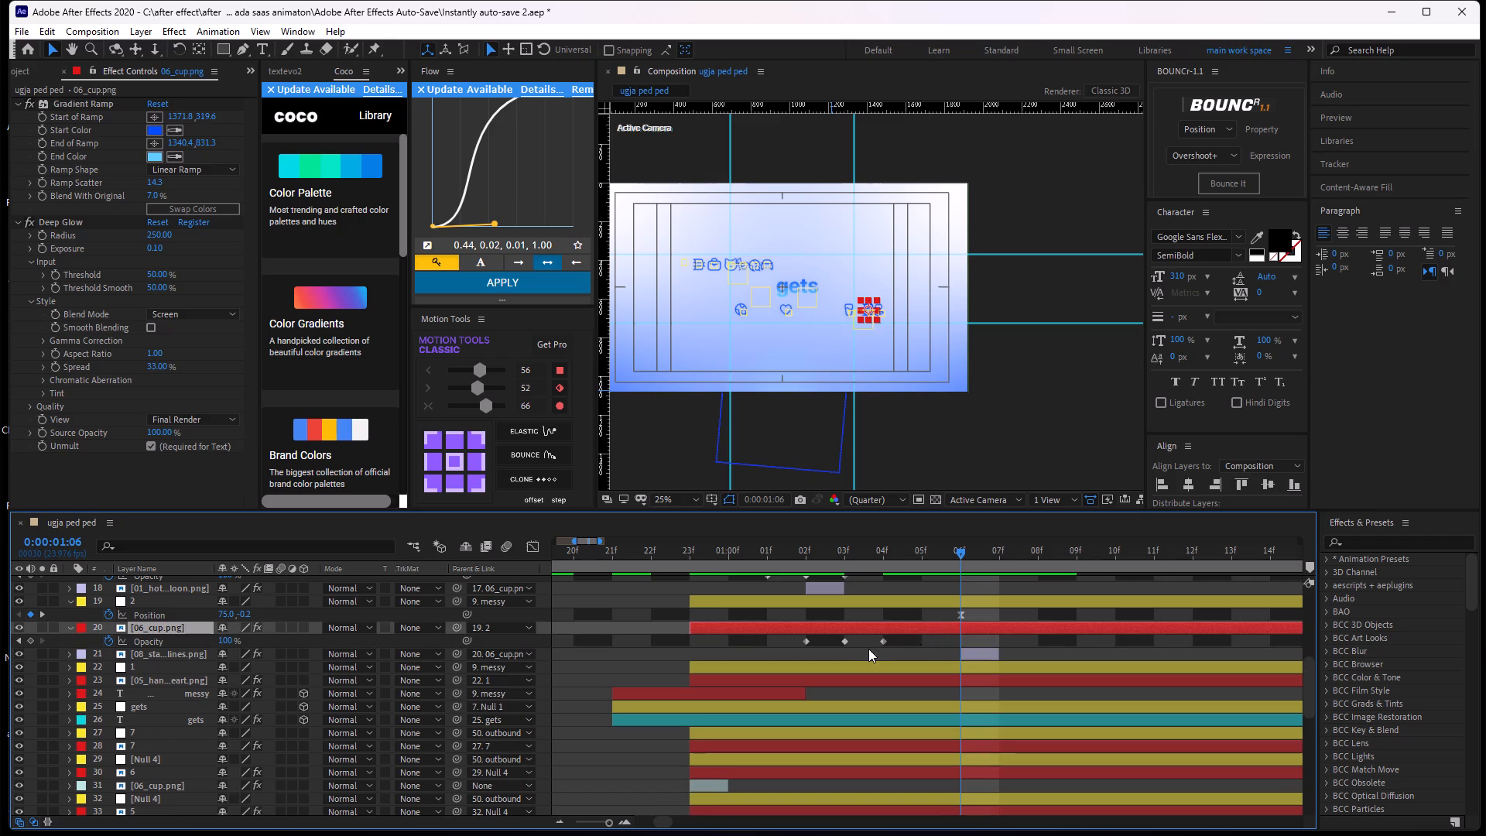
drag(919, 643, 781, 642)
drag(807, 643, 898, 648)
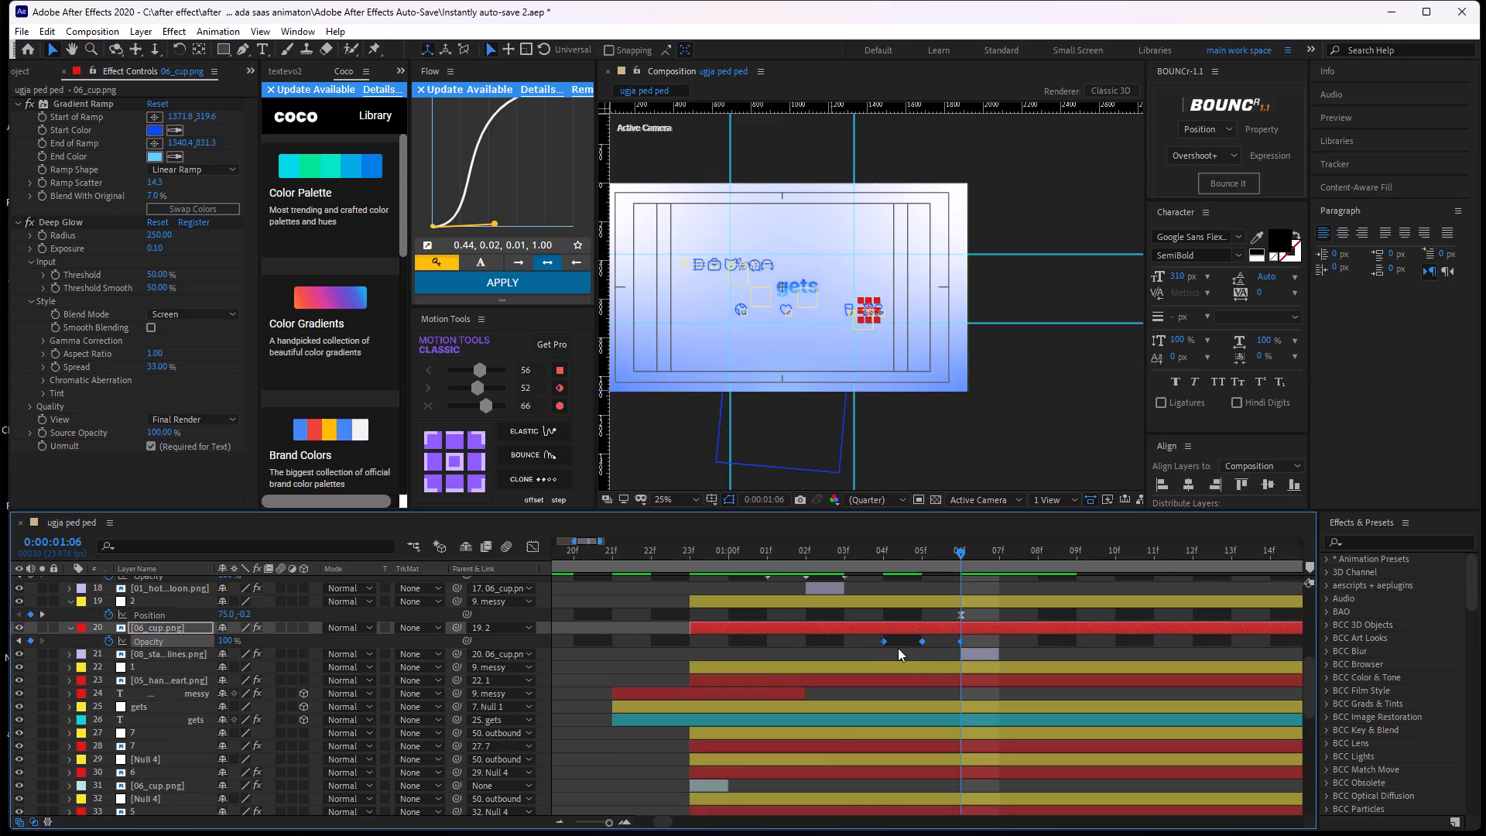
drag(898, 648, 932, 649)
drag(960, 550, 968, 588)
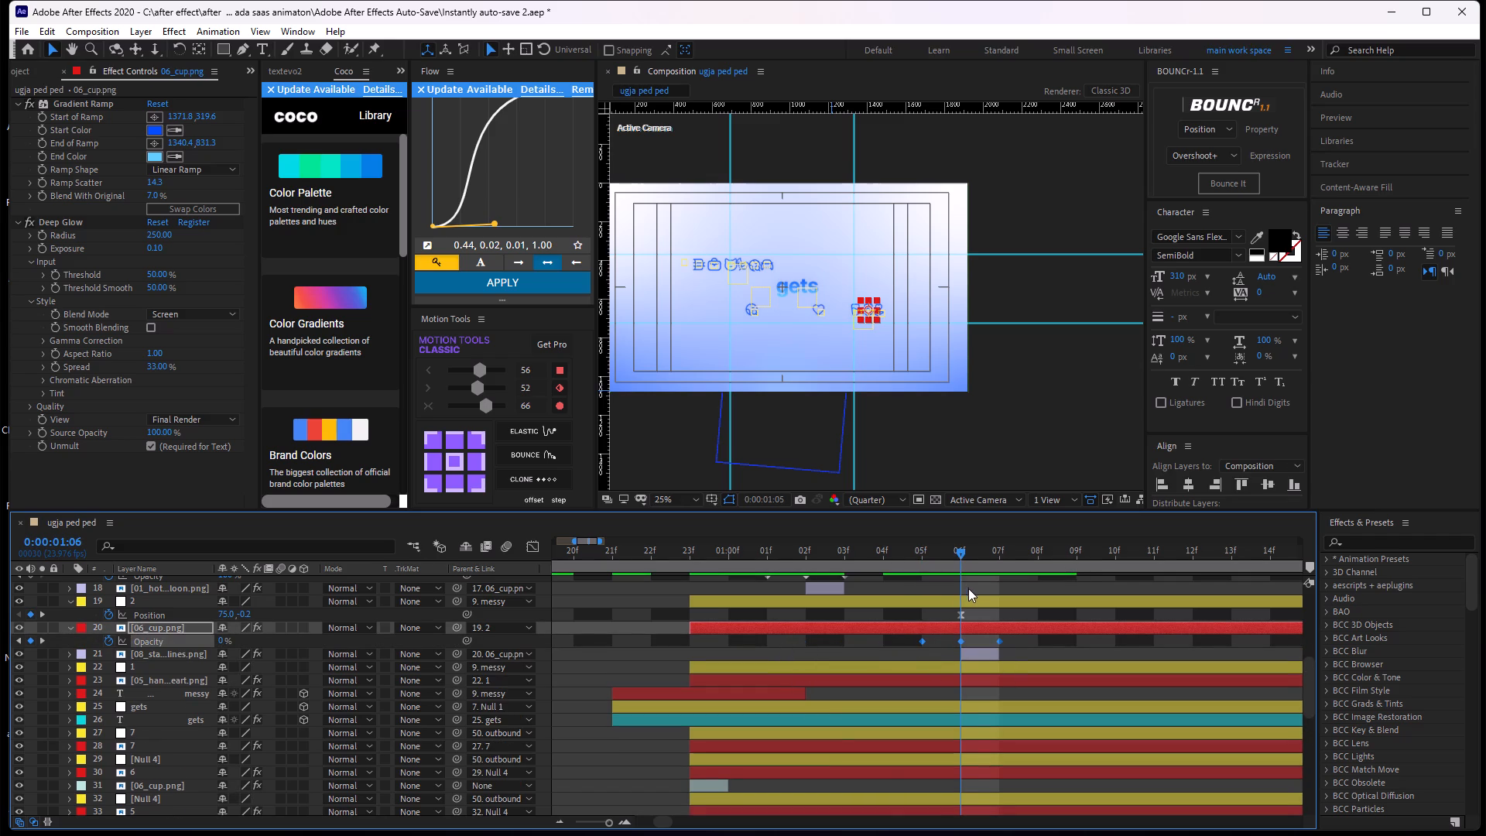
drag(968, 588, 868, 635)
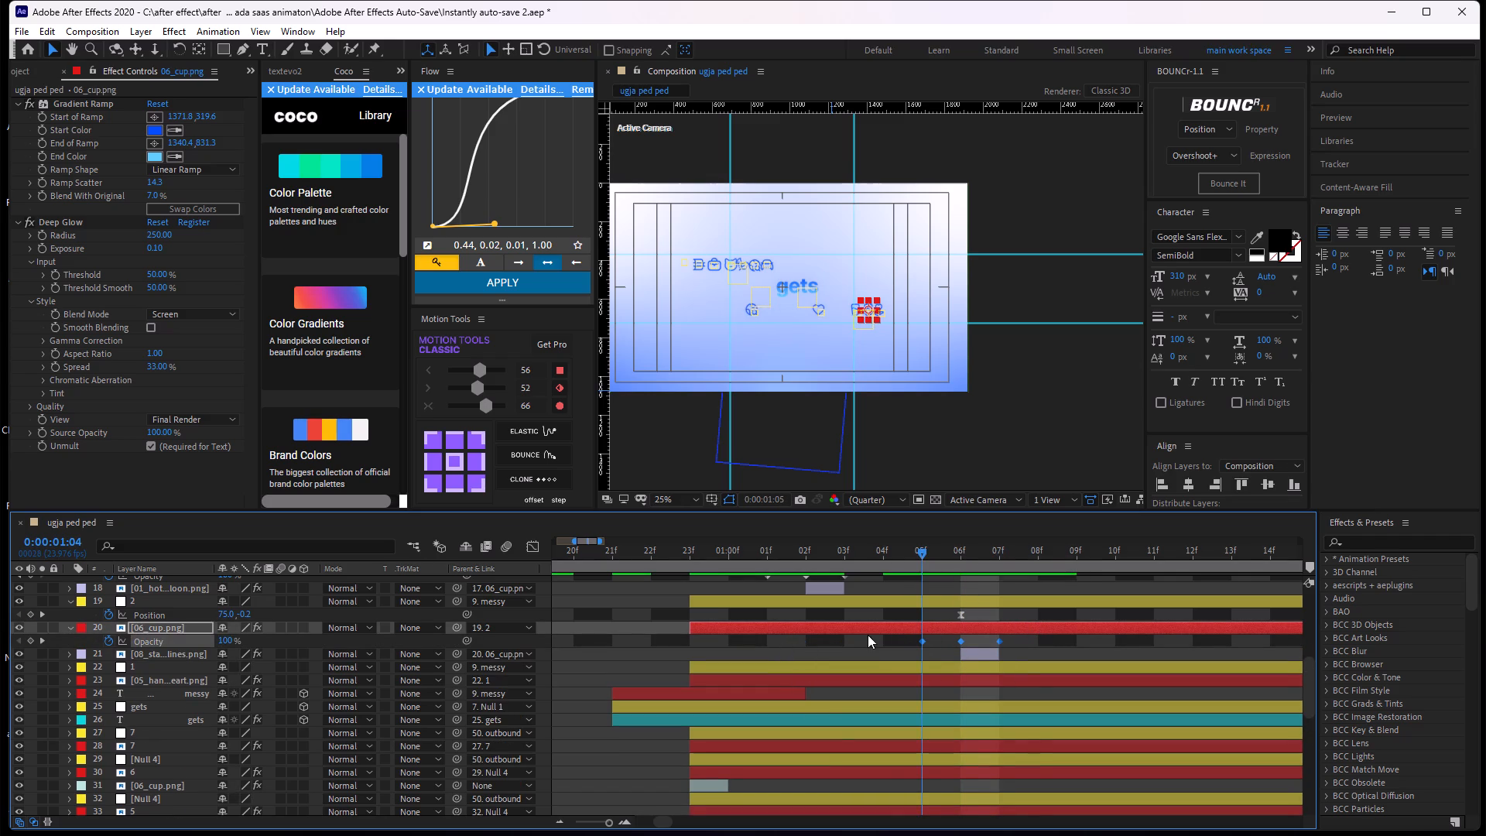
drag(868, 635, 861, 632)
Using null 3's position keyframe as reference, shift the first cup's opacity keyframes to start at 0:00:01:03 and the balloon layer to 0:00:01:04.
scroll(868, 619, up, 1)
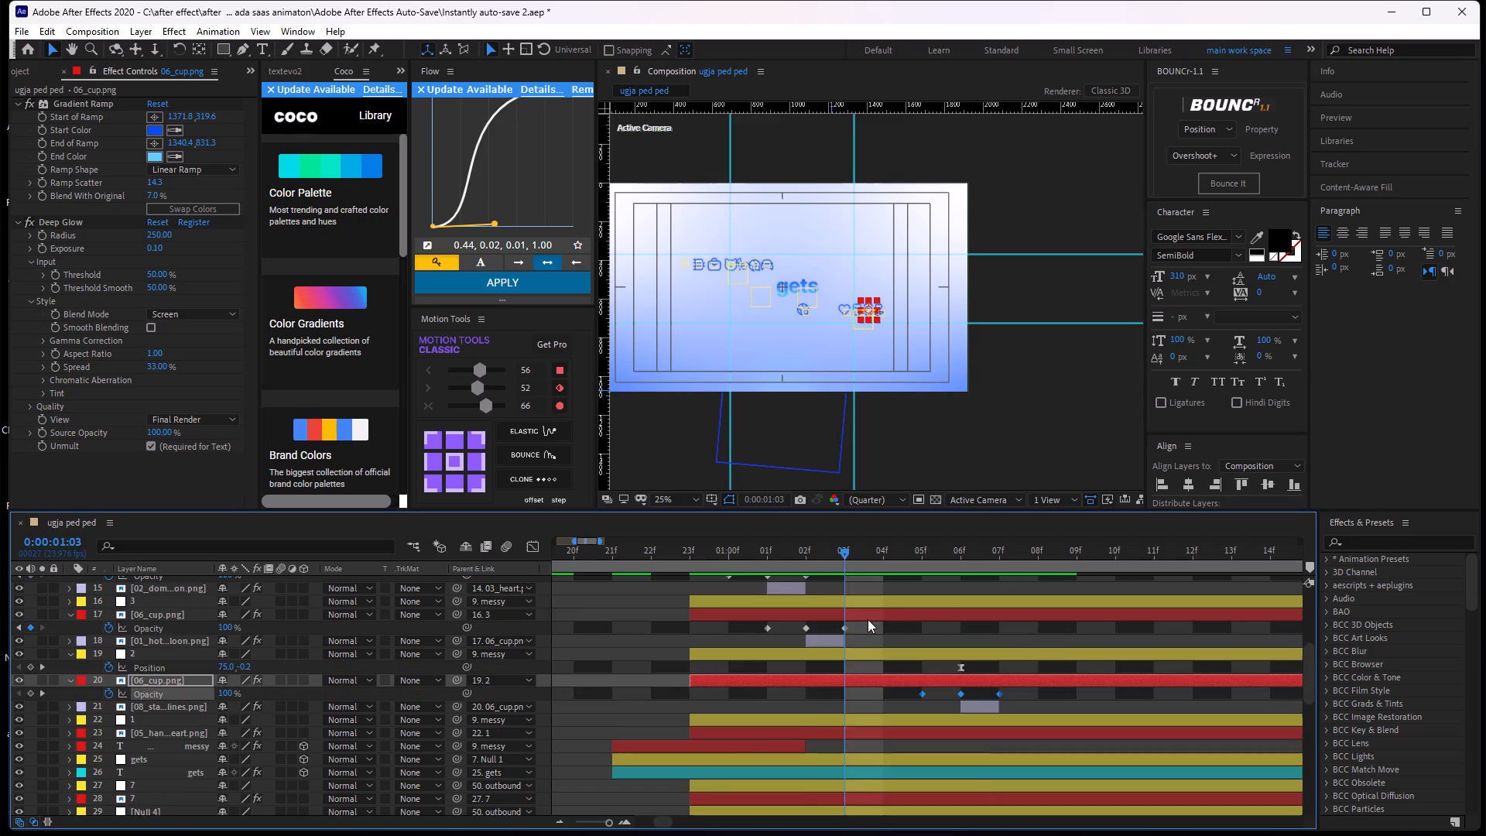
click(862, 602)
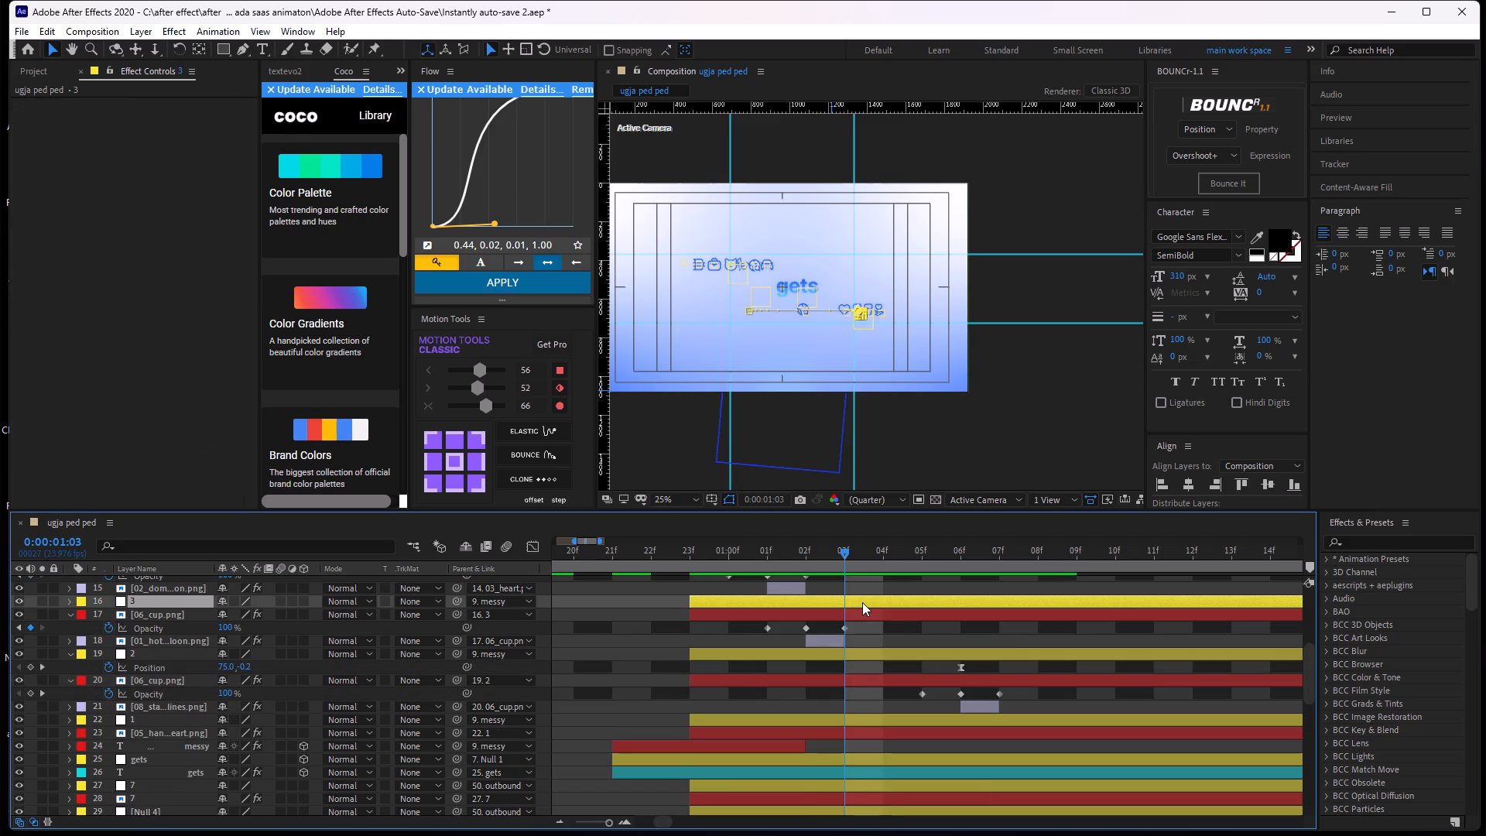
key(u)
drag(865, 640, 753, 649)
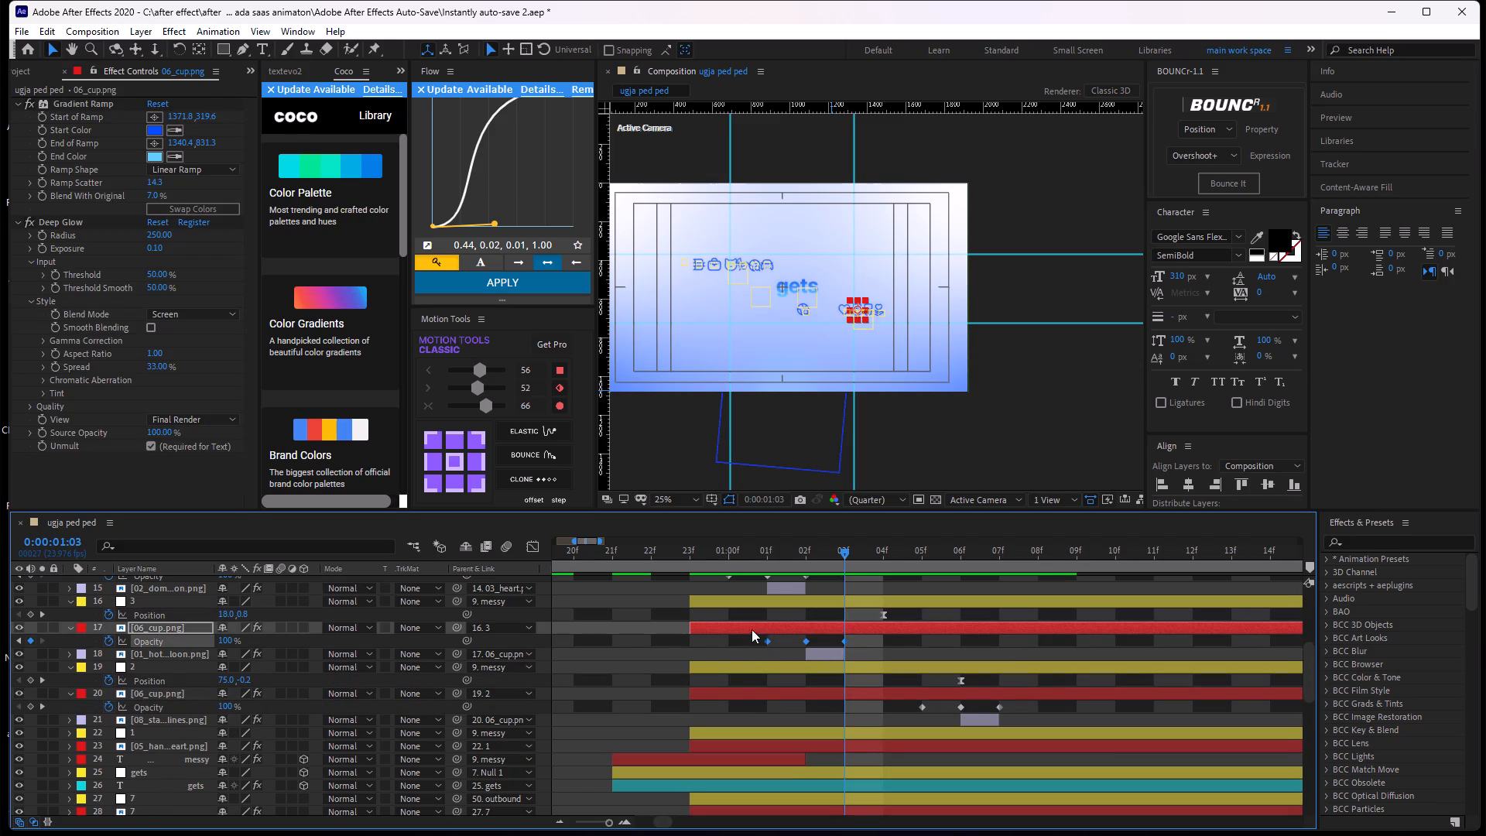
drag(767, 642, 848, 645)
drag(827, 650, 897, 655)
Reveal null 4's position keyframes and shift the 03_heart.png layer's three opacity keyframes to start at 0:00:01:01.
drag(848, 562, 809, 575)
drag(843, 554, 787, 585)
scroll(803, 591, up, 1)
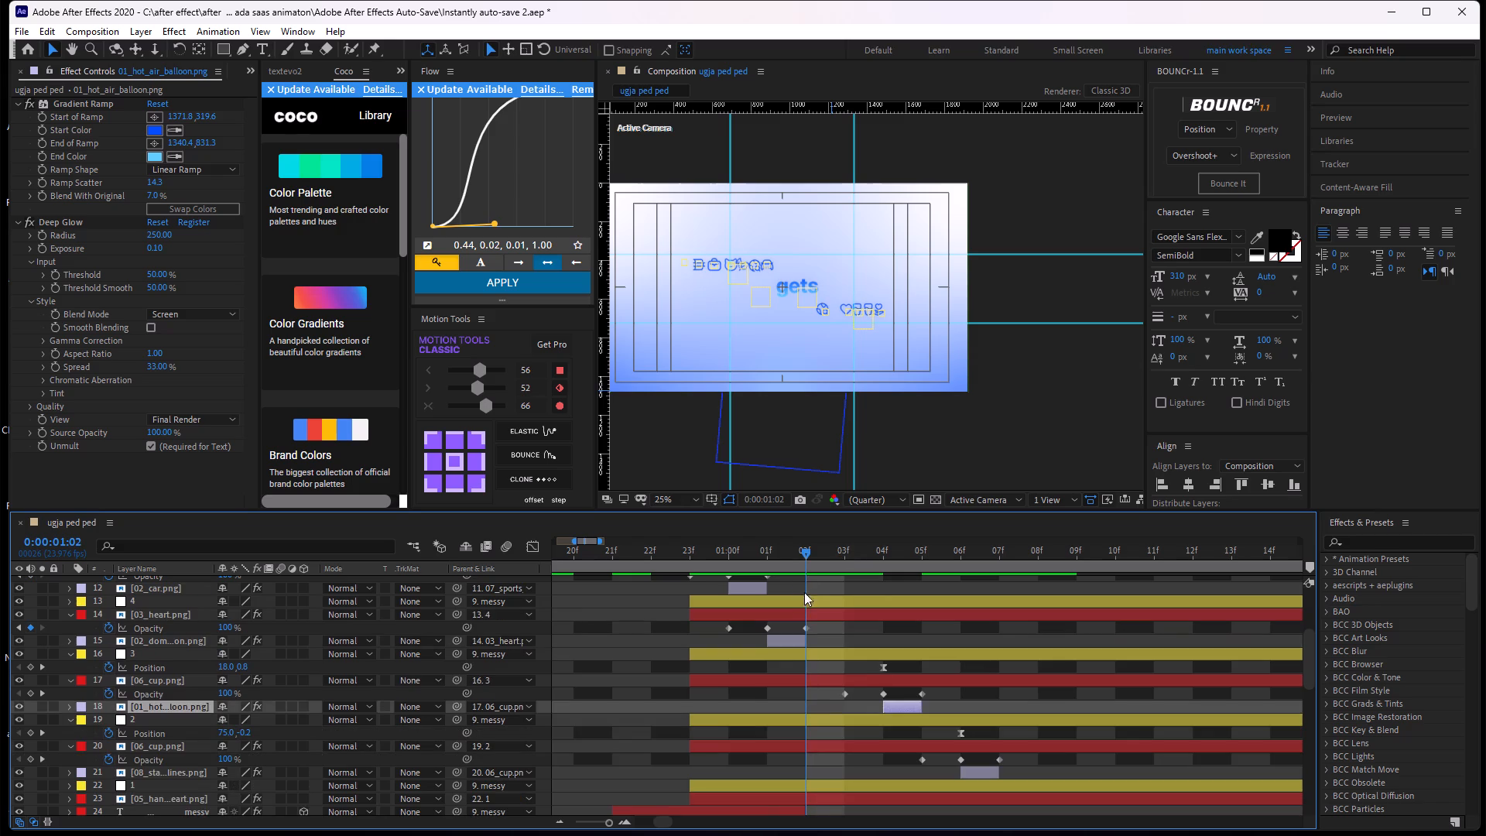
click(806, 605)
key(u)
drag(835, 641, 692, 662)
drag(728, 642, 766, 646)
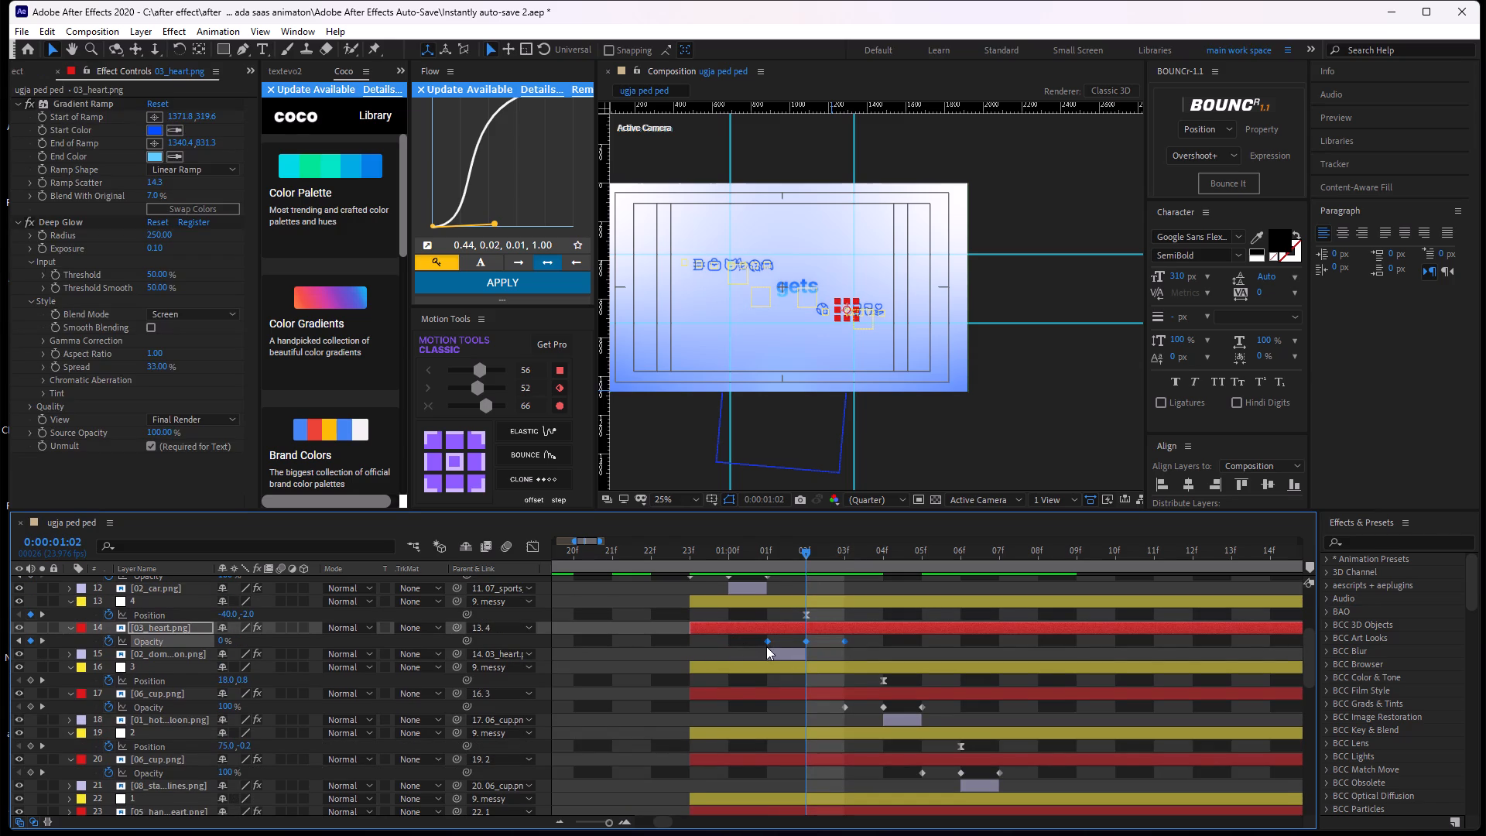
Shift the 02_dome_icon.png layer under 03_heart.png to start at 0:00:01:02, and scrub through the messy row swaps.
drag(800, 655, 834, 660)
drag(804, 553, 758, 589)
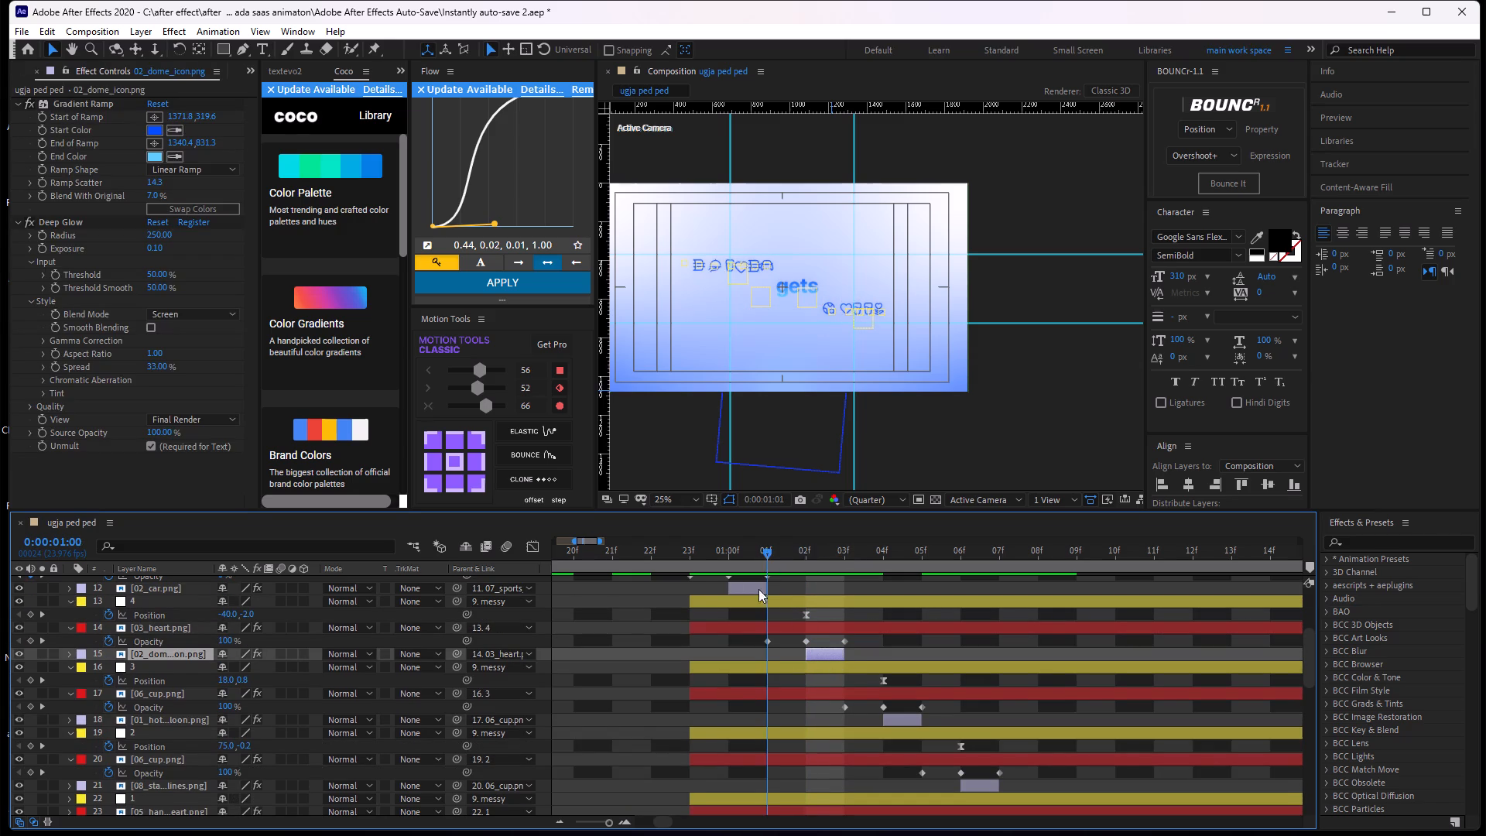
drag(758, 589, 871, 620)
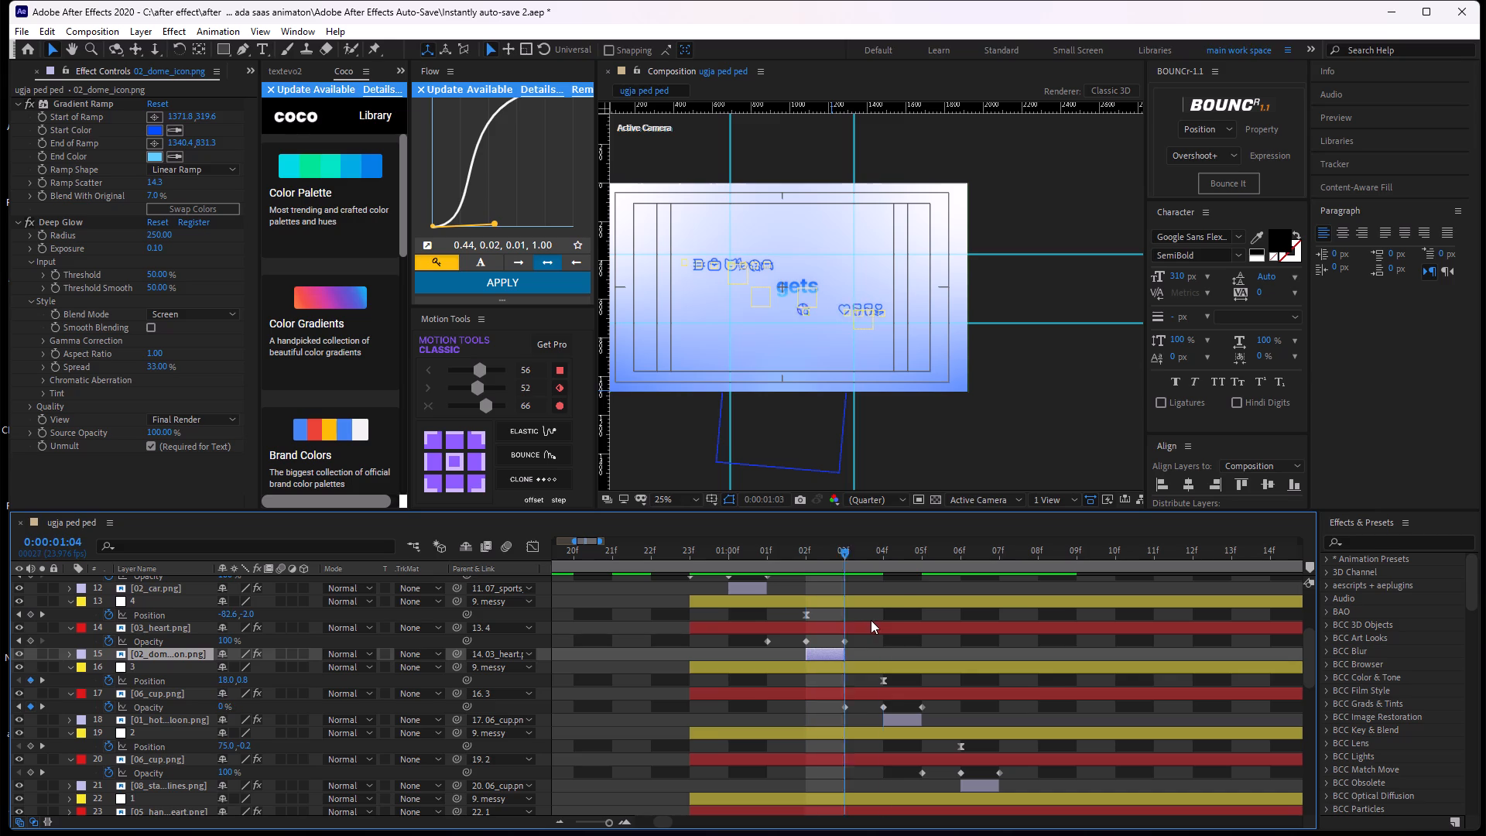
drag(871, 620, 1033, 632)
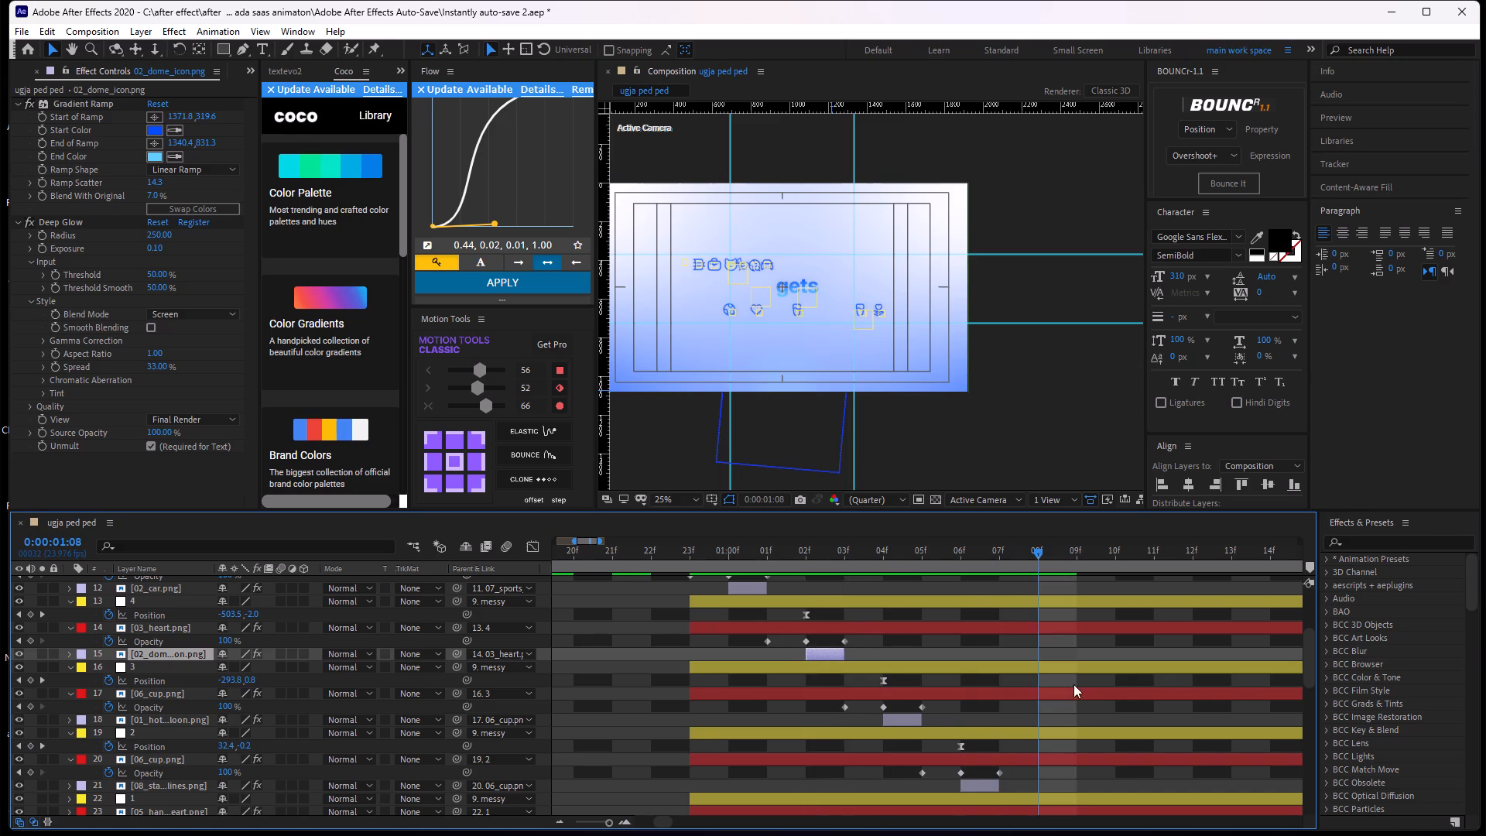
Using null 1's position keyframe as reference, paste the copied opacity keyframes onto 05_hands_heart.png starting at 0:00:01:07.
middle_drag(1073, 684, 885, 607)
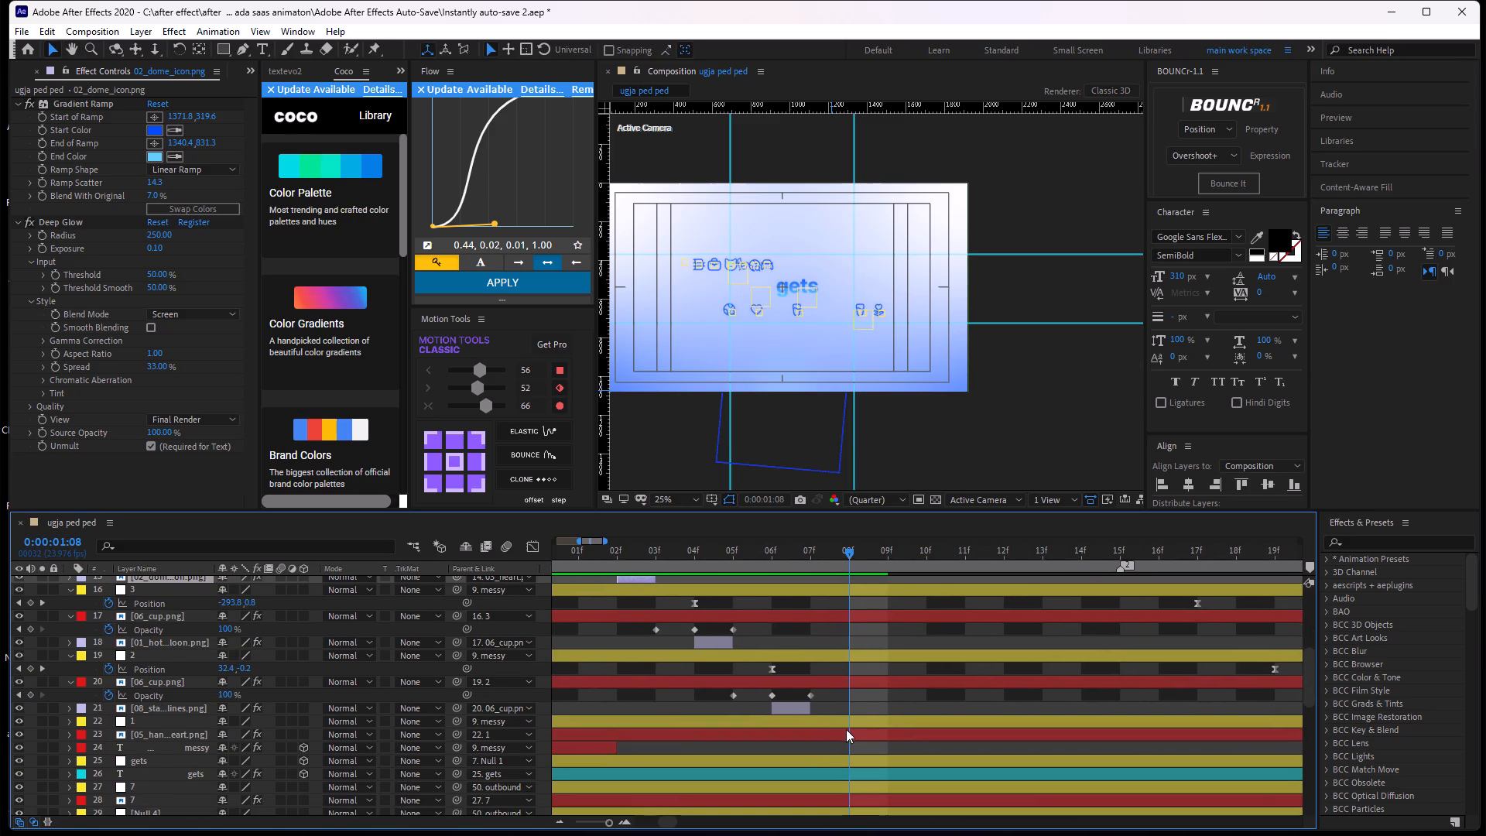
scroll(851, 731, down, 2)
click(847, 648)
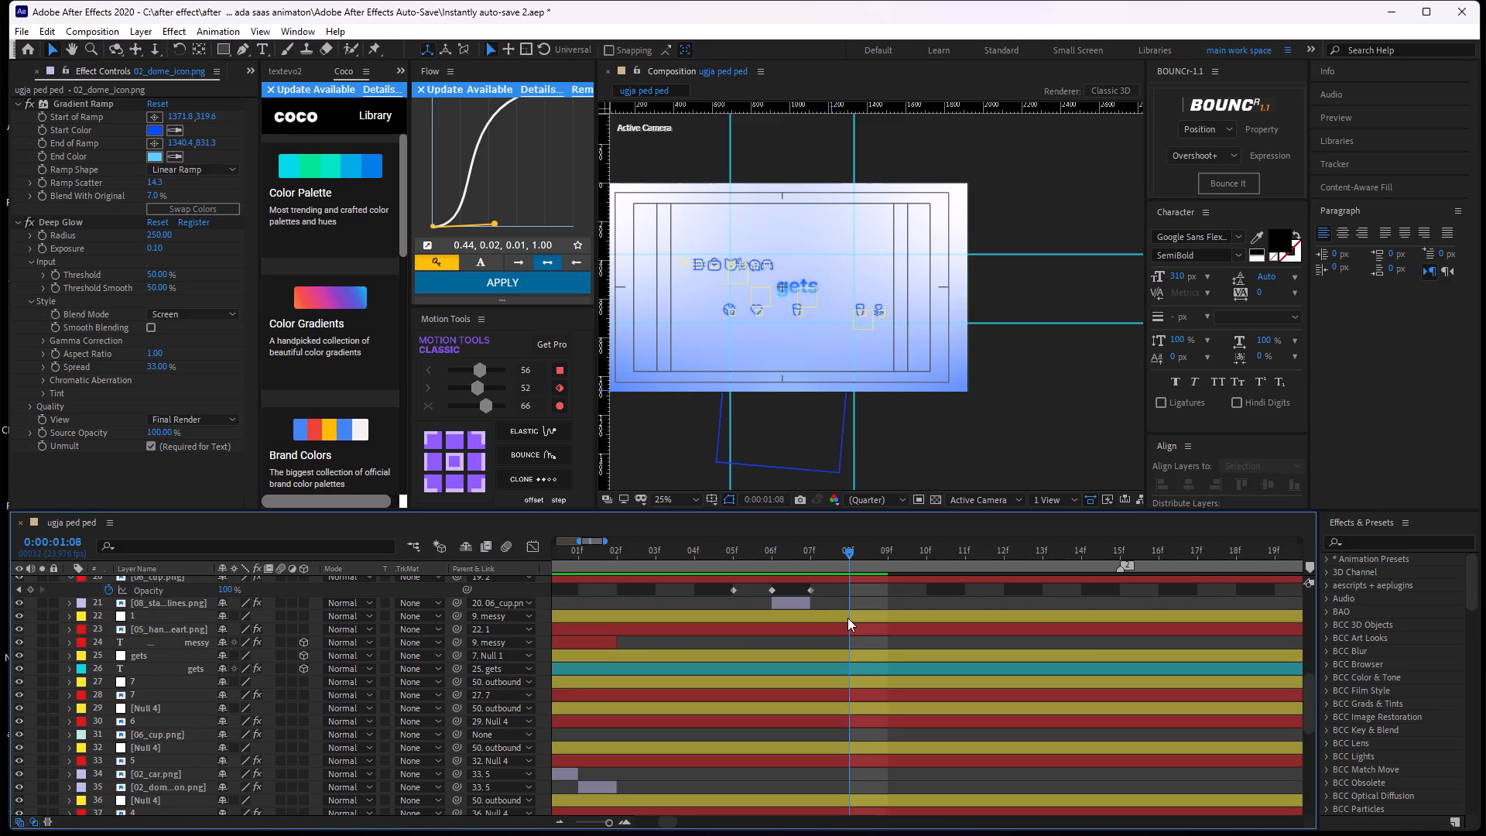
click(847, 618)
key(u)
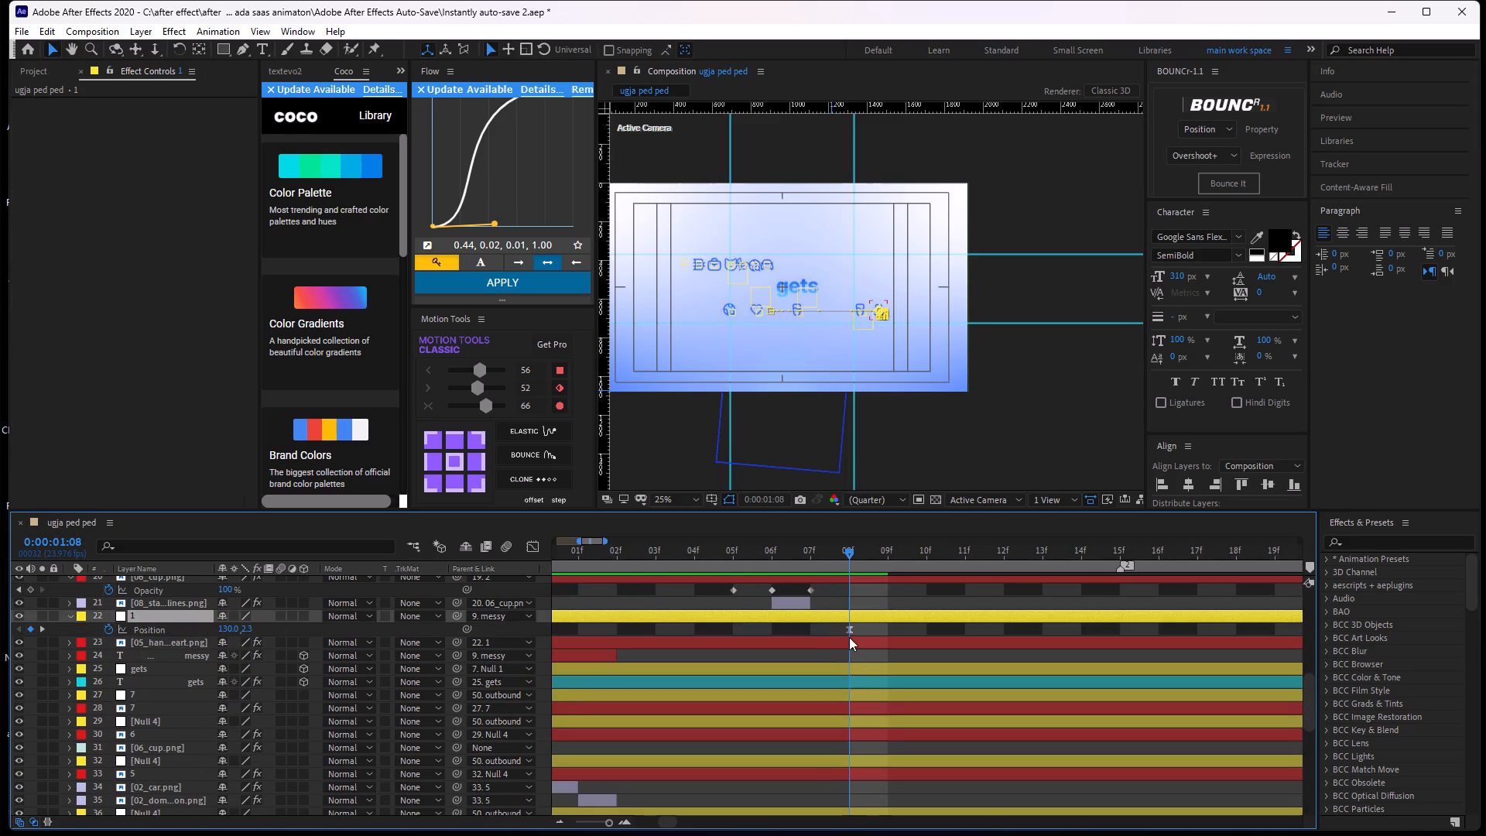
click(849, 637)
key(u)
drag(845, 550, 801, 598)
key(ctrl+v)
key(u)
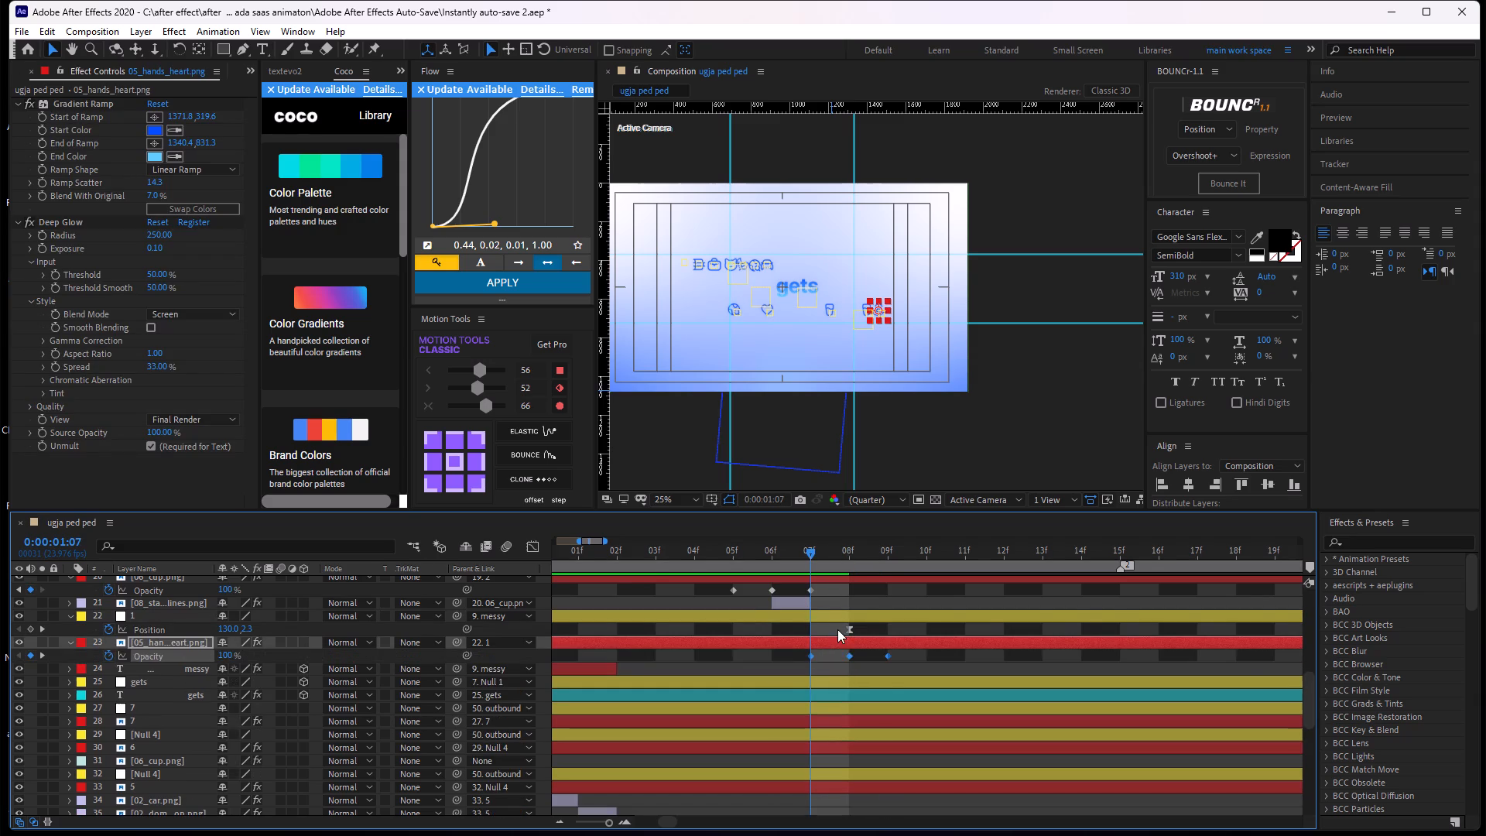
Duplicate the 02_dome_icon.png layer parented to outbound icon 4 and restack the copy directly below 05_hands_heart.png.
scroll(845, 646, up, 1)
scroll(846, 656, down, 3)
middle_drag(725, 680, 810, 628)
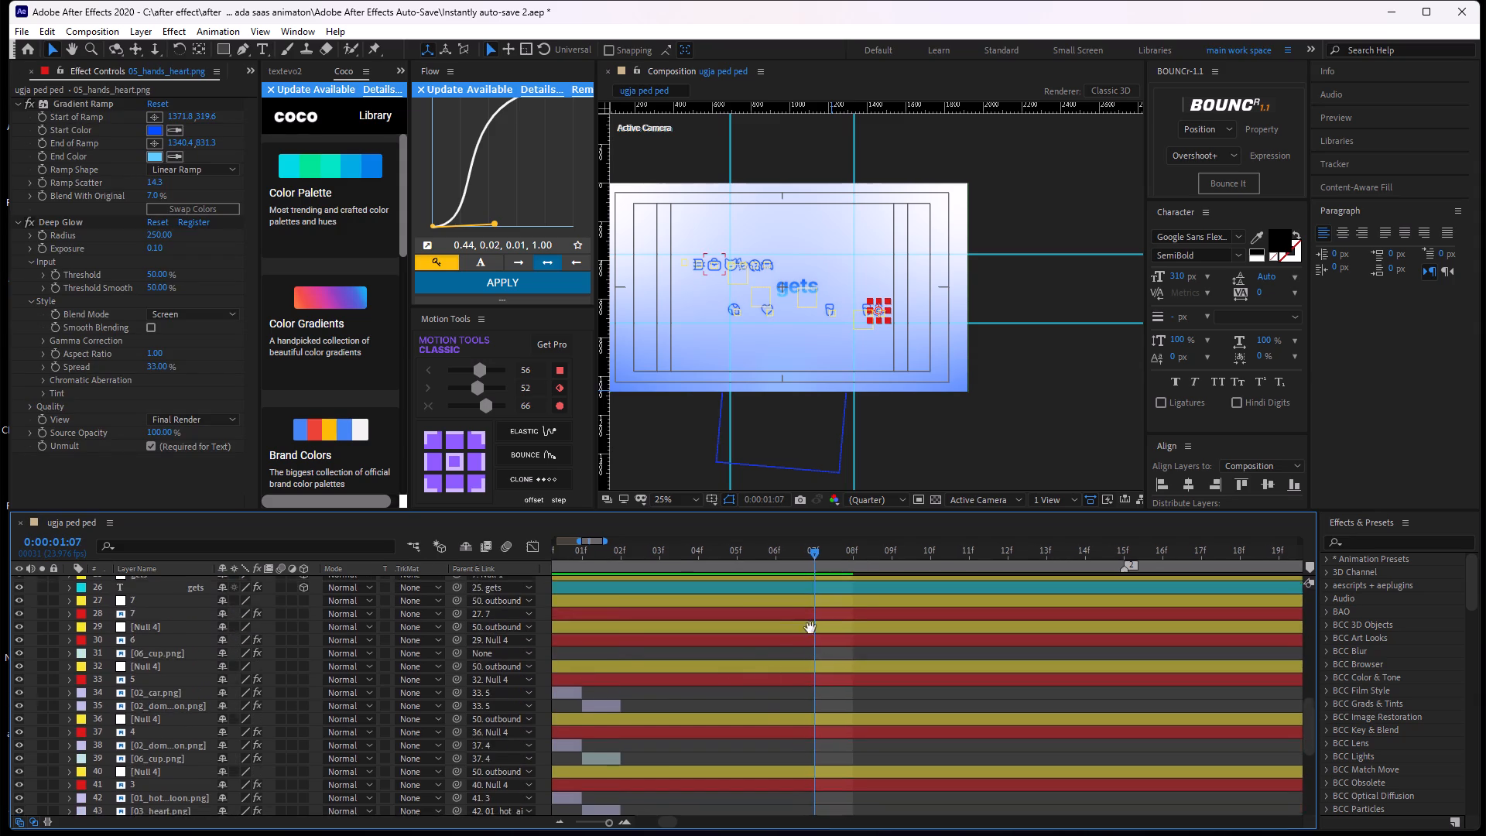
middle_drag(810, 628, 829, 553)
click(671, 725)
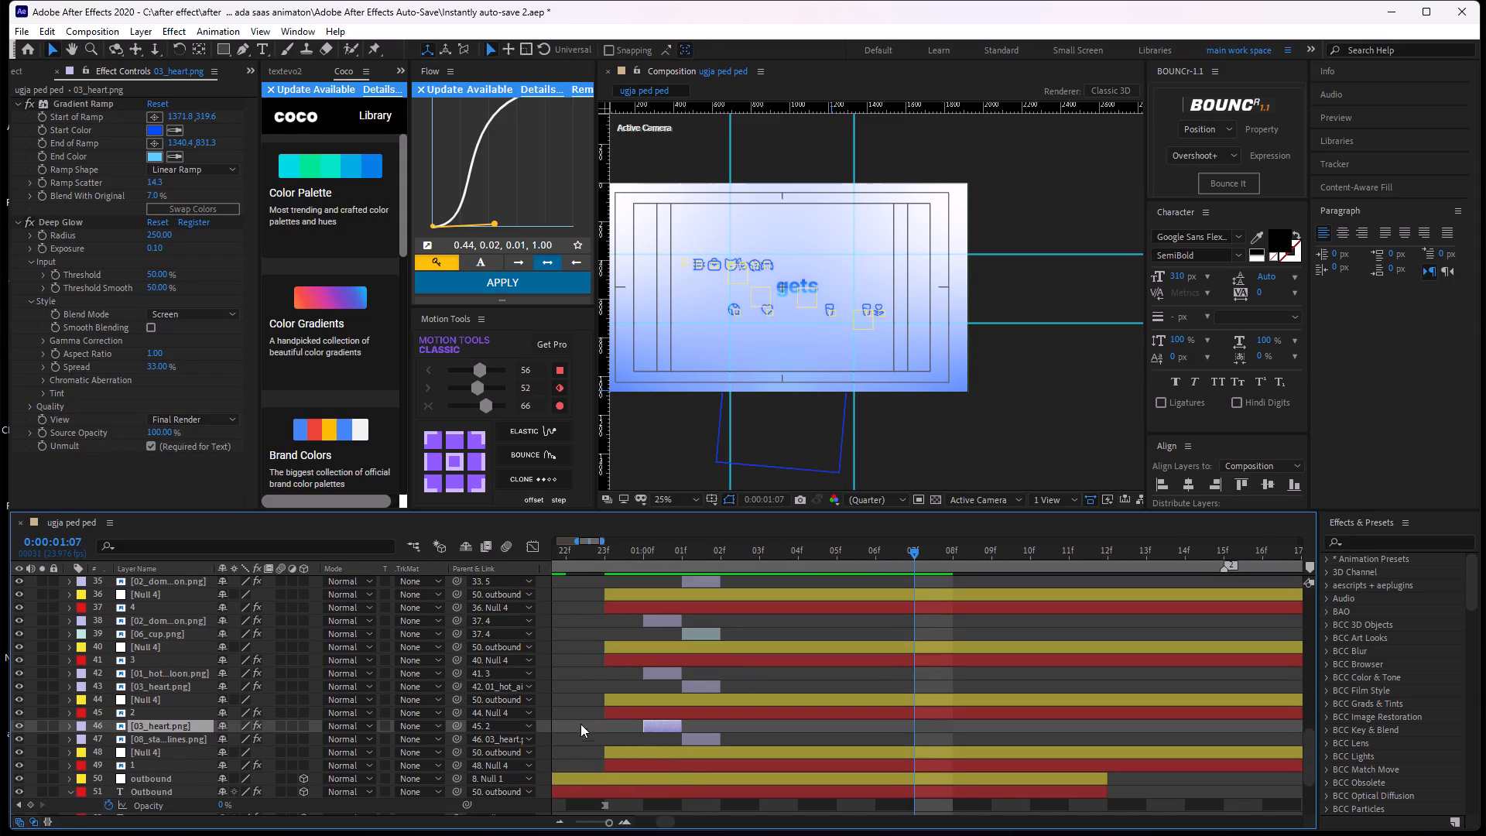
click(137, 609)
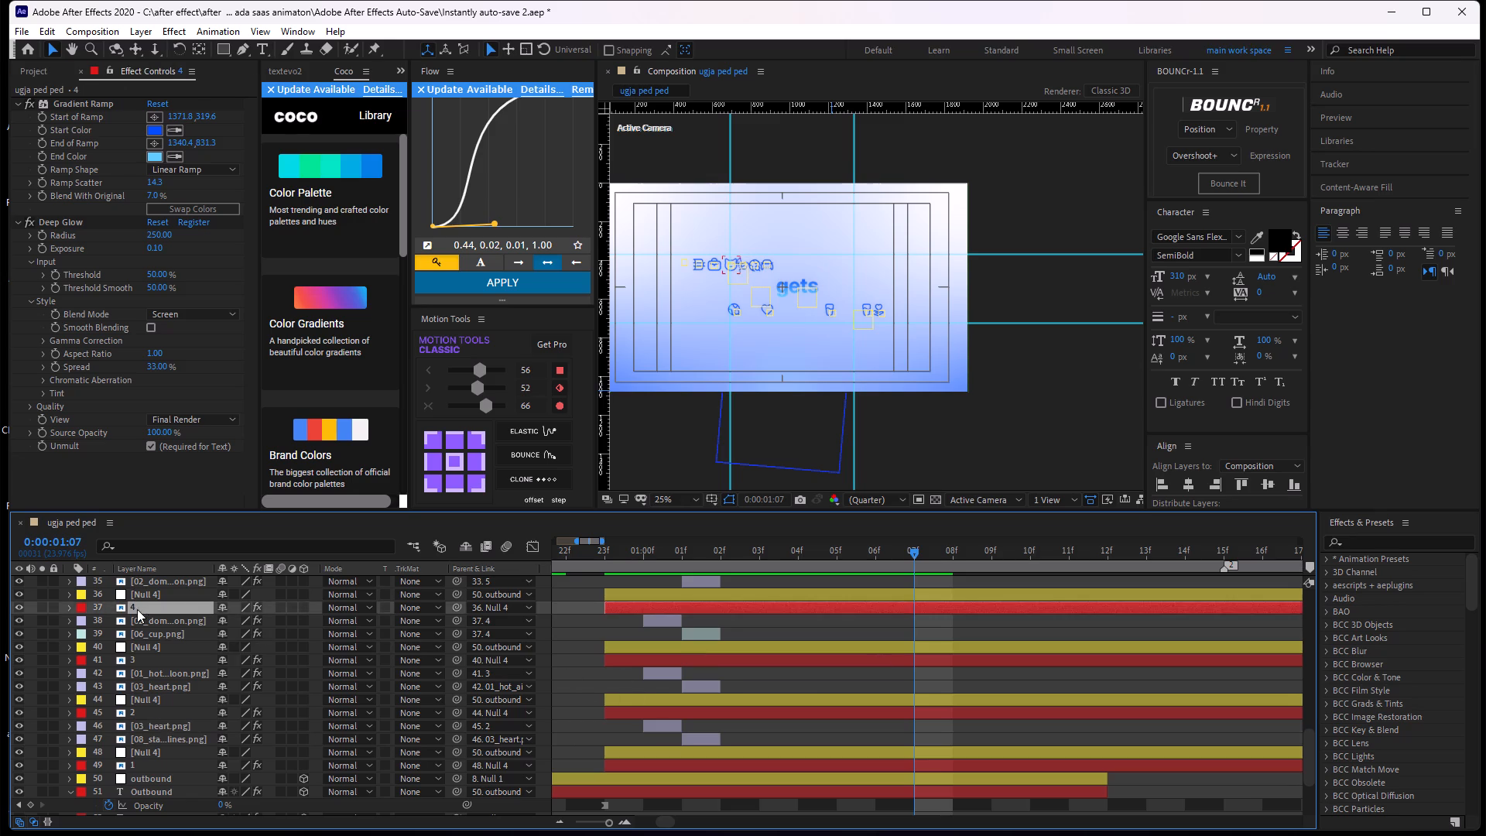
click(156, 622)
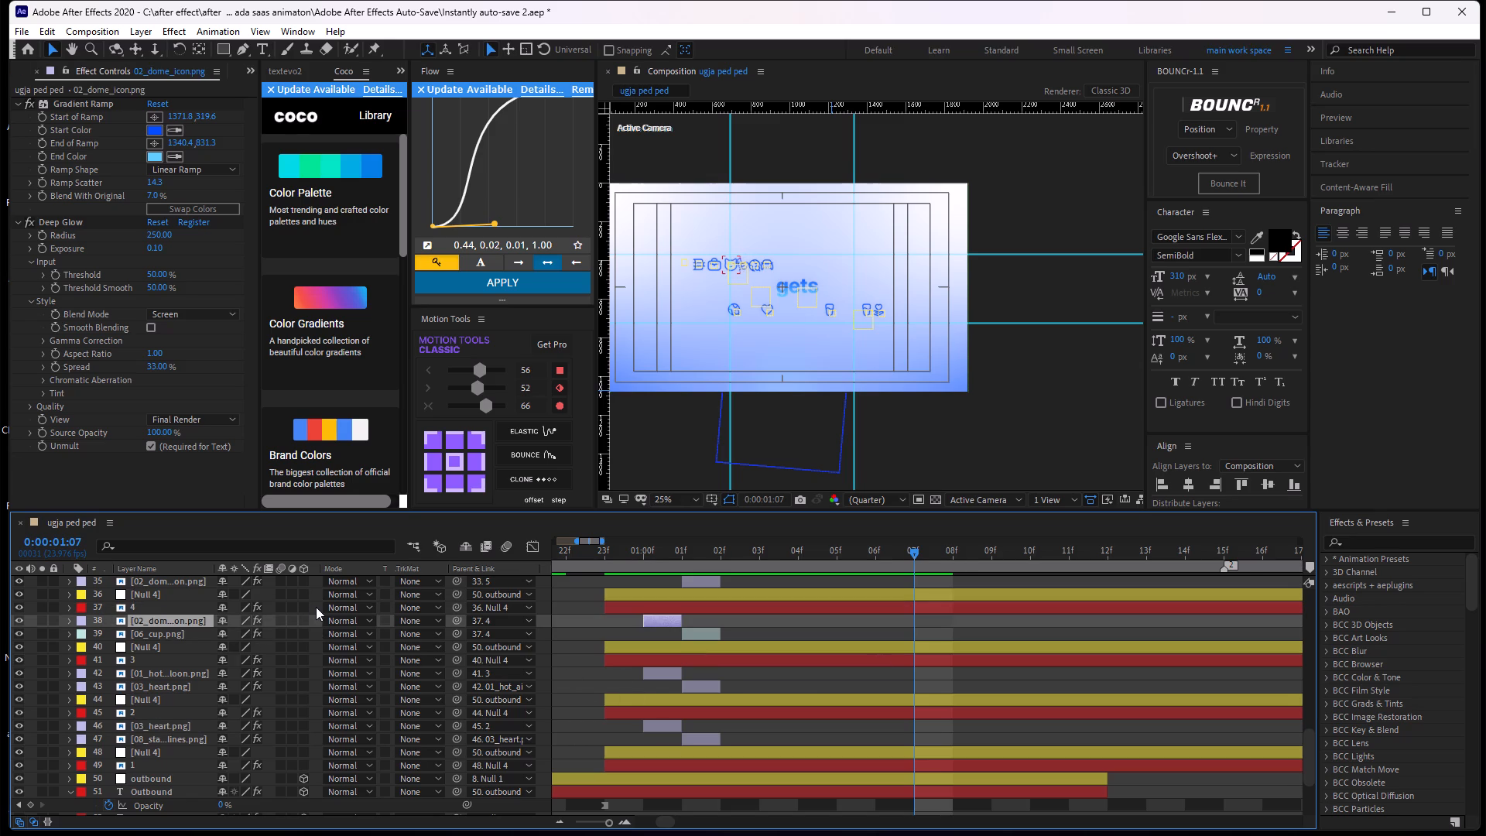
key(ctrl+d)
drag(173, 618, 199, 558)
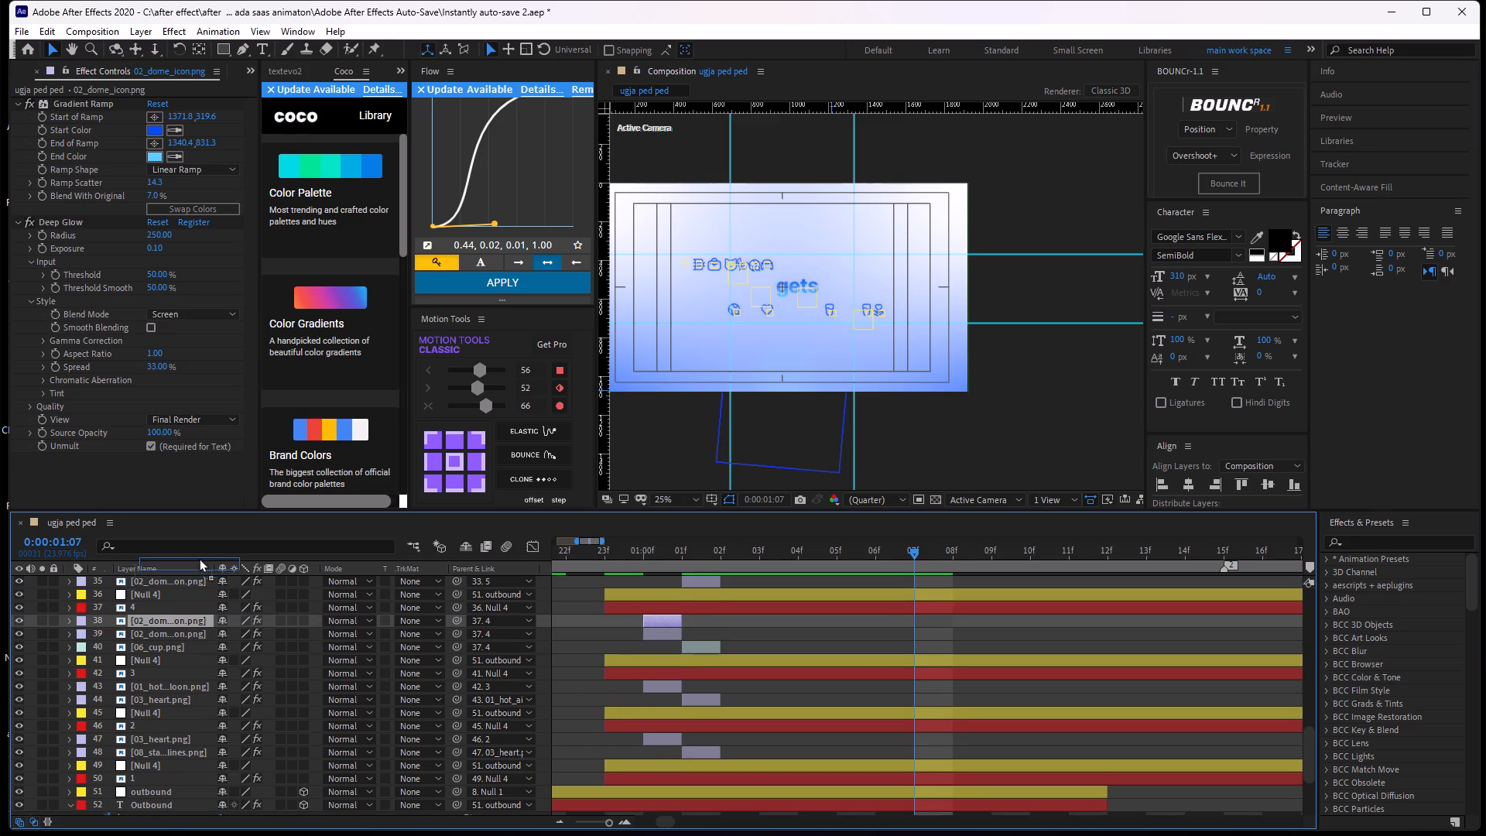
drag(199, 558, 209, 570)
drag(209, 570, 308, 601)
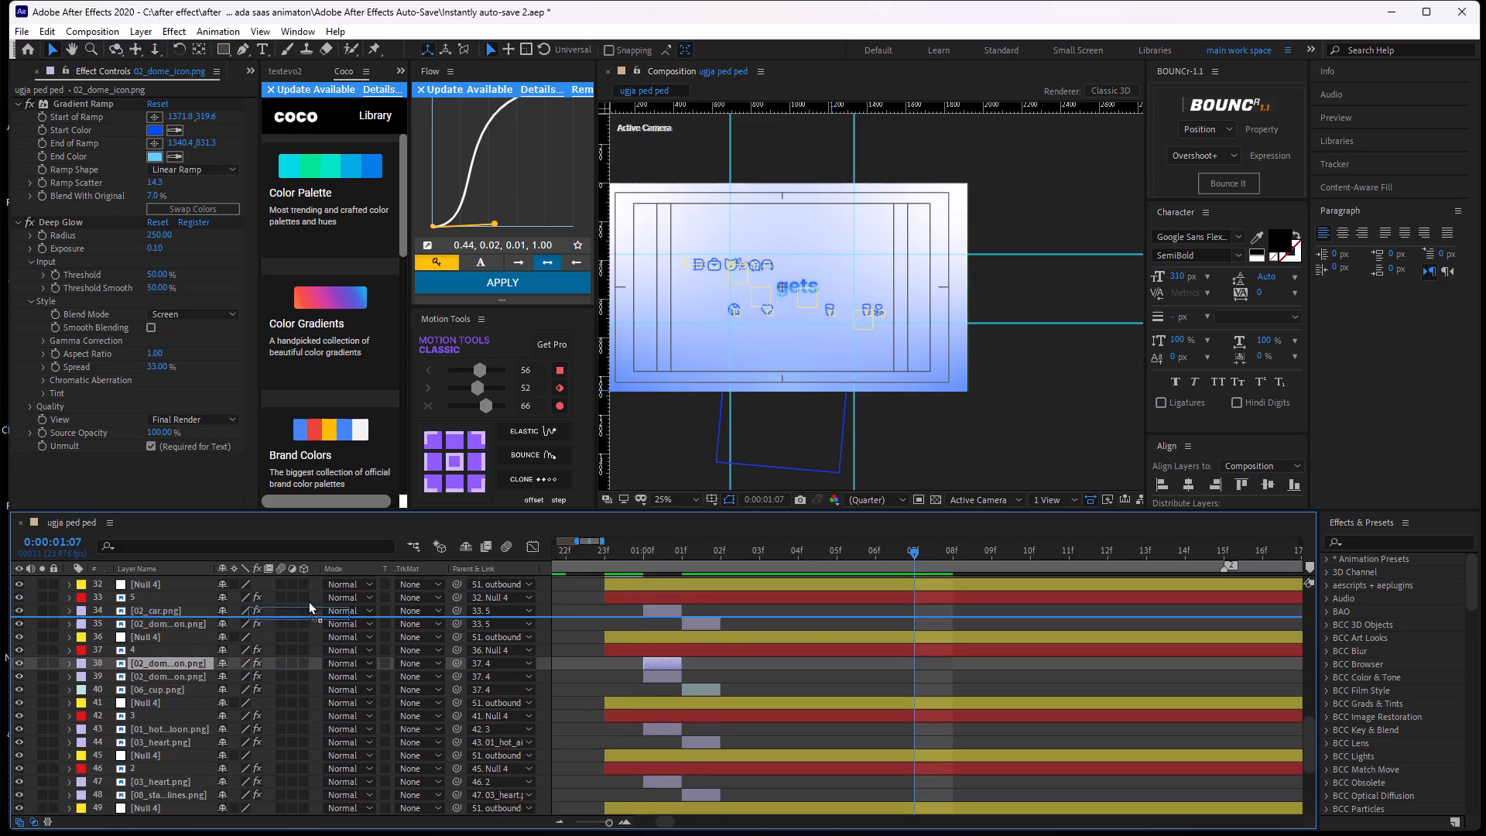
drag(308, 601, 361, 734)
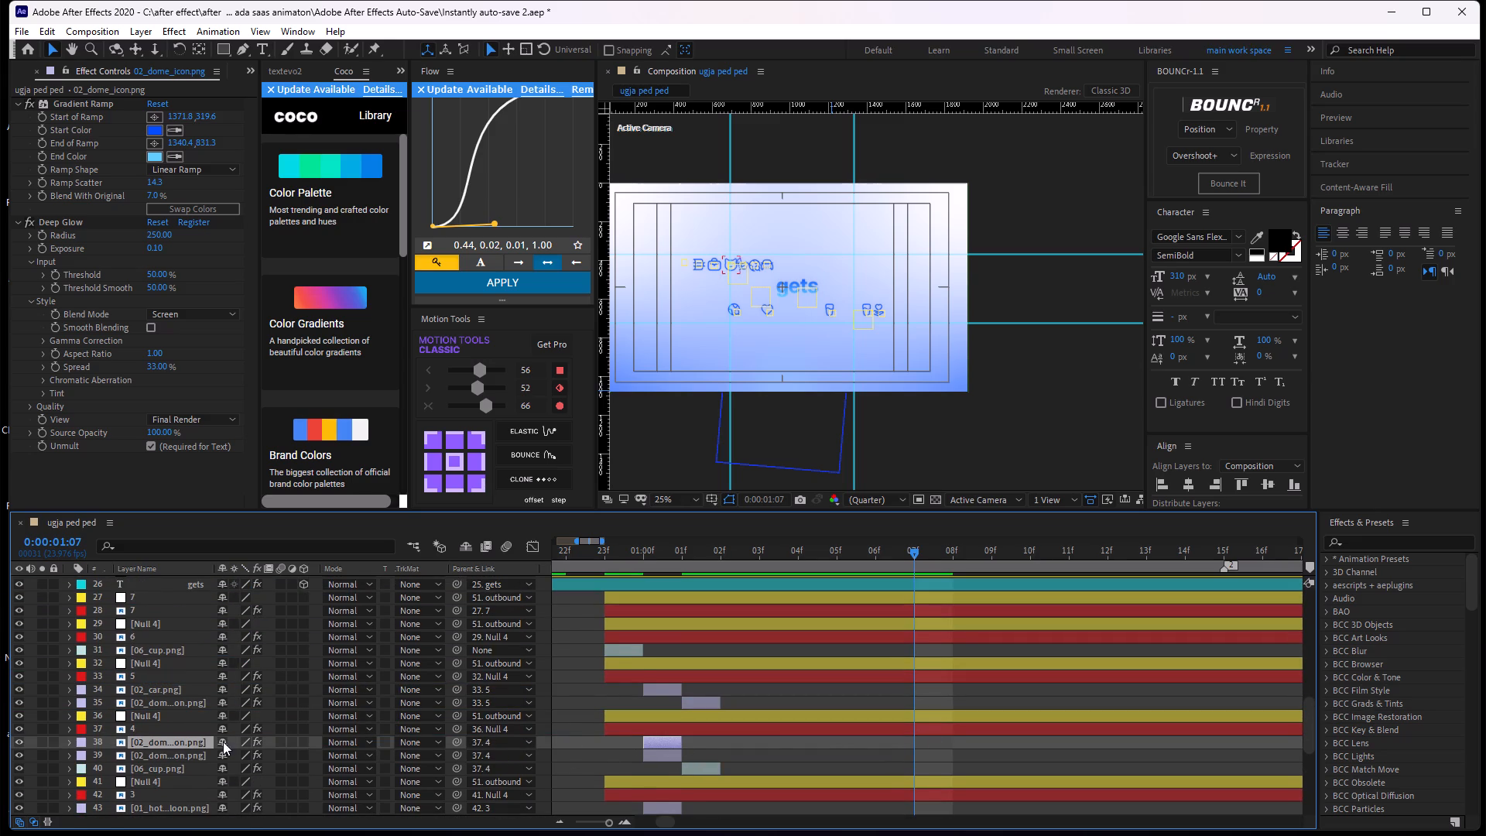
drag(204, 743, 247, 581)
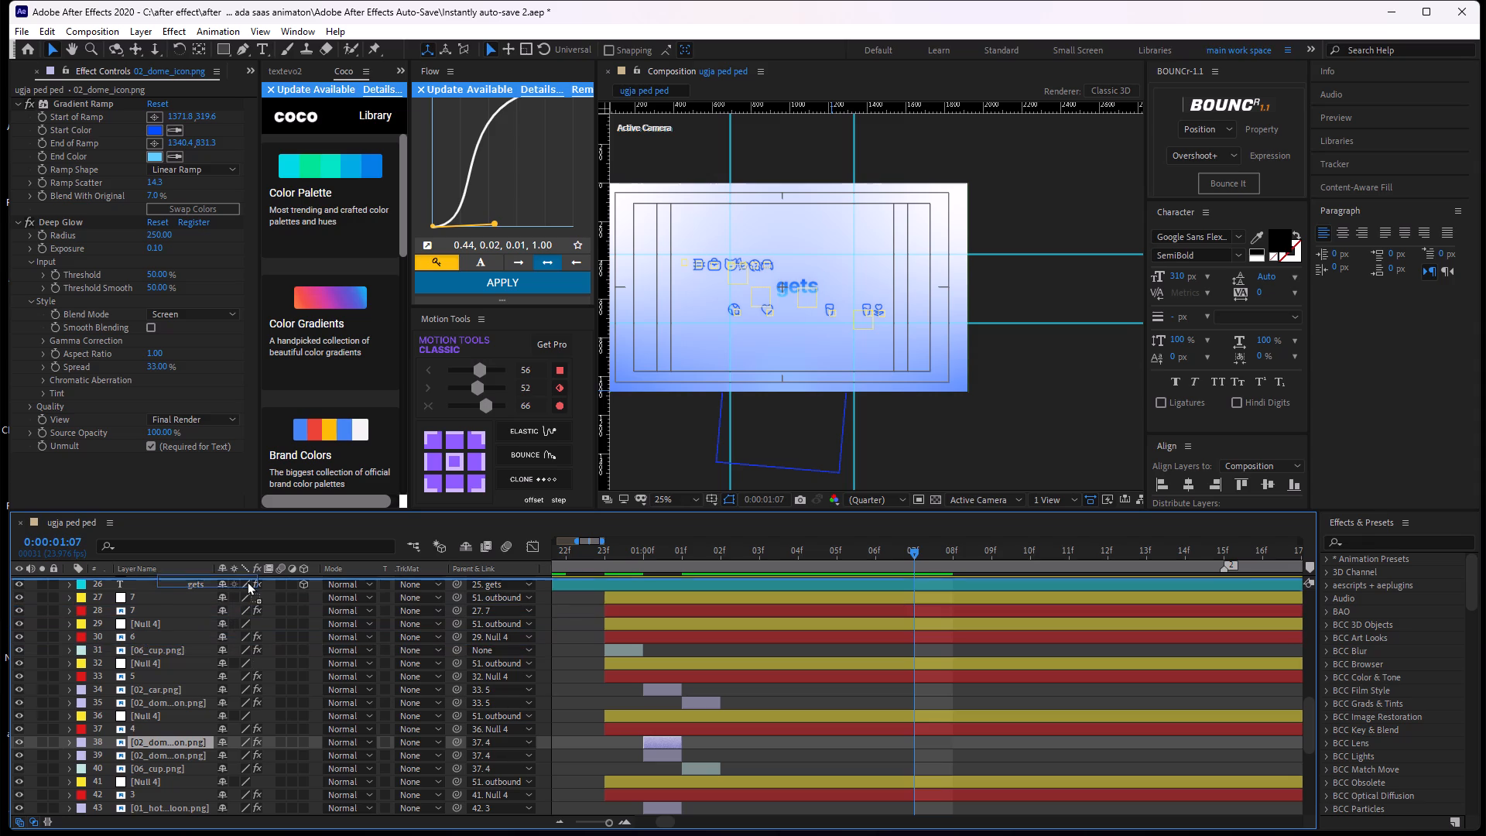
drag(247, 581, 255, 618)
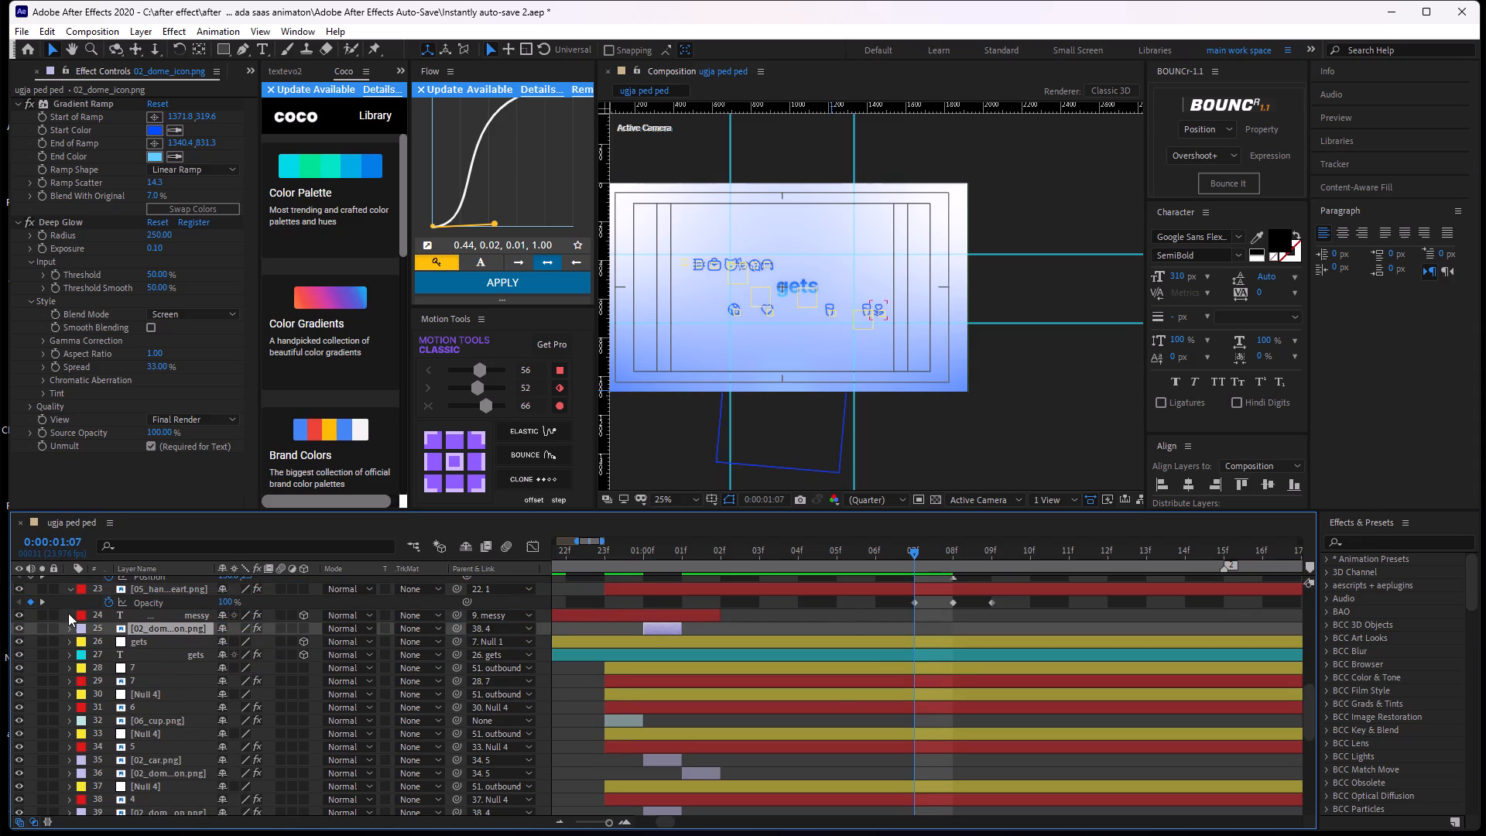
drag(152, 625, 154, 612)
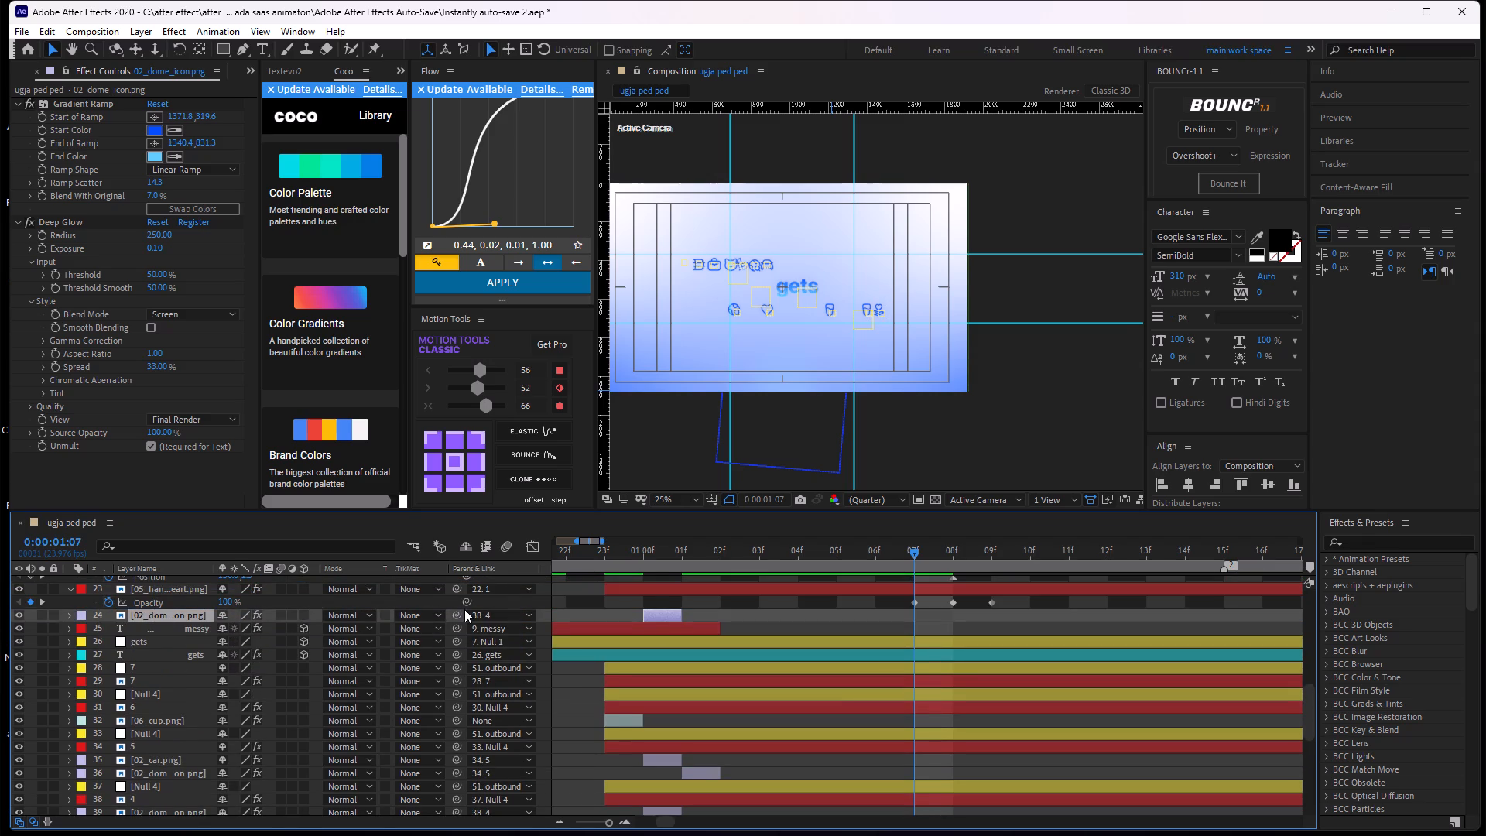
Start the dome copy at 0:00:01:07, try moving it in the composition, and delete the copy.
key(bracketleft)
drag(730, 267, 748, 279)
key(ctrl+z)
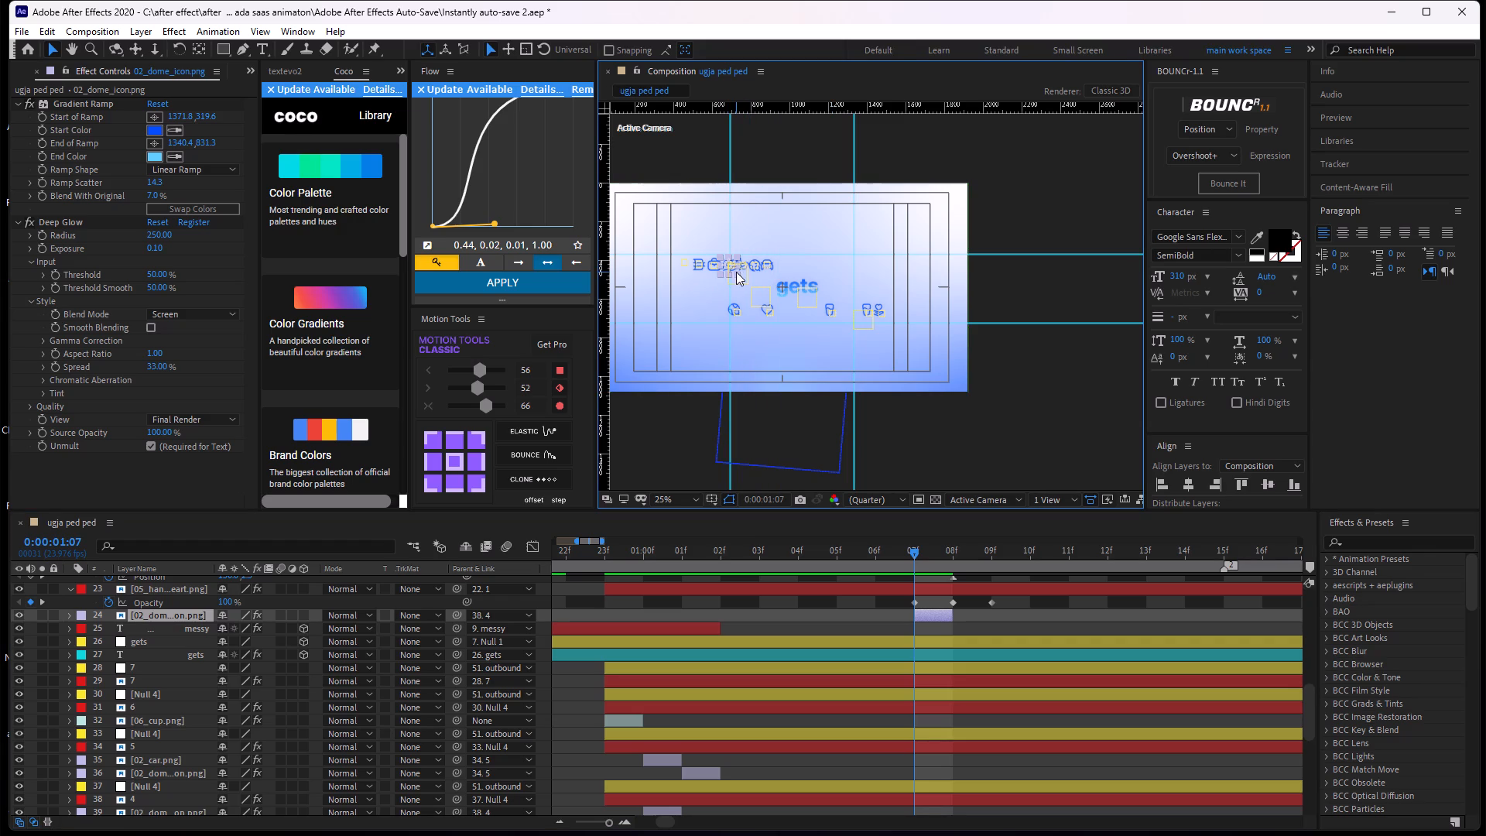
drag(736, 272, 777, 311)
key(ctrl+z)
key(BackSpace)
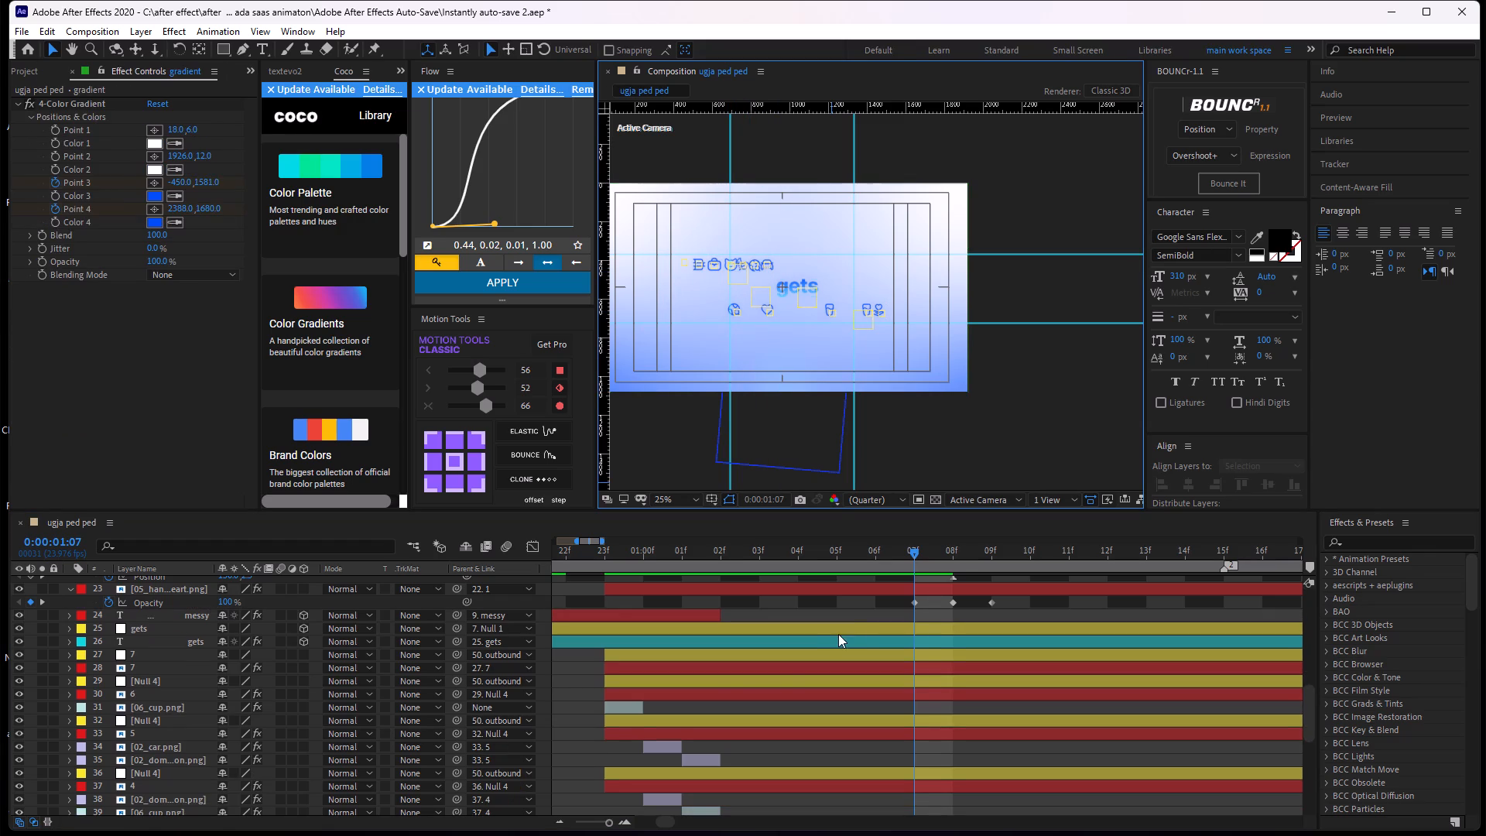
Duplicate the outbound 02_car.png layer, restack the copy directly below 05_hands_heart.png, and shift it to start at 0:00:01:08.
click(669, 745)
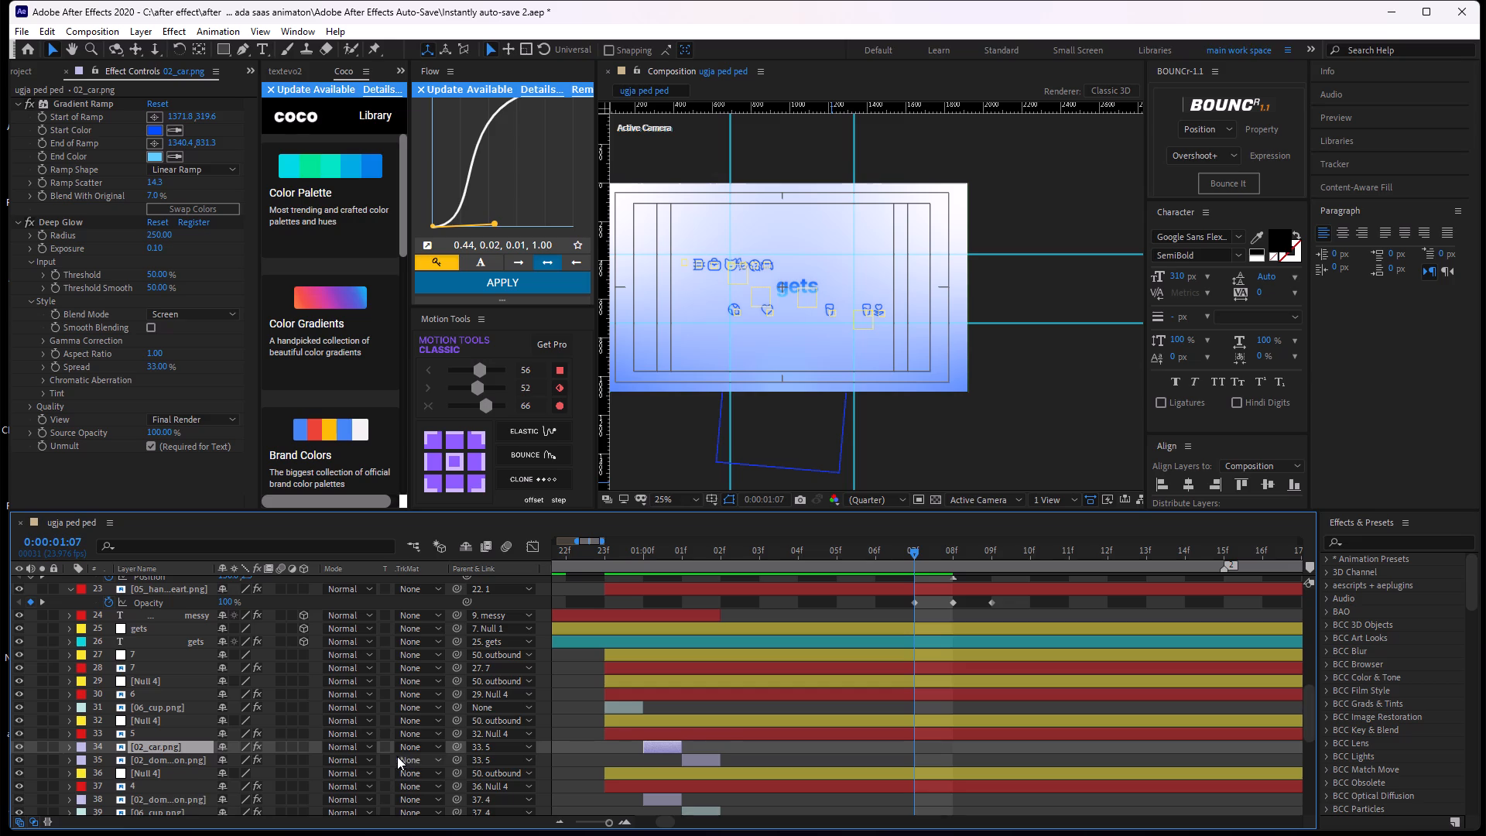
key(ctrl+d)
drag(175, 753, 261, 602)
key(bracketleft)
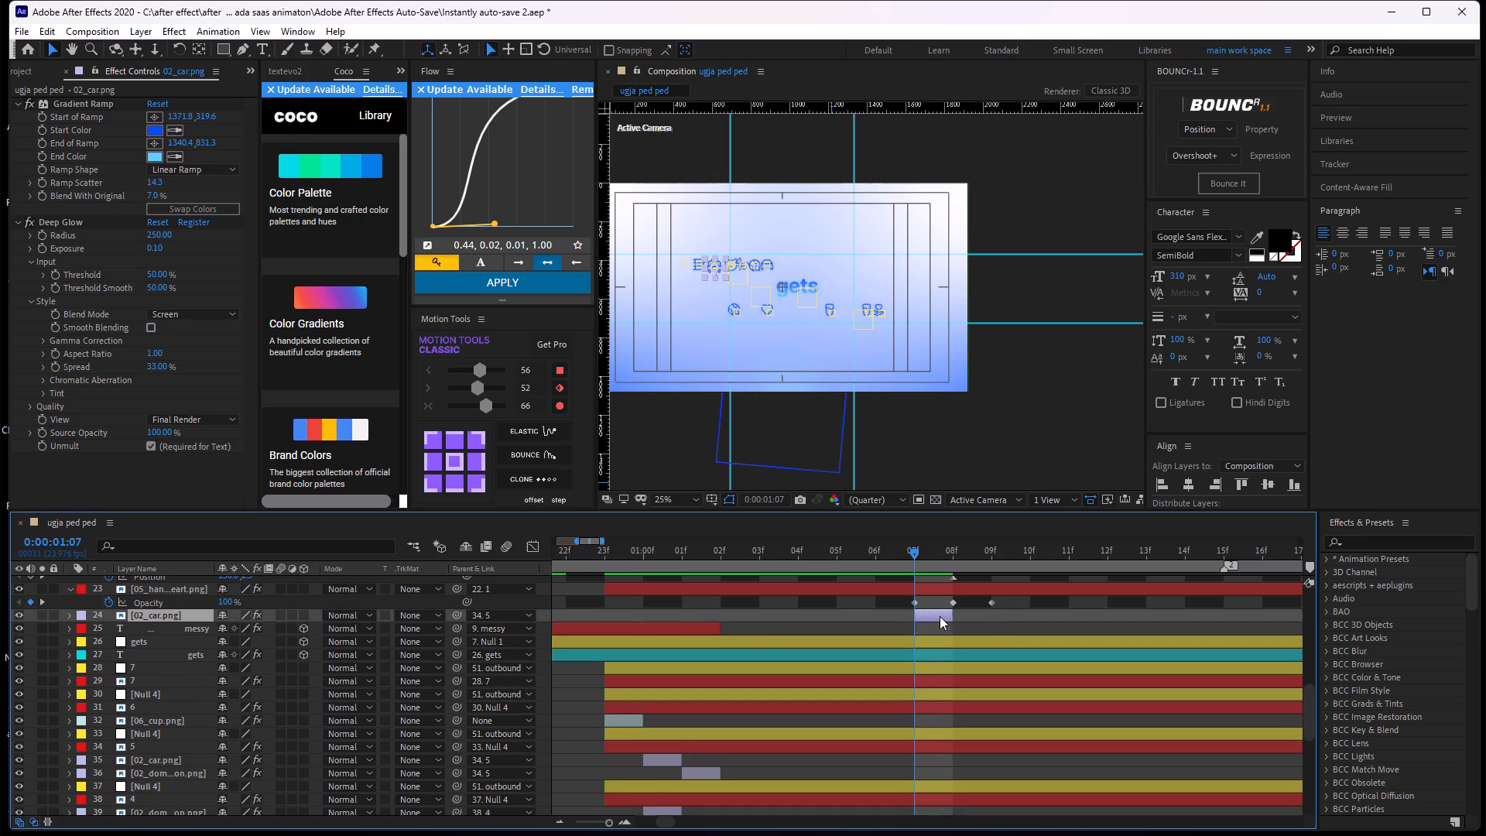
drag(935, 615, 957, 618)
Move the car copy to the end of the messy icon row and shift its layer to start at 0:00:01:07.
drag(916, 551, 960, 560)
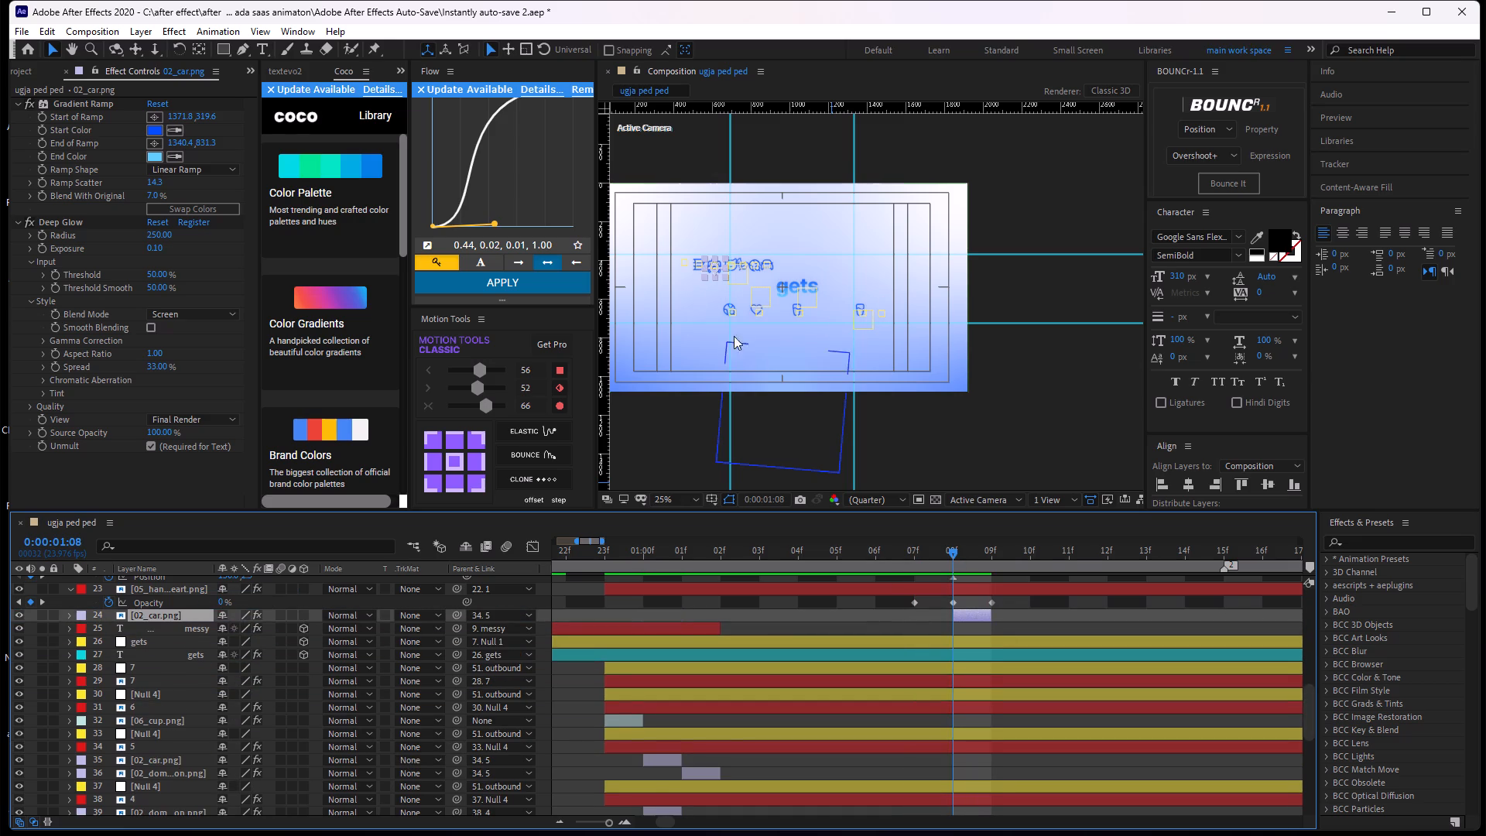
drag(717, 272, 894, 316)
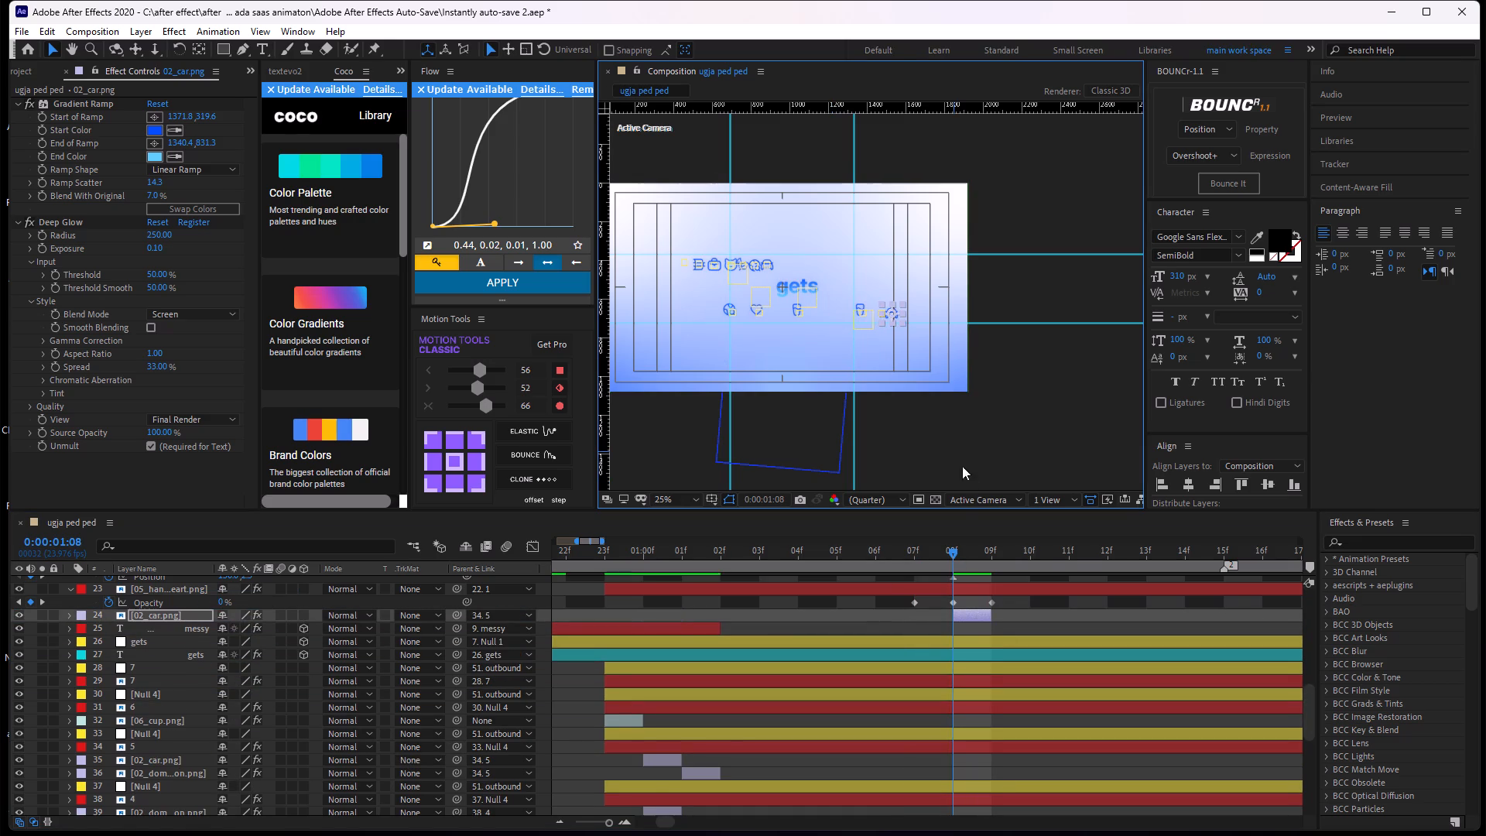
drag(953, 548, 921, 557)
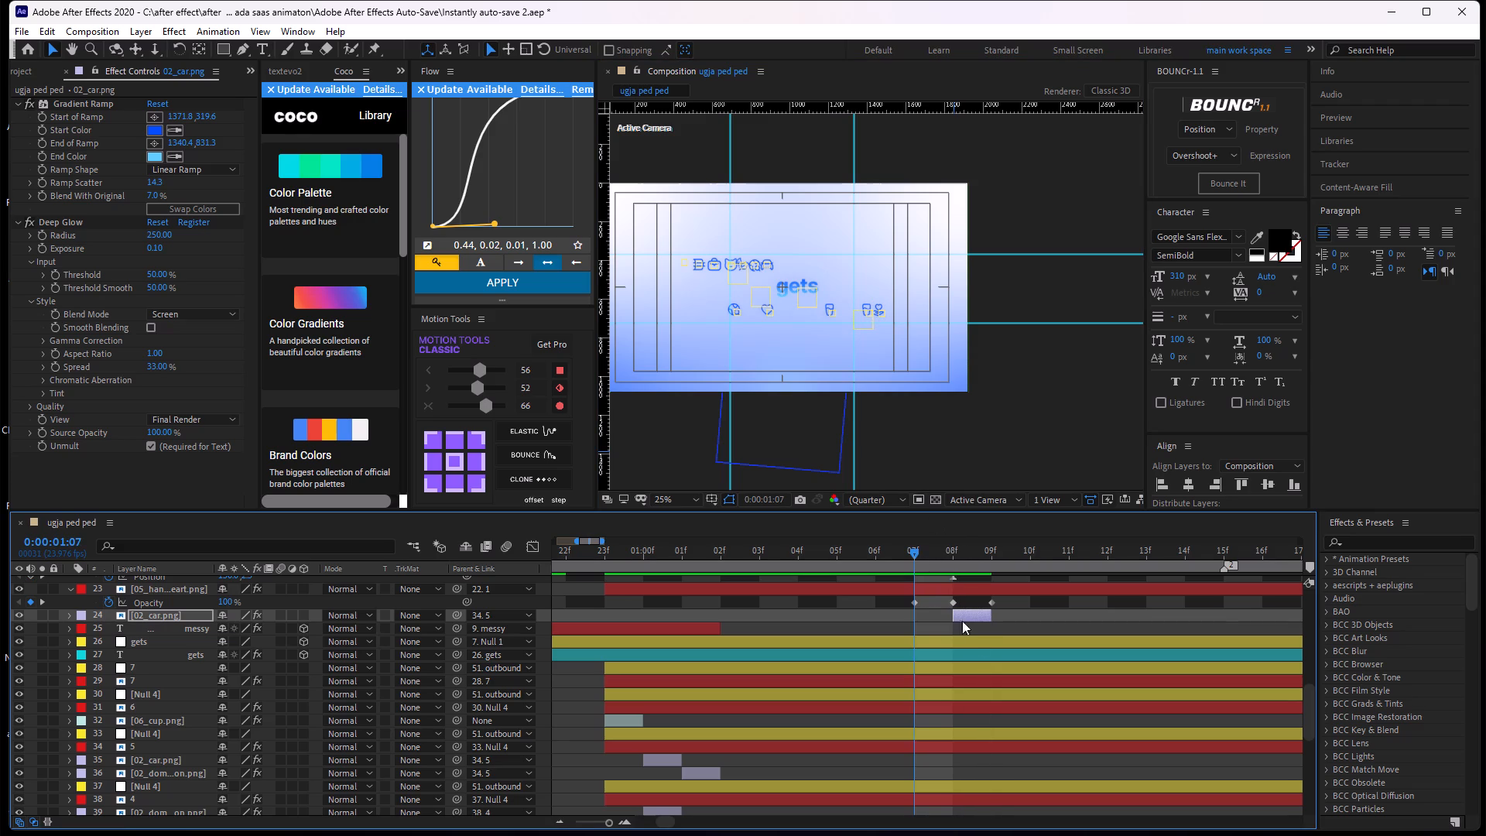
drag(969, 607, 950, 611)
click(967, 611)
drag(974, 611, 950, 612)
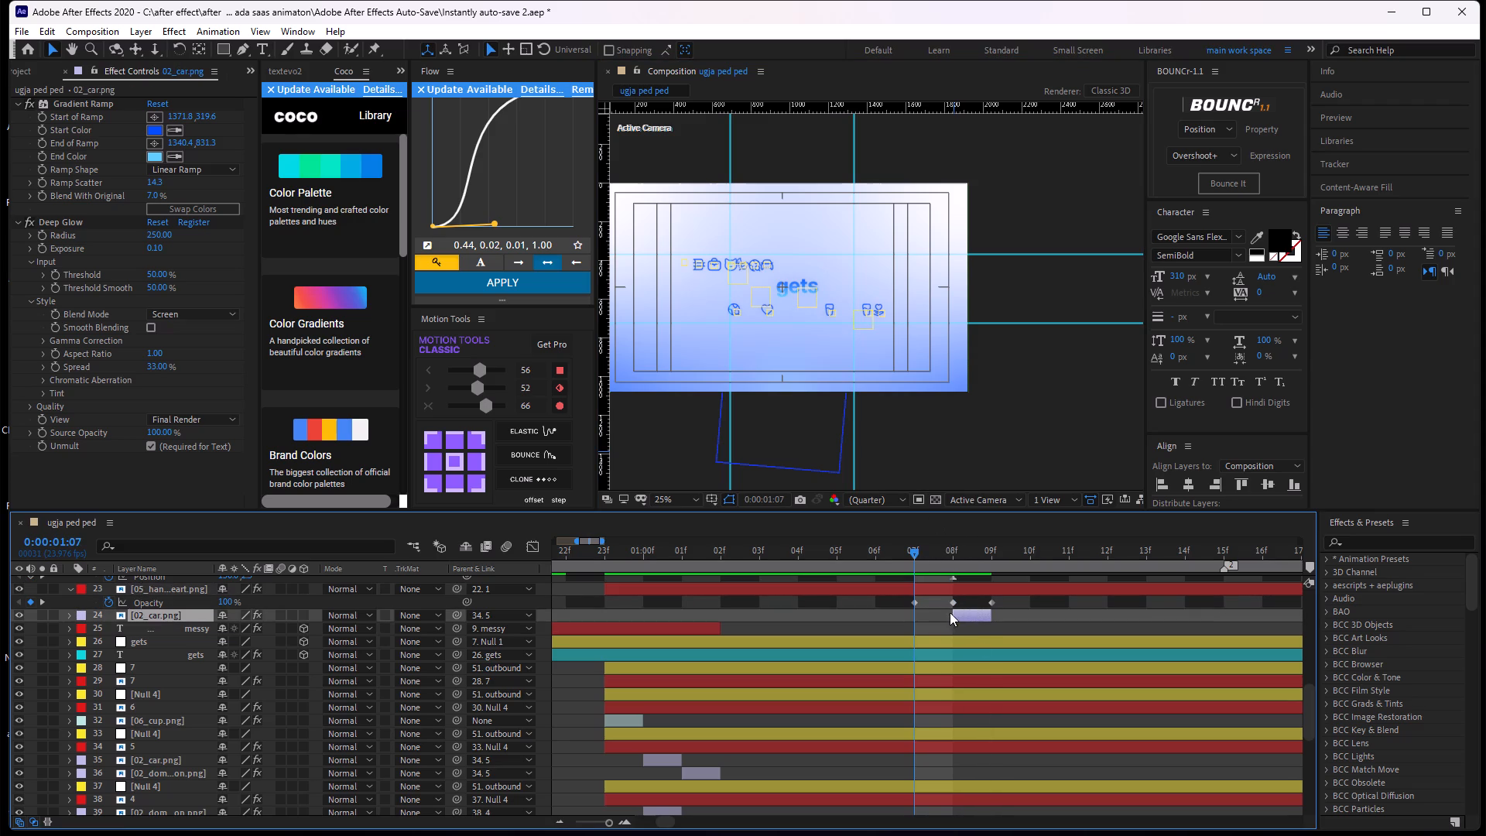
drag(950, 612, 942, 614)
Align the car copy precisely over the hands-and-heart icon at the end of the messy row.
scroll(862, 334, up, 1)
scroll(884, 335, down, 1)
scroll(903, 331, up, 2)
middle_drag(916, 338, 646, 283)
middle_drag(791, 378, 847, 390)
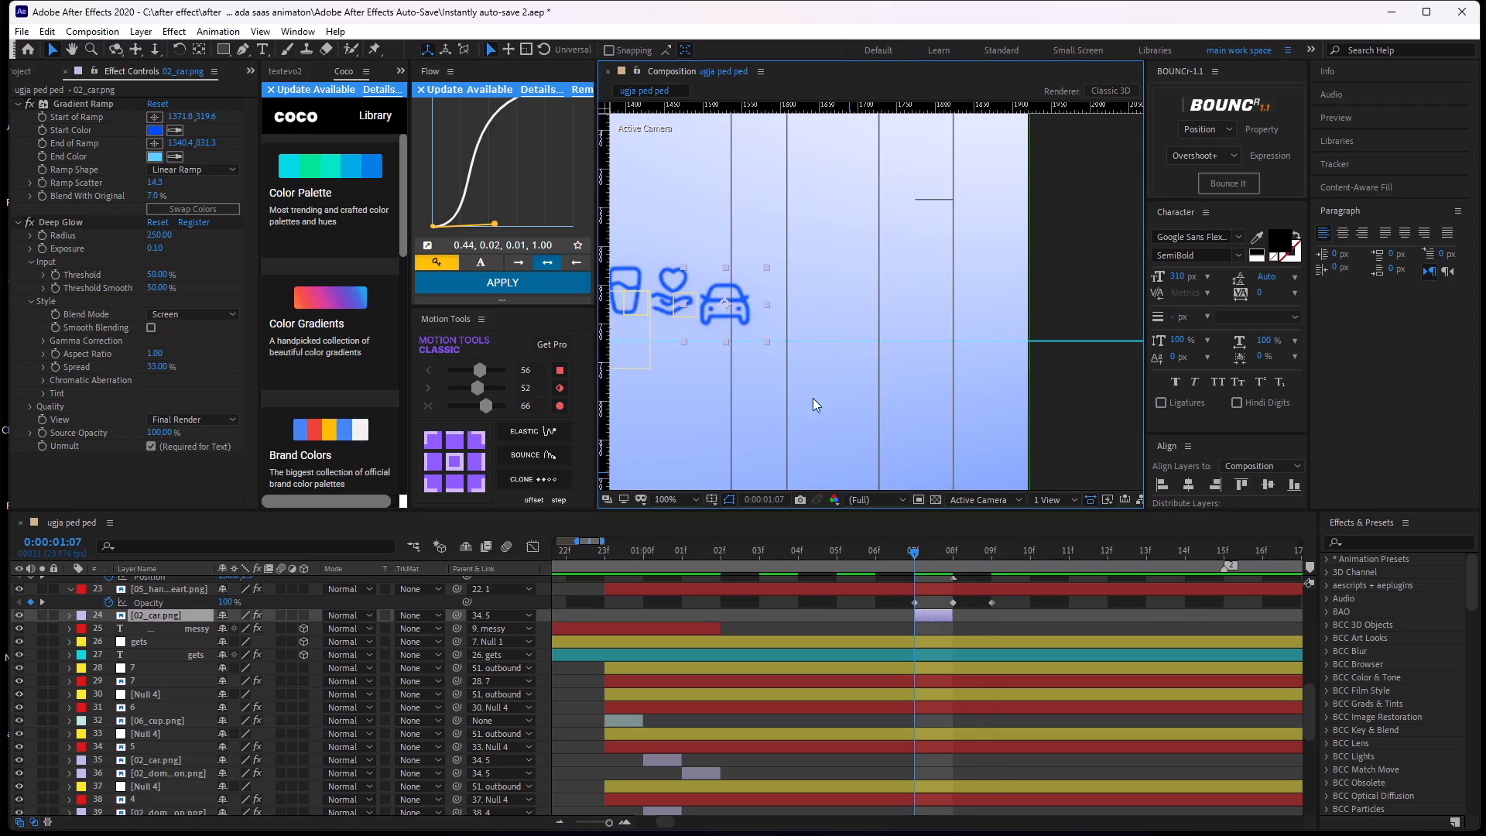
drag(758, 311, 765, 297)
drag(752, 304, 689, 308)
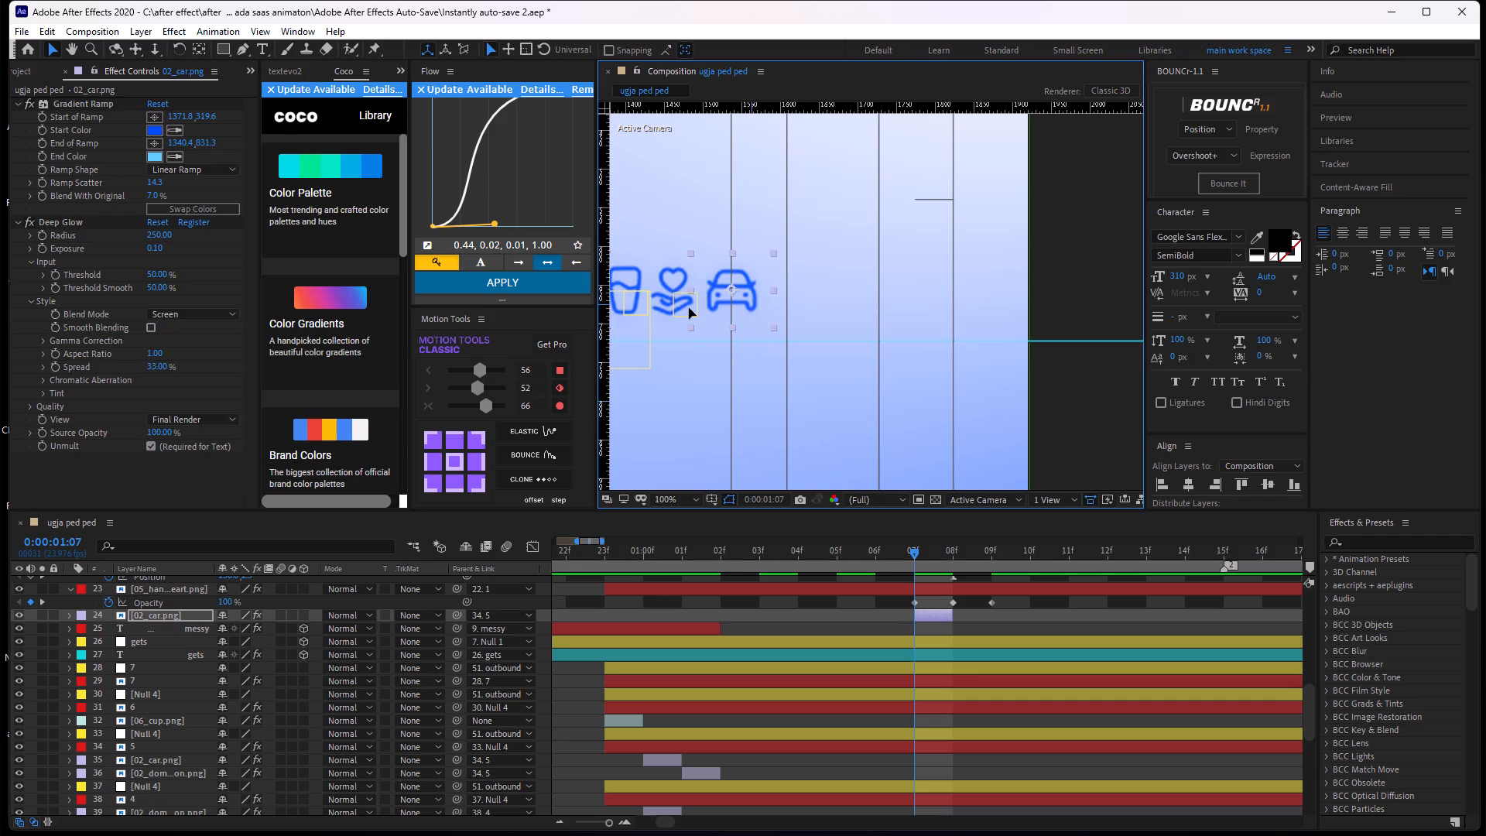
drag(689, 308, 690, 306)
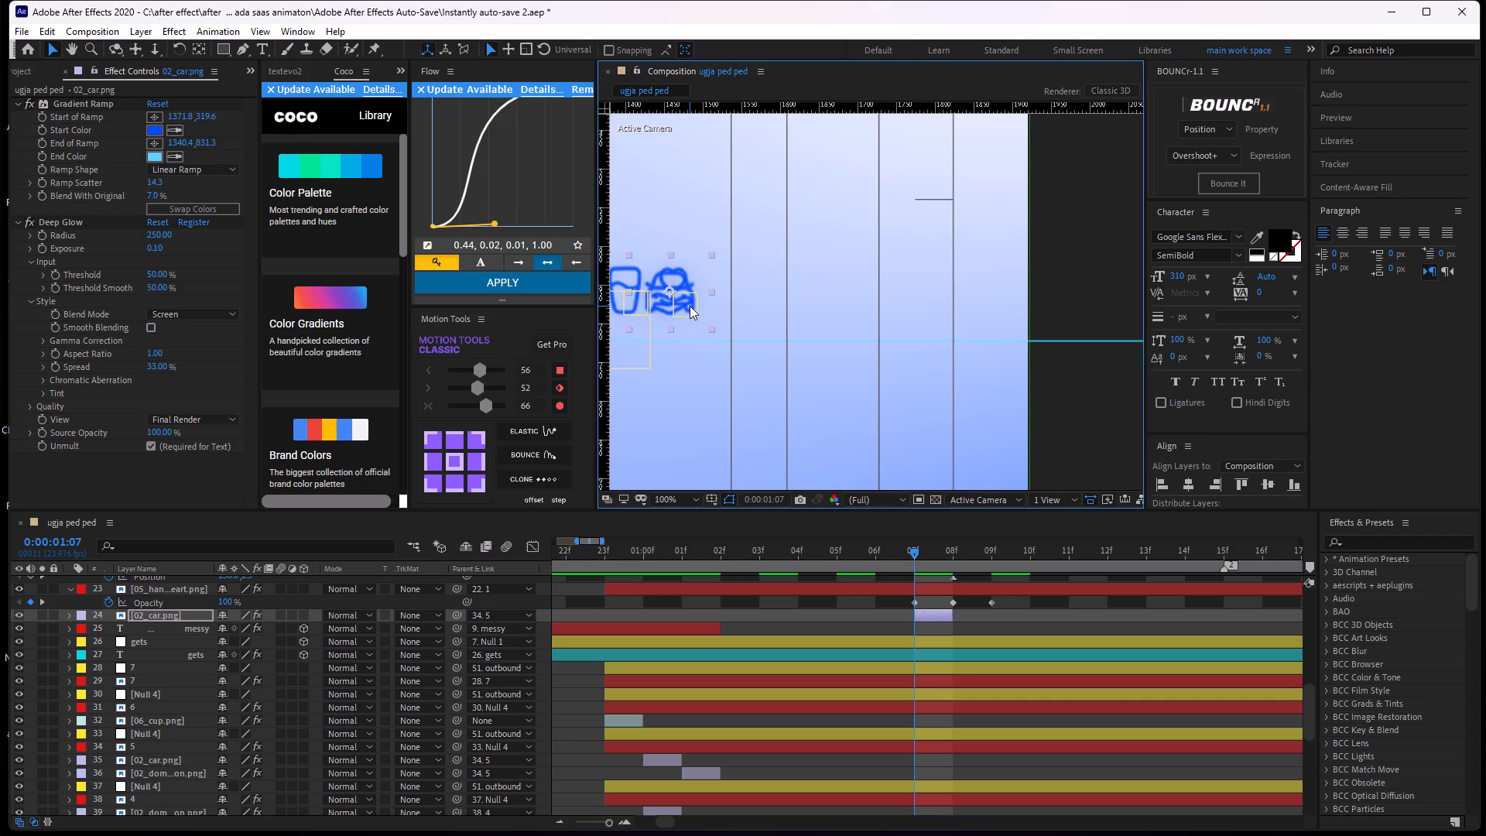
scroll(717, 293, up, 1)
middle_drag(728, 300, 1049, 365)
middle_drag(878, 347, 910, 330)
scroll(844, 321, up, 1)
middle_drag(844, 343, 878, 324)
drag(844, 344, 858, 334)
Shift the aligned 02_car.png copy to start at 0:00:01:08 and parent it to 05_hands_heart.png.
click(890, 615)
drag(927, 614, 960, 616)
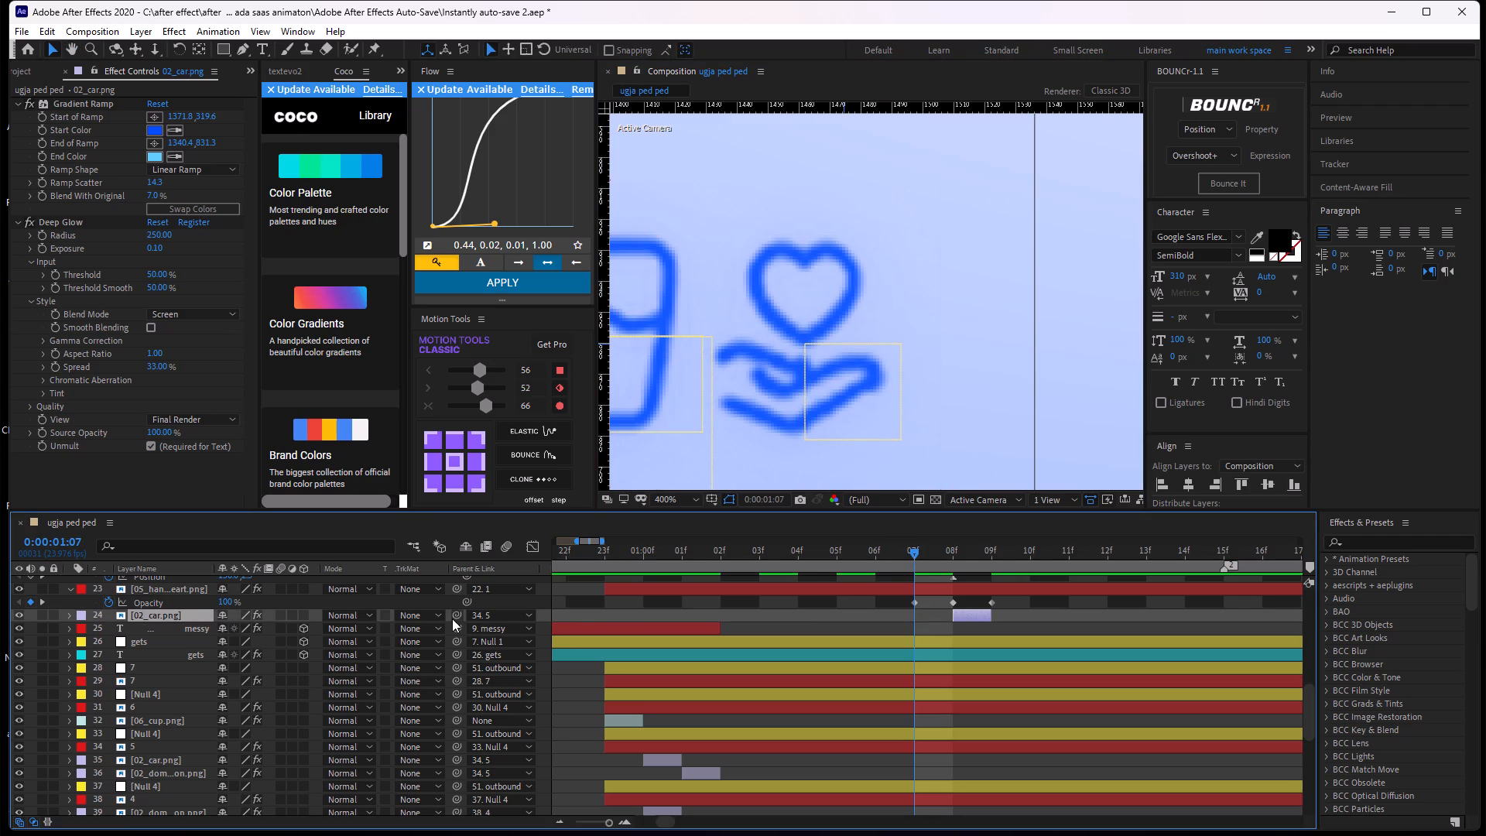
drag(460, 615, 183, 585)
click(748, 614)
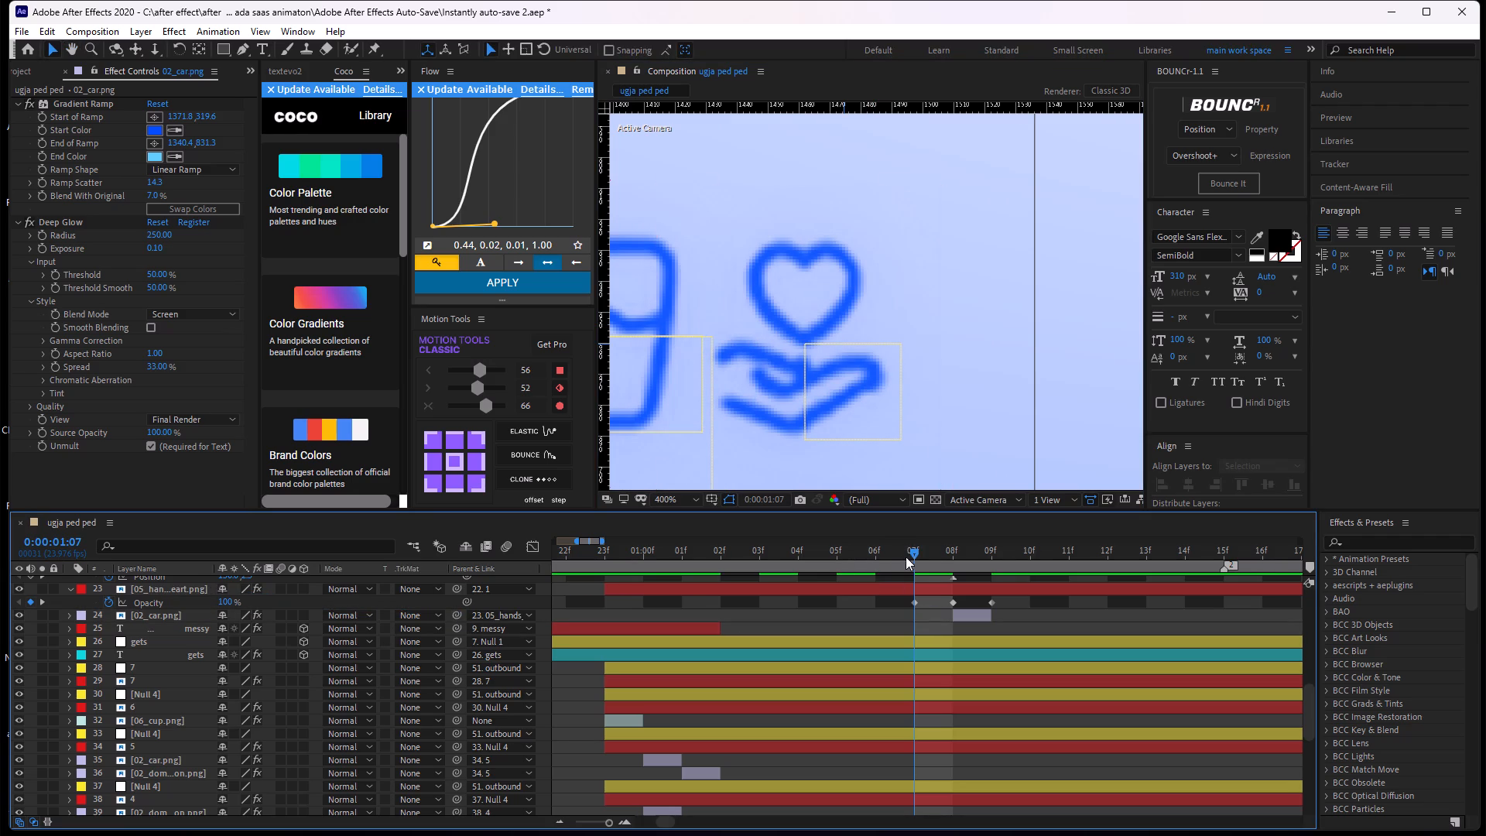
Scrub through the hands-heart to car swap and examine the messy row's icons in the composition.
drag(916, 553, 977, 560)
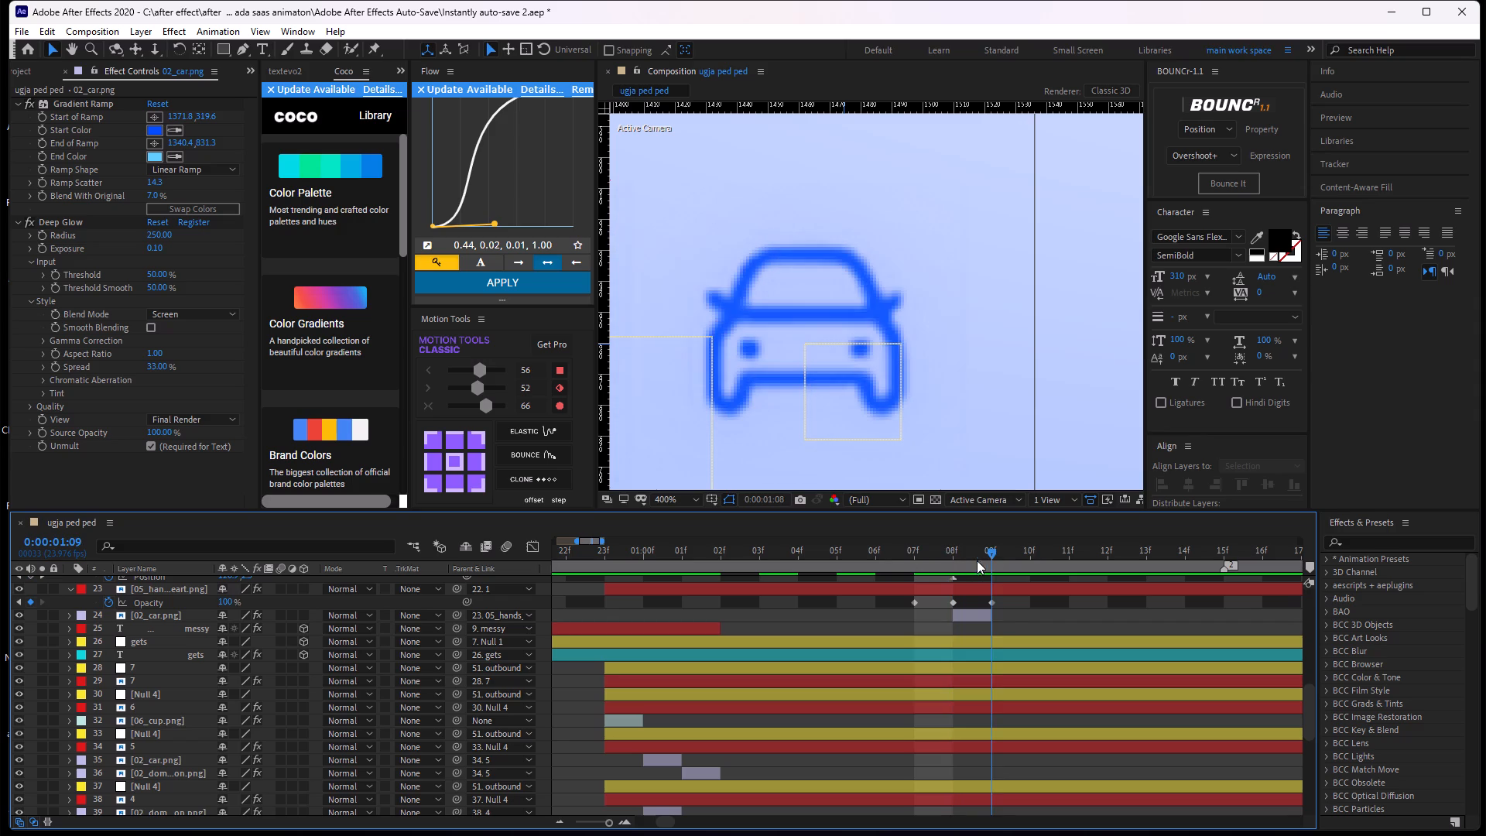
drag(977, 560, 838, 539)
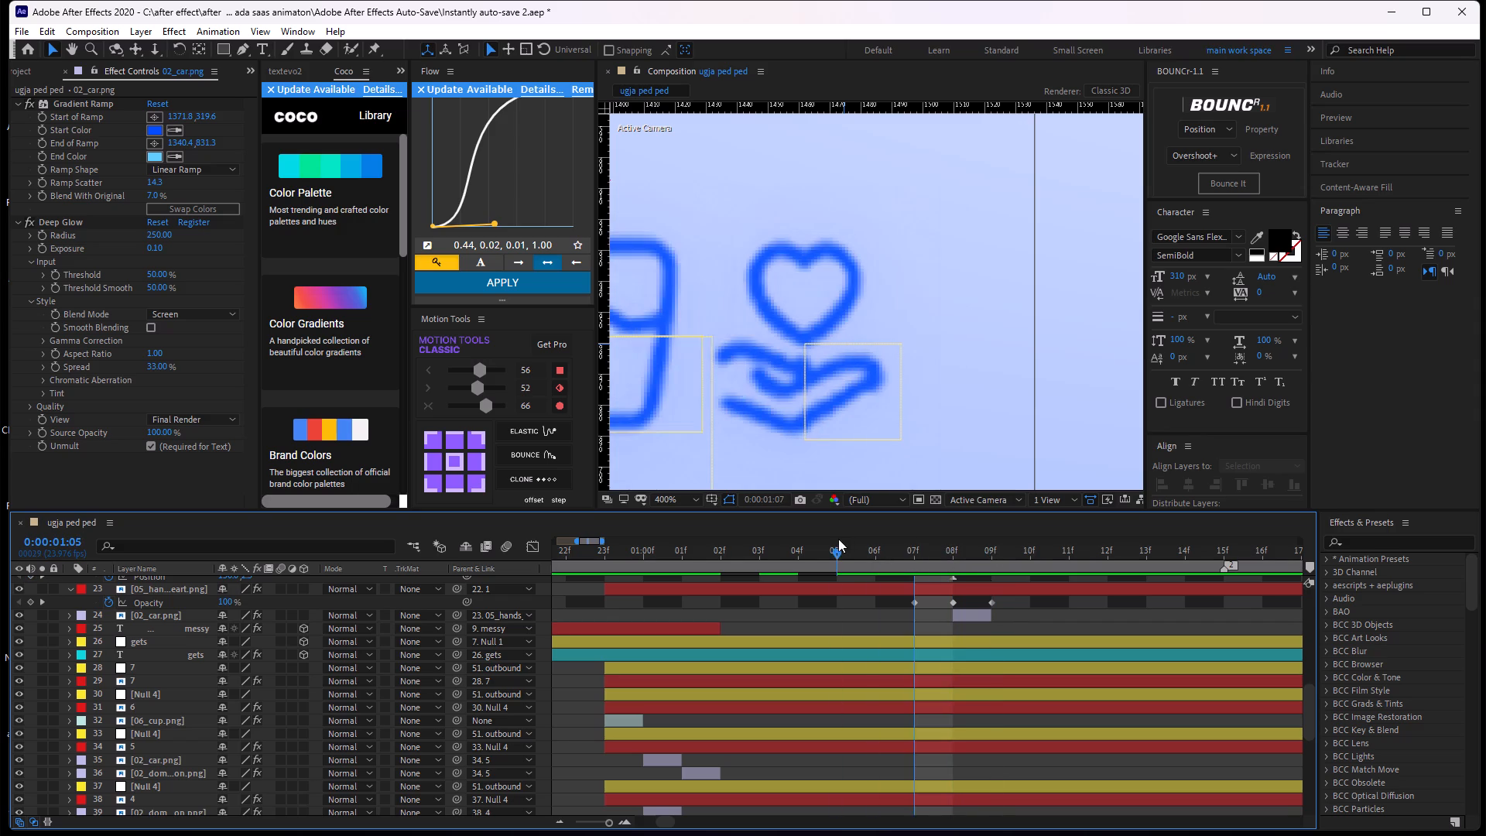
drag(838, 539, 811, 554)
scroll(902, 405, down, 2)
scroll(800, 266, down, 1)
middle_drag(847, 310, 910, 331)
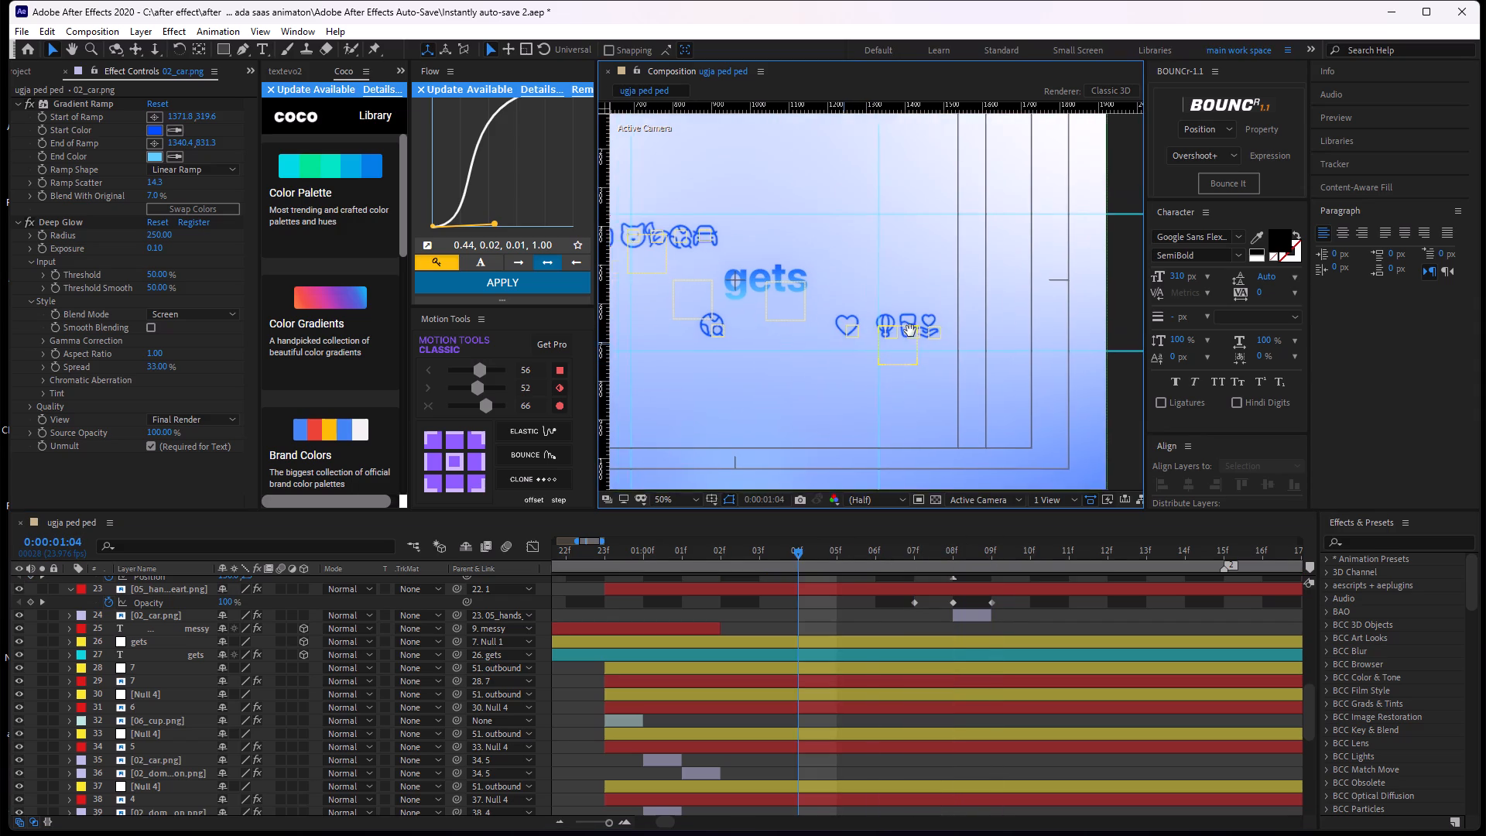
Scrub and play the animation from the start, examining the icon swaps and the messy row's movement.
middle_drag(910, 331, 910, 331)
drag(810, 549, 518, 703)
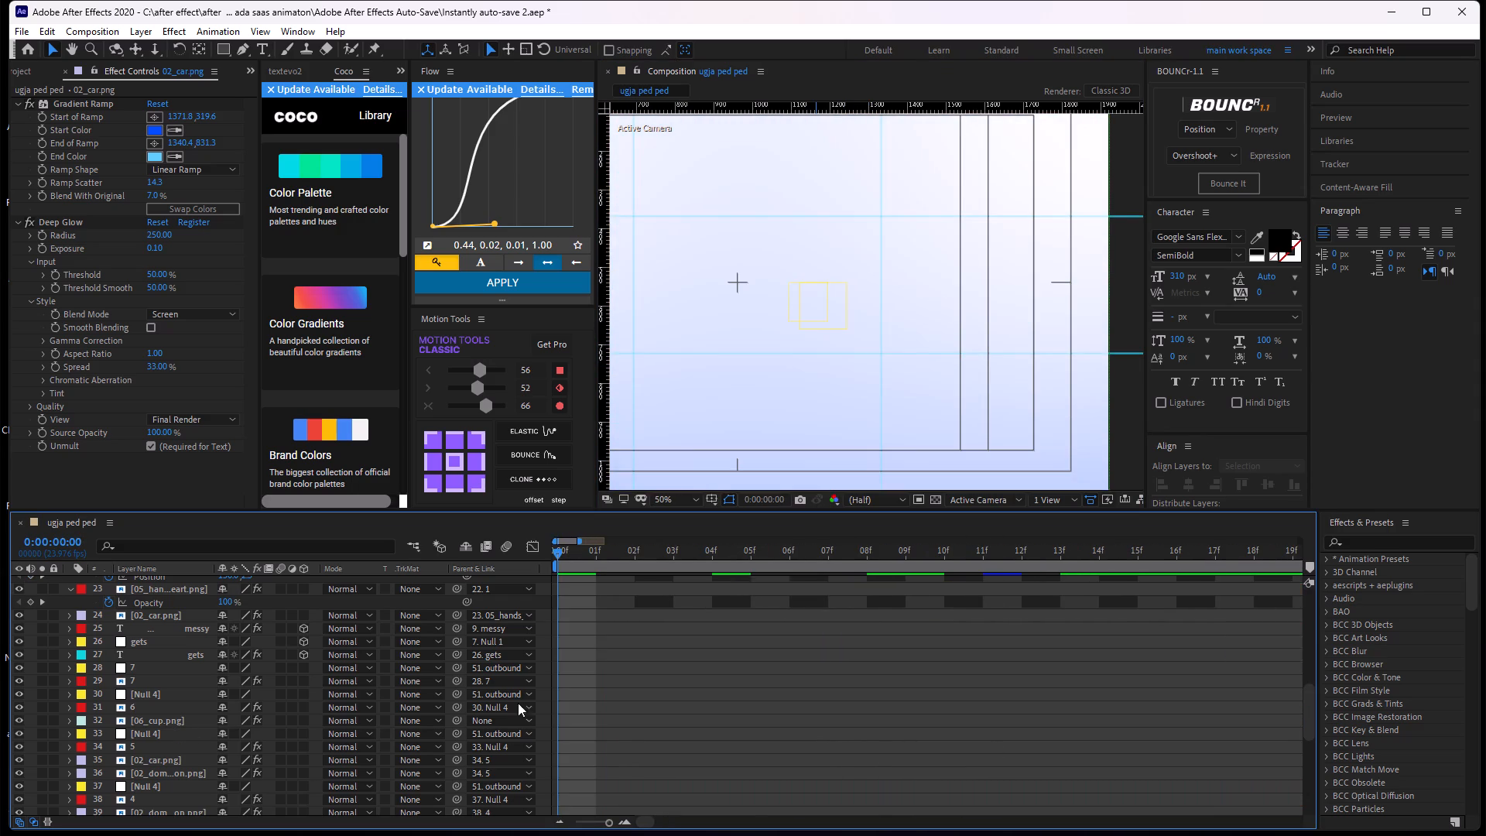
drag(518, 703, 1244, 782)
middle_drag(1272, 725, 724, 762)
middle_drag(912, 684, 752, 678)
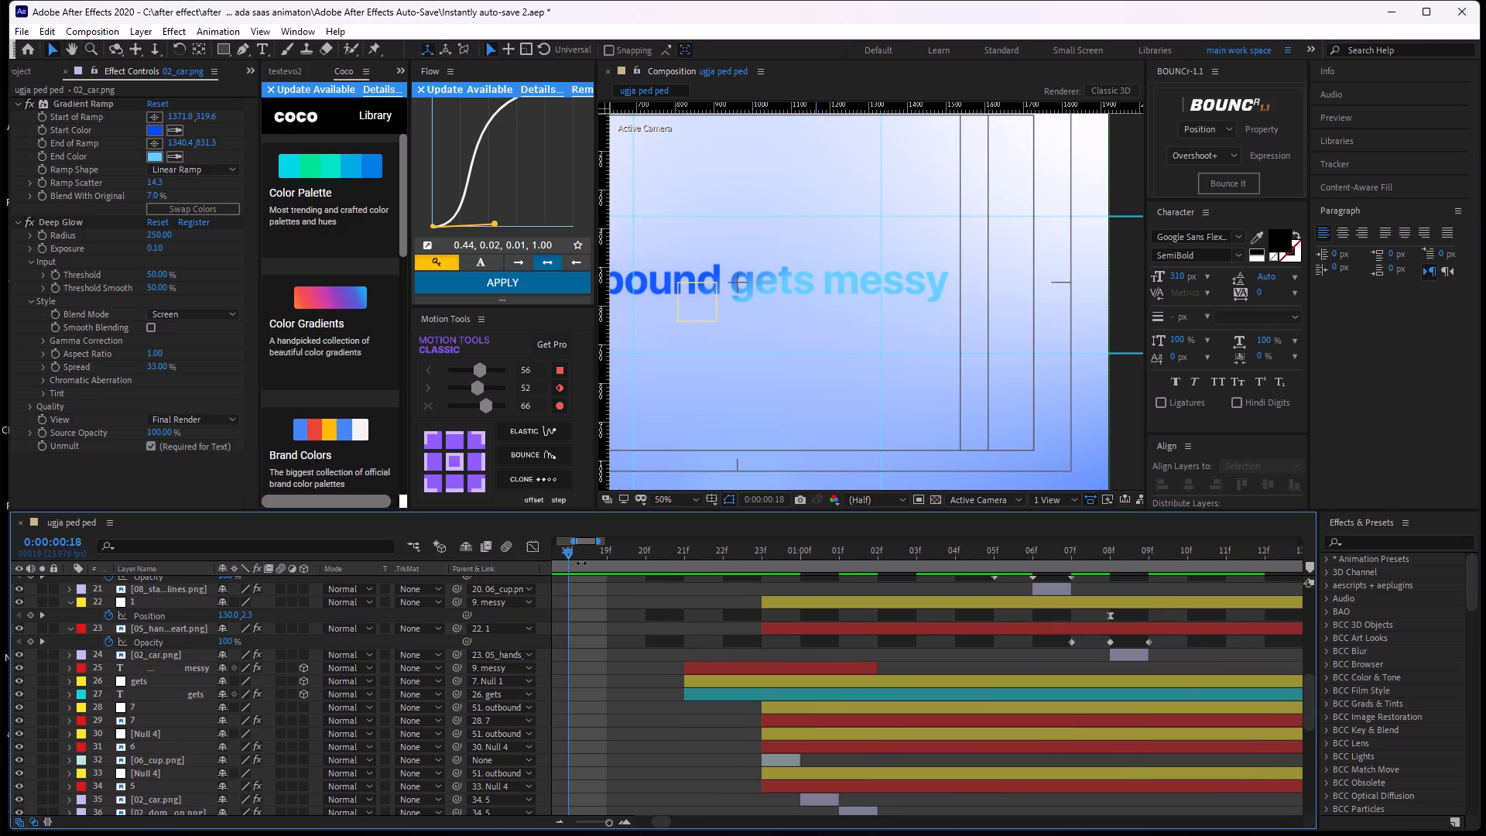
drag(570, 557, 875, 586)
key(space)
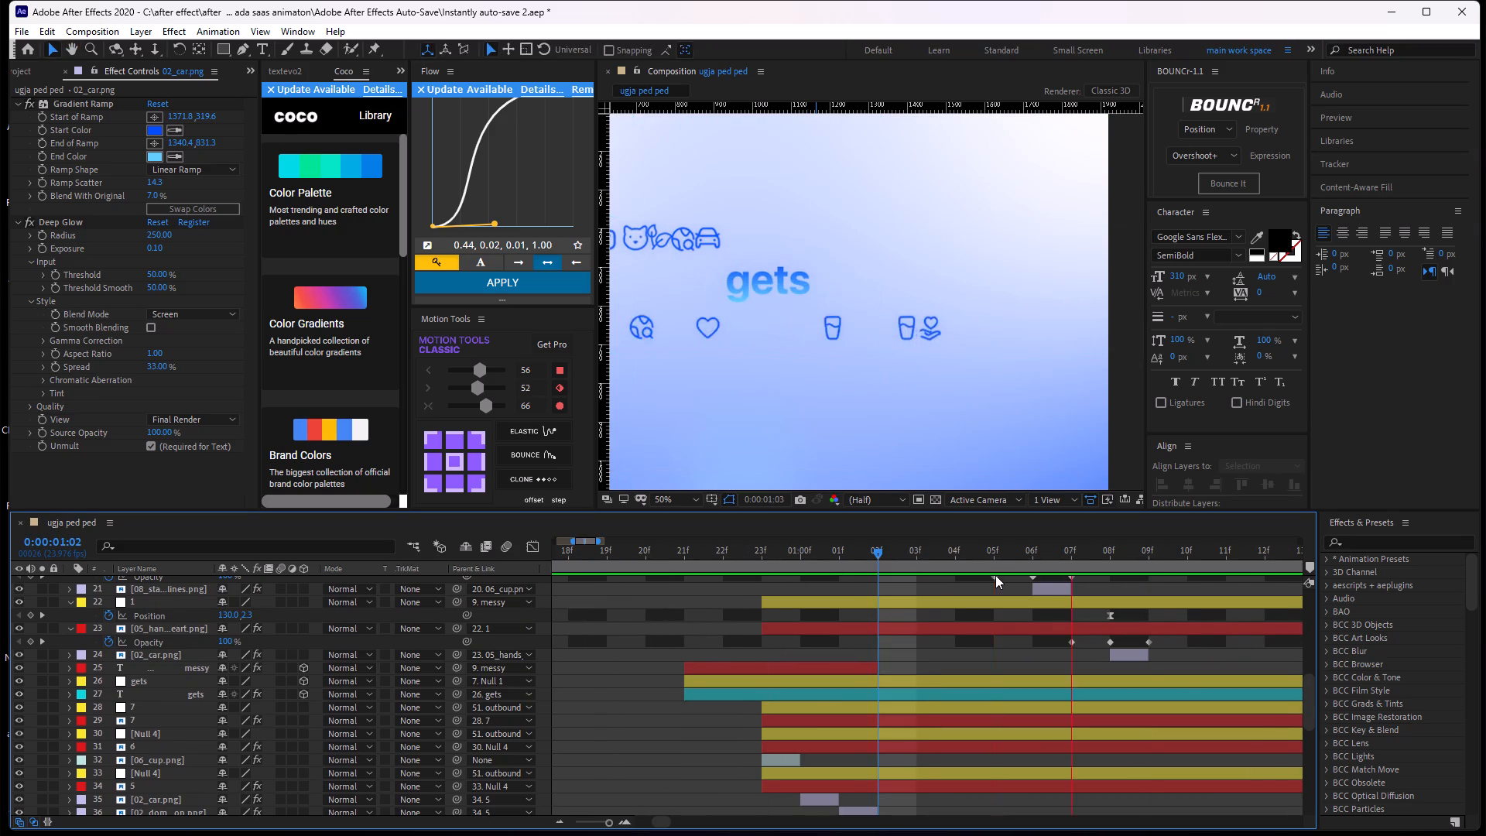
key(space)
alt+scroll(804, 615, down, 3)
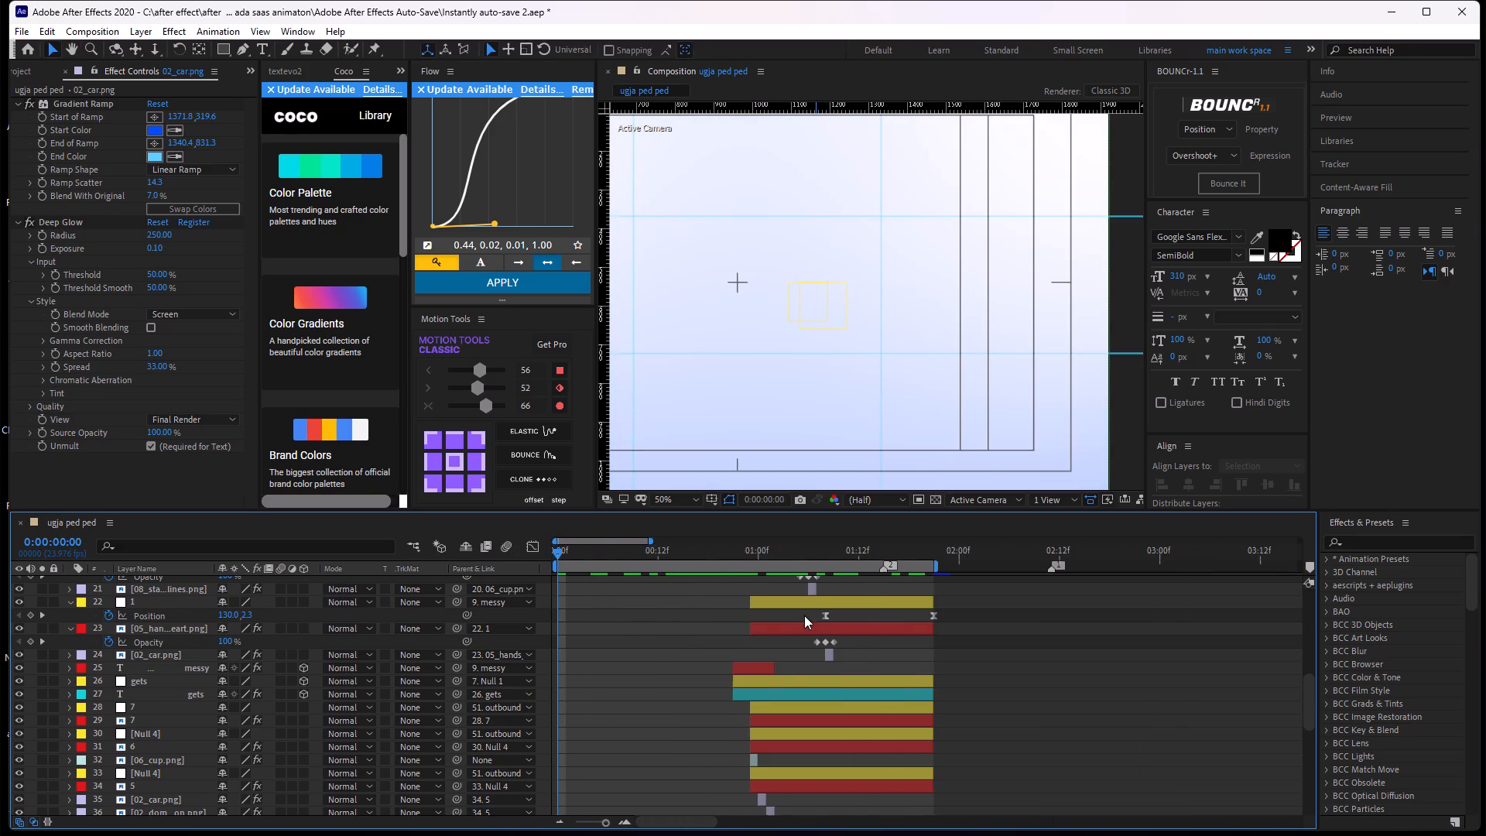
key(space)
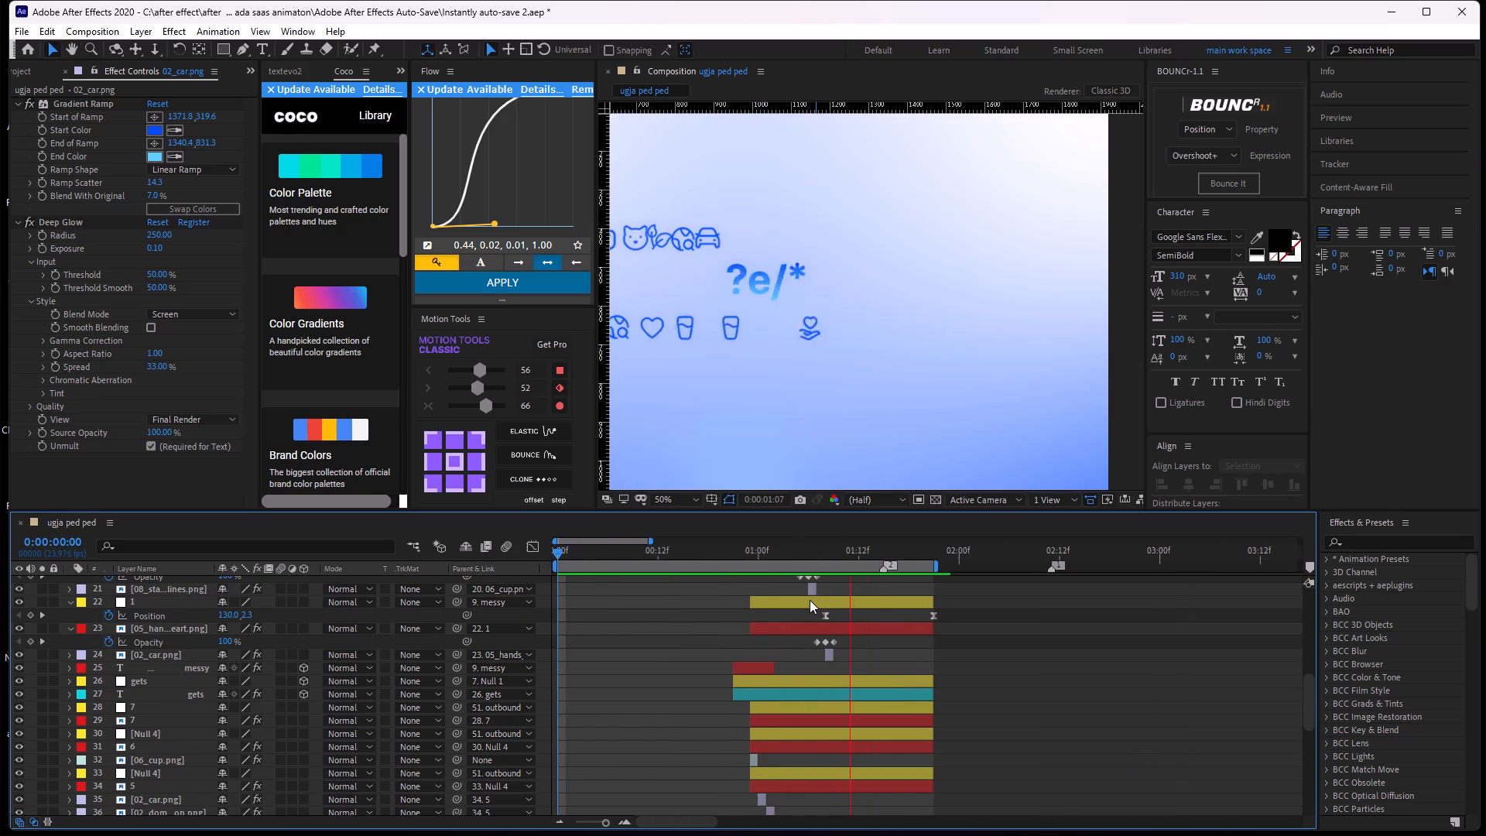
key(space)
drag(911, 551, 563, 609)
key(space)
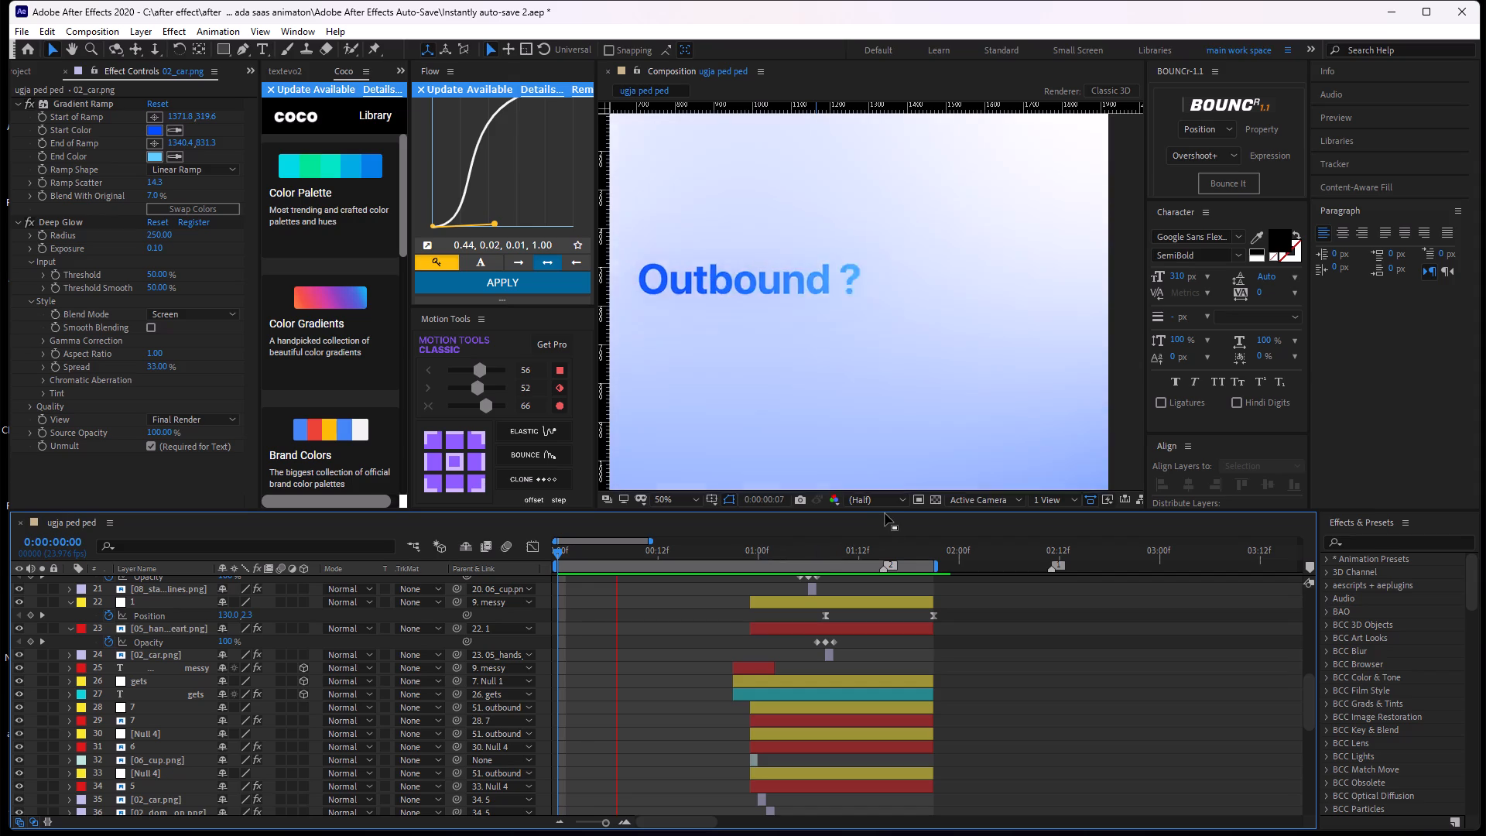
key(space)
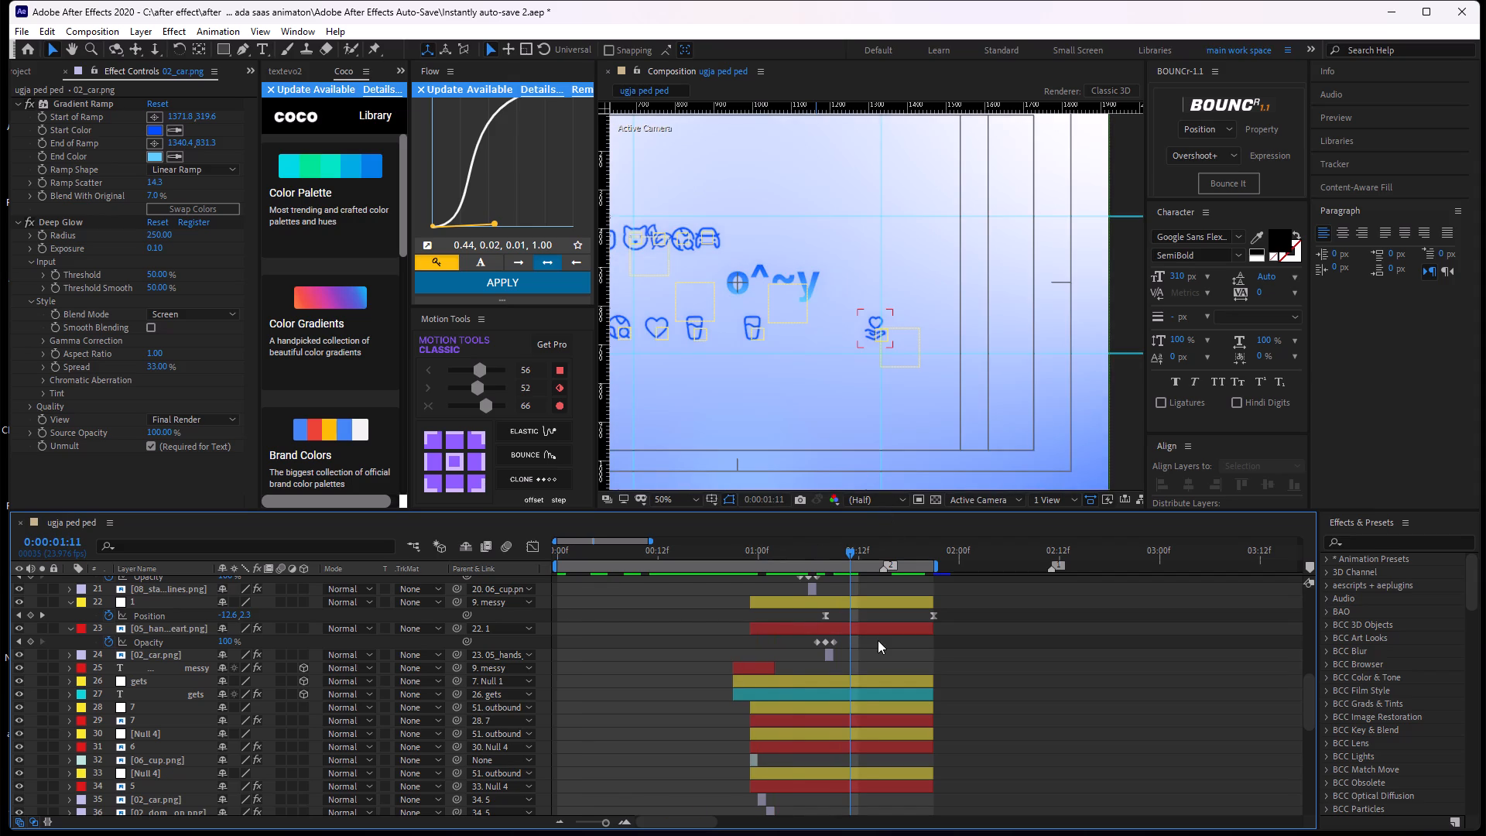
Deselect the layers and save the project.
click(878, 640)
key(ctrl+s)
Replay the animation from the start and examine the outbound icon row at 0:00:00:23.
drag(851, 560, 662, 607)
drag(847, 557, 498, 659)
key(space)
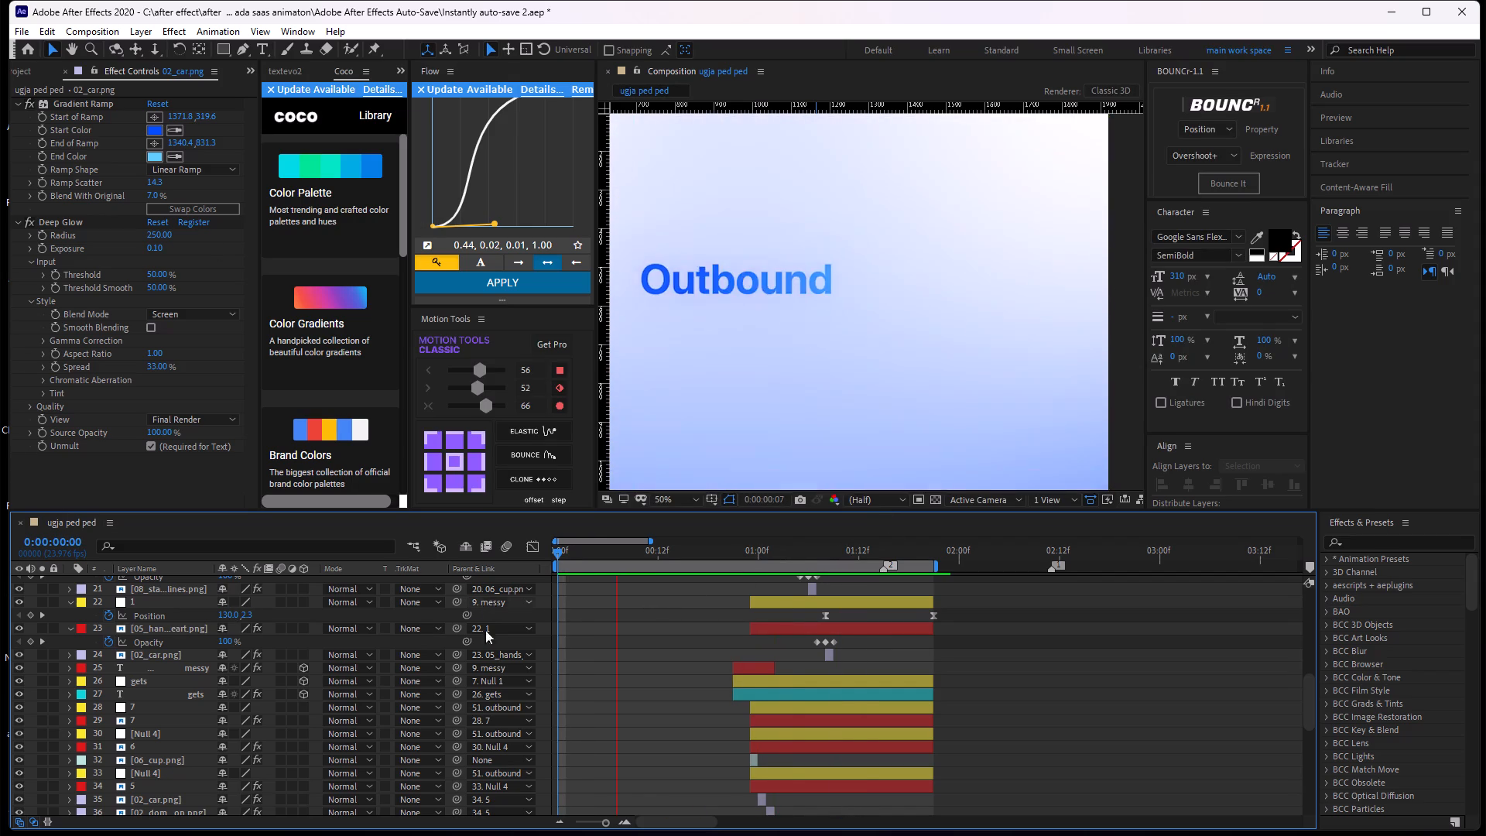
key(space)
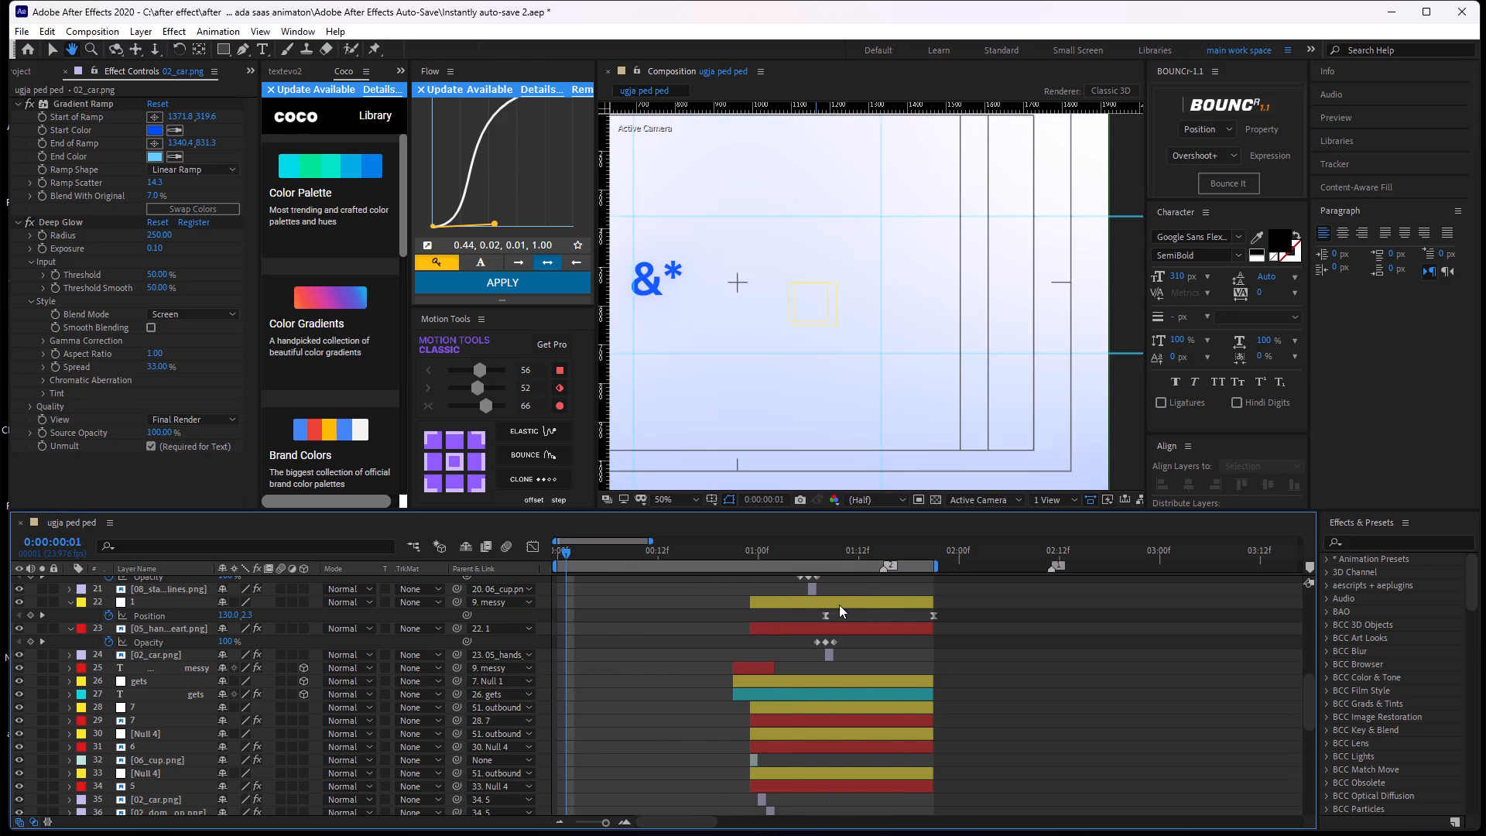
key(space)
key(space)
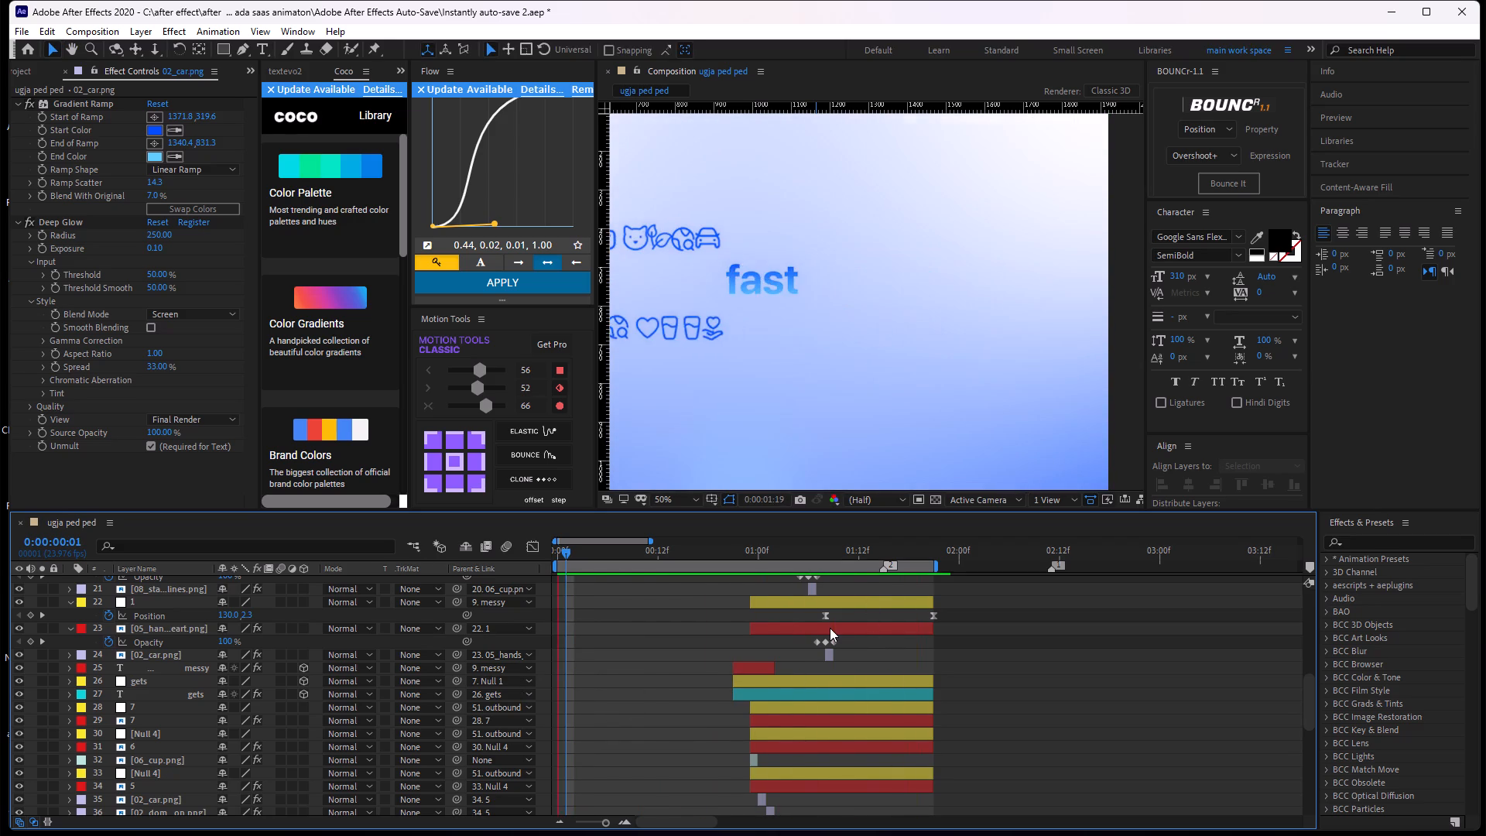
scroll(690, 588, up, 1)
scroll(699, 662, down, 4)
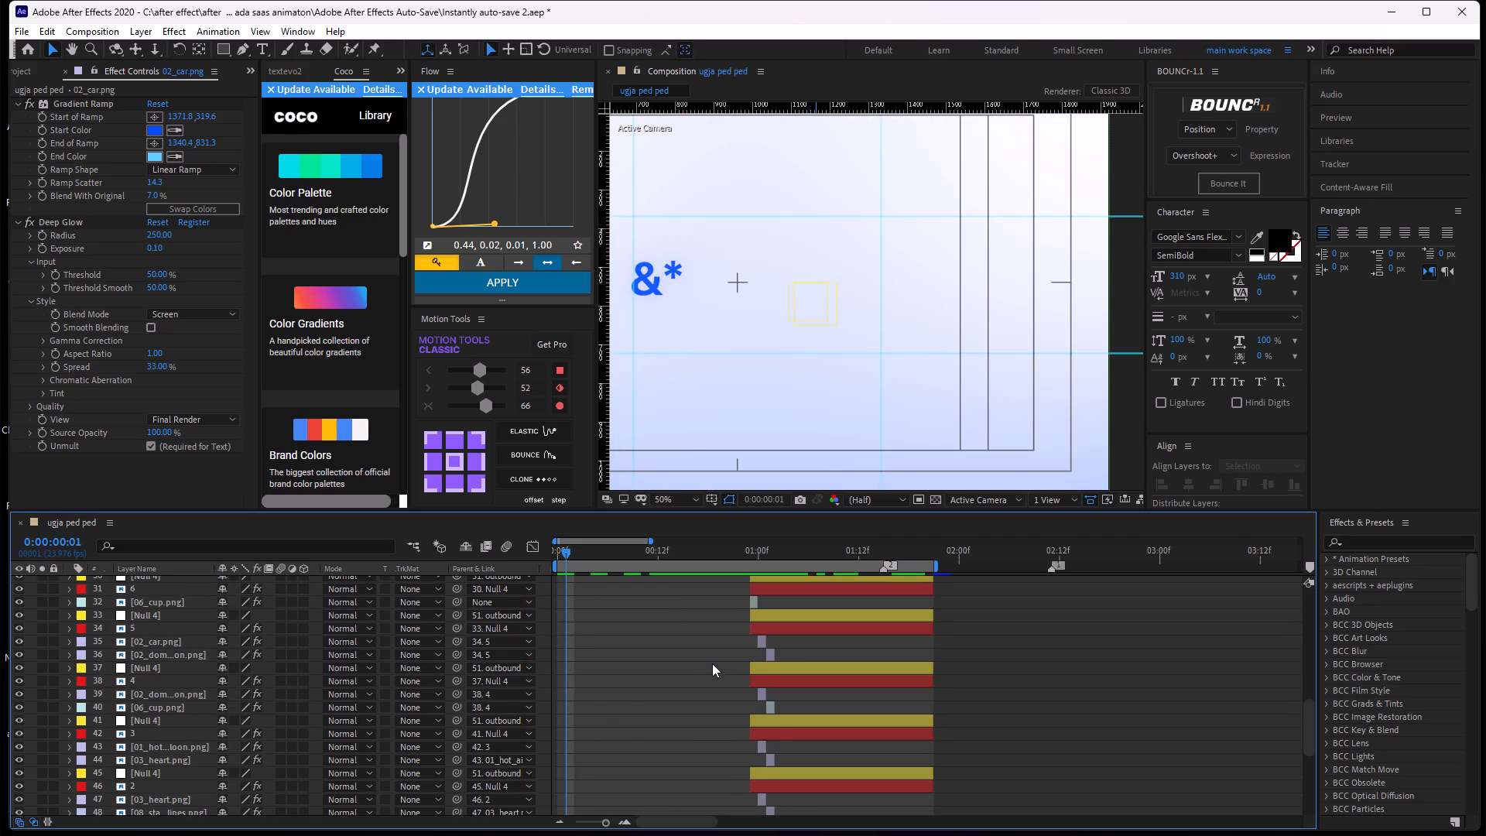
drag(575, 555, 750, 603)
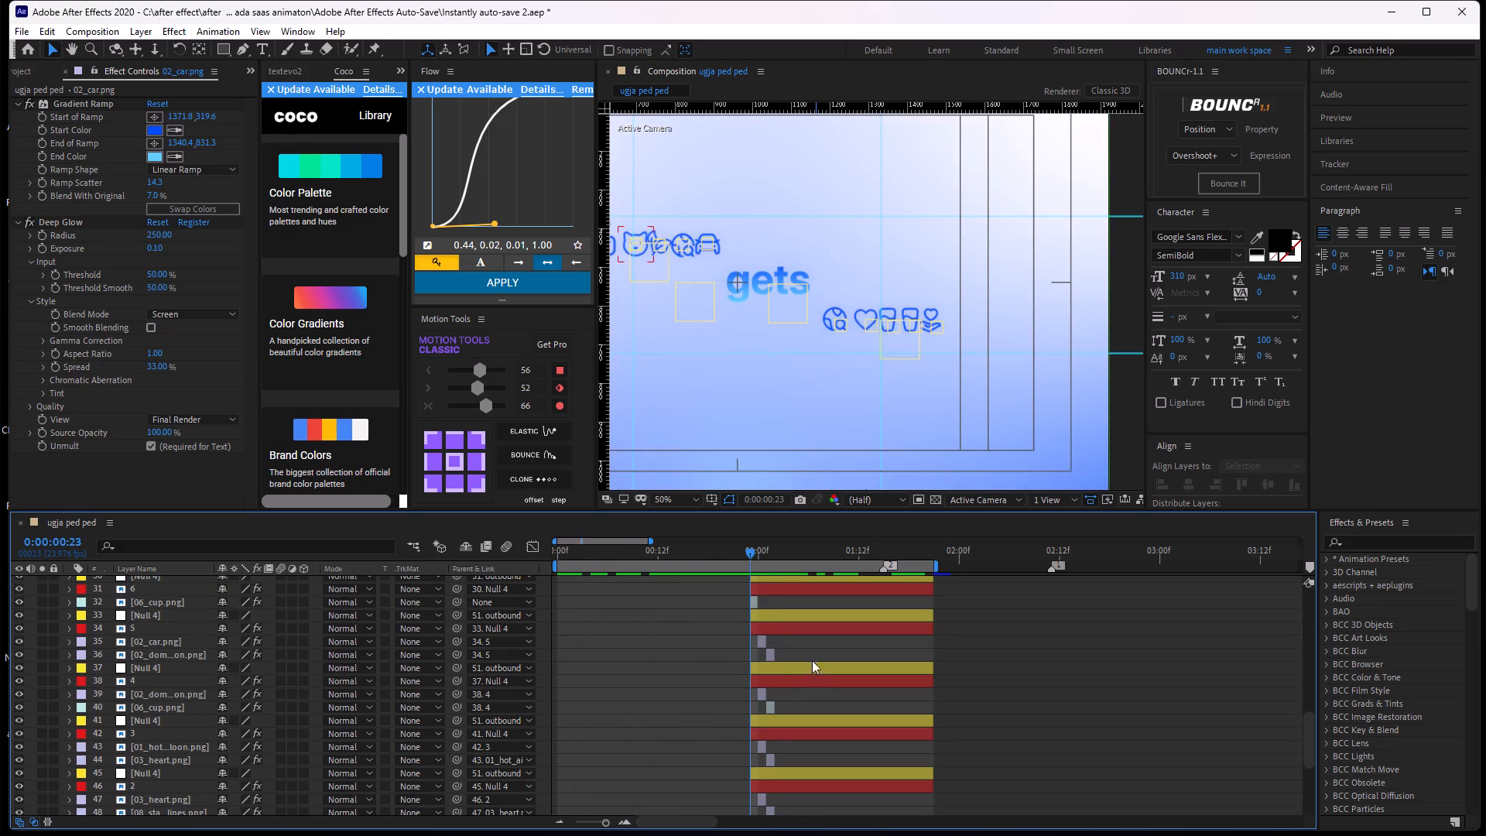
Save the project again.
key(ctrl+s)
Select the seven outbound icon nulls on layers 28, 30, 33, 37, 41, 45 and 49, and reveal their Position properties.
scroll(802, 658, up, 2)
middle_drag(735, 646, 755, 591)
scroll(762, 616, up, 1)
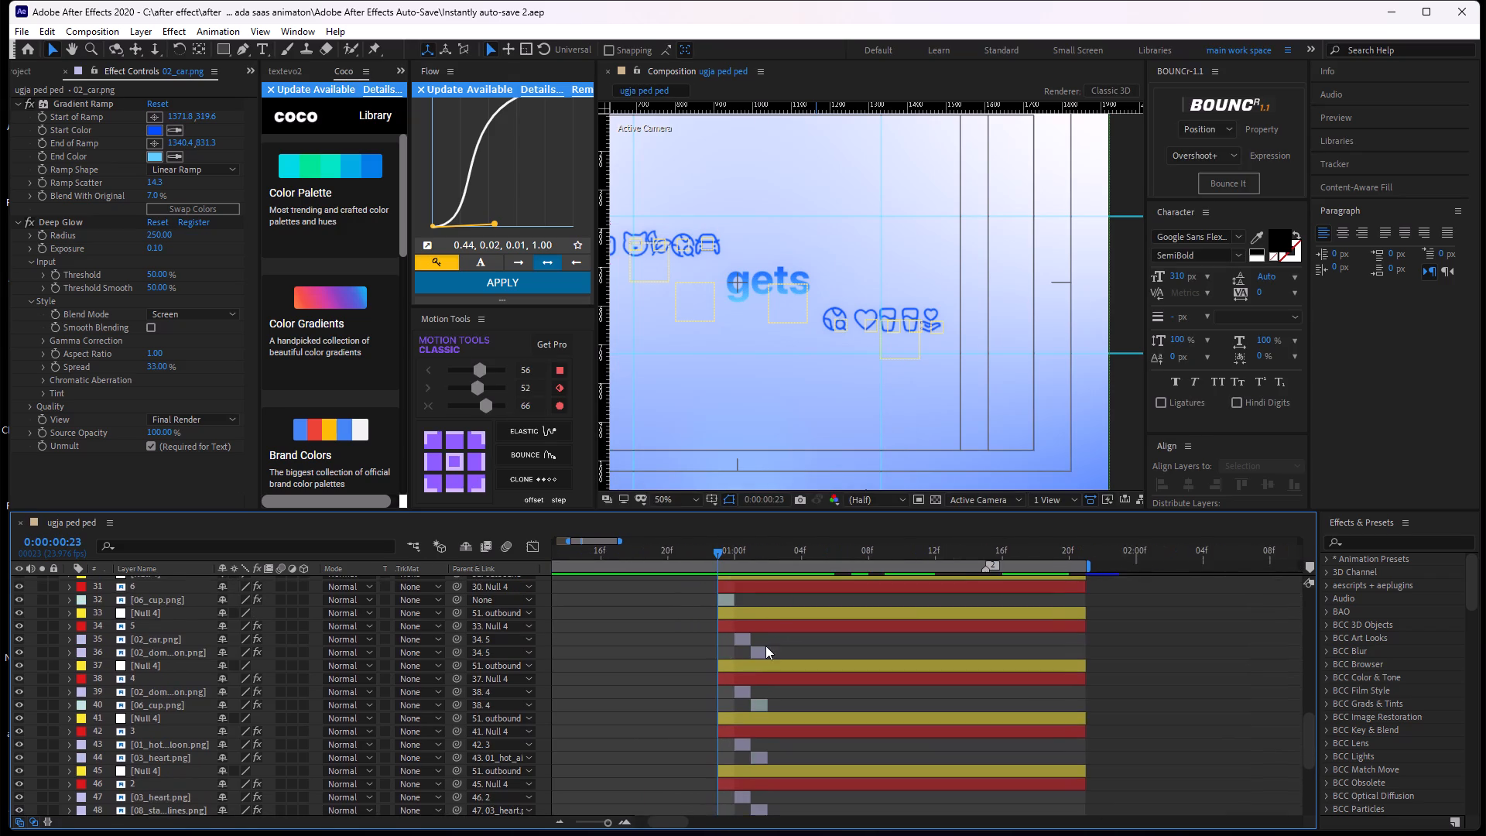
alt+scroll(765, 646, up, 1)
click(719, 666)
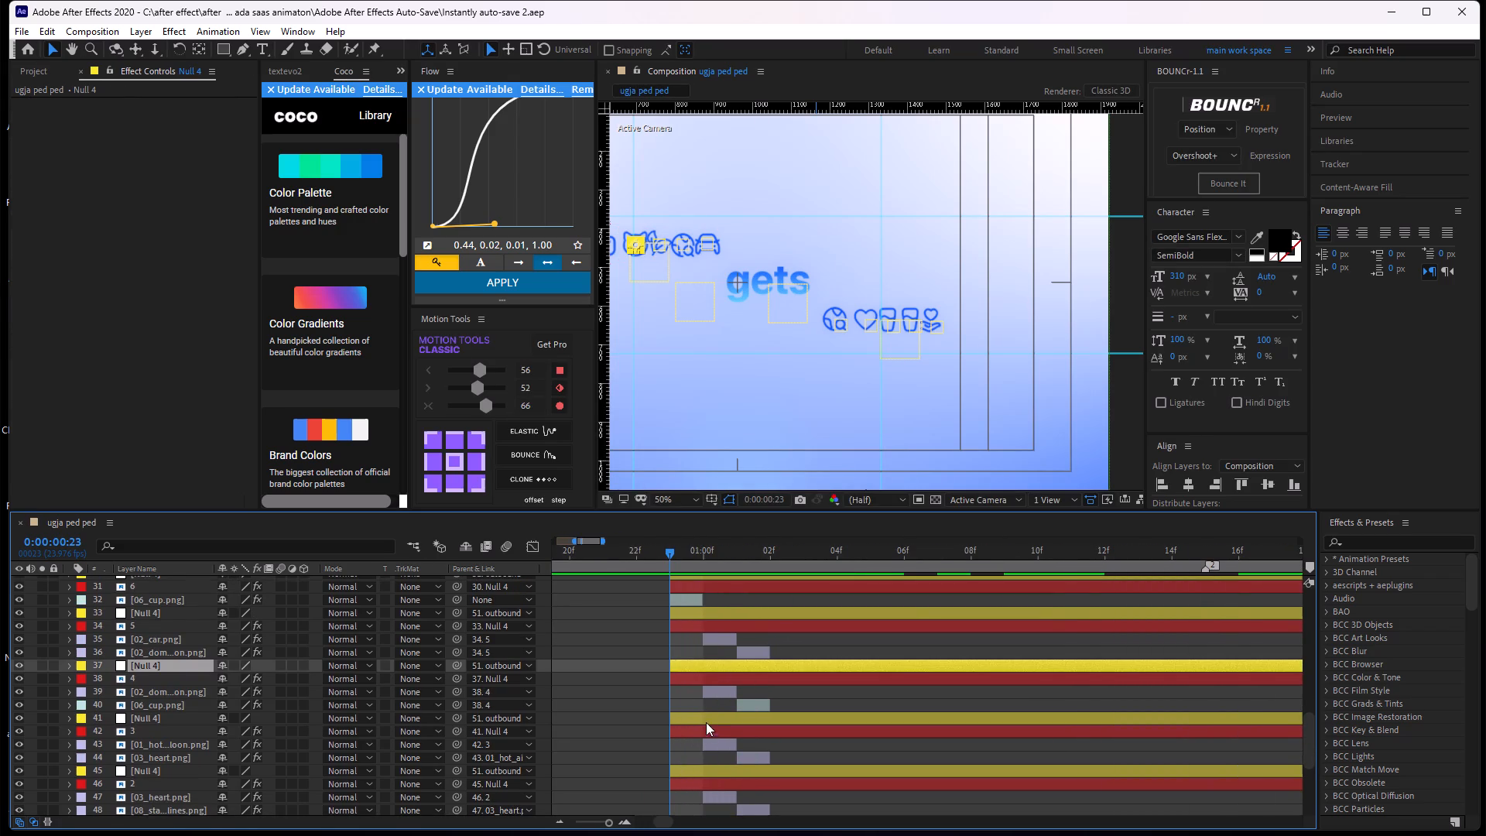
ctrl+click(708, 721)
ctrl+click(713, 776)
ctrl+click(734, 605)
ctrl+click(728, 618)
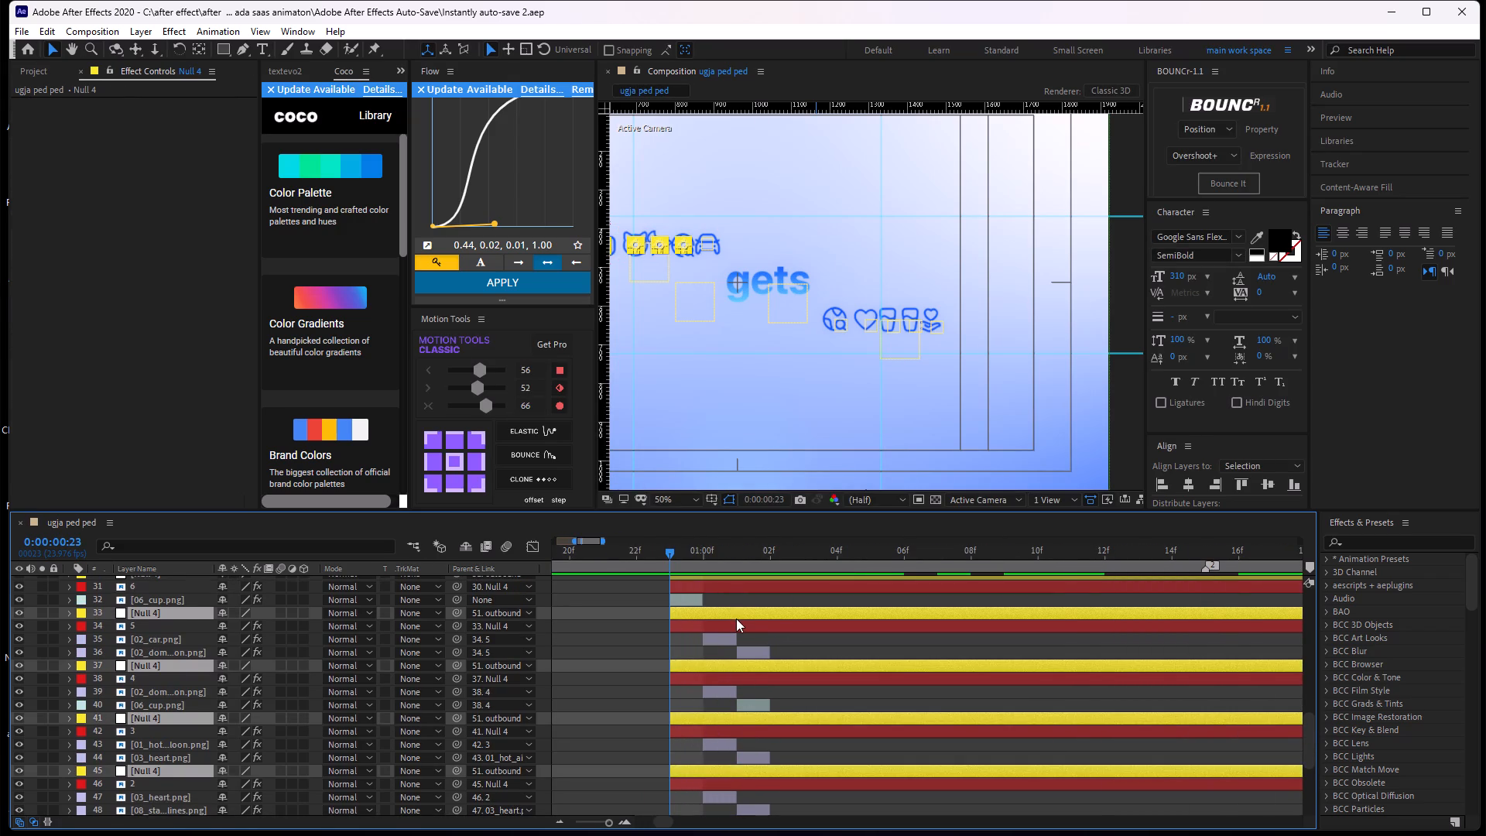
ctrl+scroll(736, 618, down, 1)
scroll(724, 616, up, 2)
ctrl+click(722, 621)
ctrl+click(721, 606)
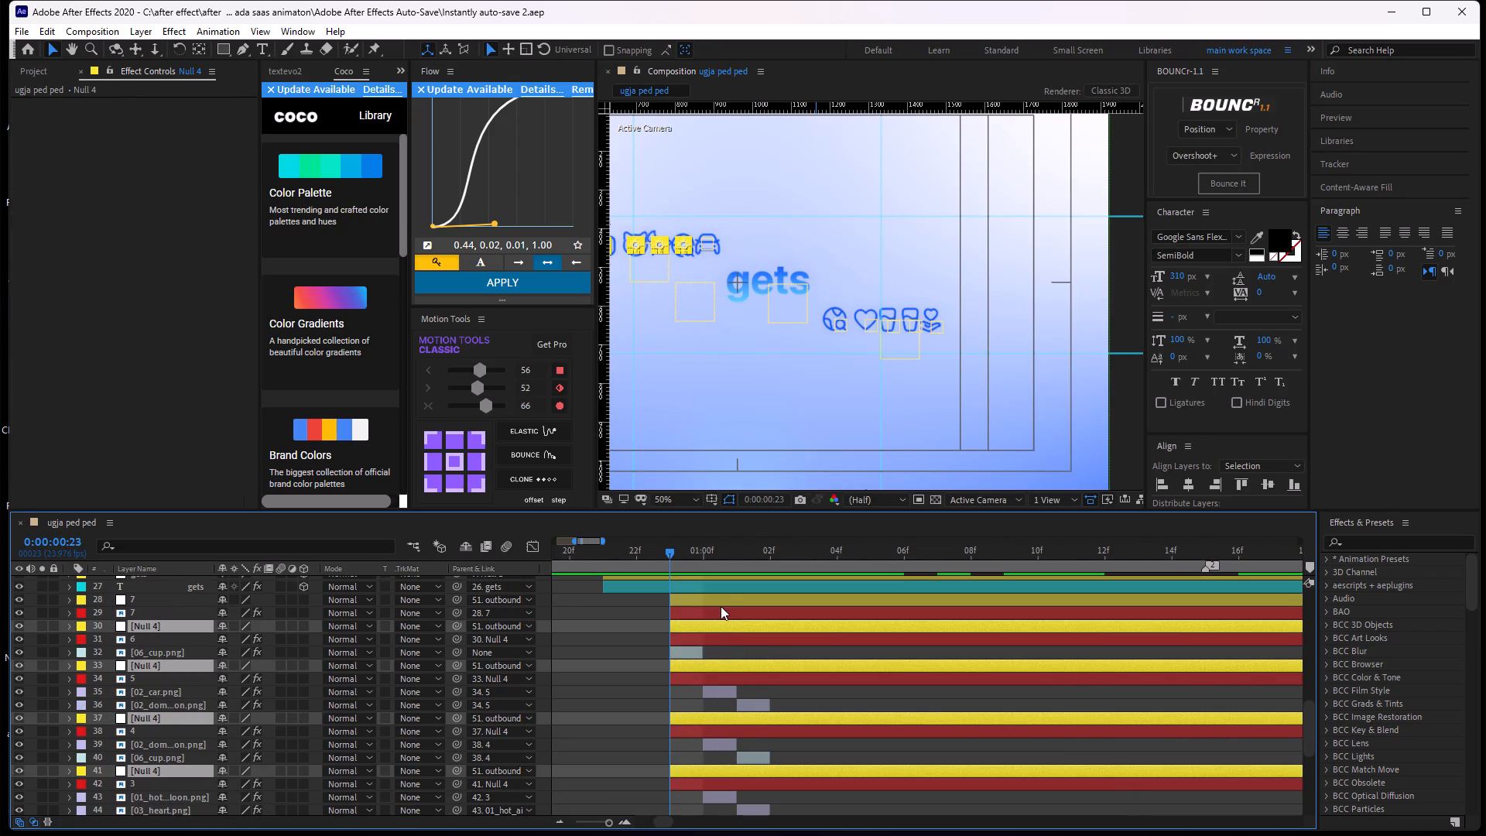
ctrl+click(726, 595)
key(p)
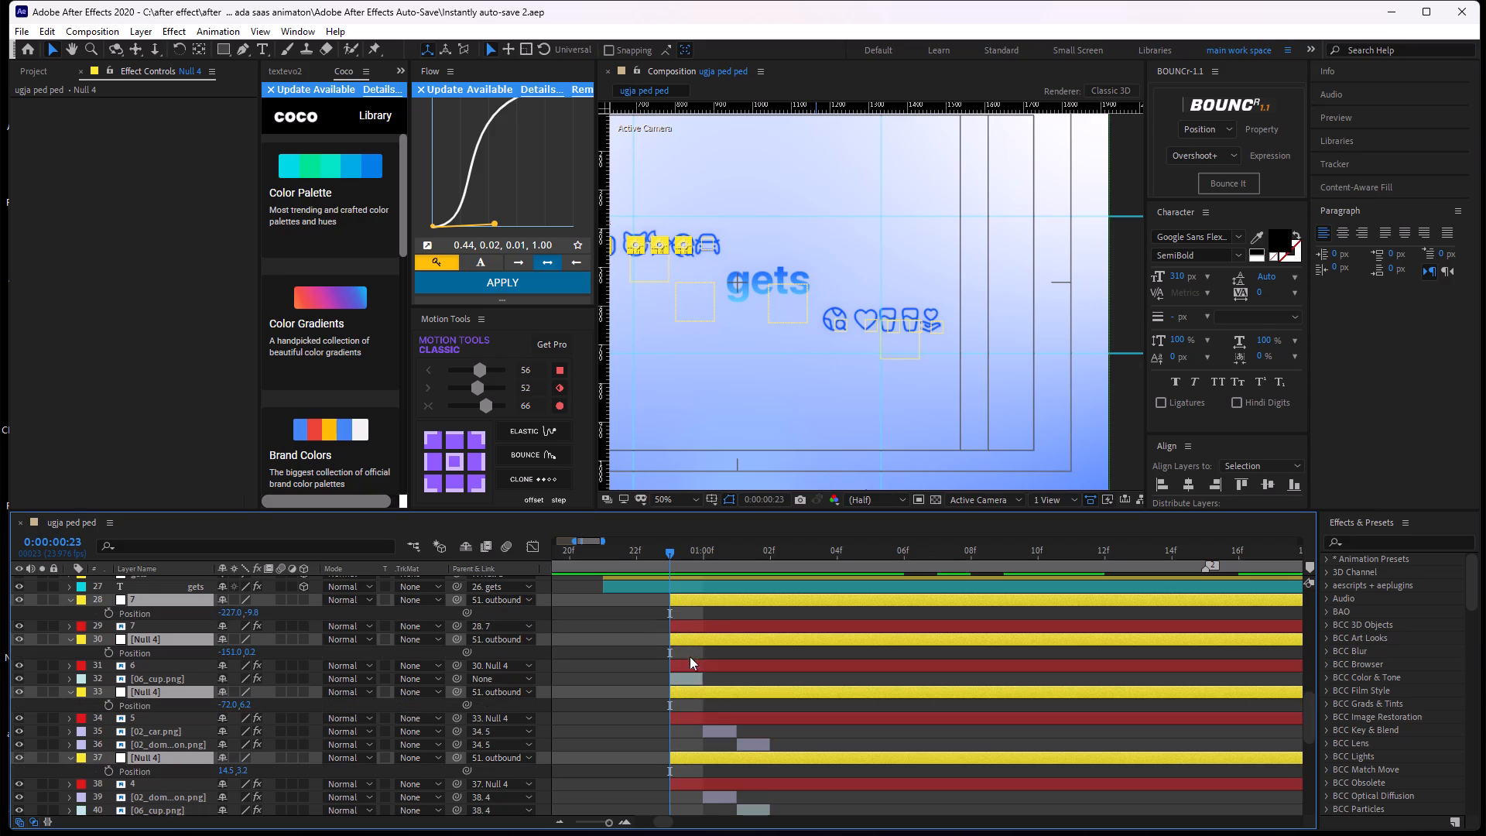
scroll(809, 608, up, 1)
scroll(809, 608, down, 2)
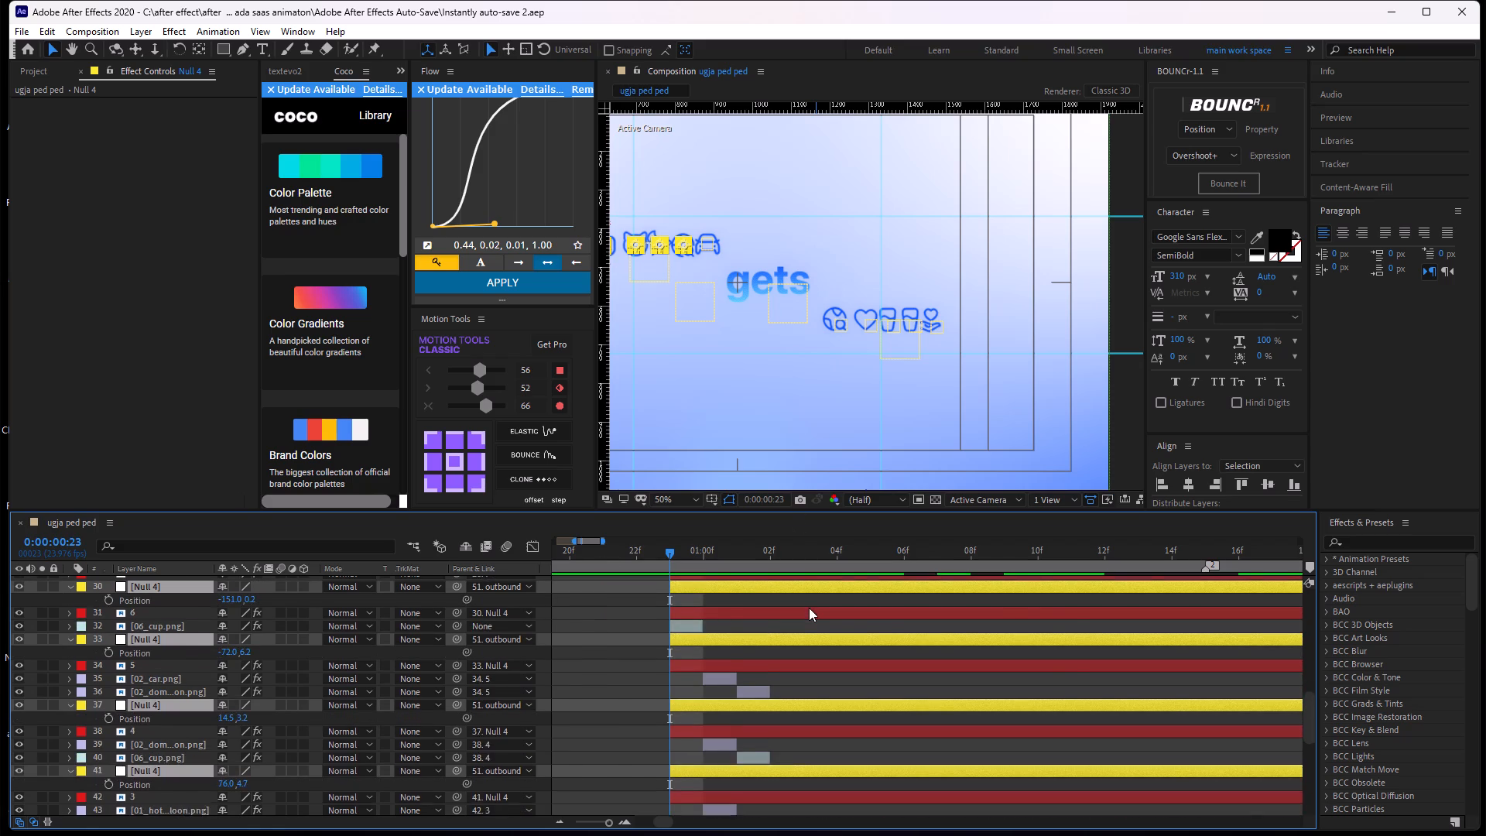
scroll(809, 608, down, 2)
ctrl+click(710, 790)
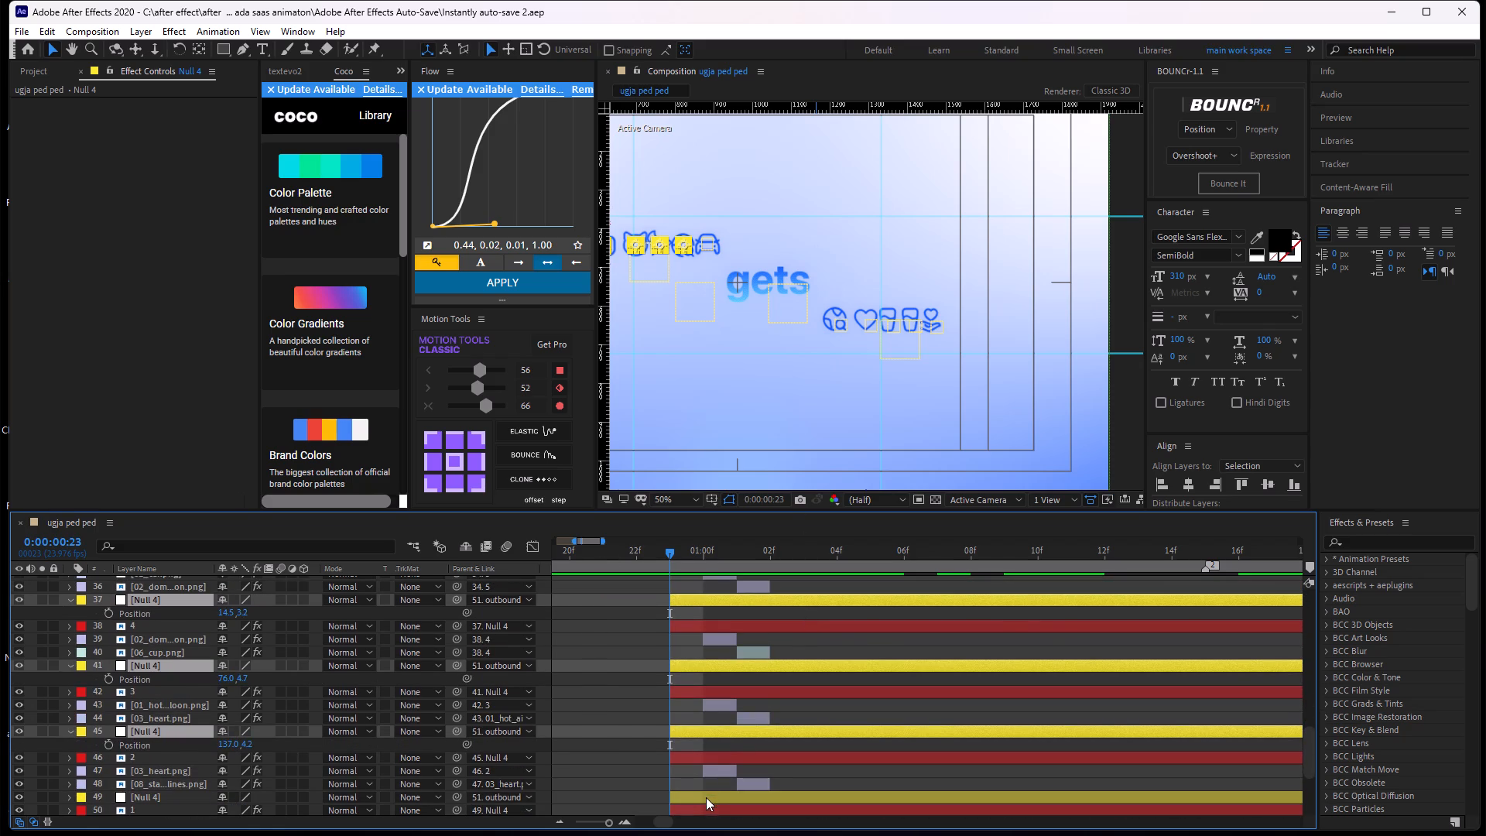
ctrl+click(706, 797)
drag(674, 554, 711, 625)
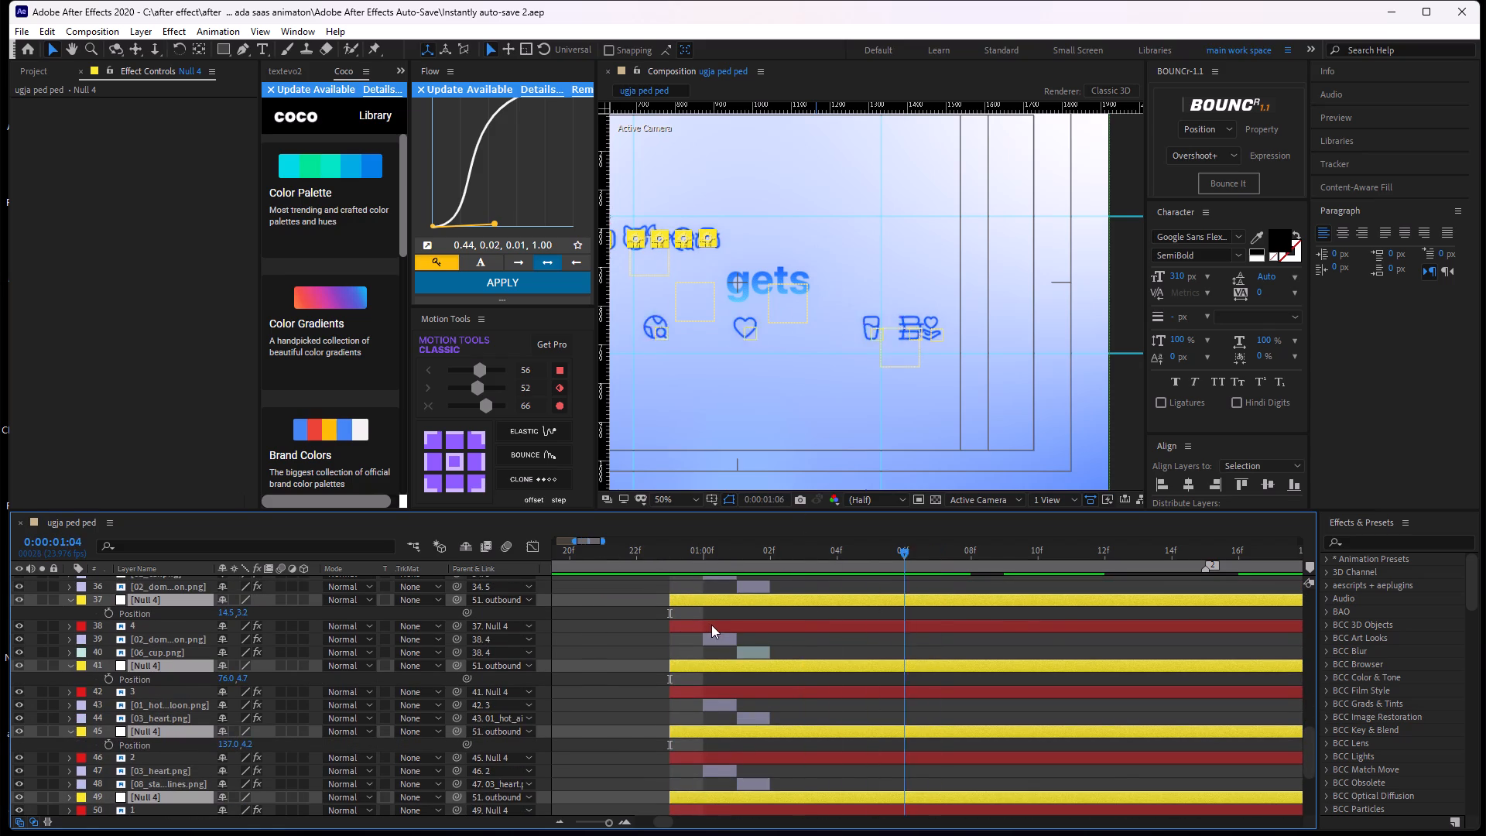
drag(711, 625, 1046, 636)
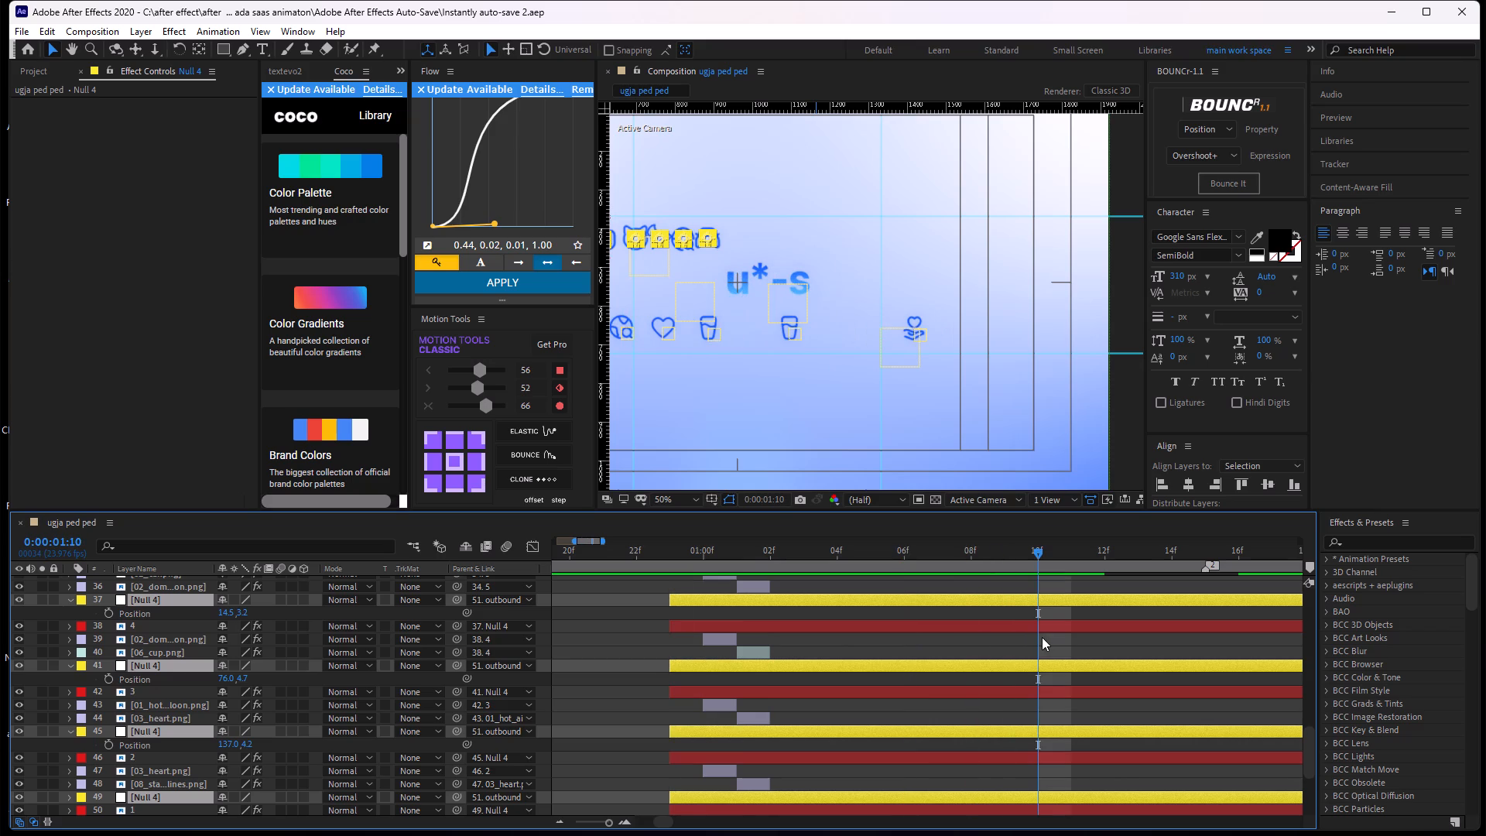
key(p)
key(p)
Add Position keyframes to all seven selected outbound nulls at 0:00:01:20, one frame before their layers end.
middle_drag(979, 642, 786, 632)
scroll(786, 632, down, 1)
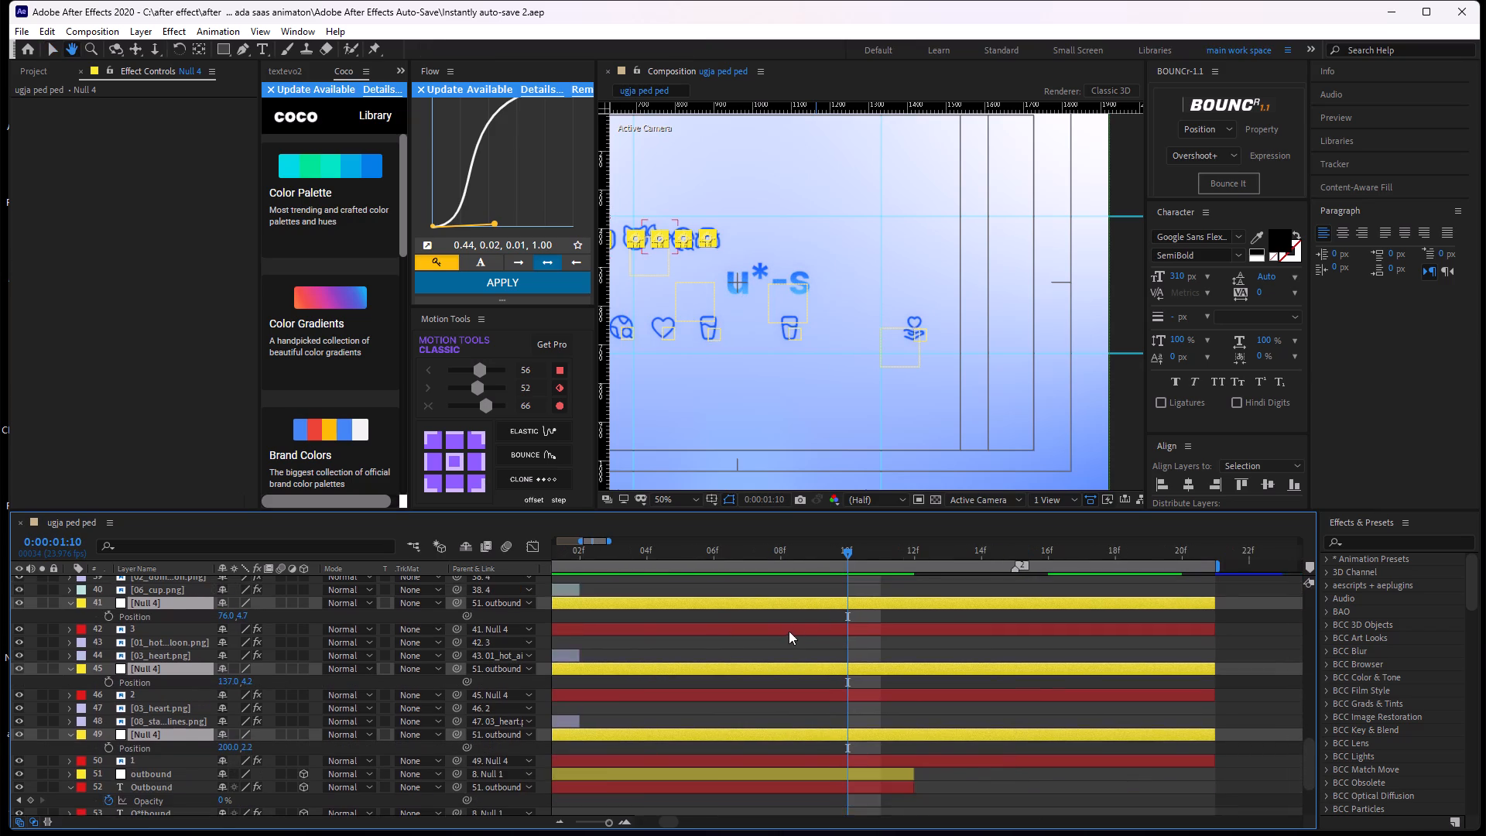
scroll(789, 631, down, 2)
drag(830, 558, 879, 577)
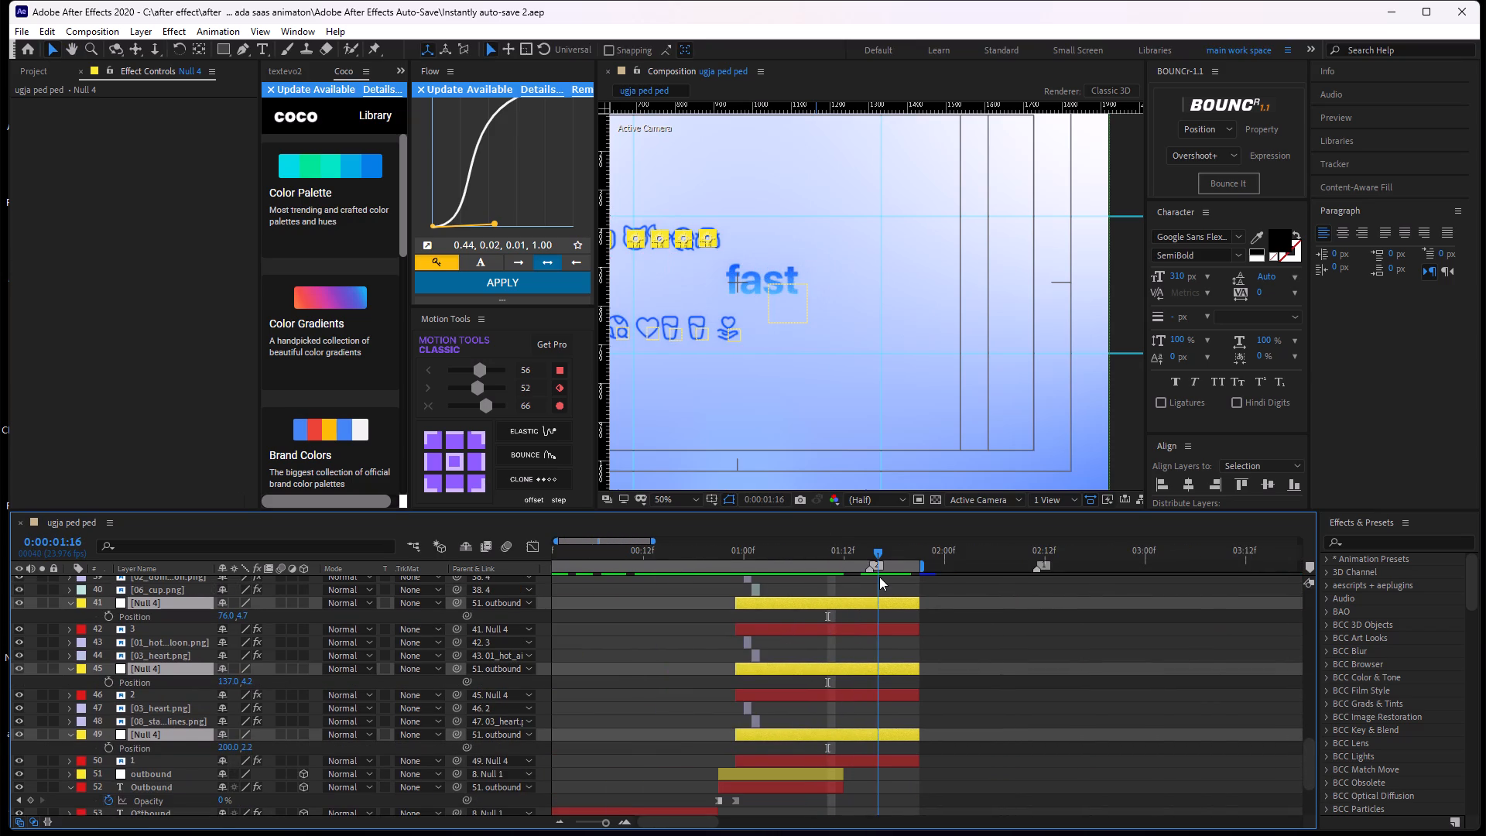
drag(879, 577, 905, 613)
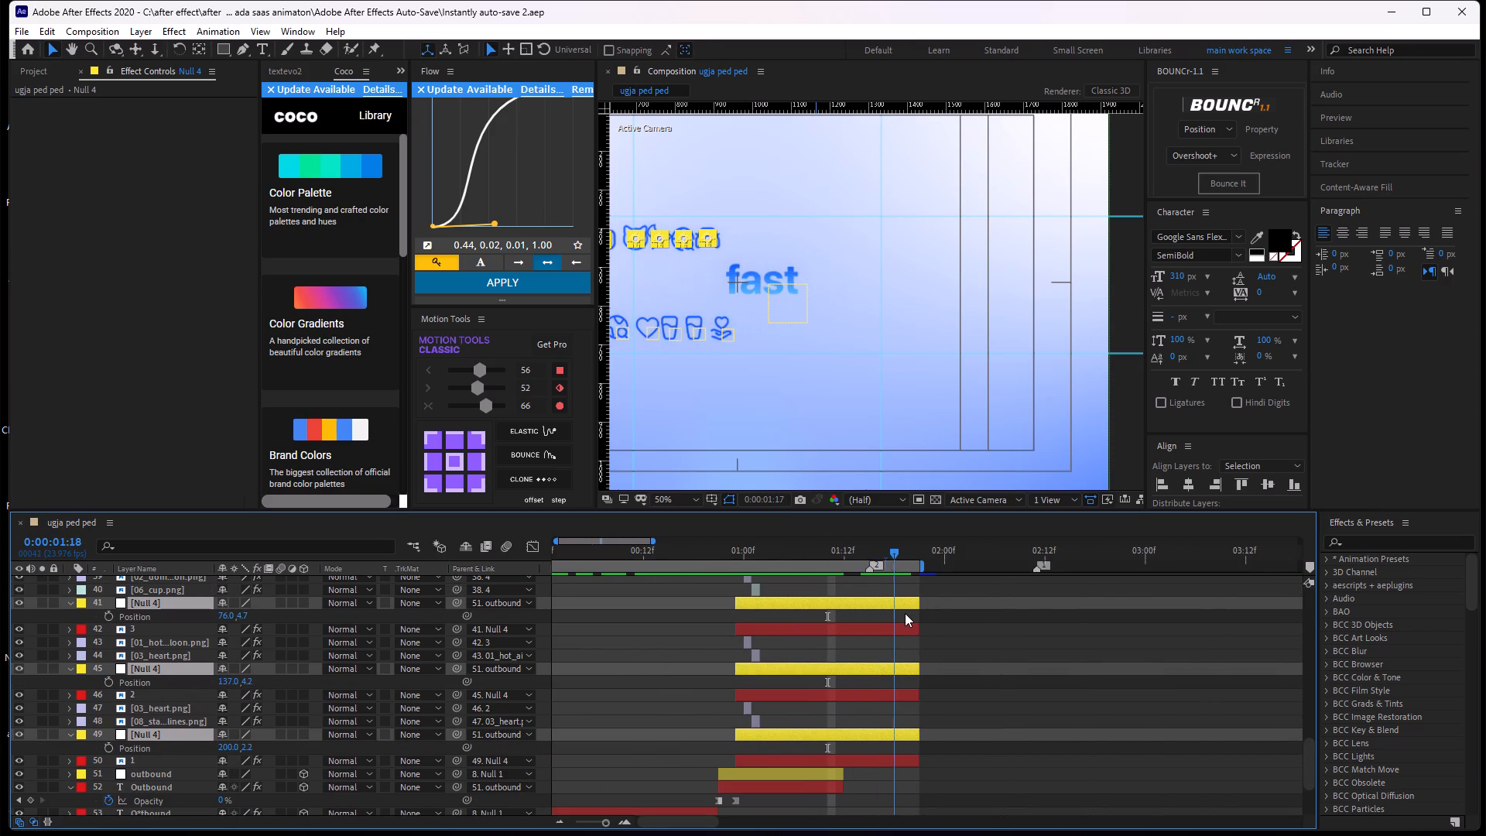
drag(905, 613, 922, 614)
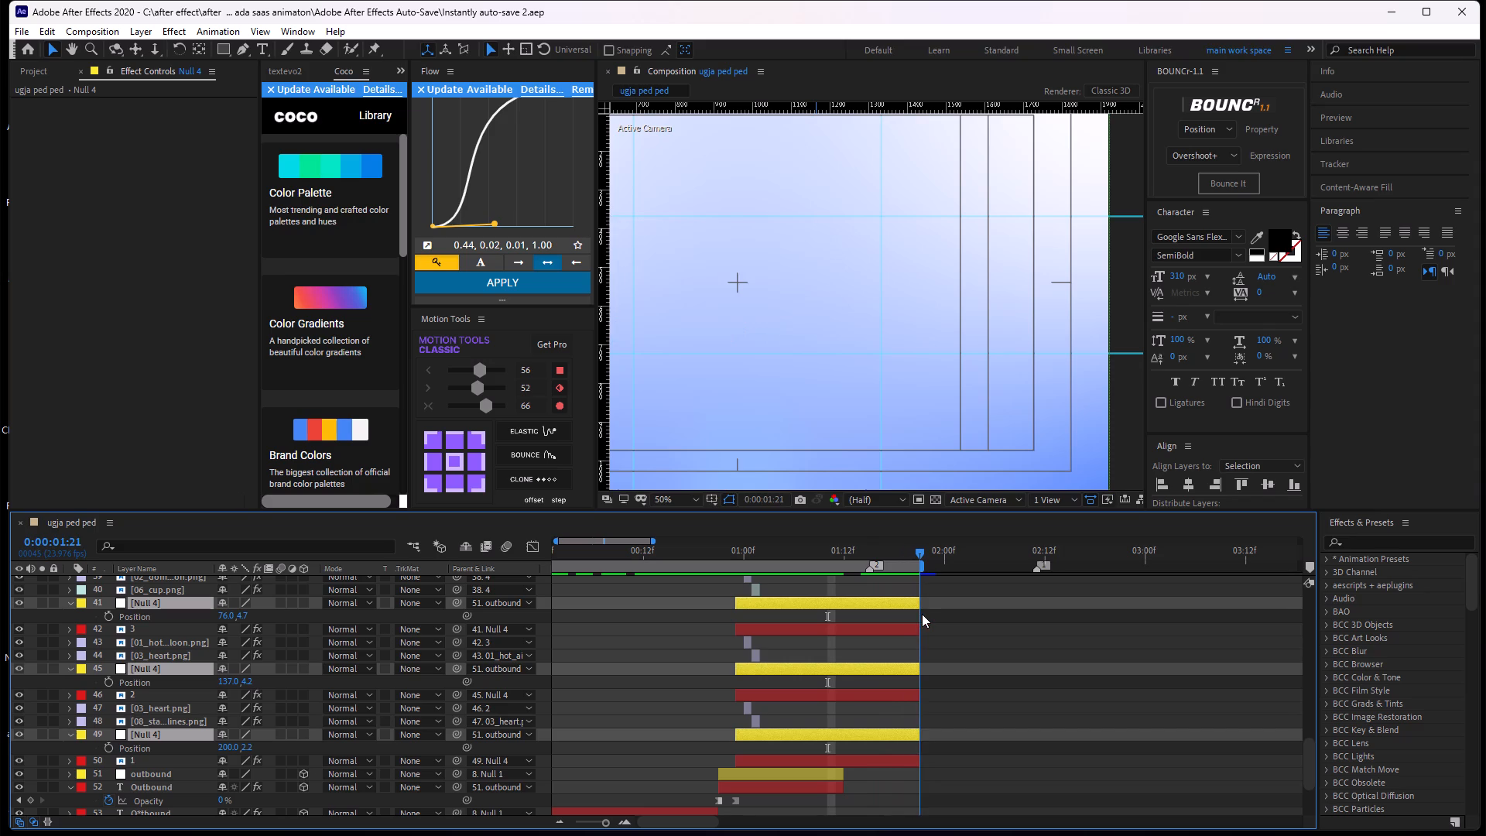
drag(922, 614, 916, 617)
alt+scroll(916, 617, up, 1)
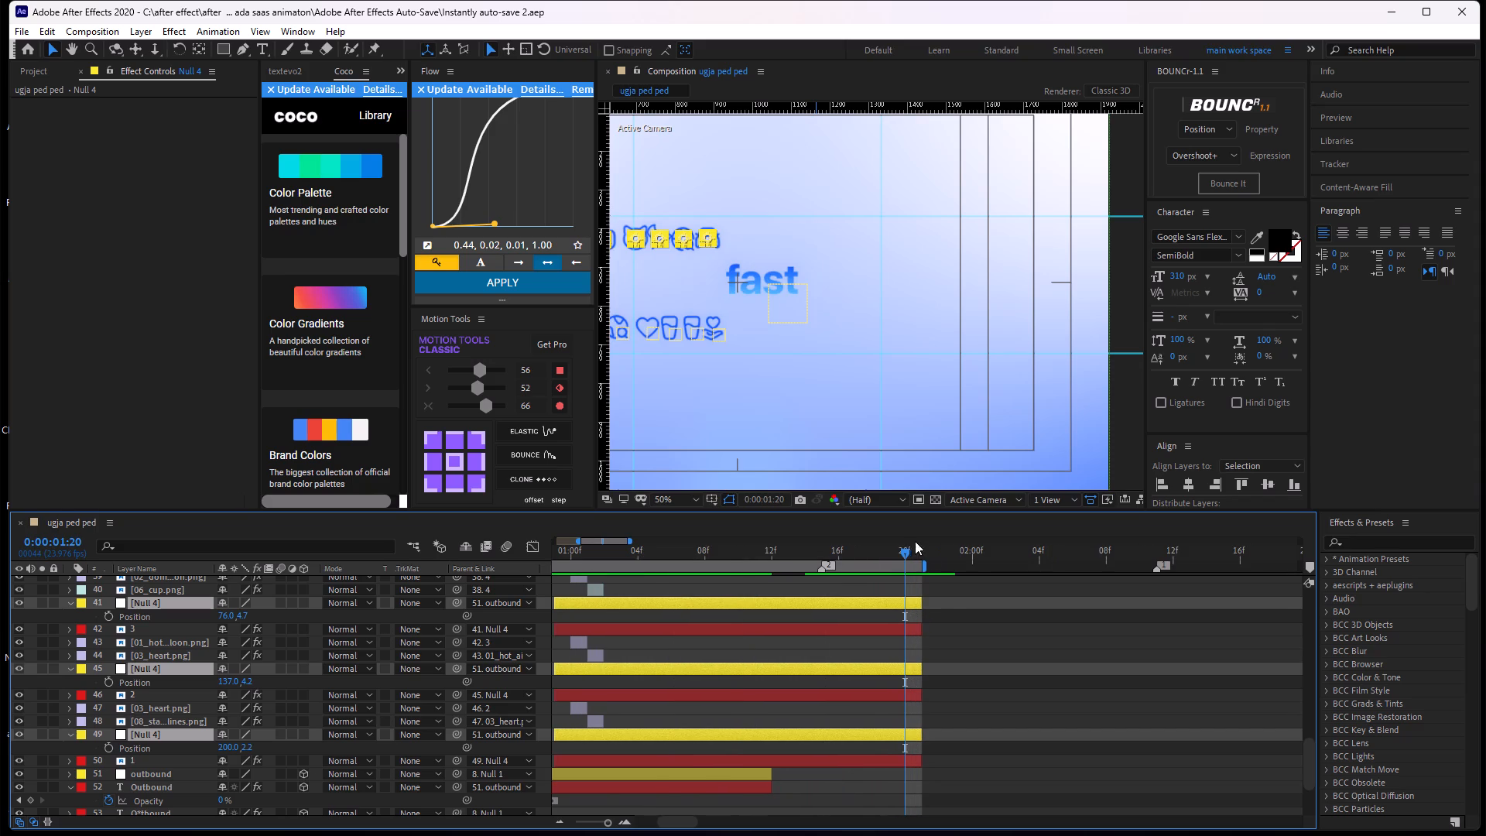
drag(919, 559, 933, 563)
drag(946, 552, 910, 567)
click(109, 619)
Add starting Position keyframes to all seven selected outbound nulls at 0:00:01:00.
scroll(425, 677, down, 1)
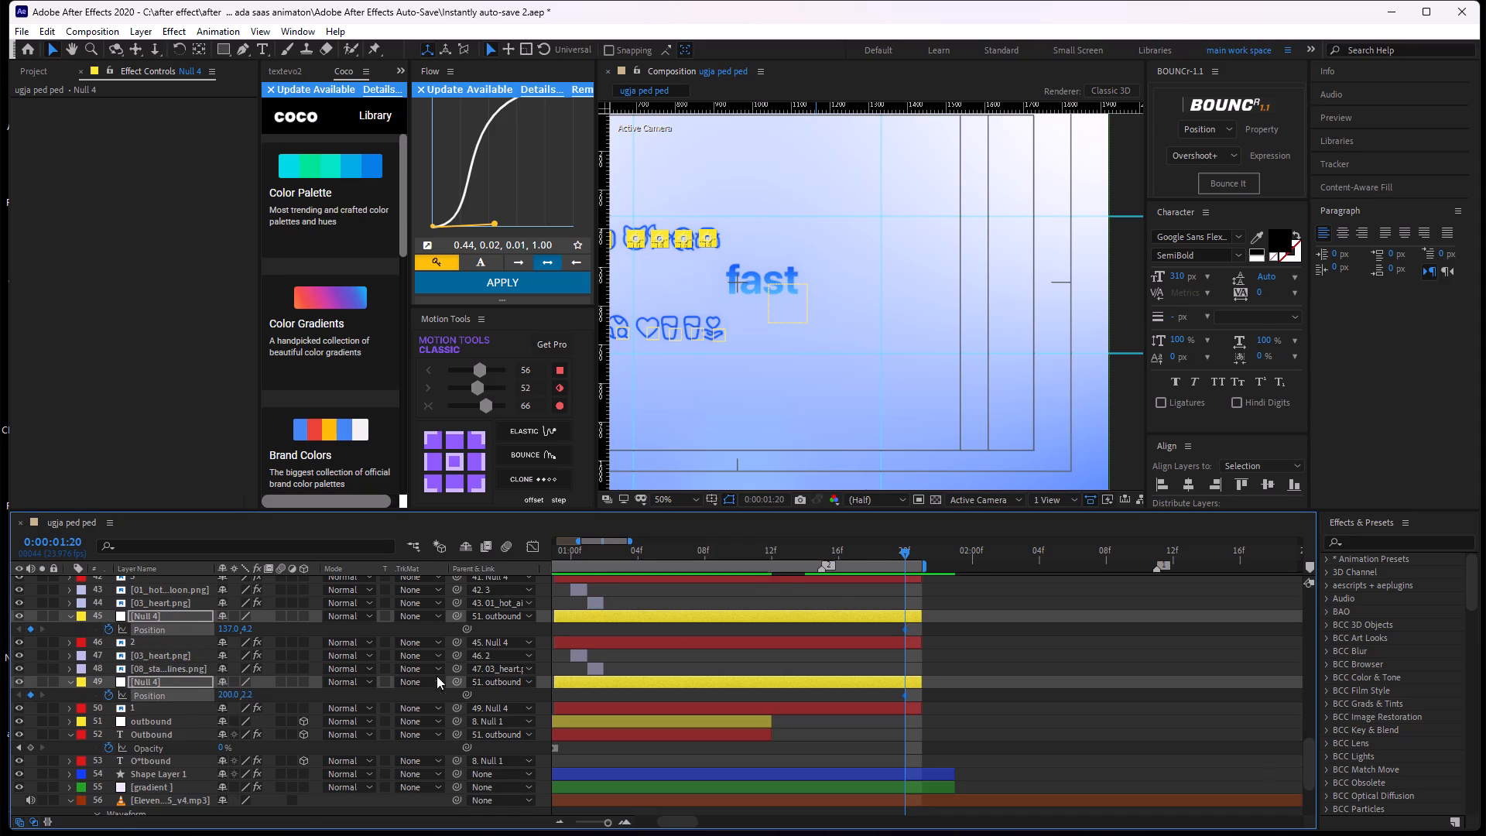
scroll(741, 655, down, 1)
scroll(799, 649, up, 2)
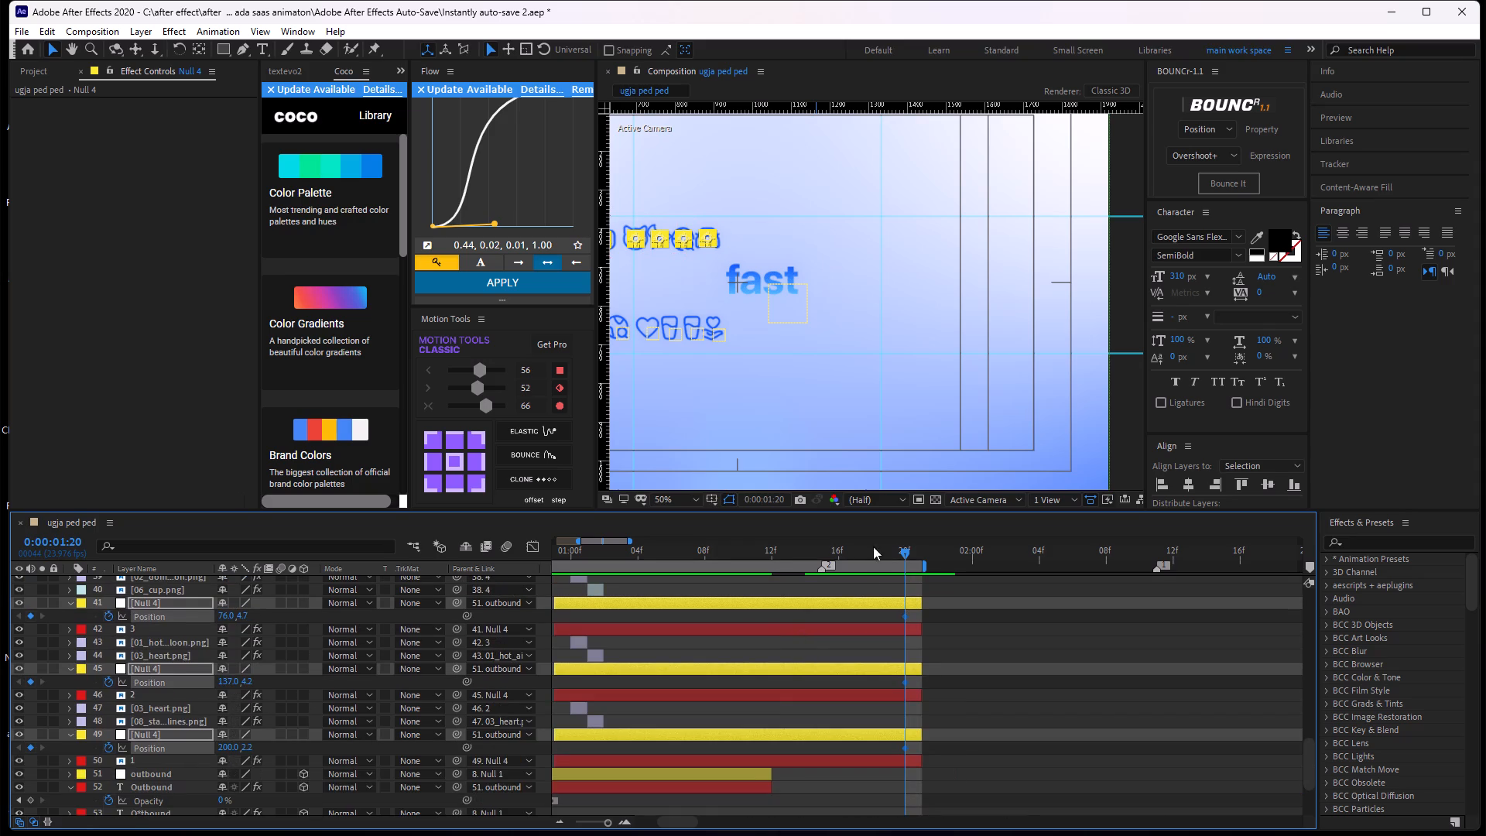
drag(912, 555, 837, 647)
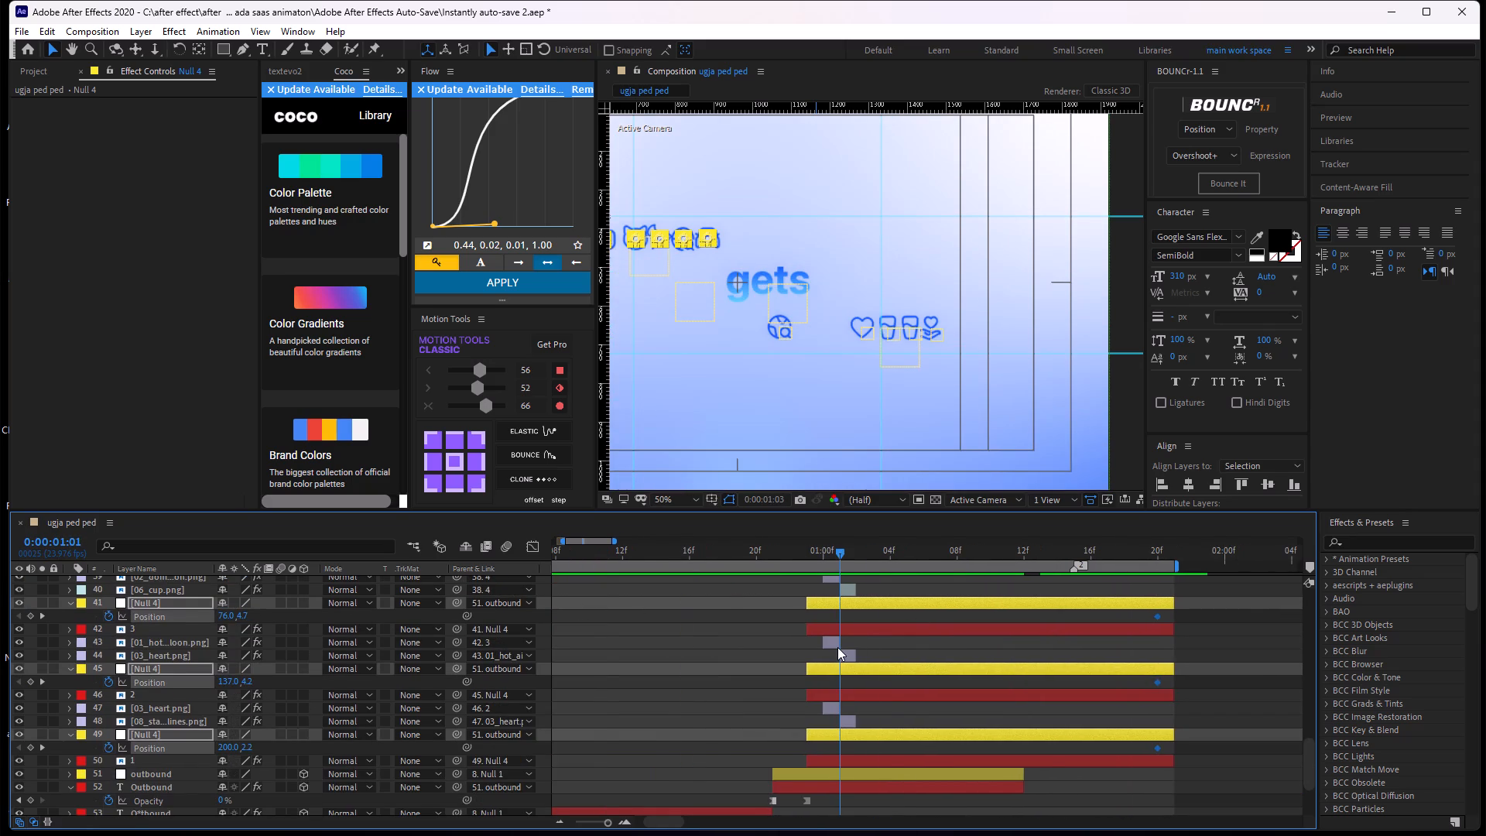
drag(837, 647, 824, 649)
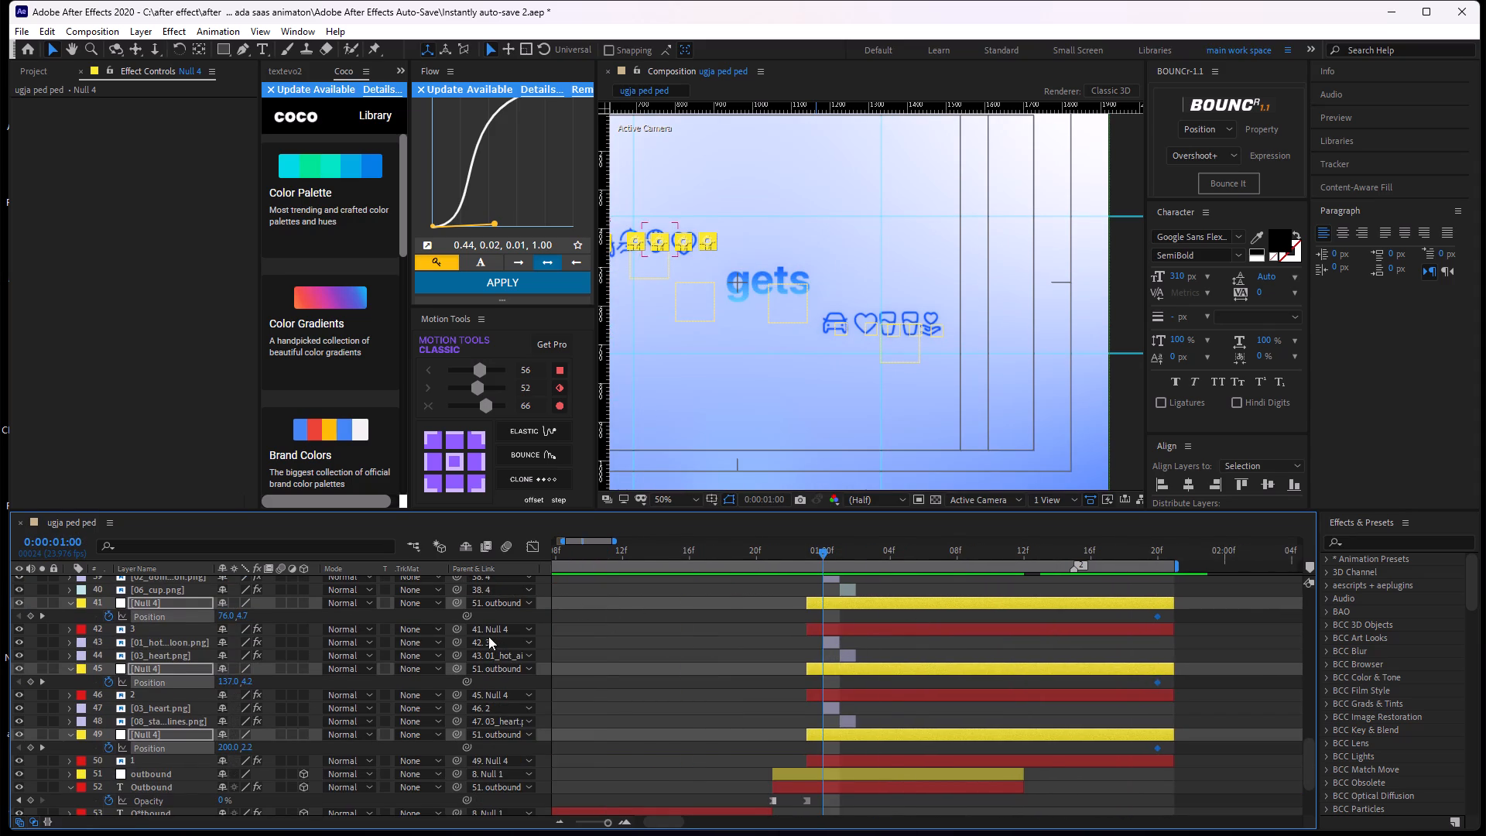
click(36, 617)
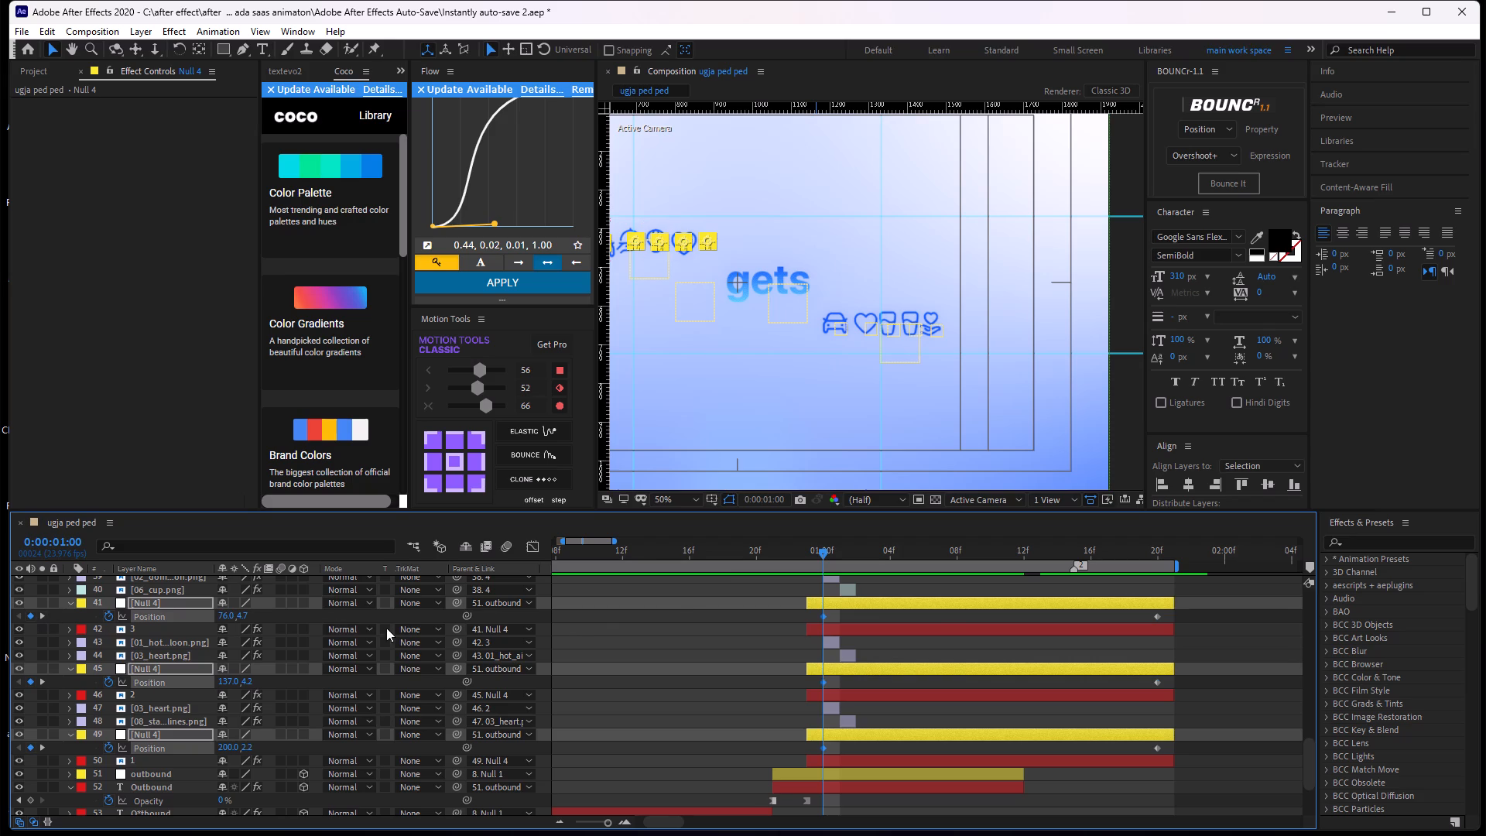
At 0:00:01:20, shift all seven selected outbound nulls together along X until layer 28's Position is about 479.0, -9.8.
drag(822, 551, 1160, 615)
middle_drag(1173, 617, 969, 773)
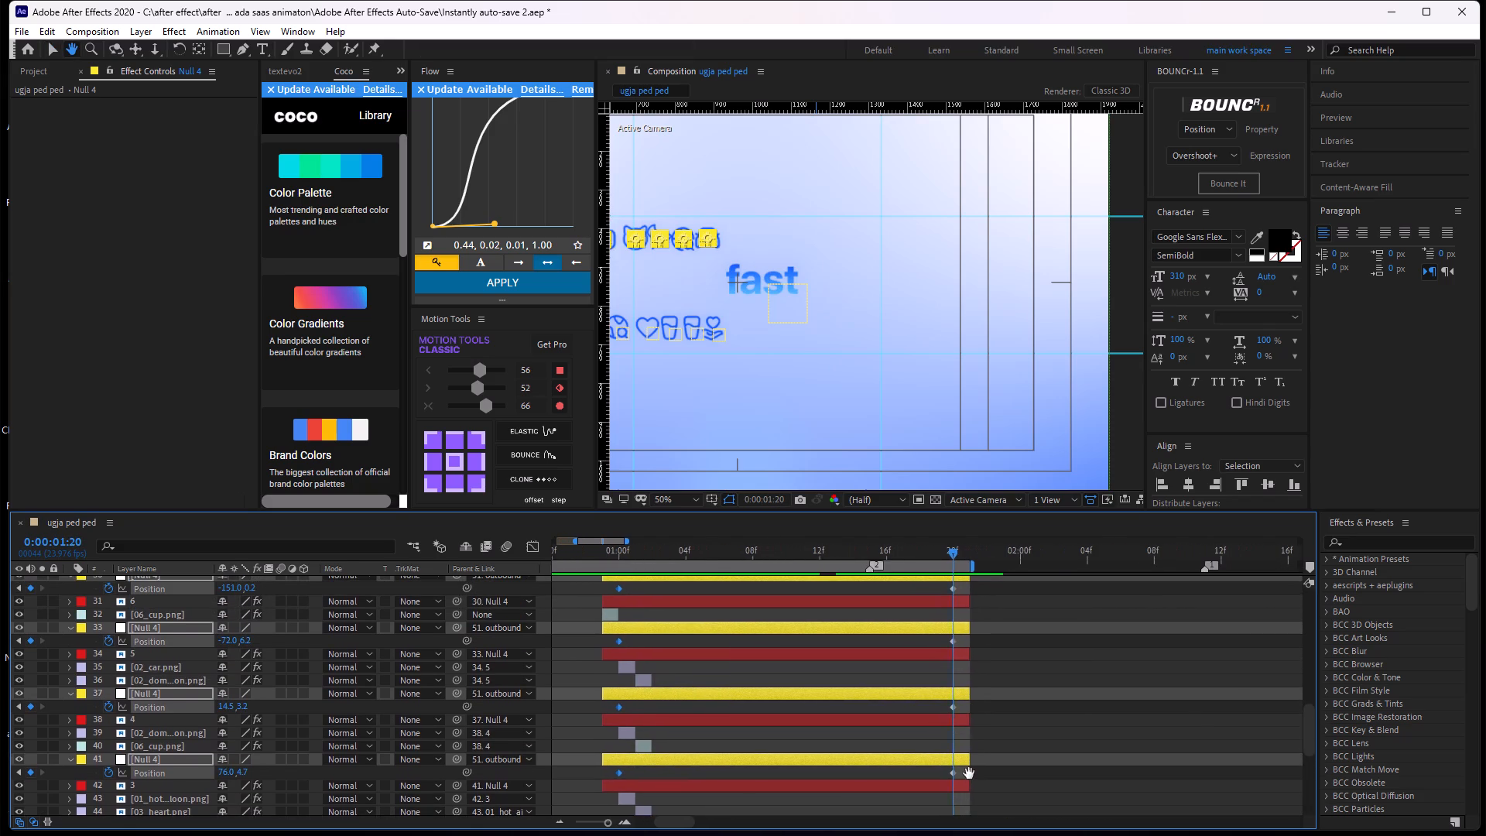
middle_drag(969, 773, 935, 811)
middle_drag(920, 675, 919, 706)
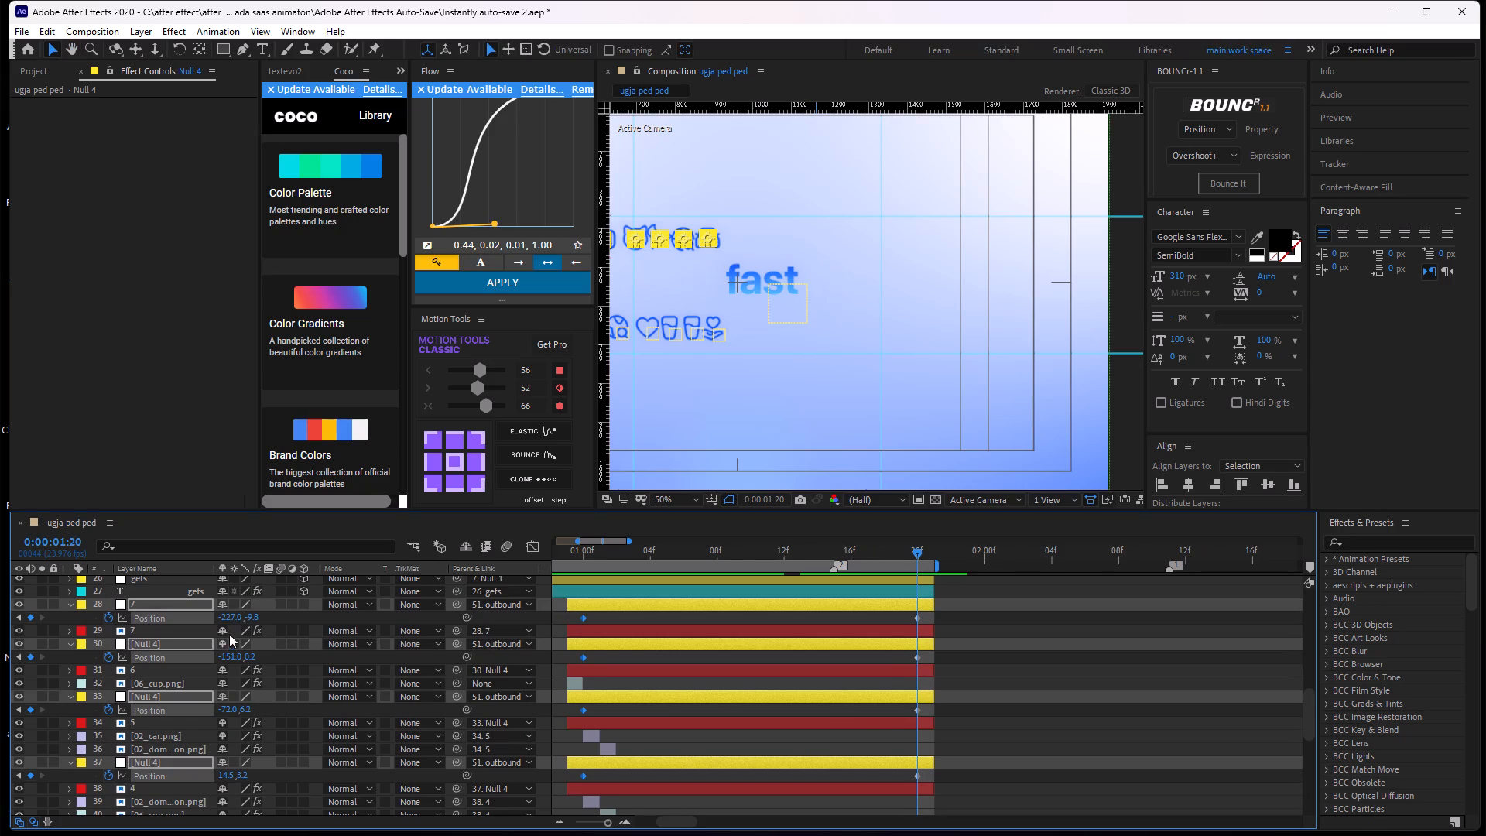
drag(231, 619, 693, 654)
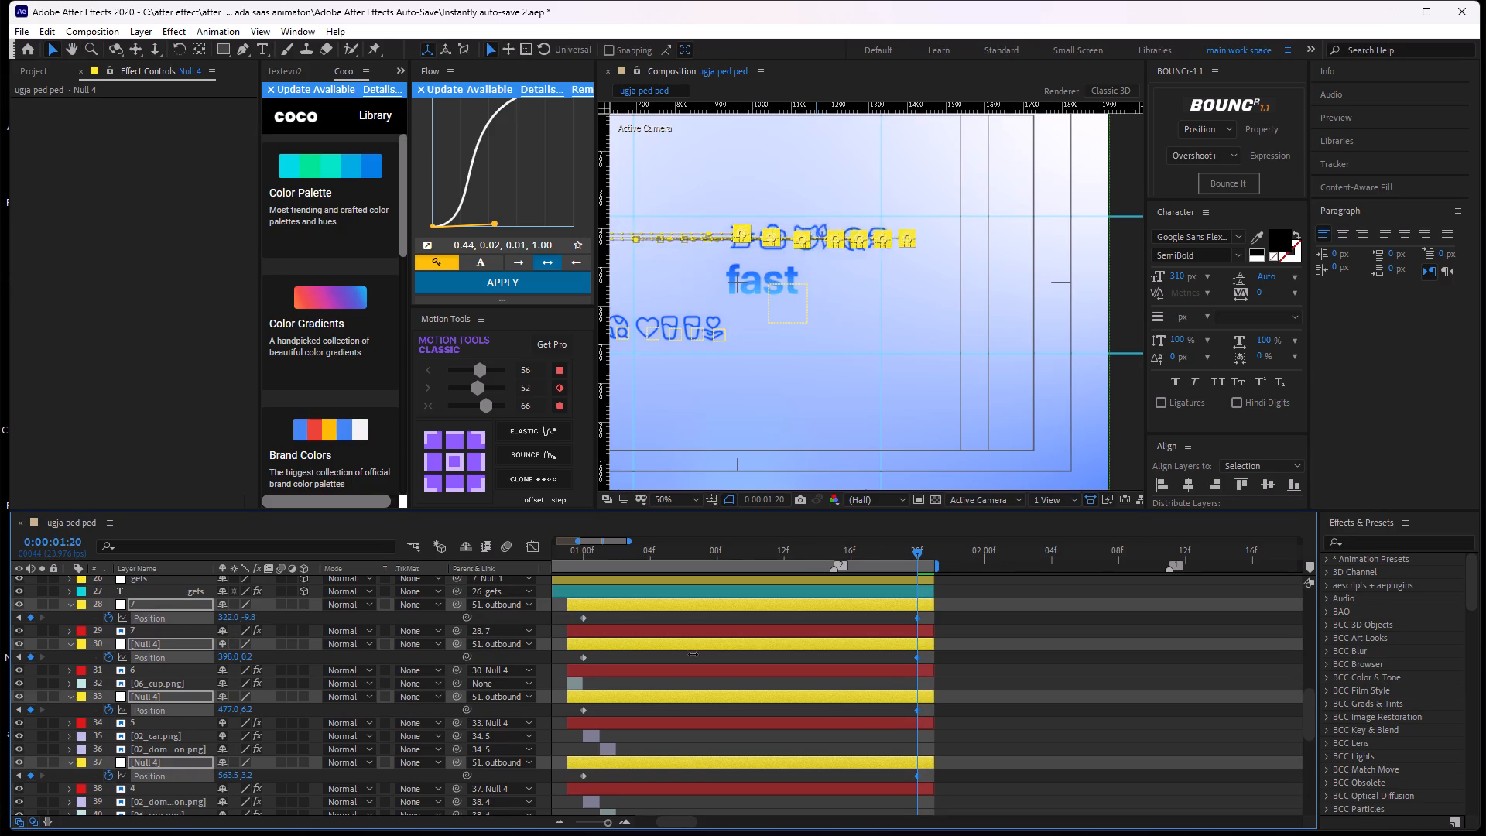
drag(693, 654, 809, 635)
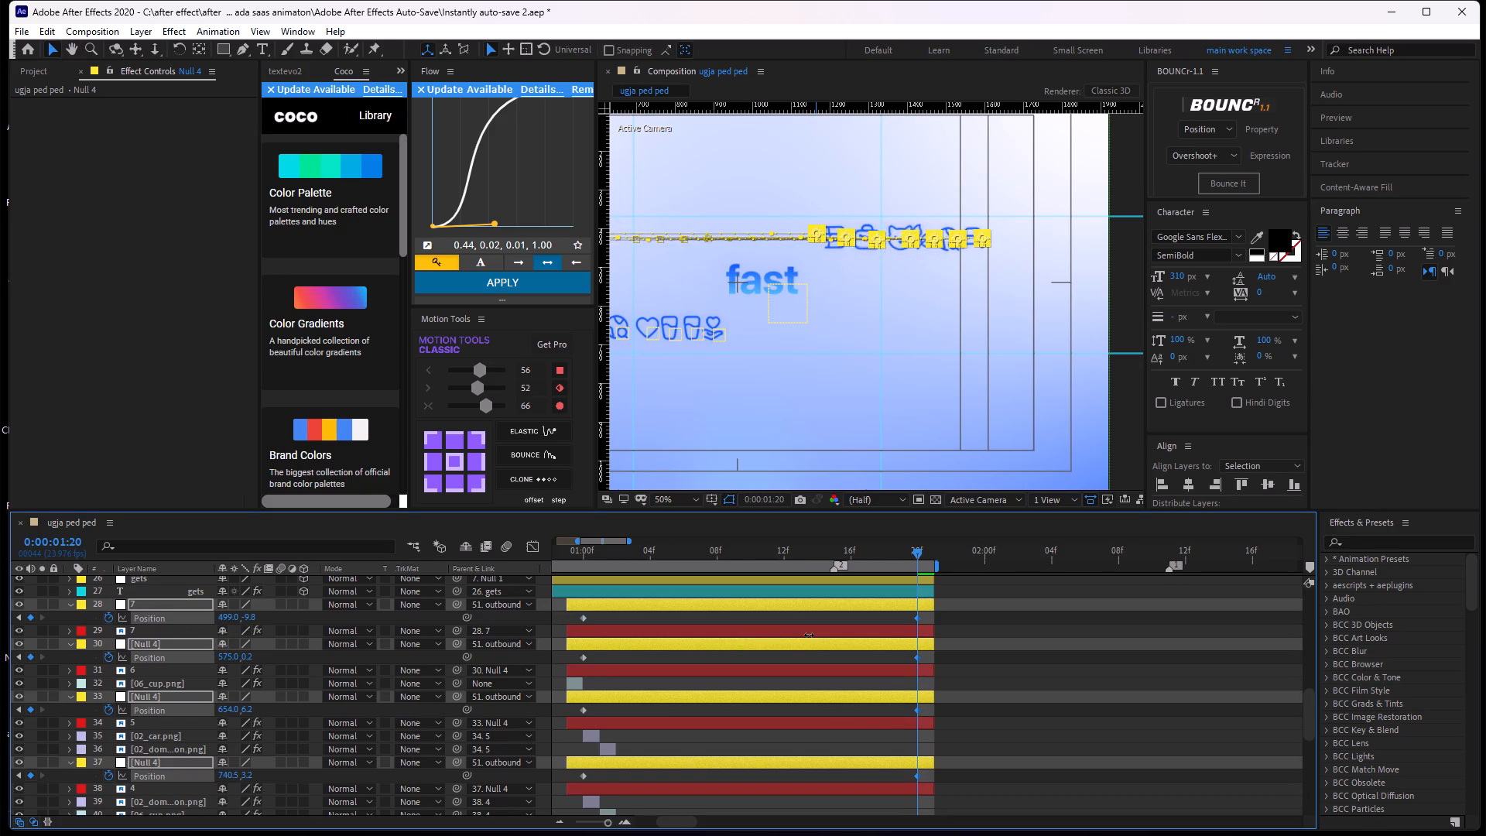
drag(809, 635, 803, 644)
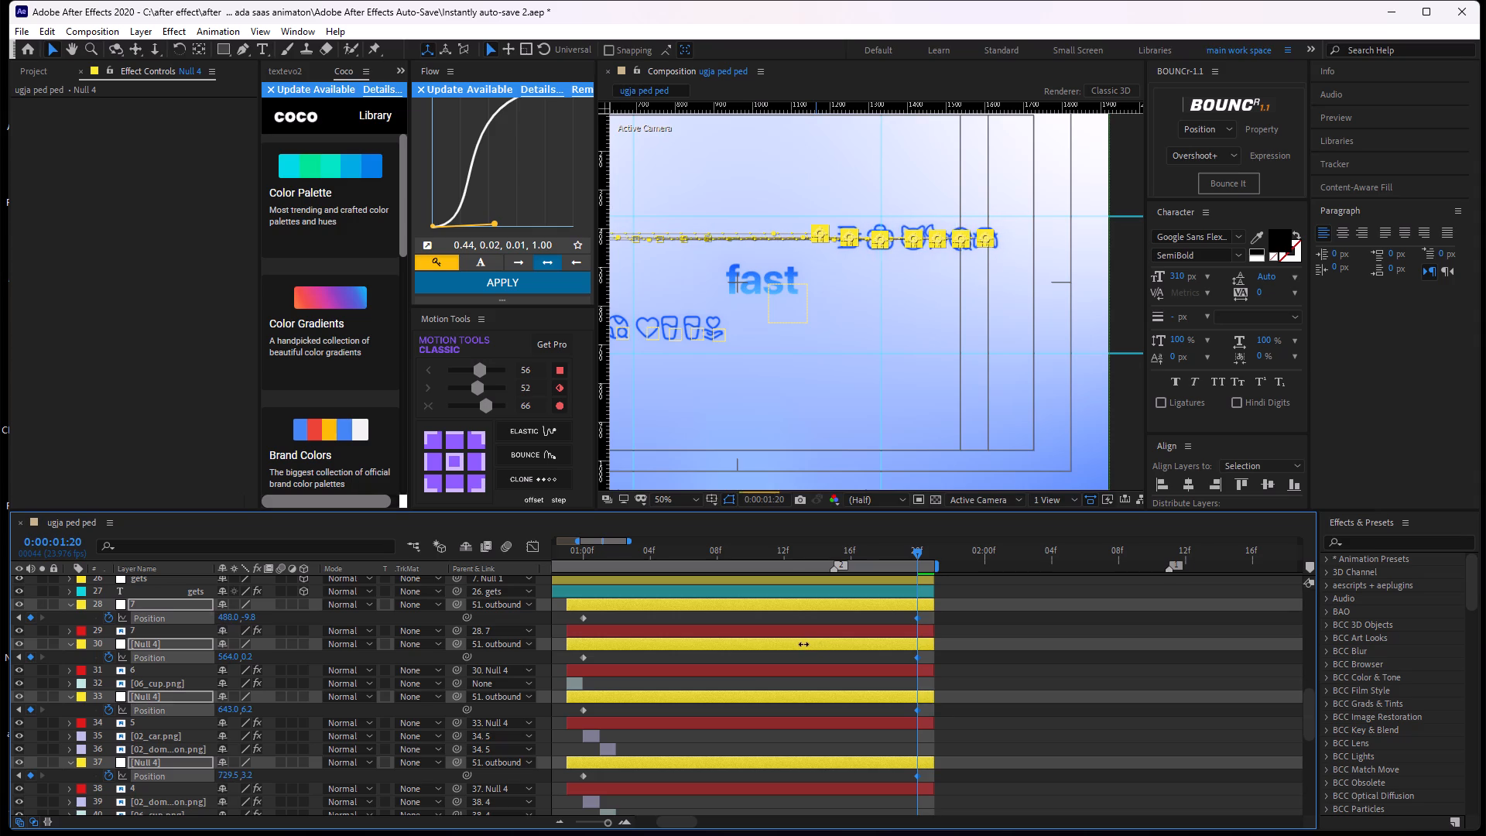
drag(803, 644, 803, 645)
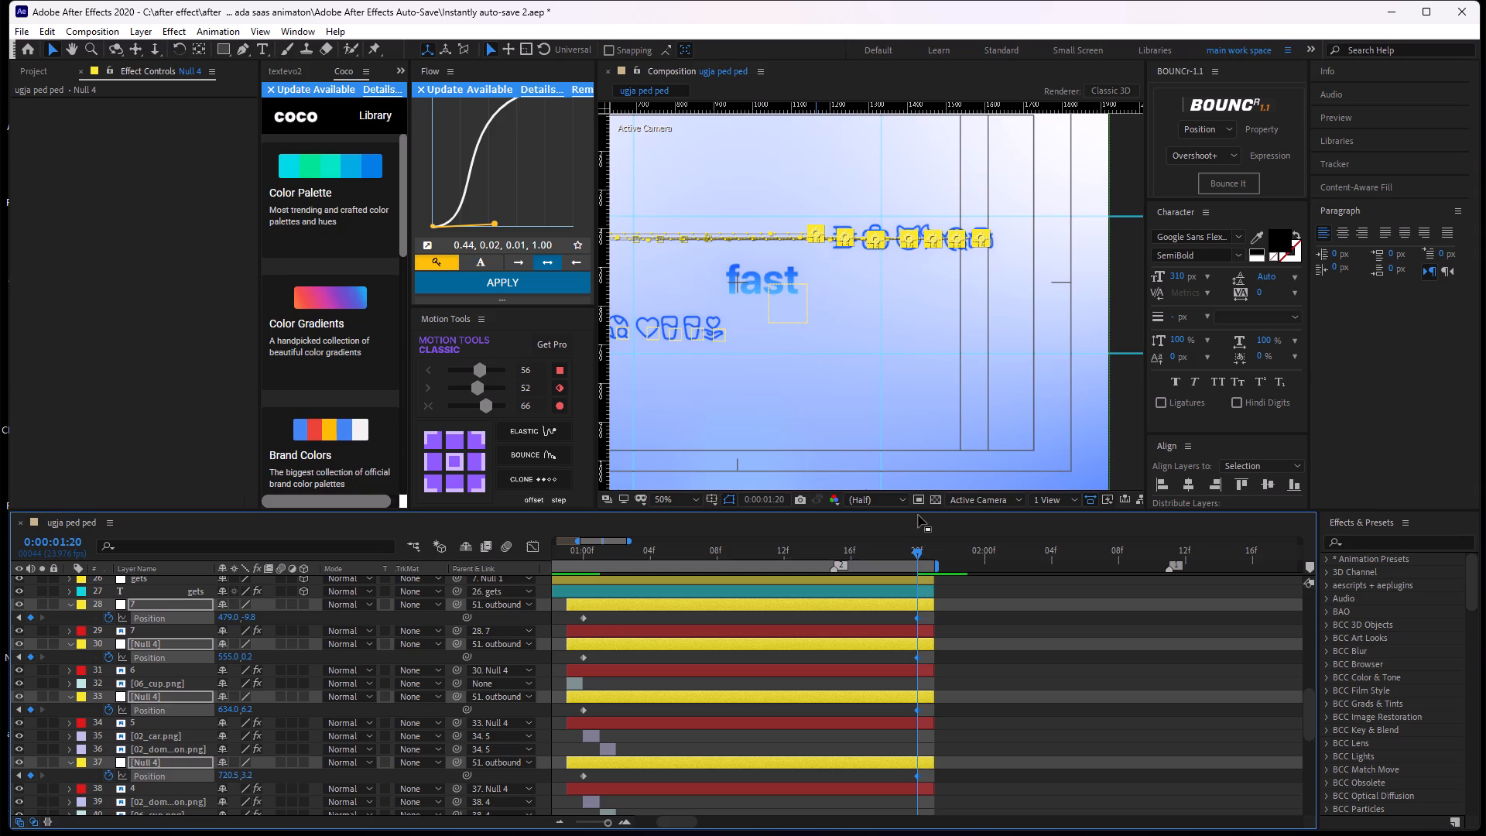
Move the ending Position keyframes of the seven outbound nulls earlier to 0:00:01:15.
drag(919, 551, 811, 587)
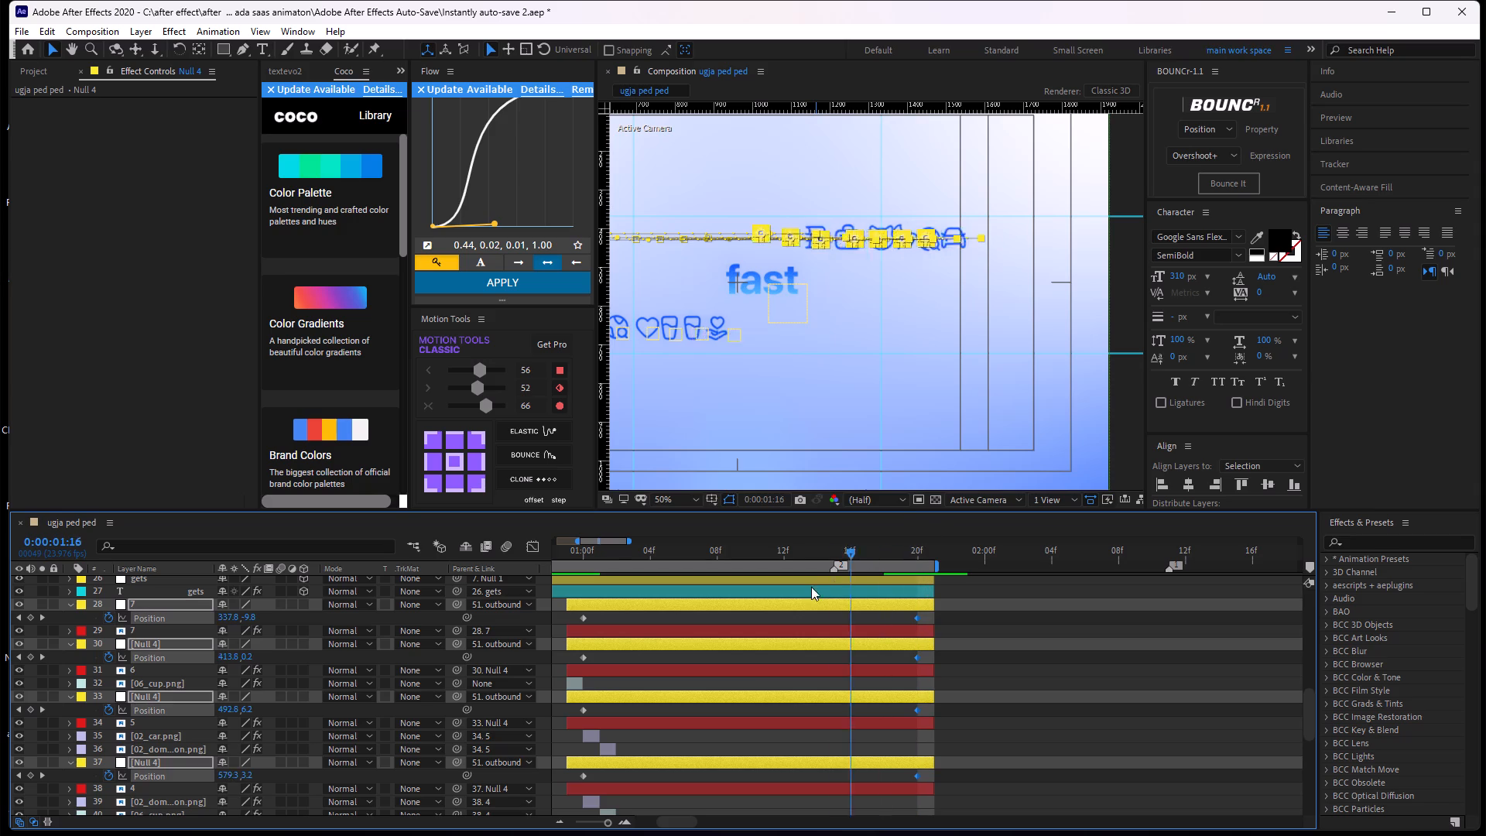
drag(811, 587, 912, 601)
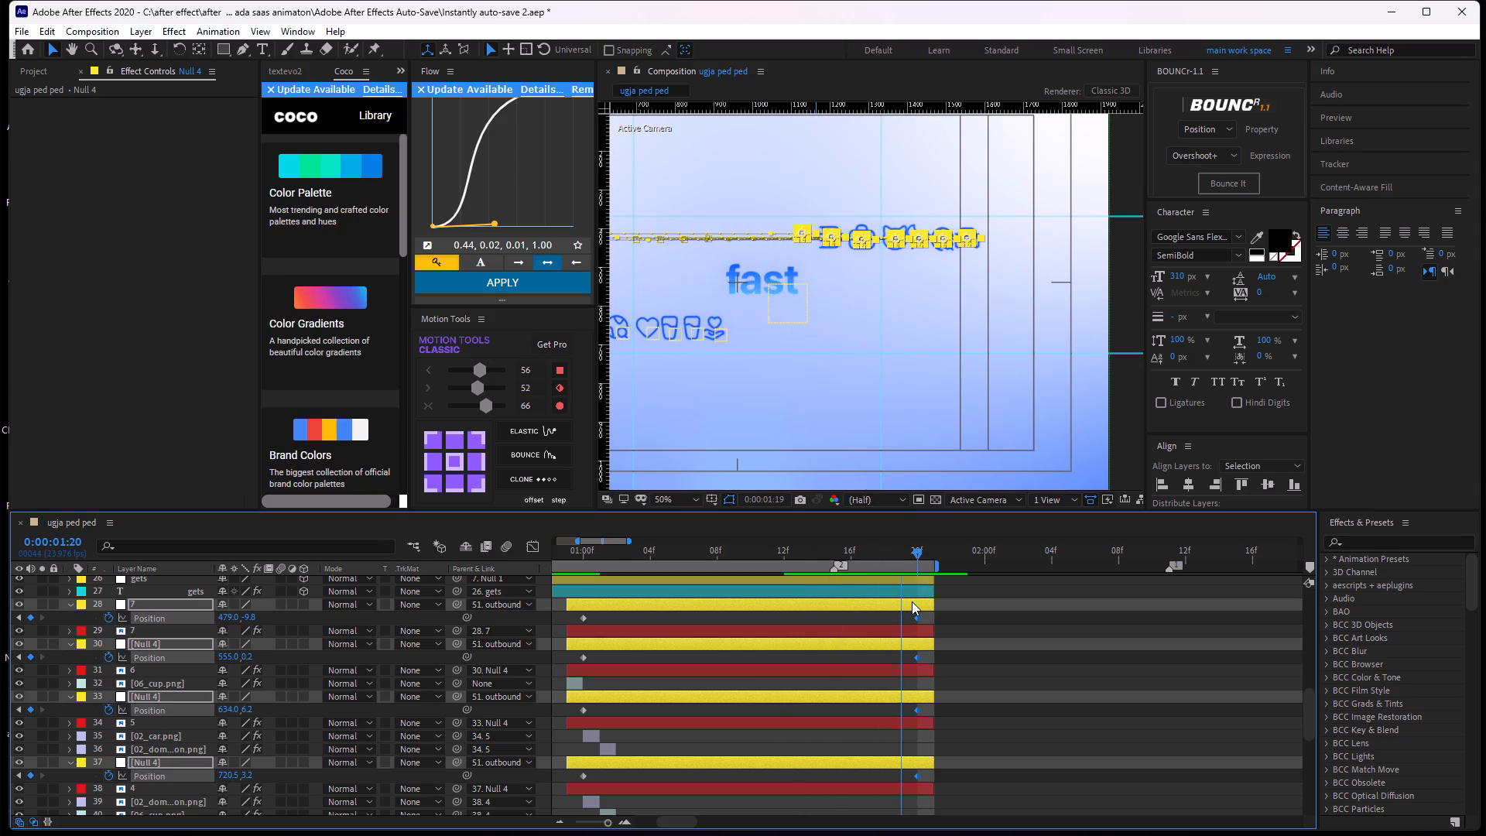
drag(912, 601, 842, 631)
drag(918, 618, 840, 644)
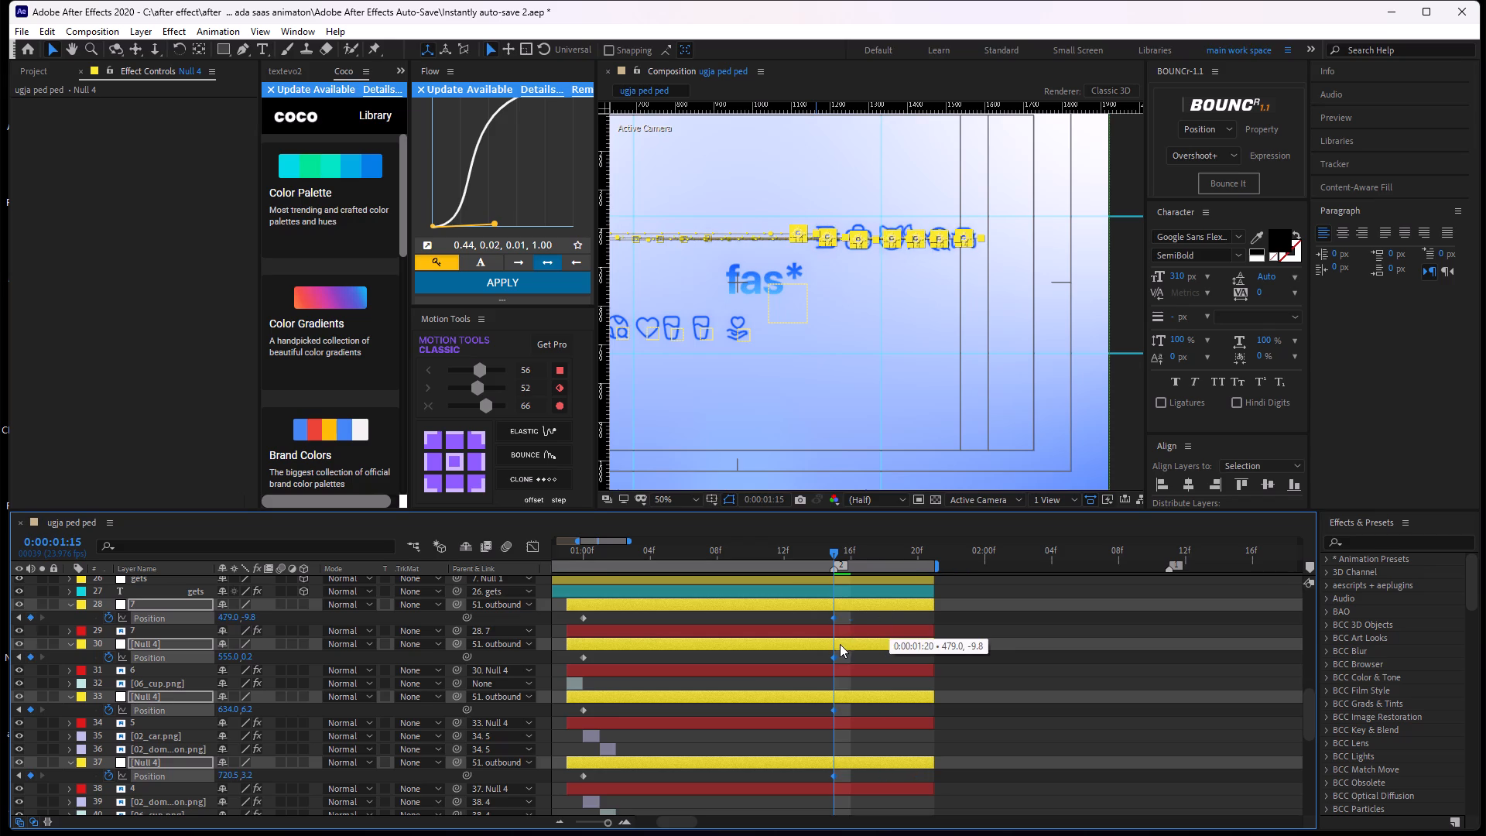
drag(840, 644, 838, 645)
Pull the seven nulls' ending X positions back together at 0:00:01:15 until layer 28 reads about 433.0, -9.8, then deselect them.
scroll(823, 723, down, 4)
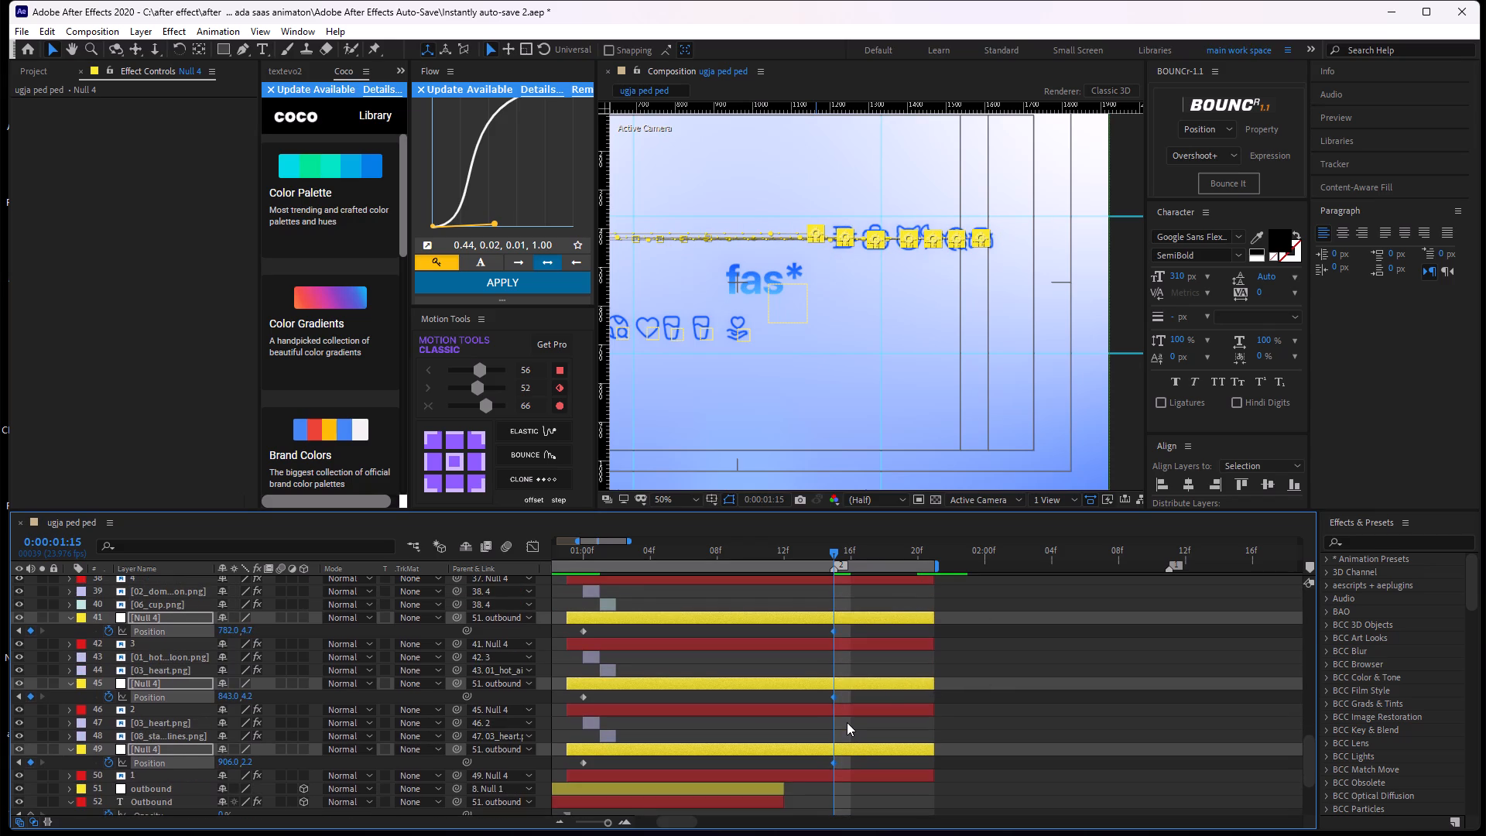
scroll(855, 709, down, 1)
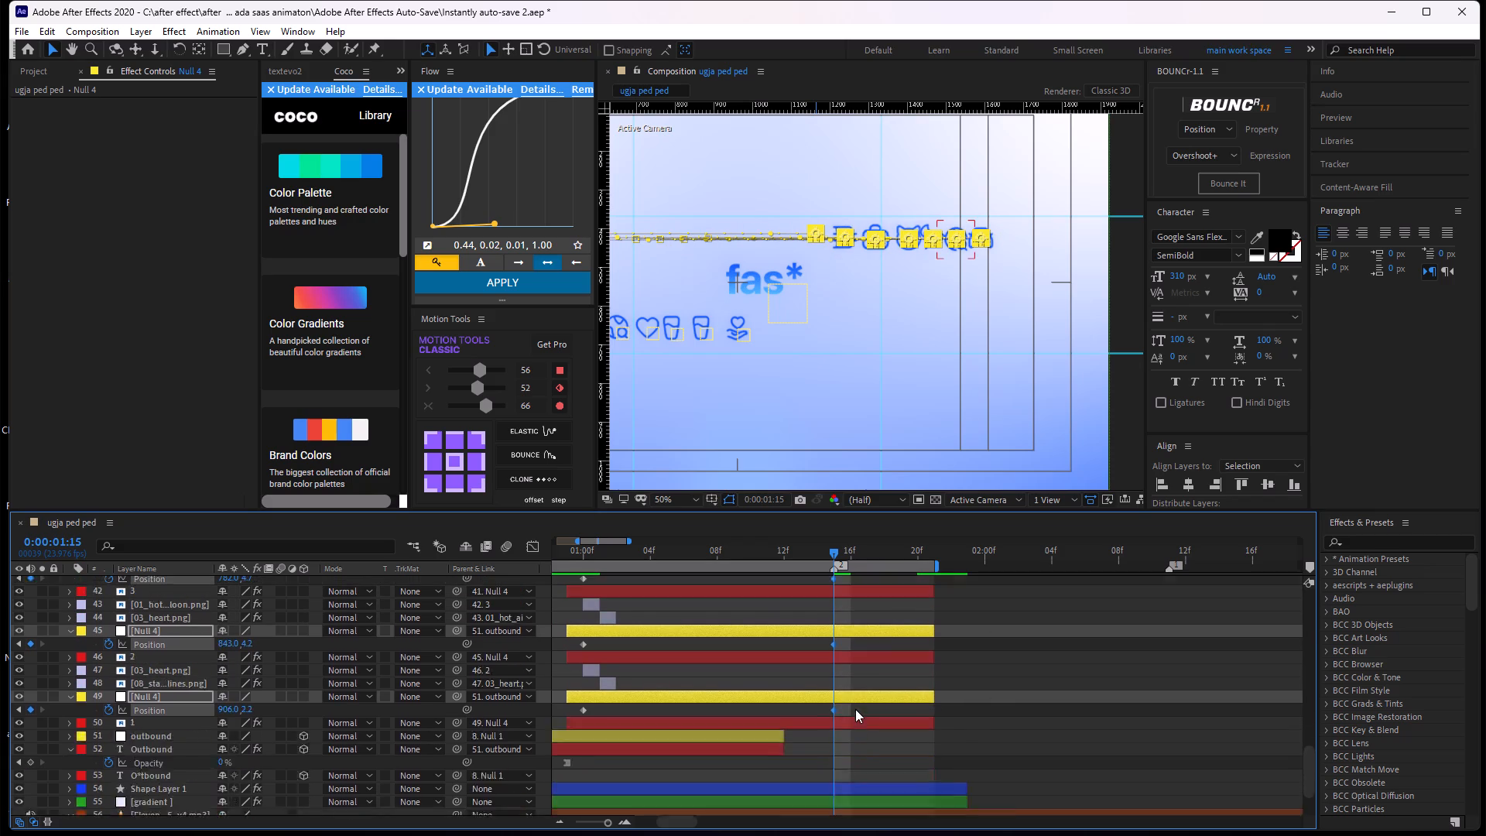
scroll(855, 709, down, 1)
scroll(856, 709, up, 7)
scroll(856, 709, down, 1)
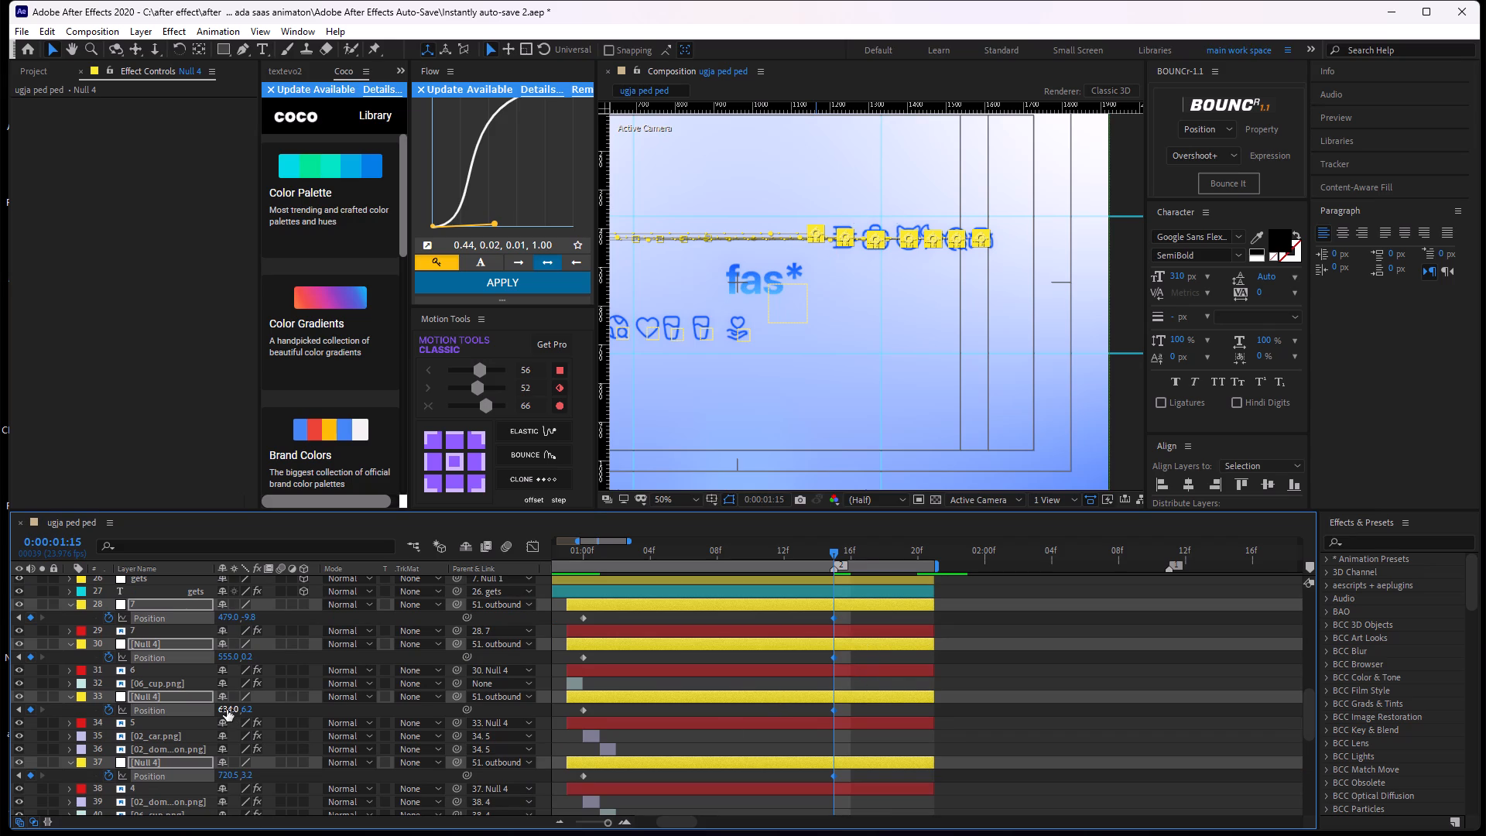
drag(227, 710, 193, 716)
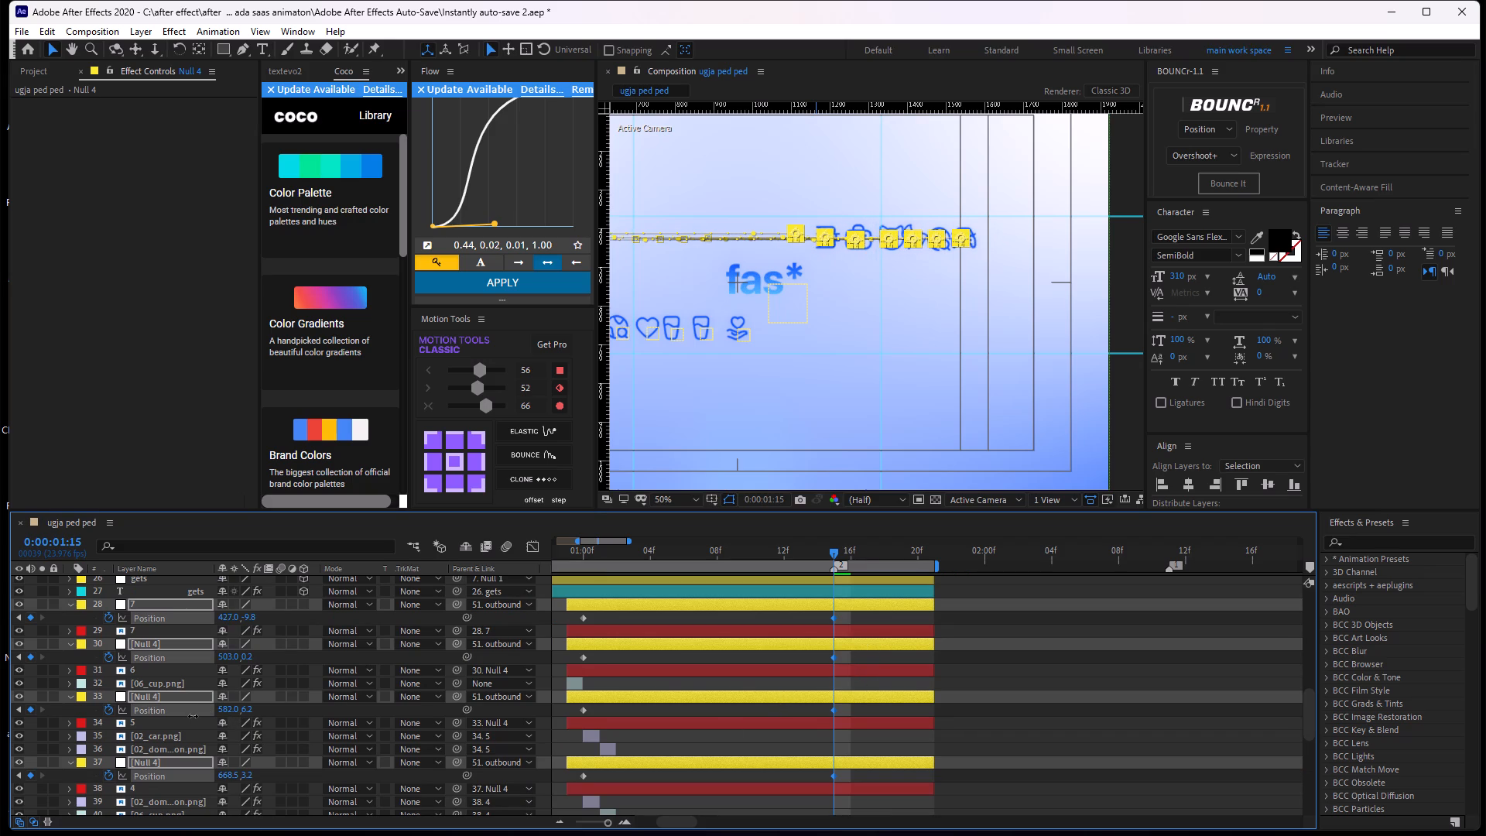
drag(193, 716, 200, 716)
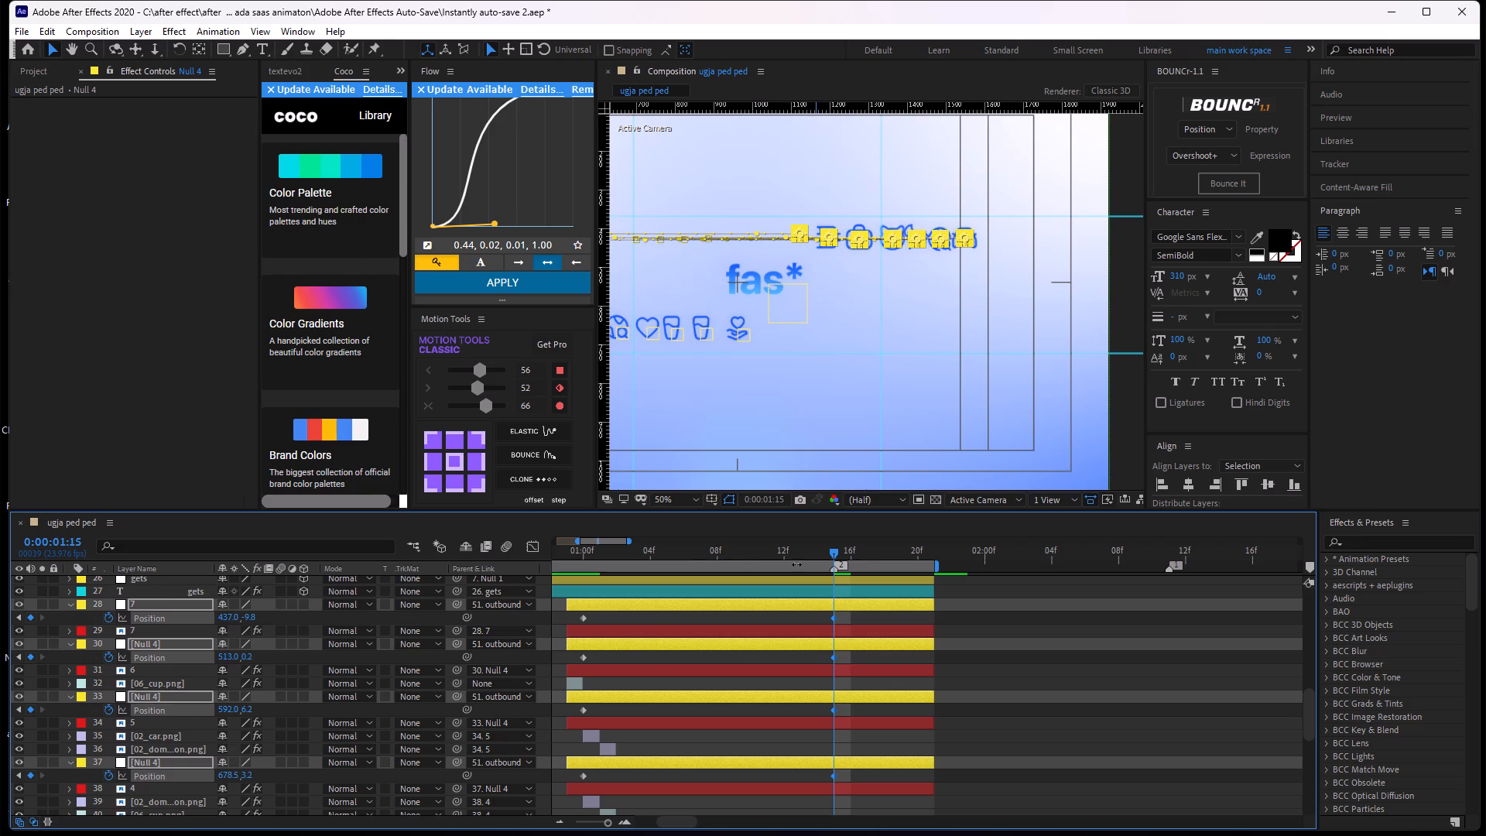
drag(832, 551, 831, 560)
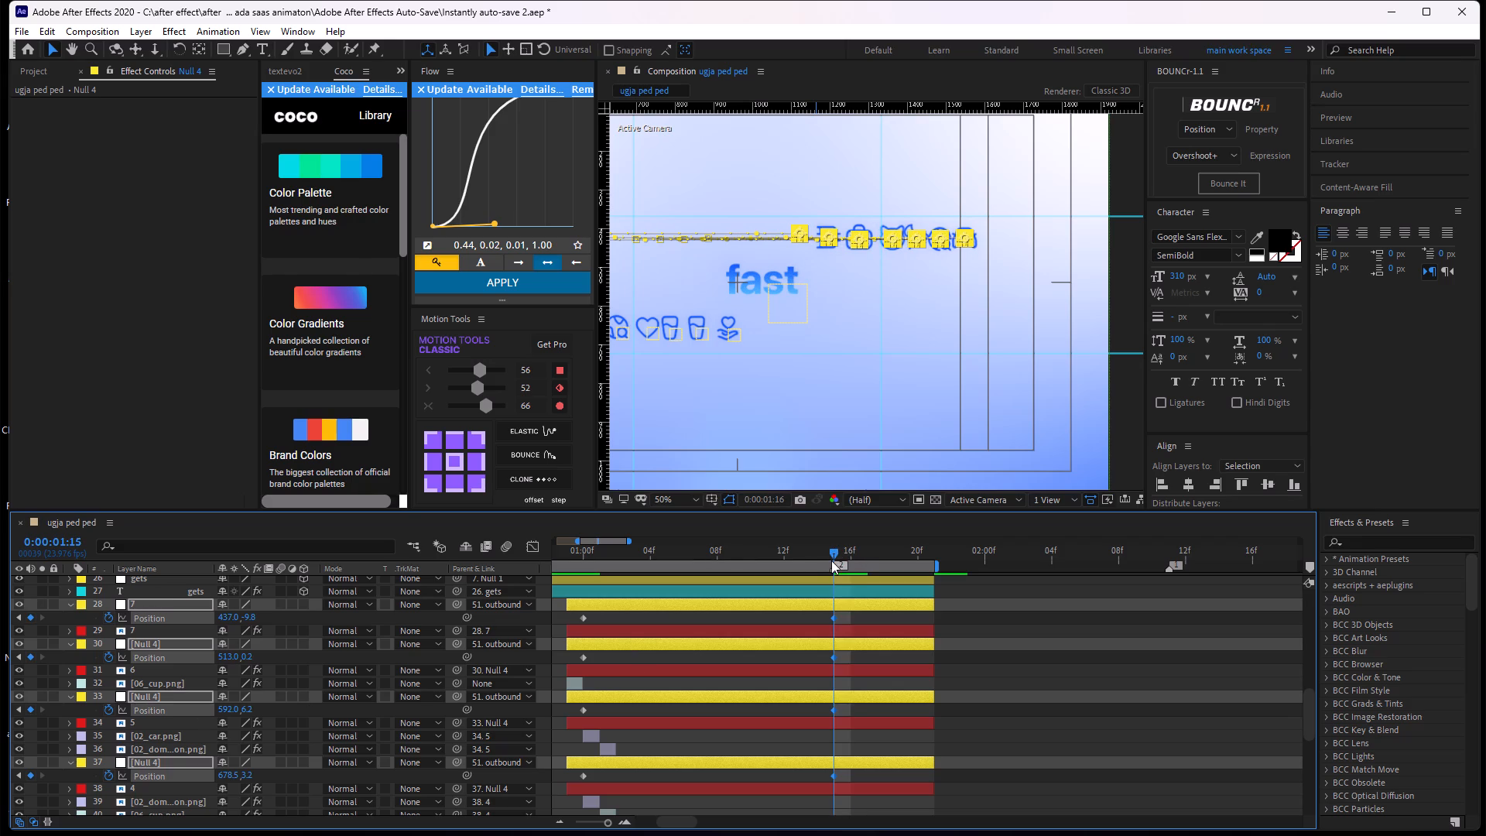
drag(831, 560, 827, 563)
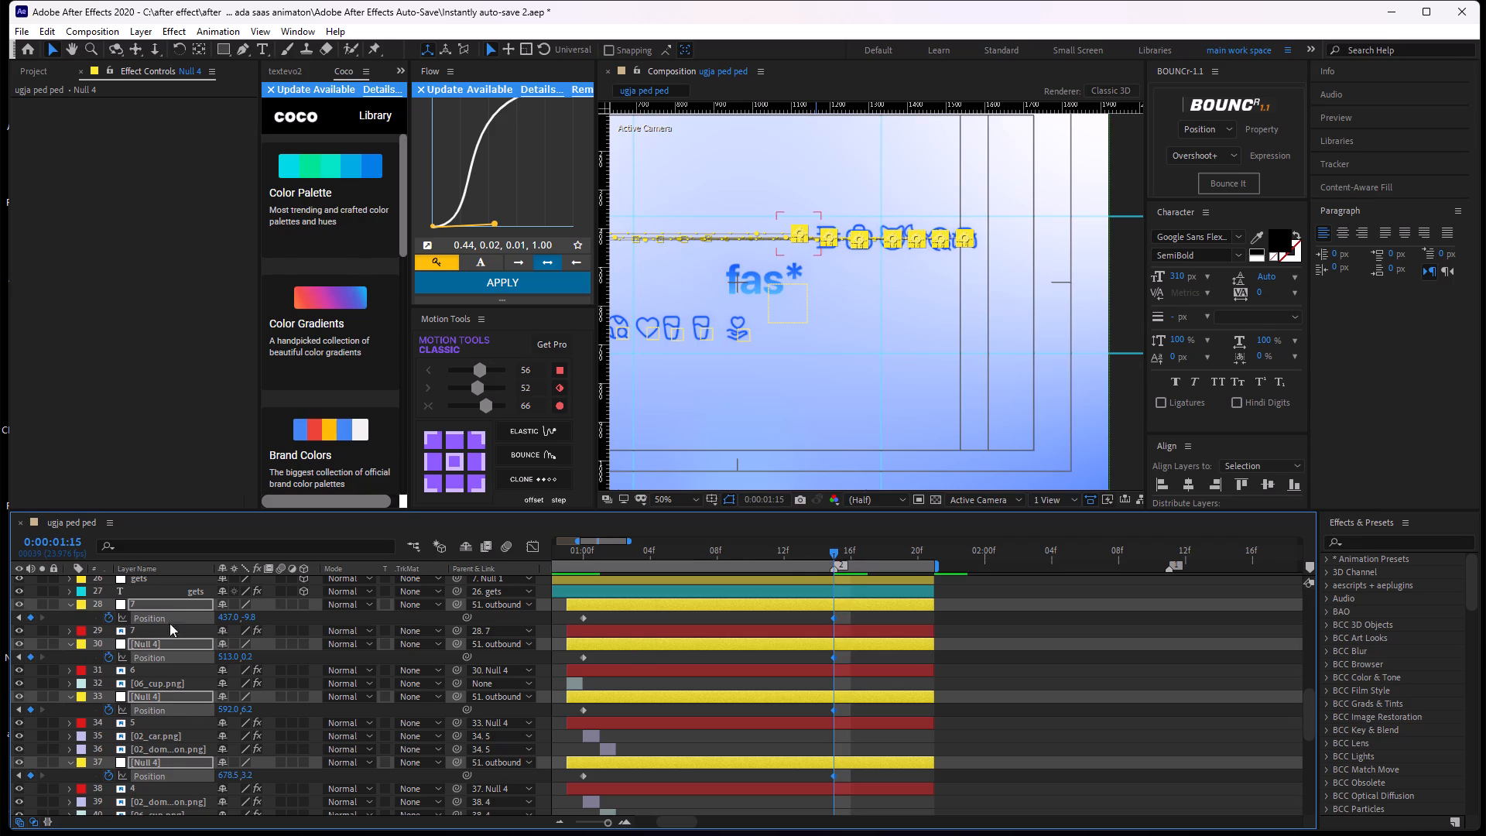
drag(231, 619, 232, 623)
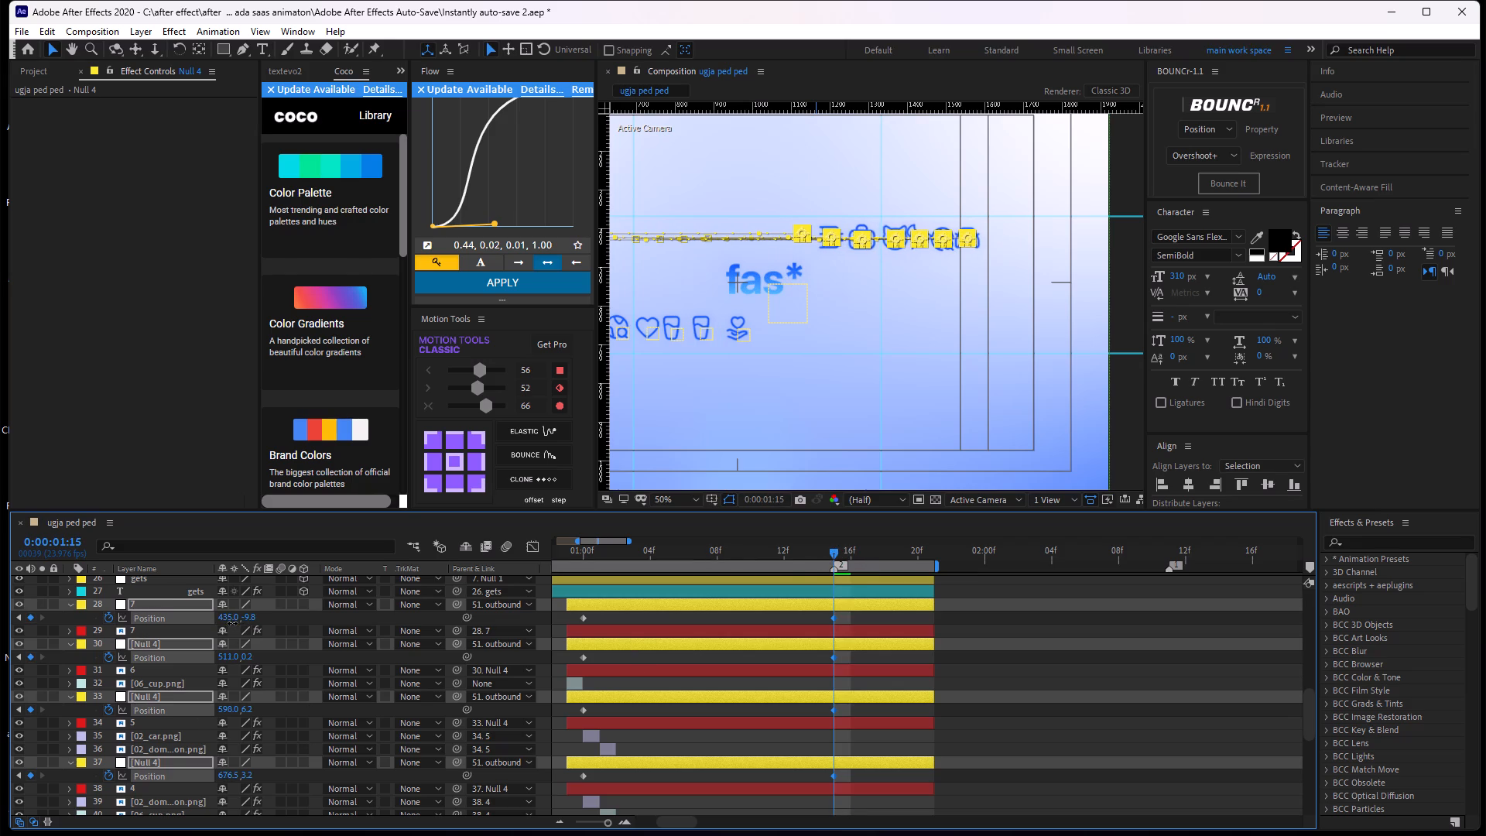
drag(232, 623, 236, 629)
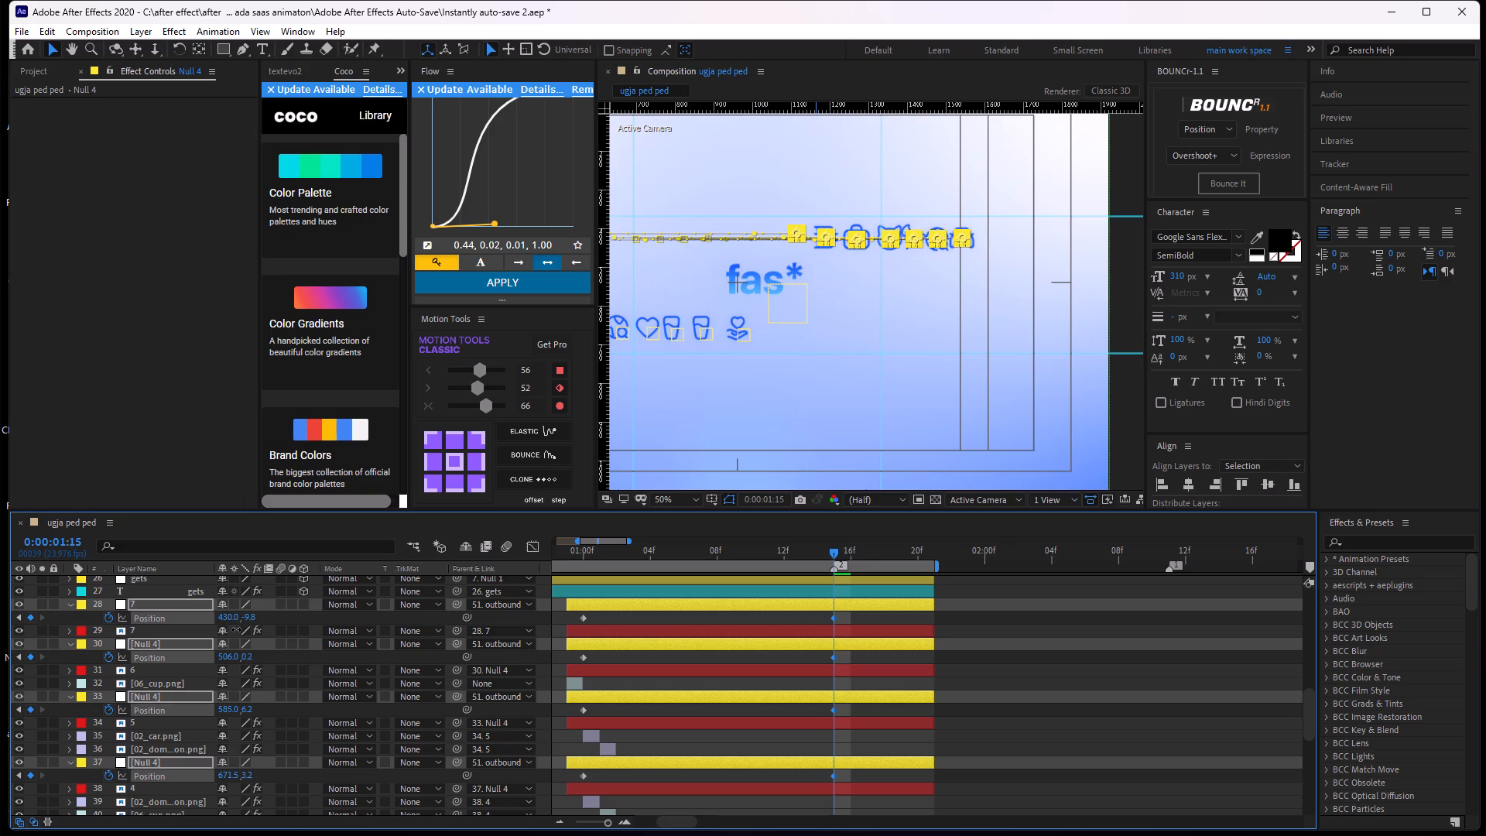
drag(236, 629, 238, 629)
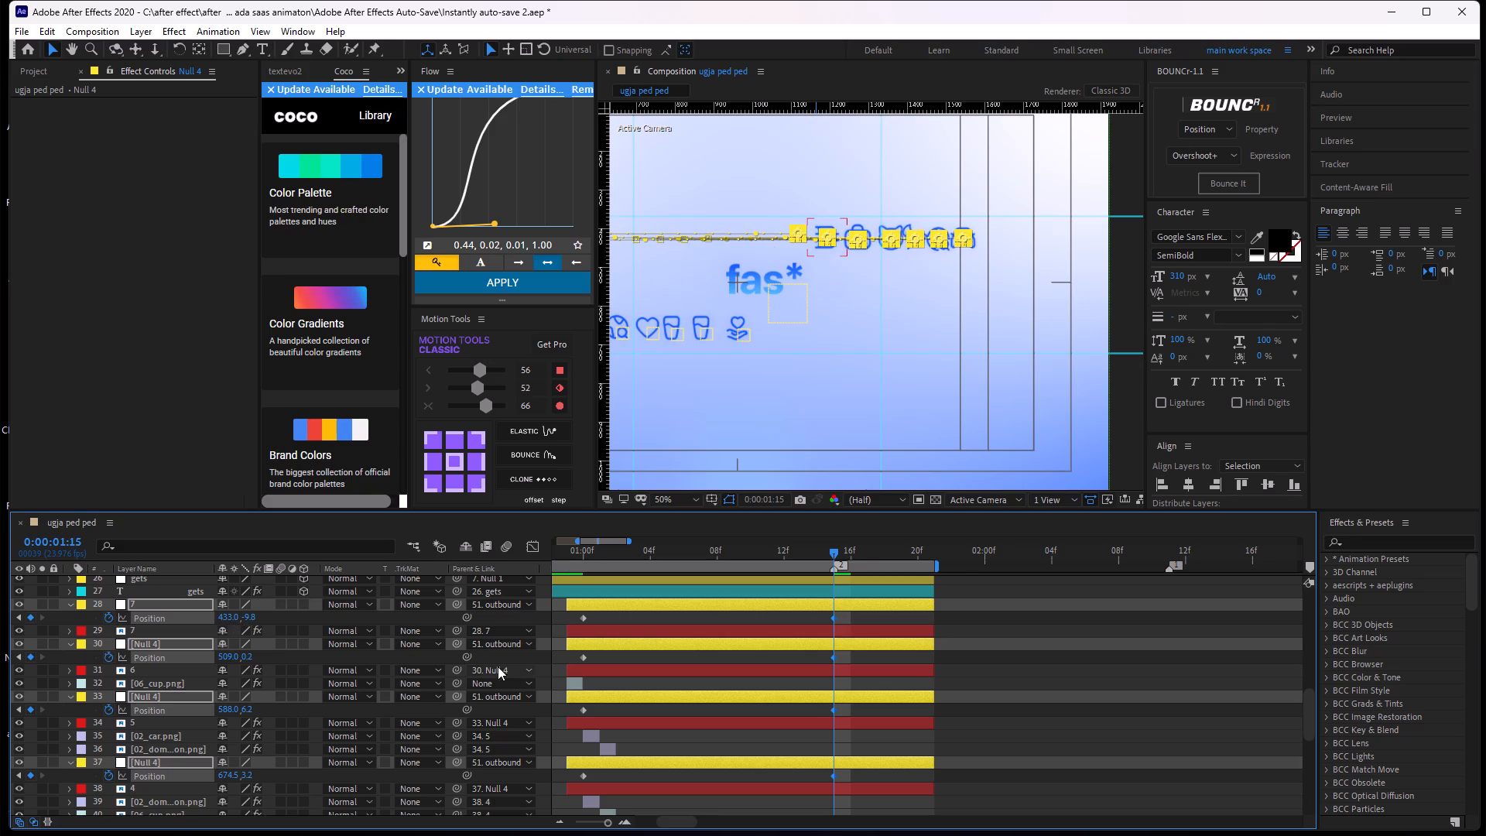
click(766, 658)
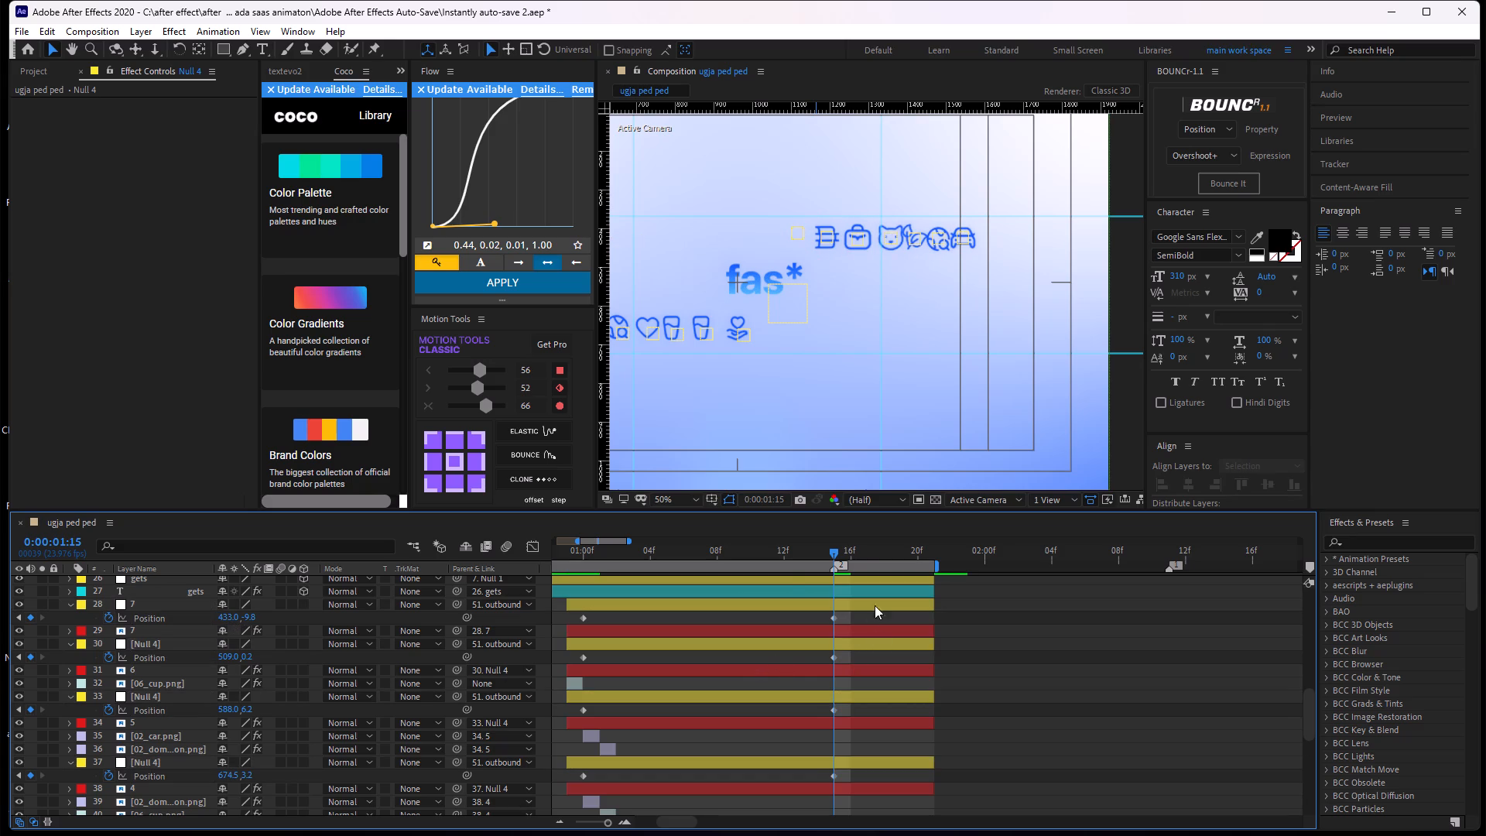
Apply the Flow easing curve 0.44, 0.02, 0.01, 1.00 to both Position keyframes of the nulls on layers 28, 30, 33, 37 and 41.
drag(843, 551, 575, 598)
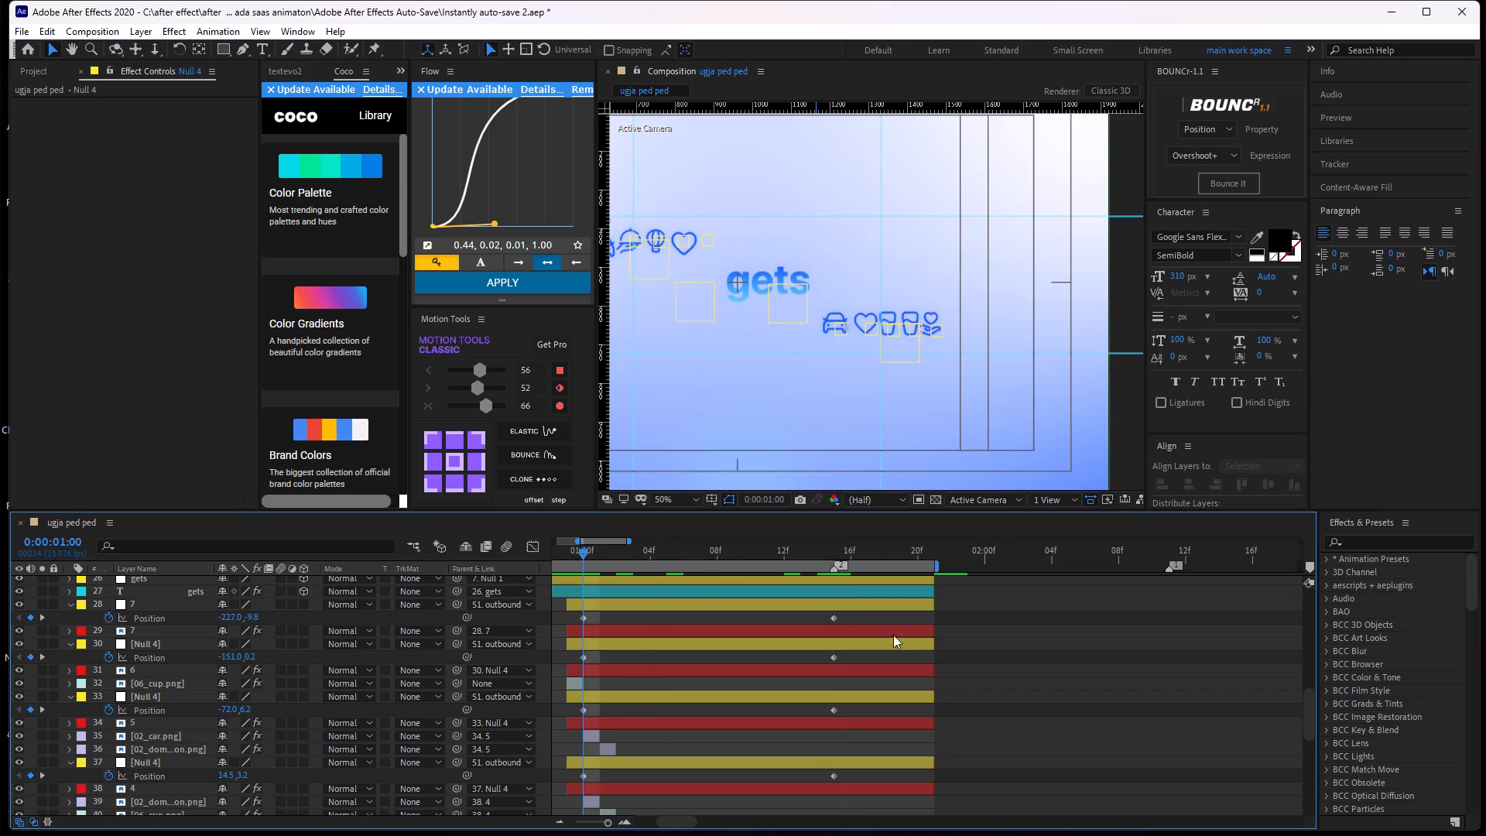
drag(846, 612, 558, 618)
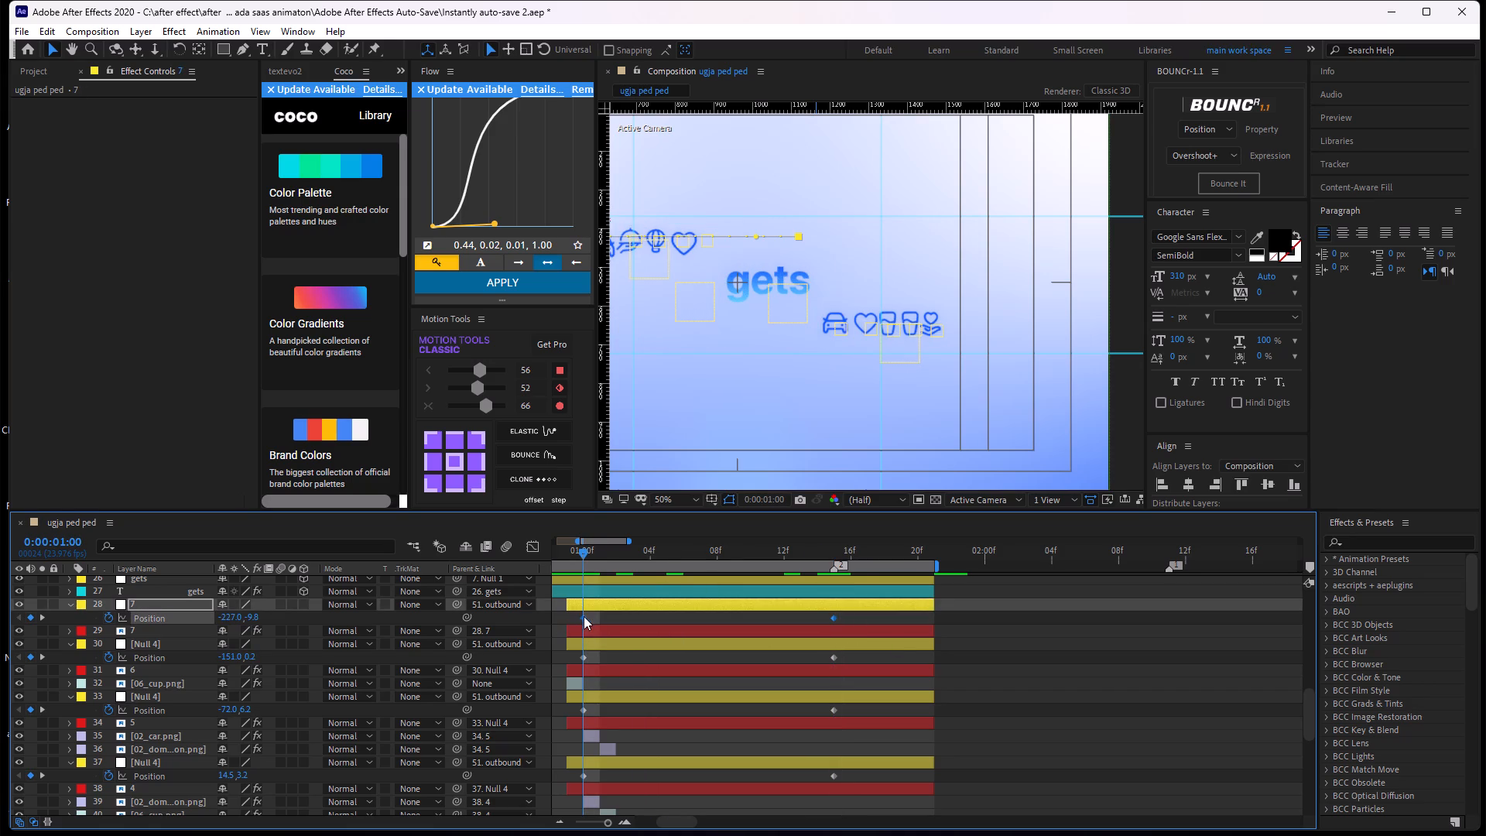
drag(584, 616, 584, 624)
drag(868, 616, 650, 788)
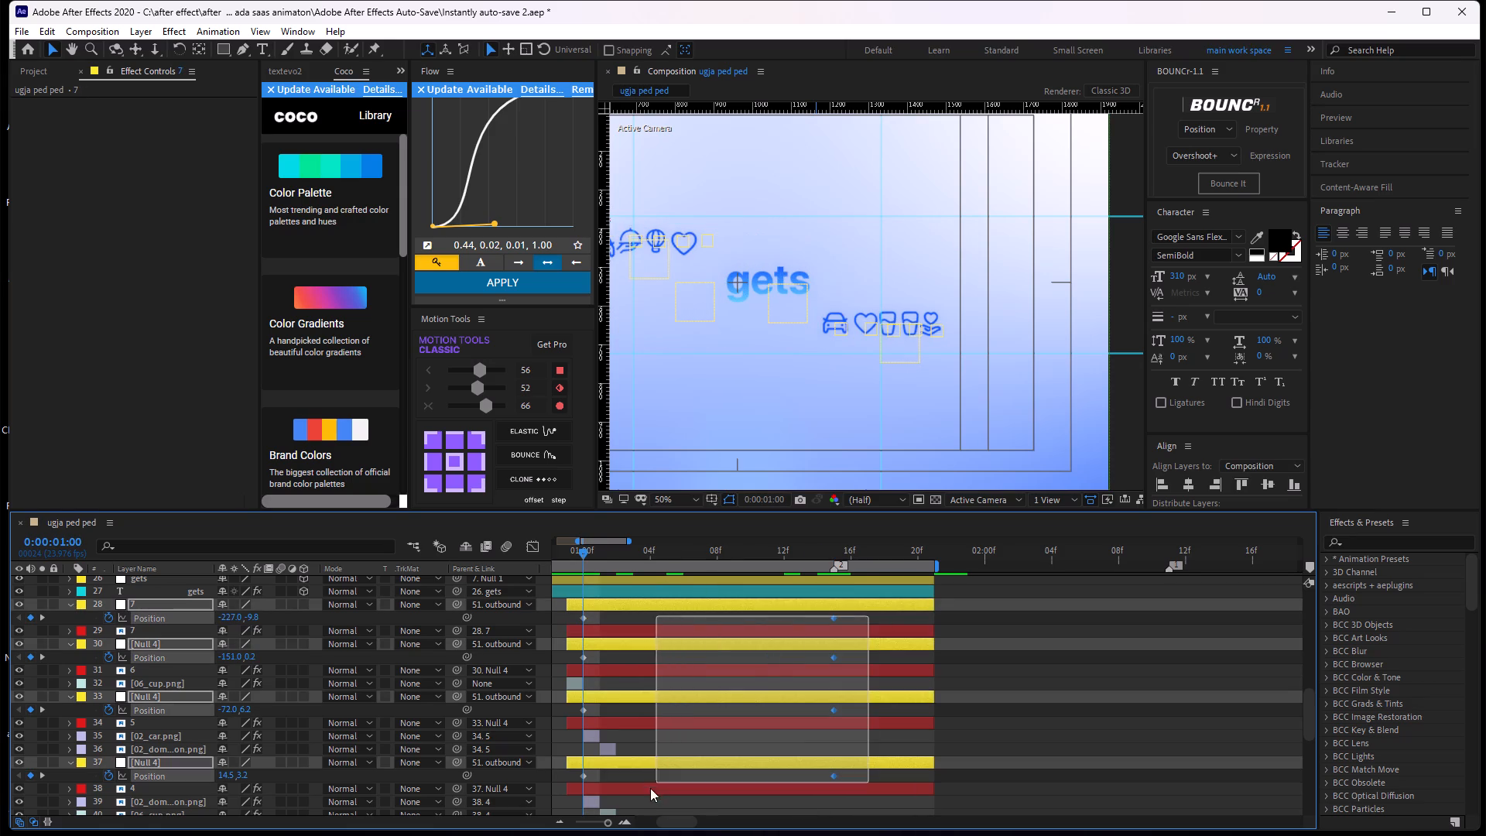
drag(650, 788, 578, 779)
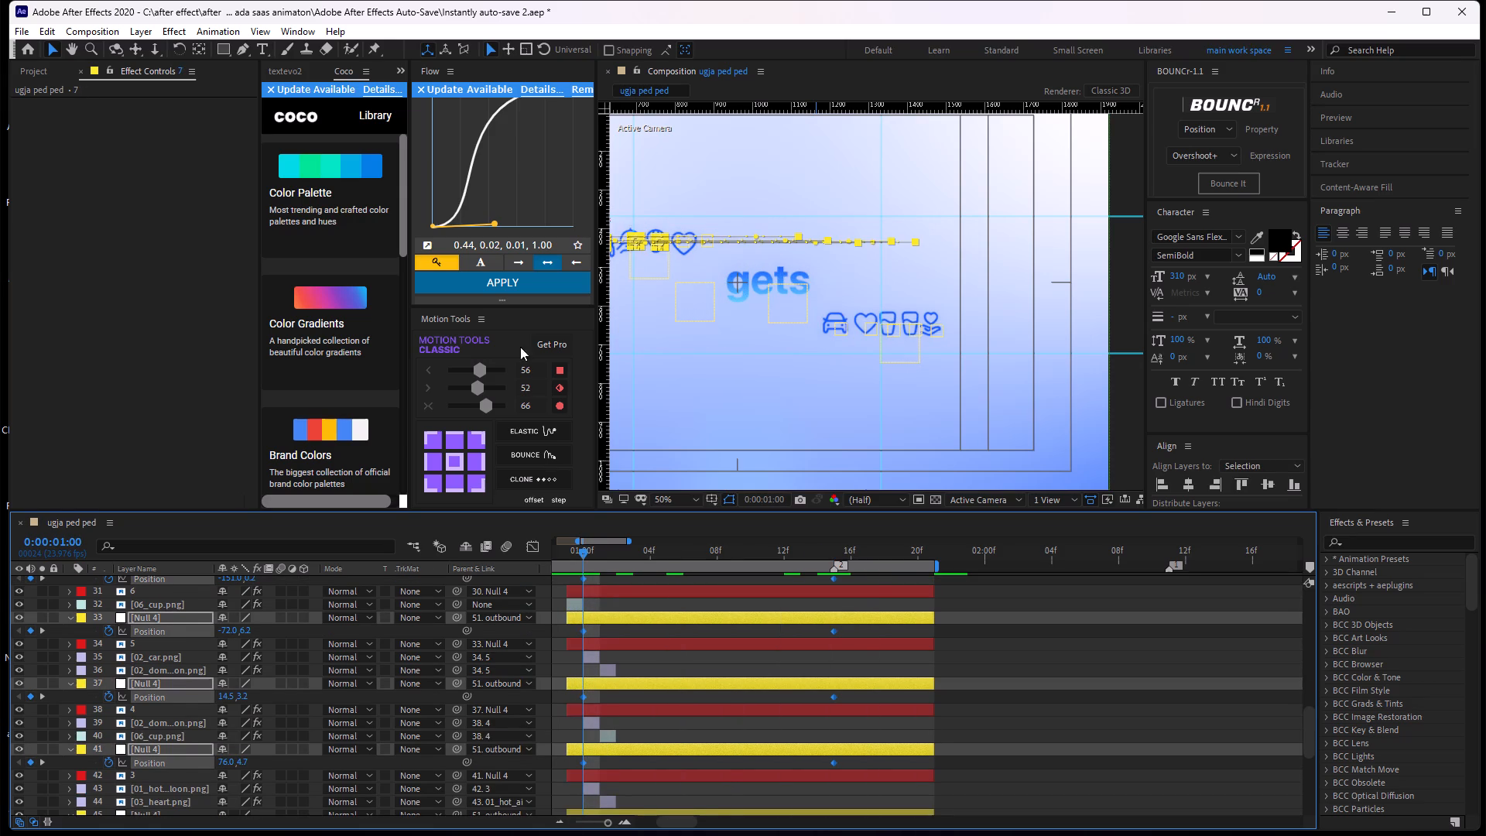
click(542, 275)
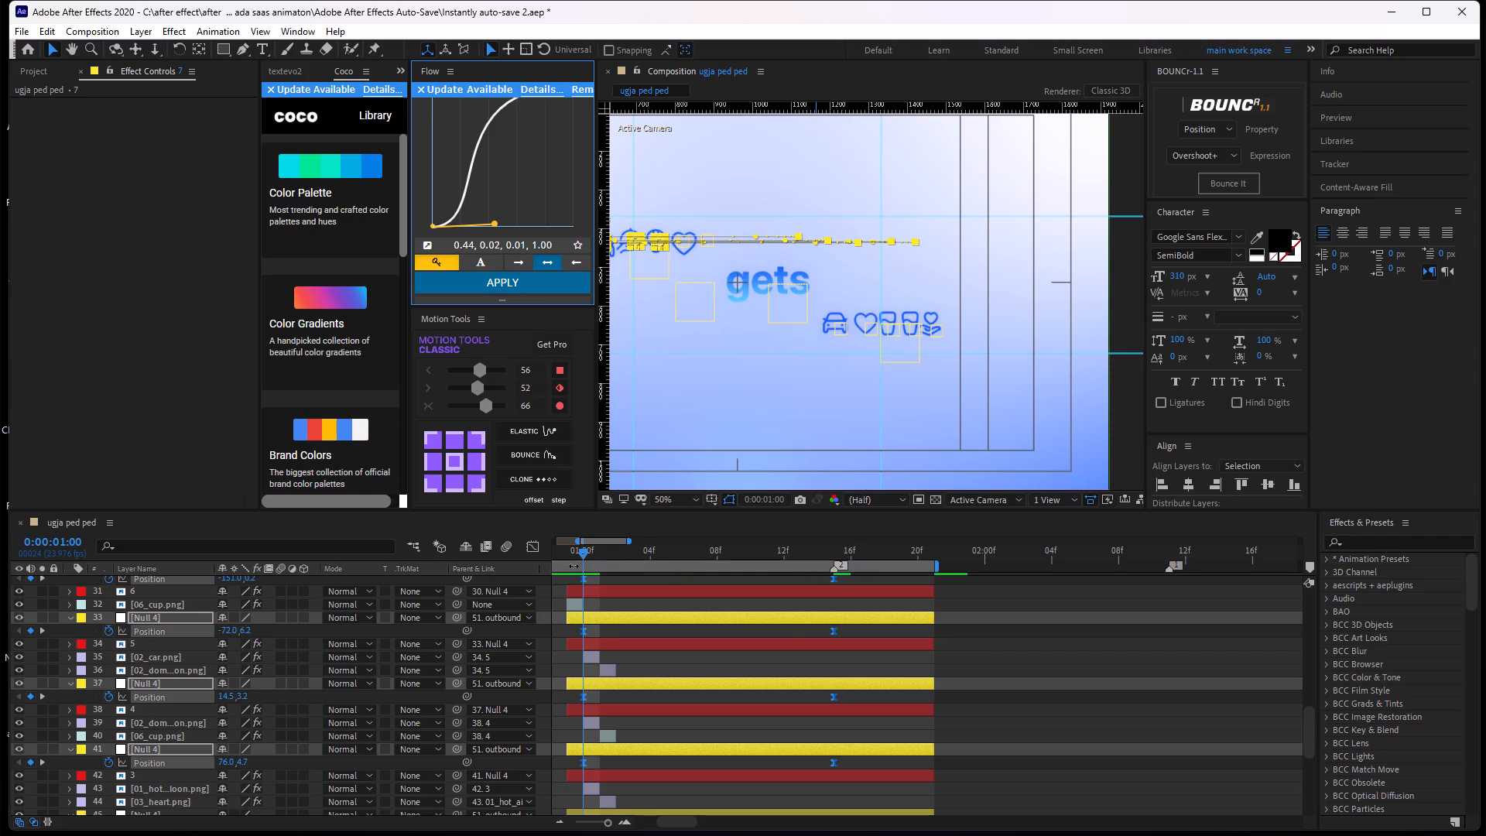
Preview the eased outbound row motion from 0:00:01:00 through about 0:00:01:17, checking how the icons travel.
key(space)
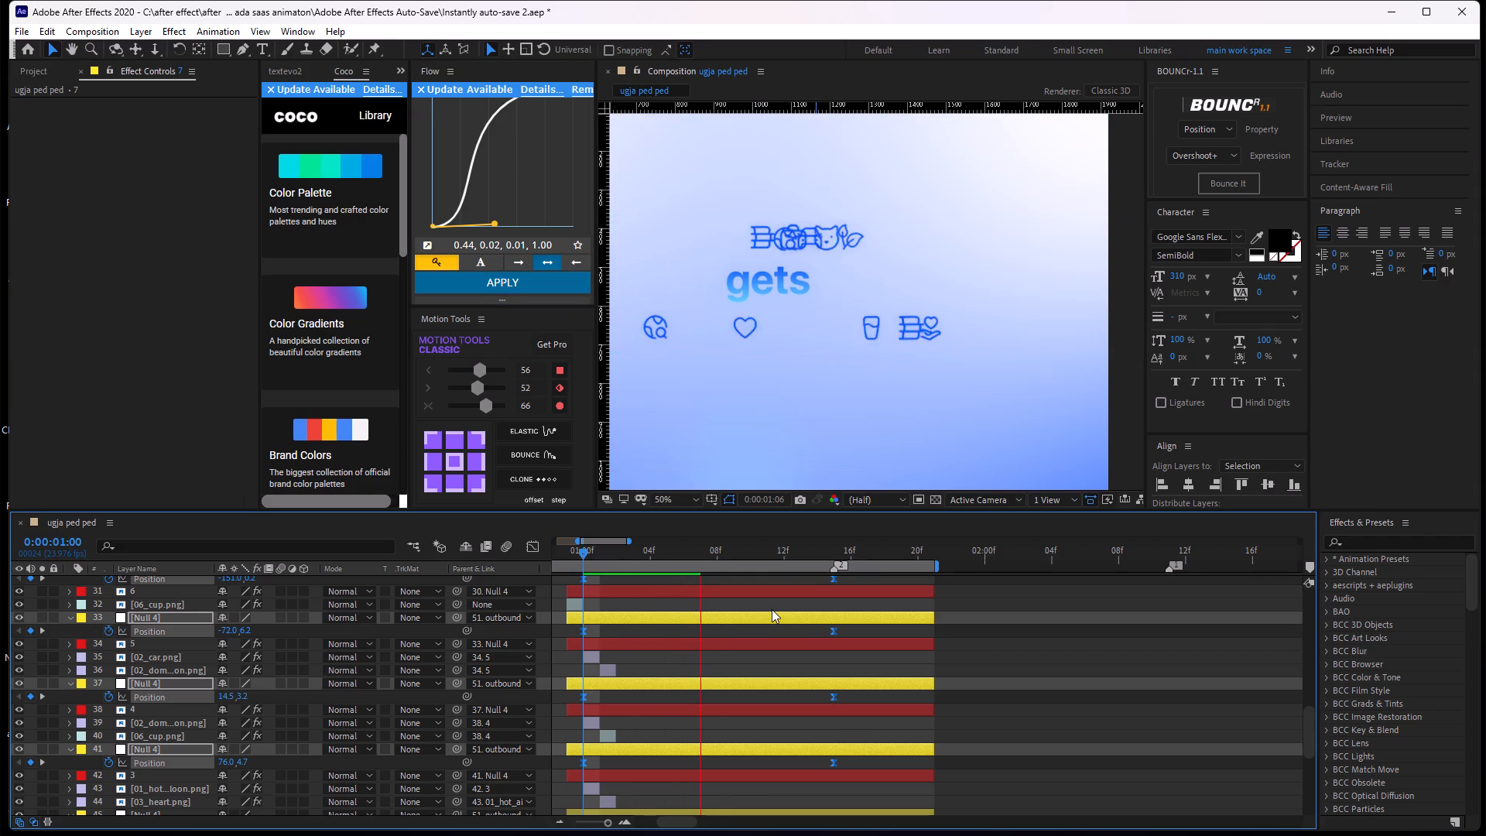
key(space)
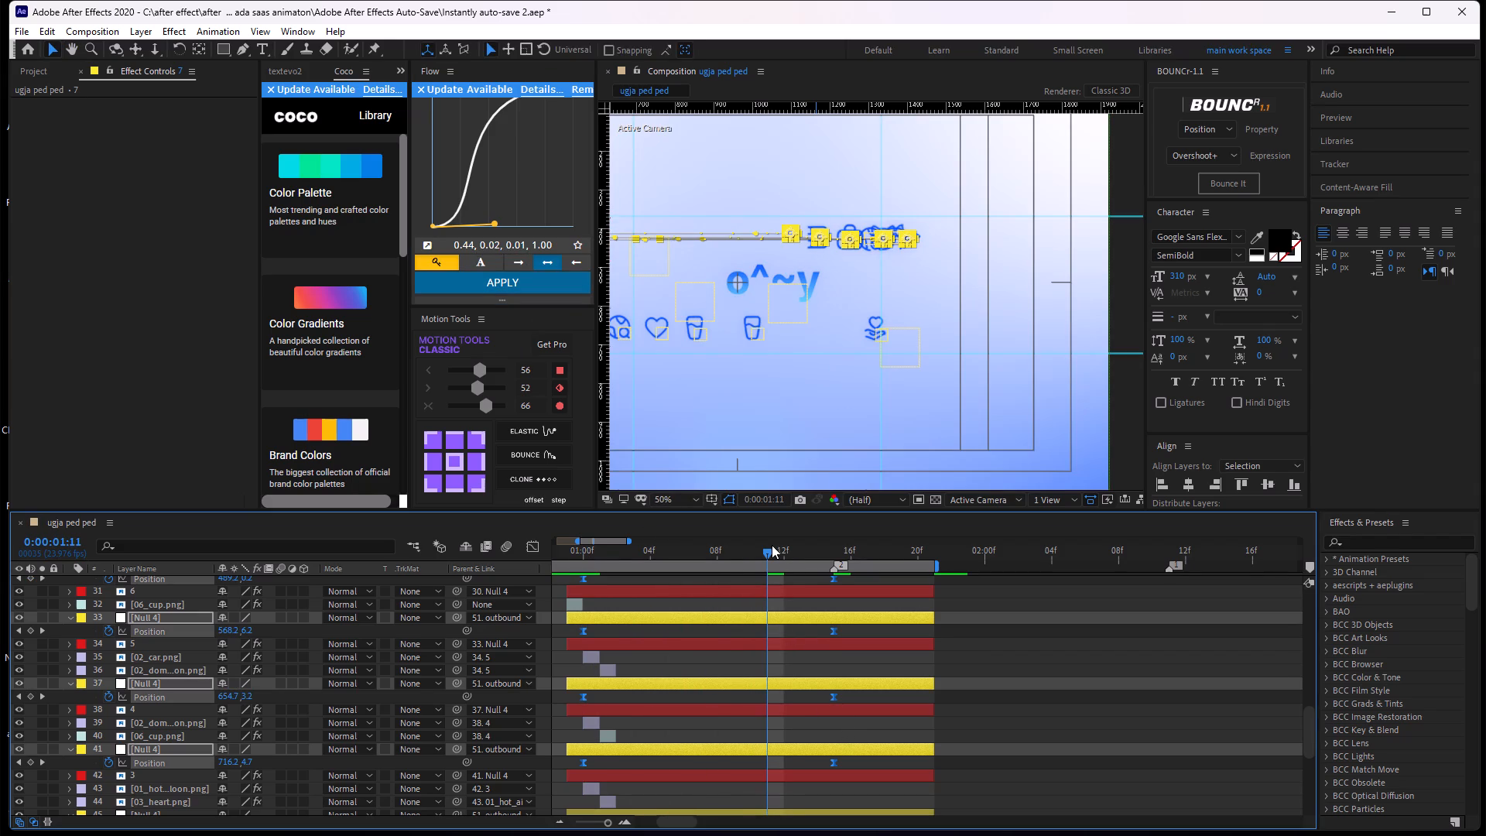
drag(772, 545, 858, 612)
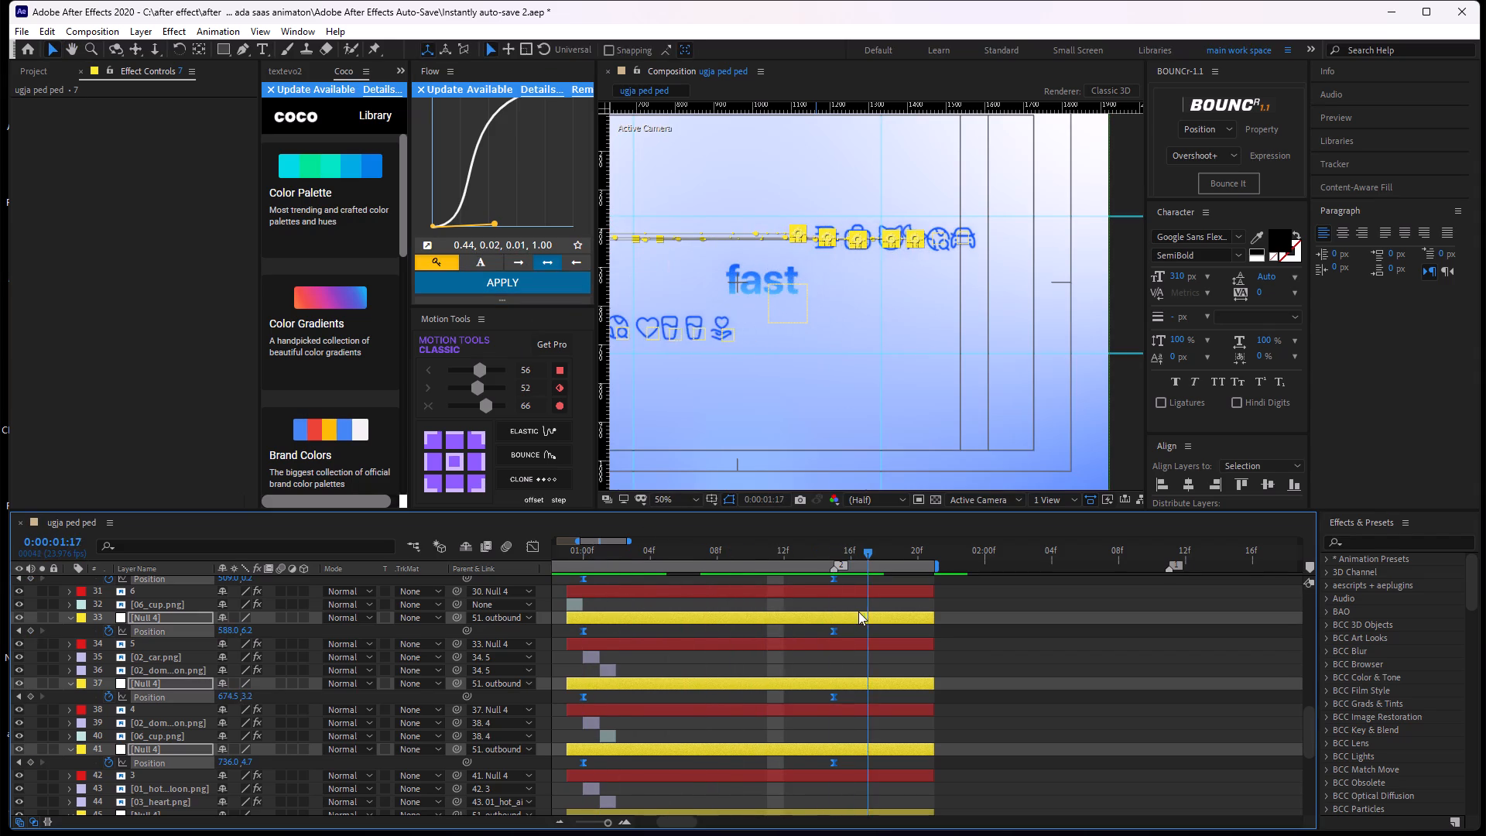
drag(858, 612, 791, 631)
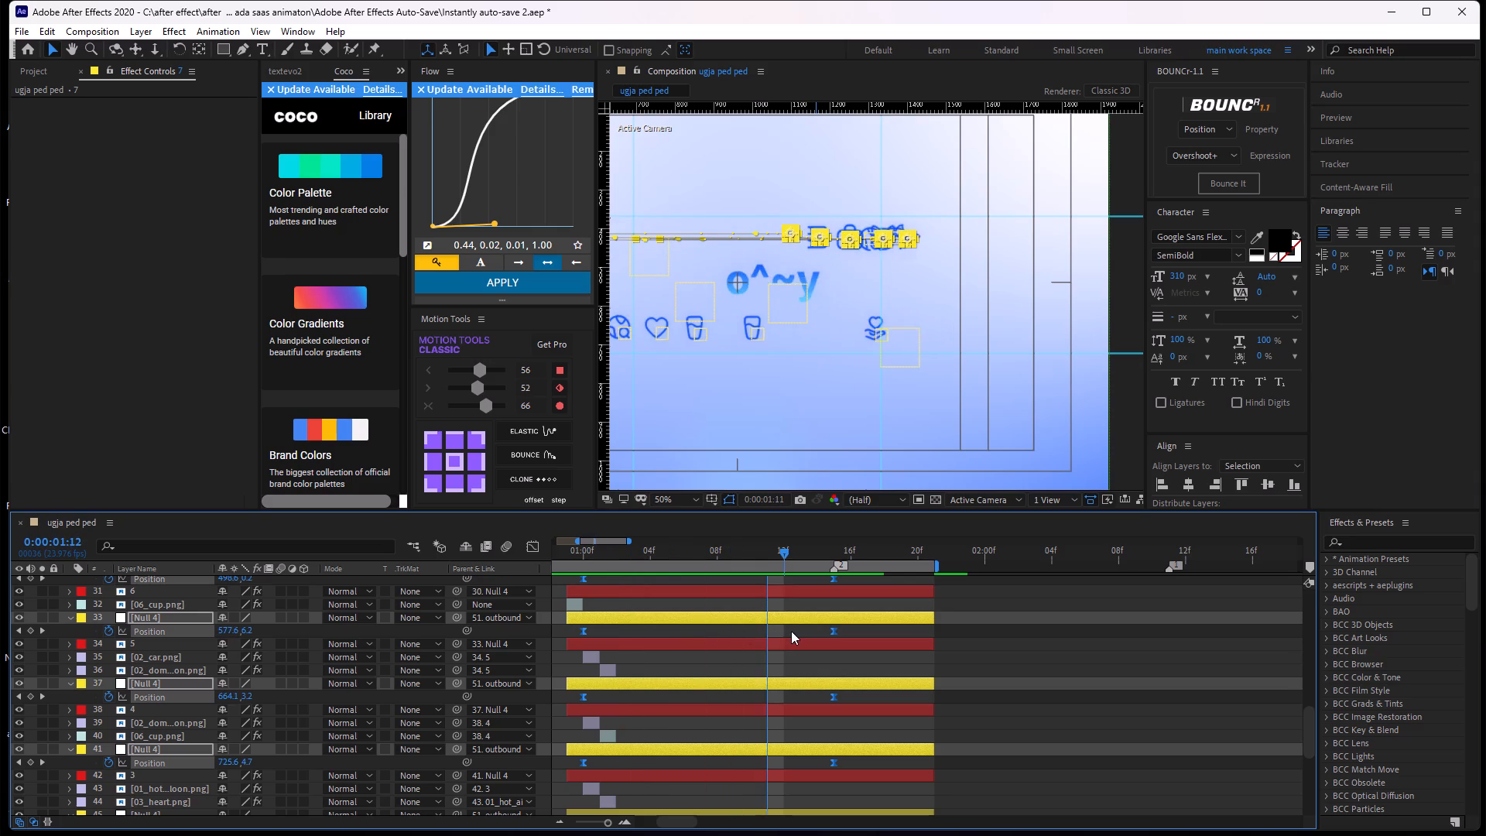
drag(791, 631, 601, 622)
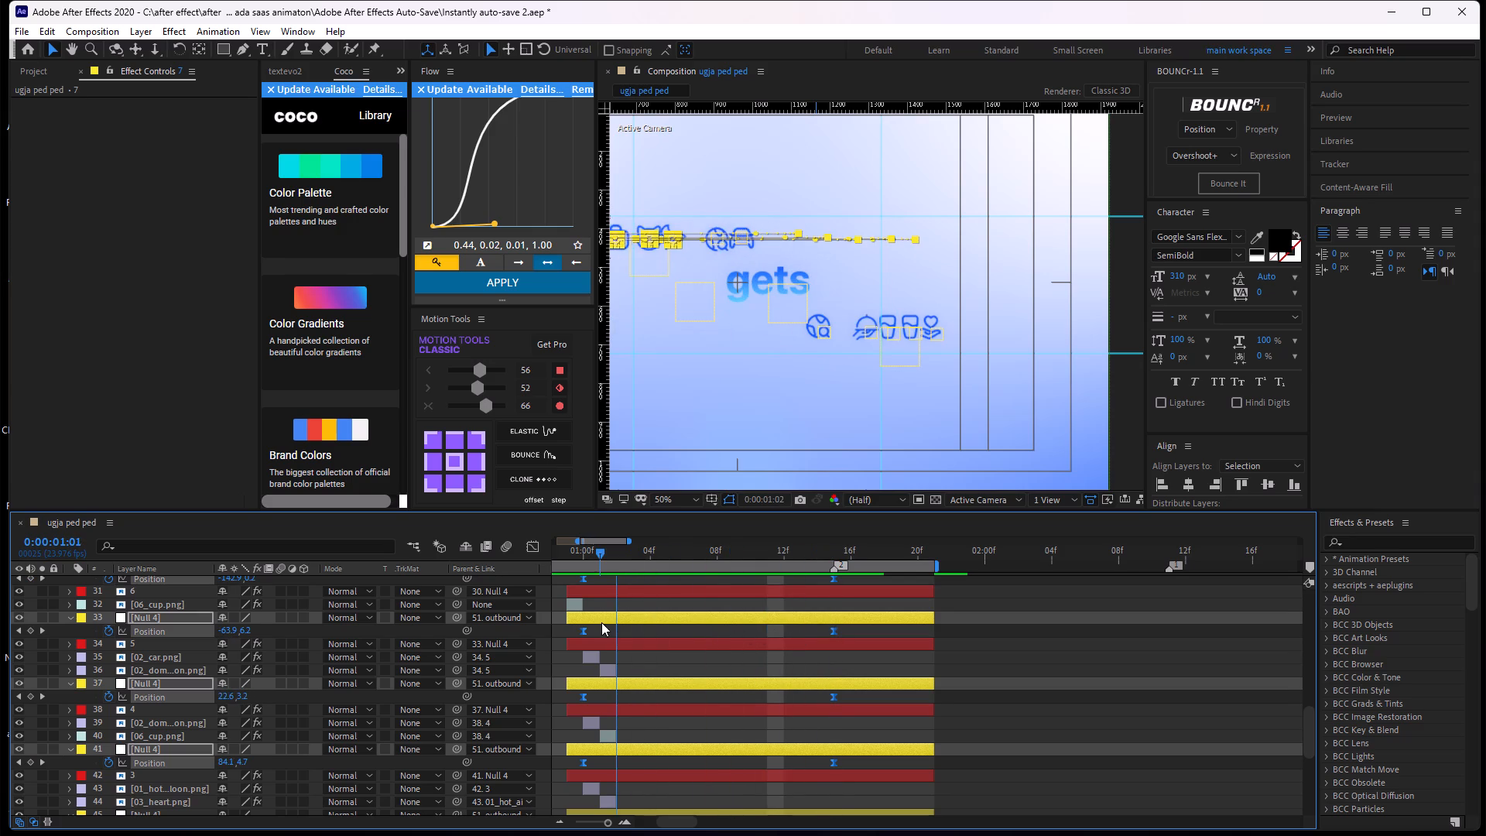
drag(601, 622, 577, 638)
key(space)
key(space)
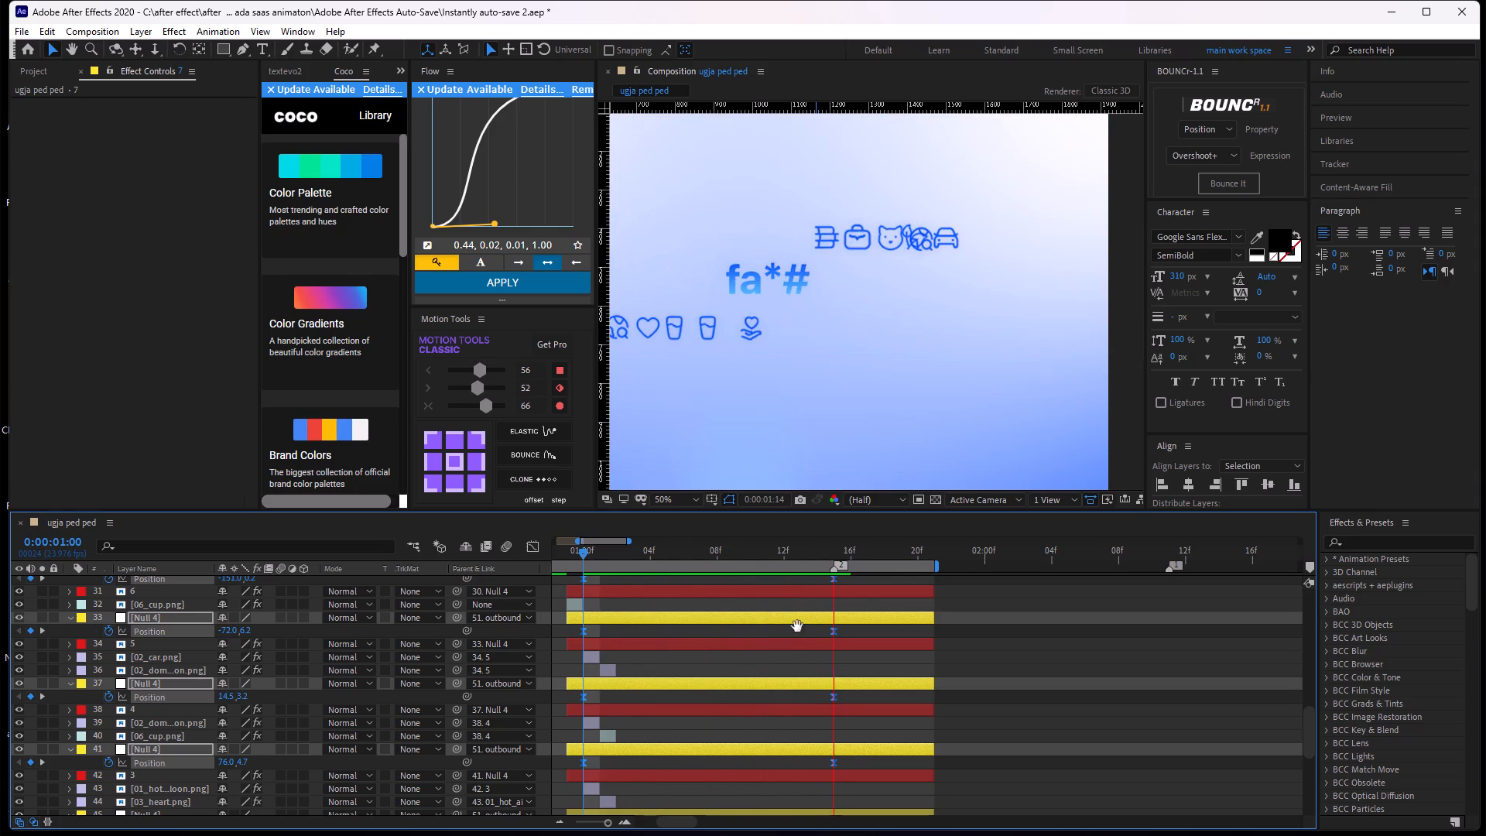
drag(833, 548, 640, 599)
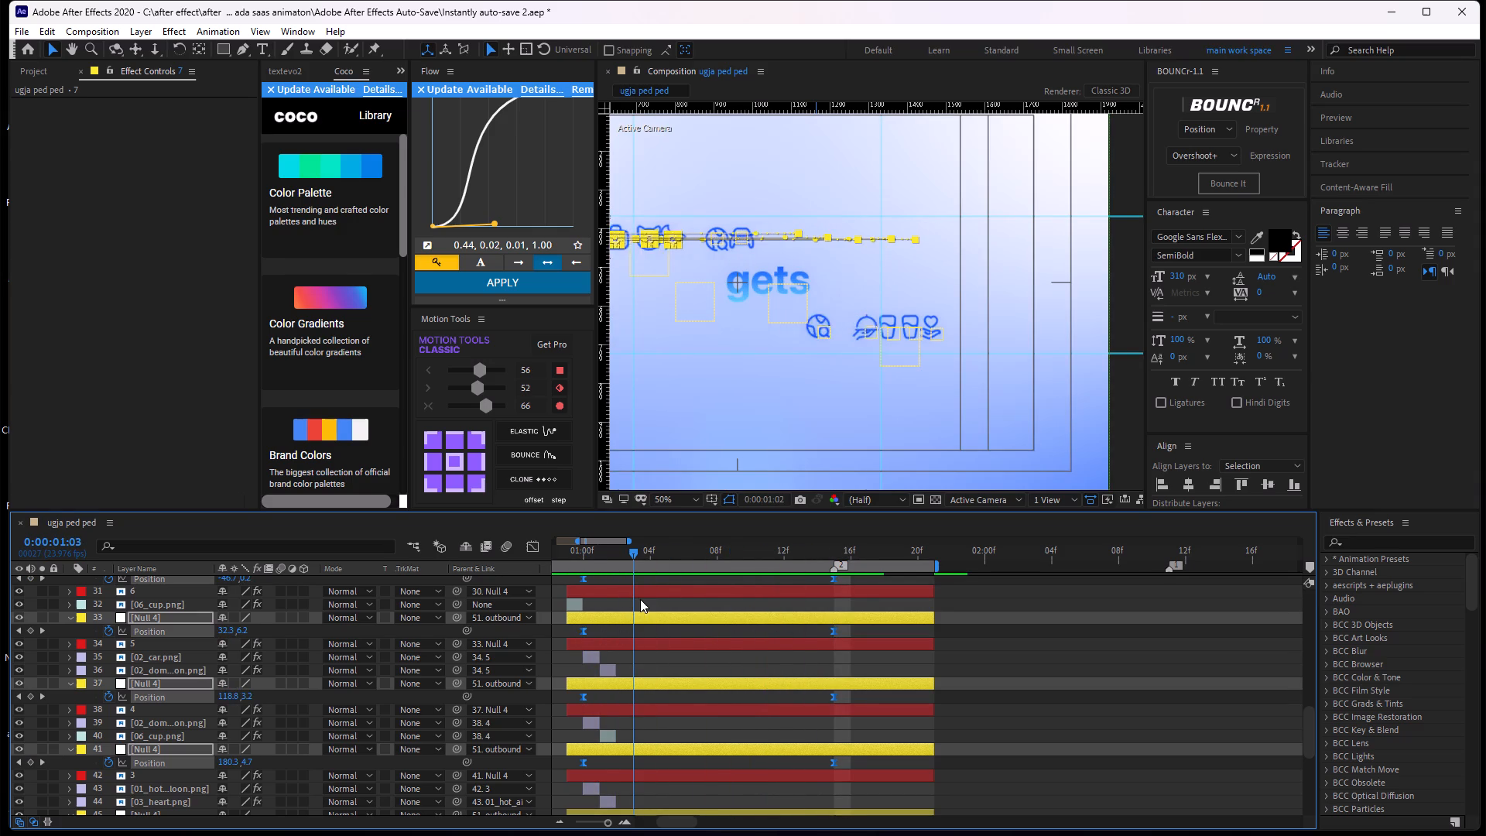
drag(640, 599, 601, 635)
Dismiss Flow's update notice so the full easing curve is in view.
middle_drag(684, 617, 656, 733)
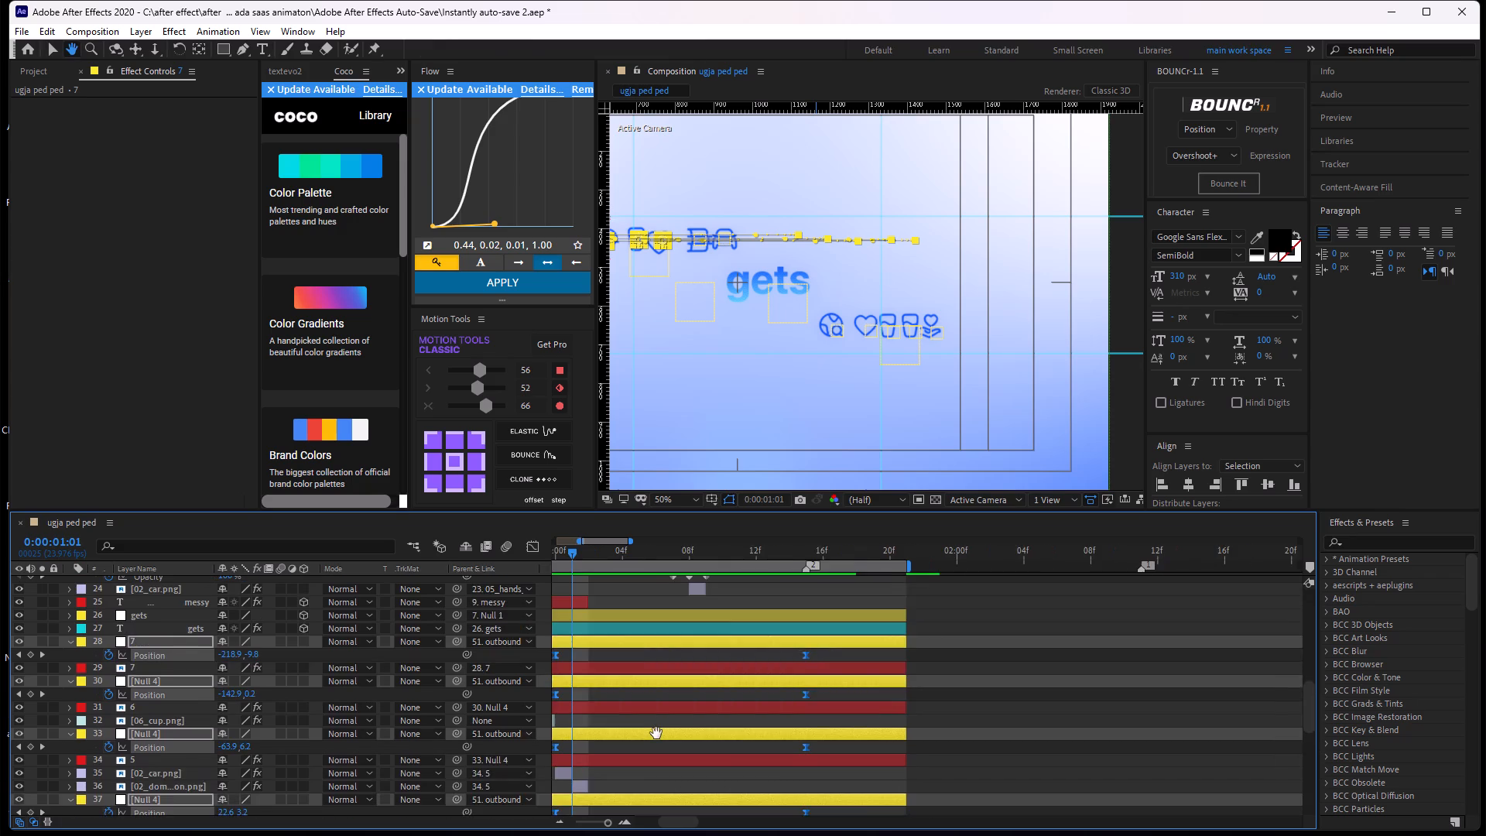
middle_drag(656, 733, 723, 771)
middle_drag(787, 729, 803, 703)
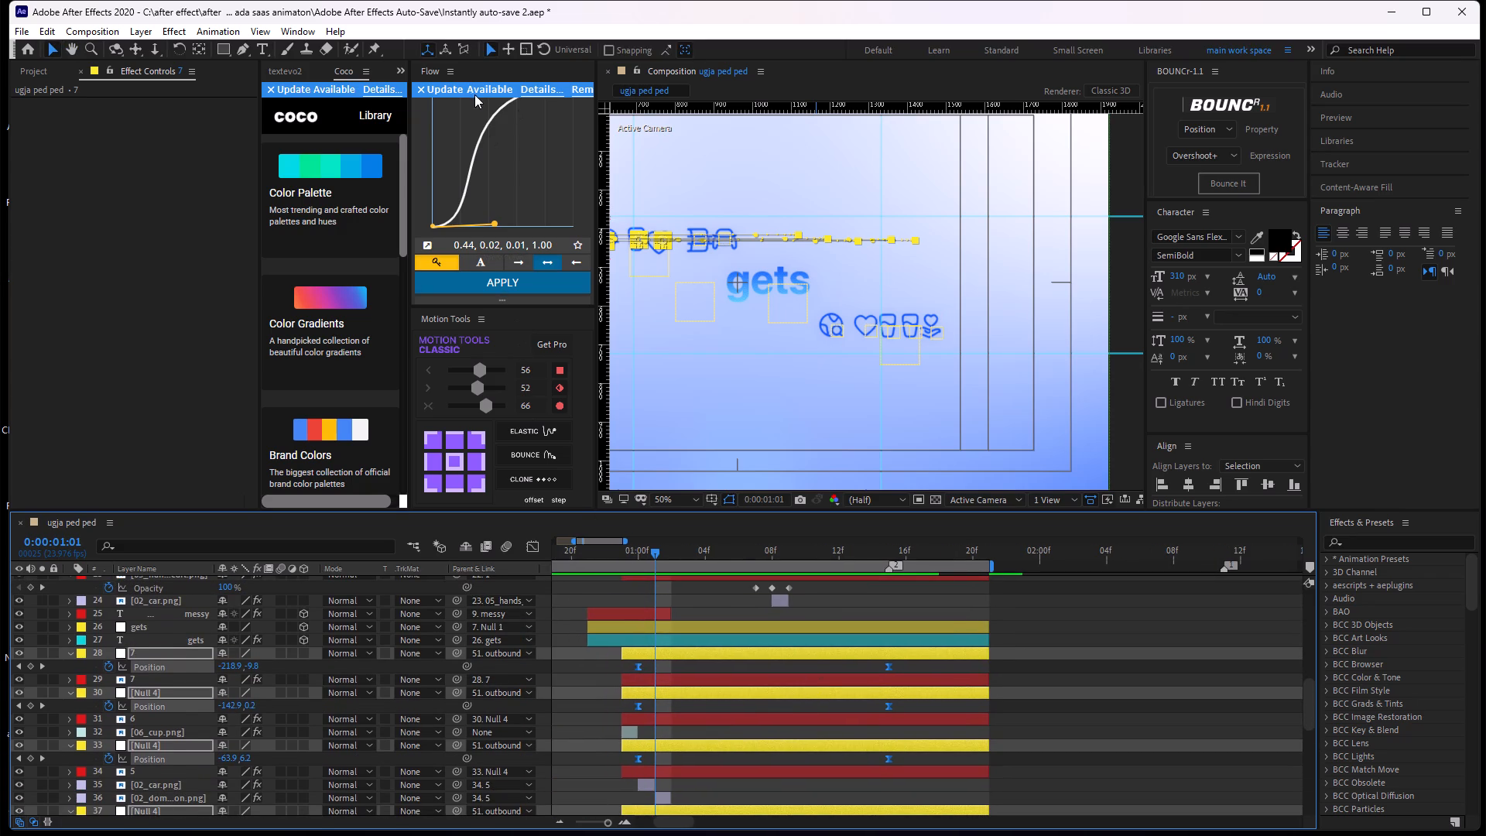
click(421, 86)
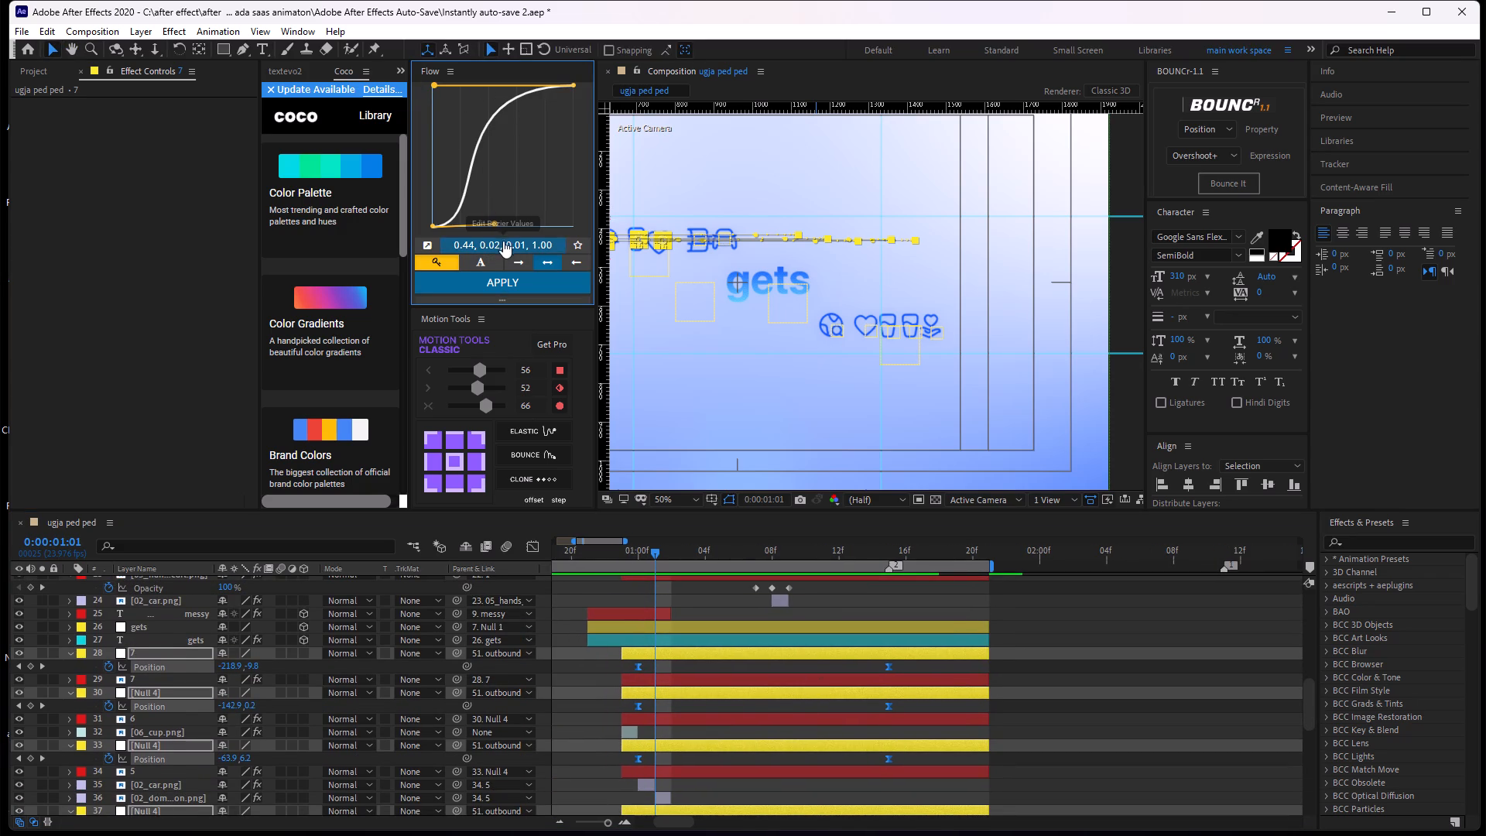
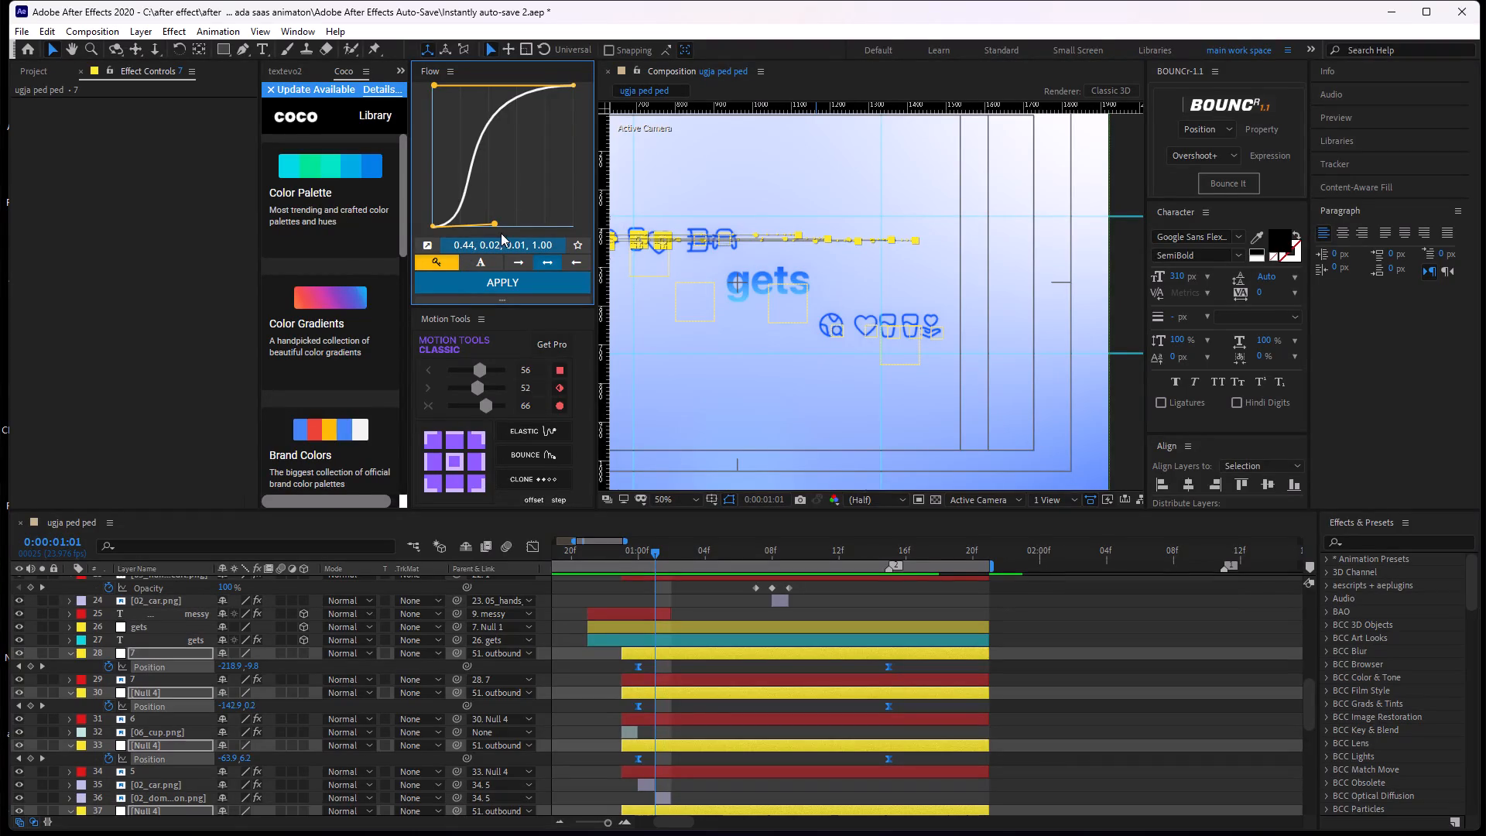
Reshape the Flow curve to 0.63, 0.43, 0.01, 1.00 and apply it to the selected nulls' Position keyframes.
drag(494, 223, 481, 191)
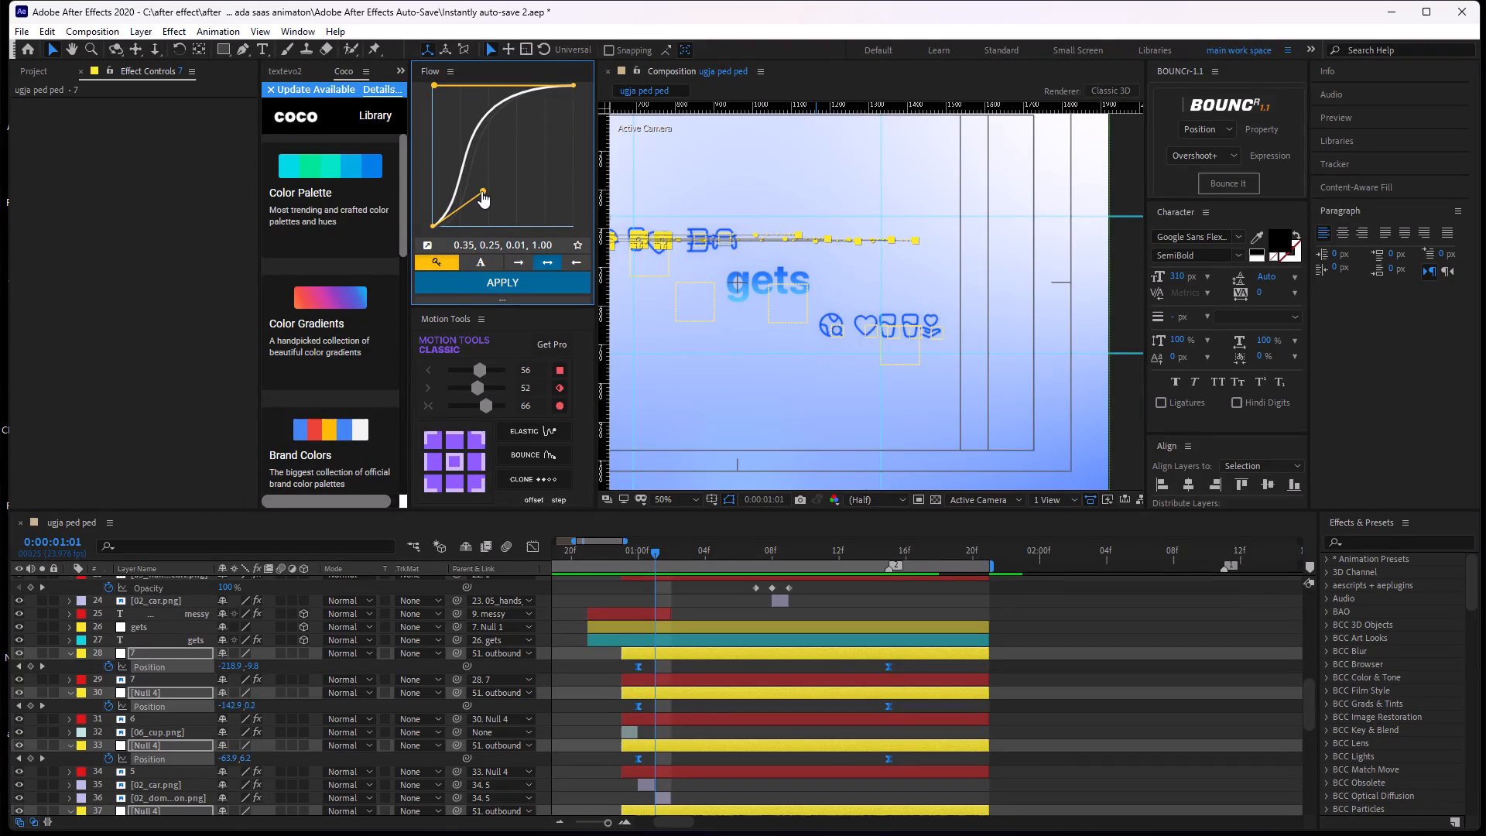
drag(481, 191, 522, 166)
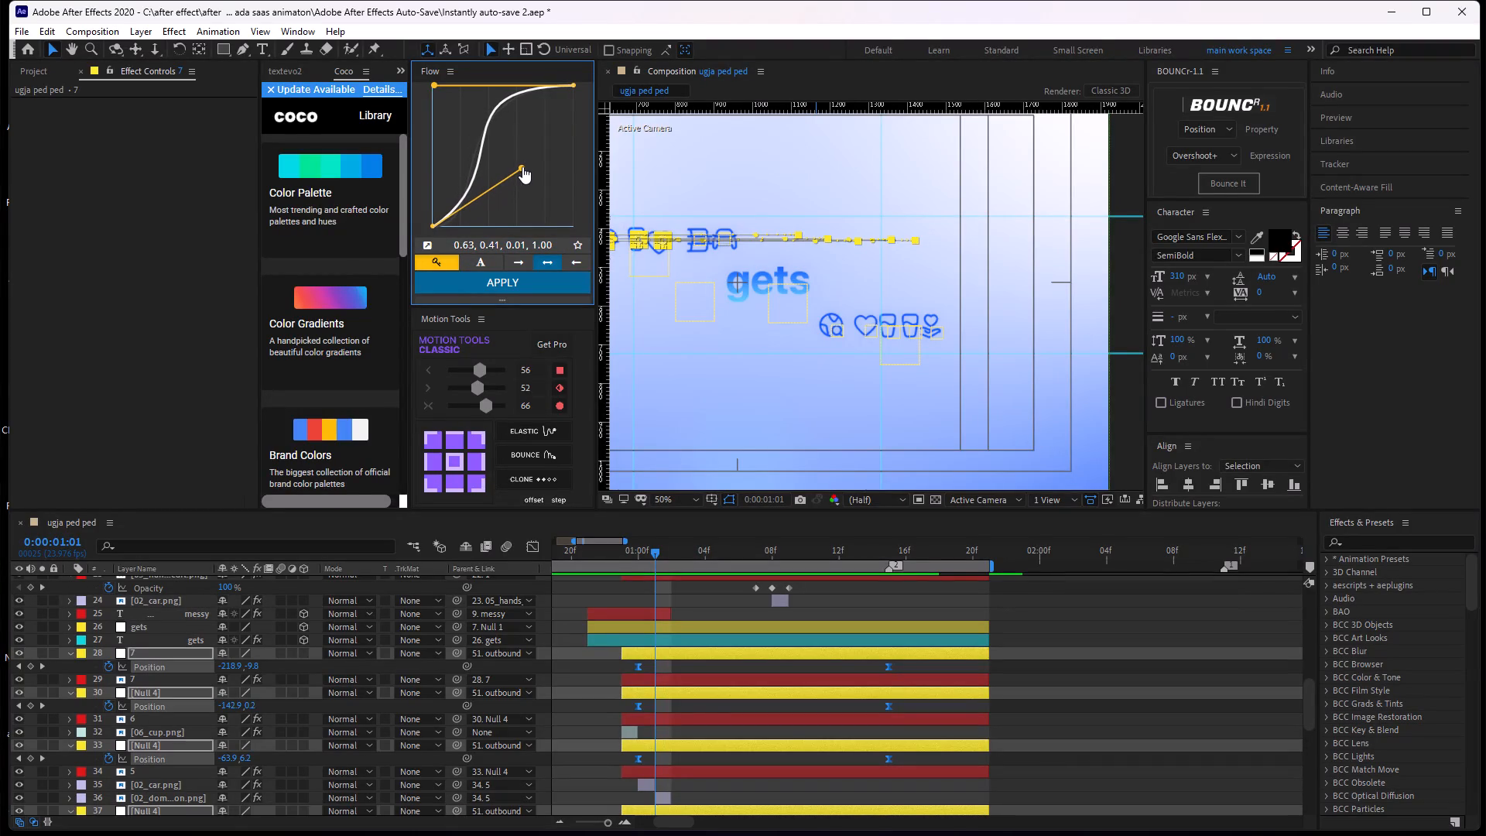
drag(522, 166, 522, 166)
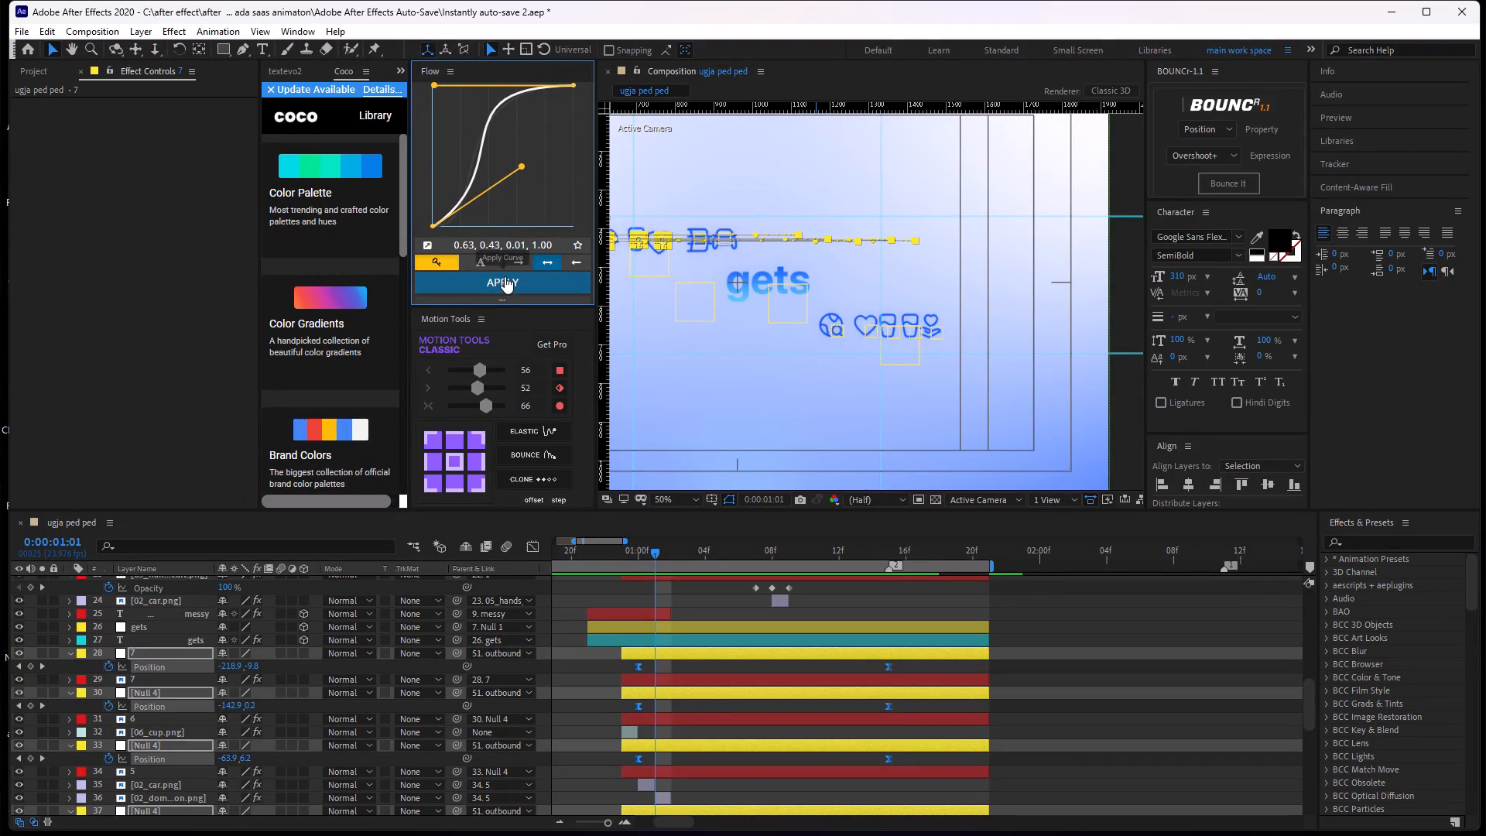
click(505, 276)
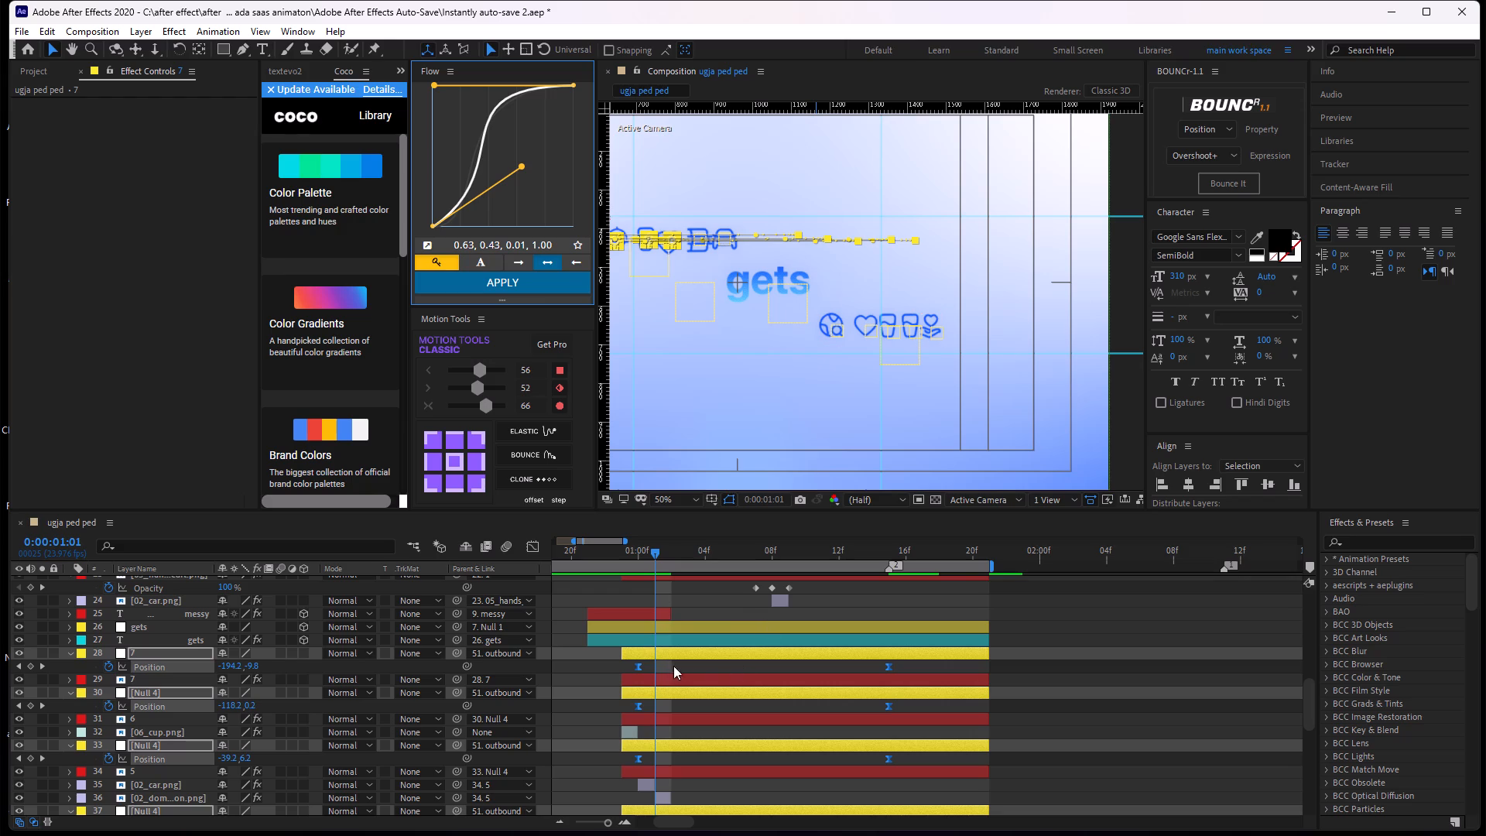
Move the Position keyframe pair of null layer 28 one frame earlier, to start at 0:00:00:23 and end at 0:00:01:14.
click(697, 670)
drag(901, 669, 617, 667)
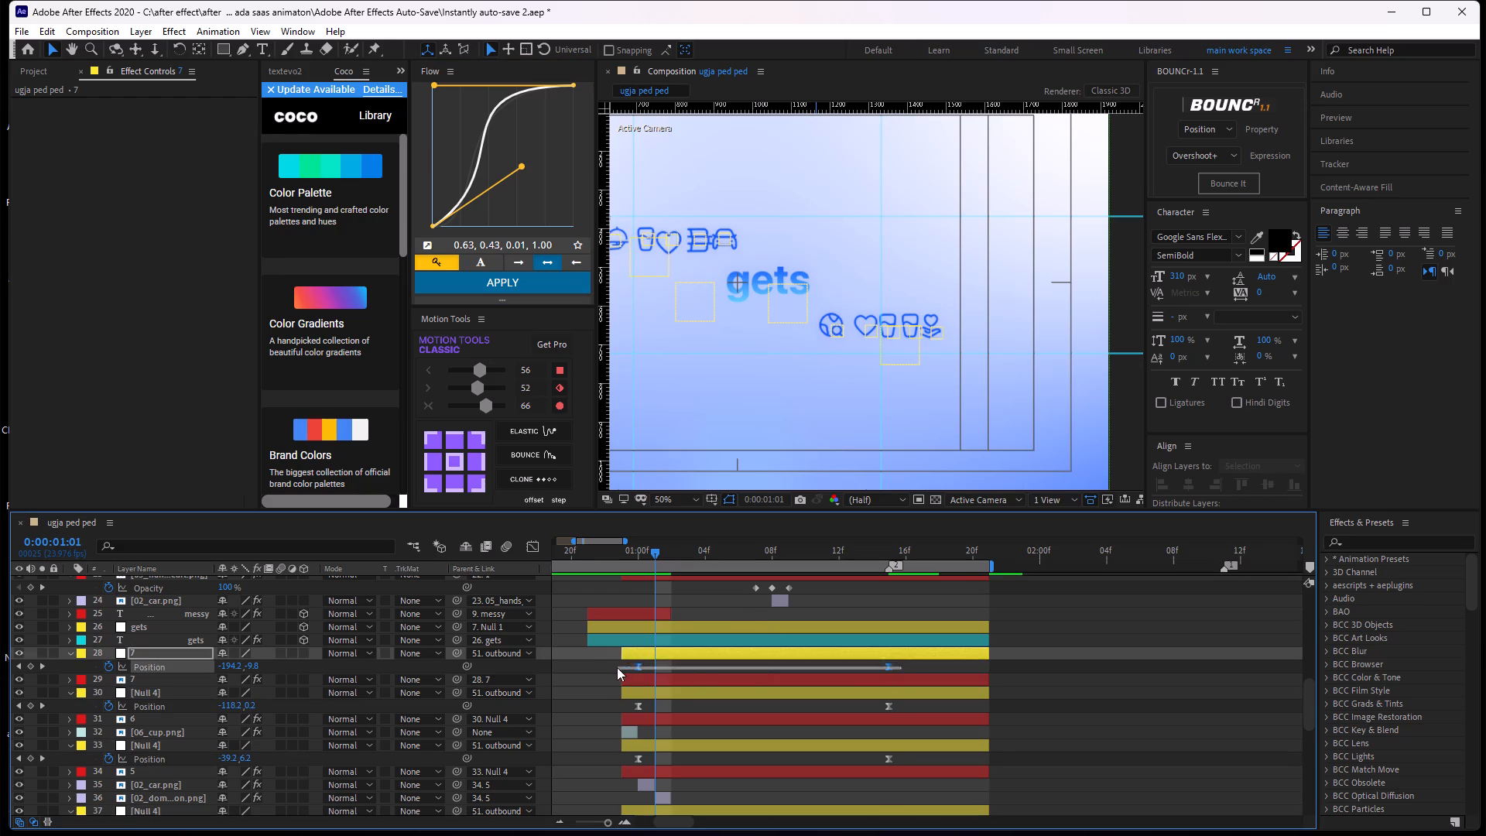
drag(617, 667, 625, 669)
drag(636, 664, 628, 664)
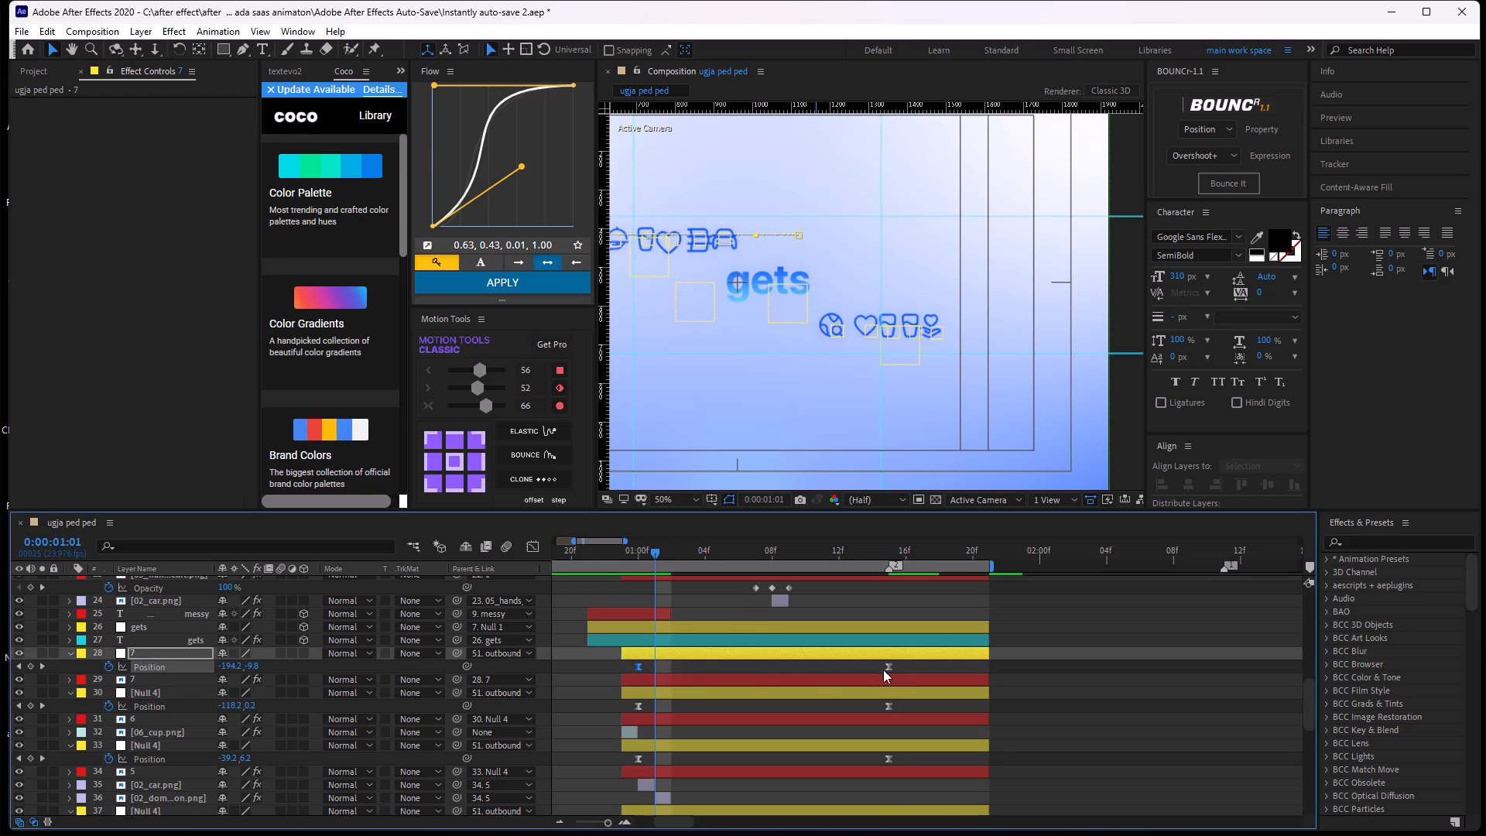
drag(898, 667, 612, 670)
drag(639, 669, 639, 666)
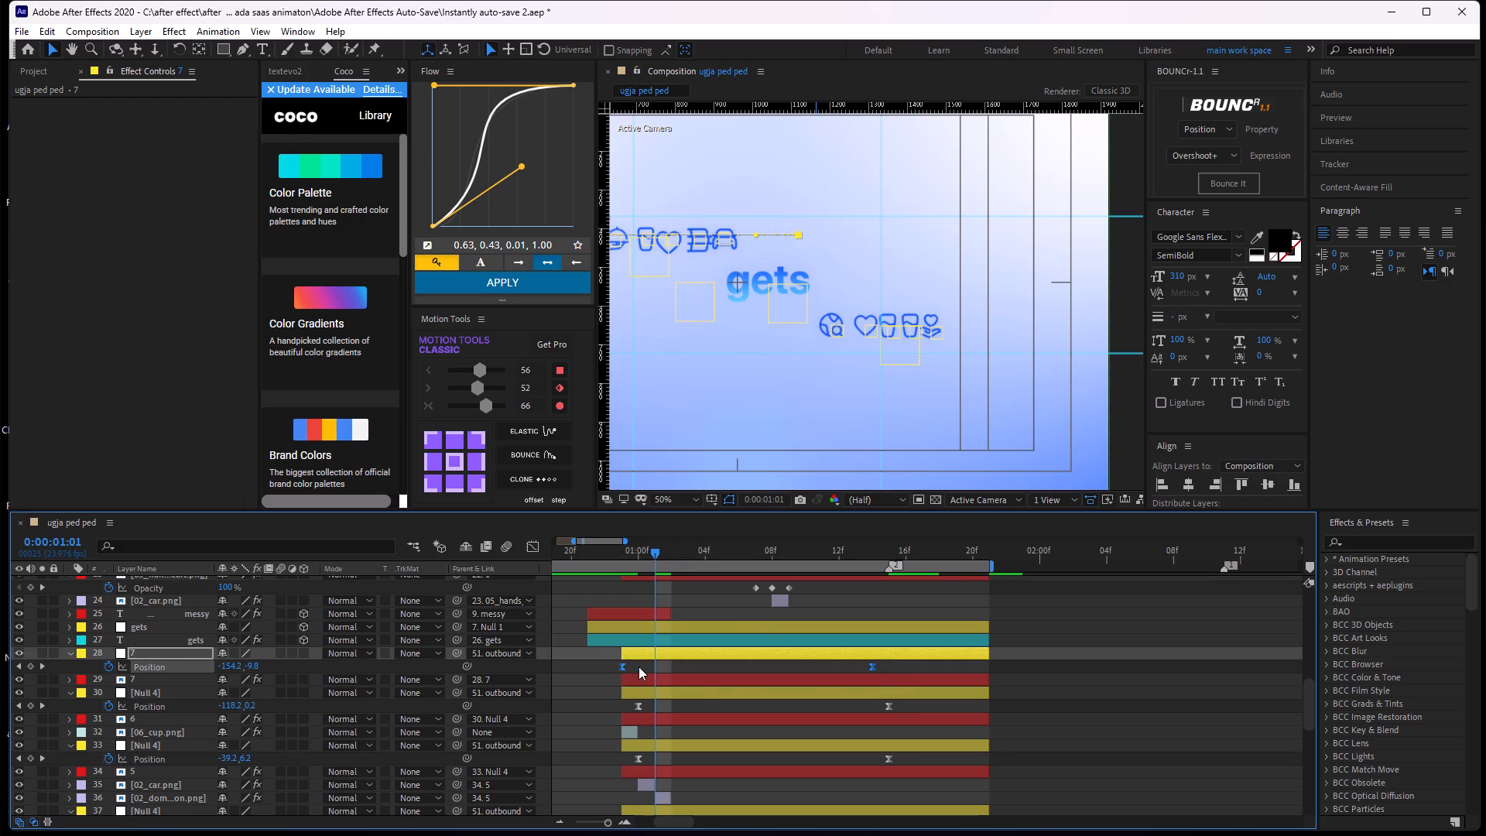
drag(639, 666, 625, 666)
Move both Position keyframes of null layer 30 to start at 0:00:01:01 and end at 0:00:01:16.
drag(898, 709, 628, 695)
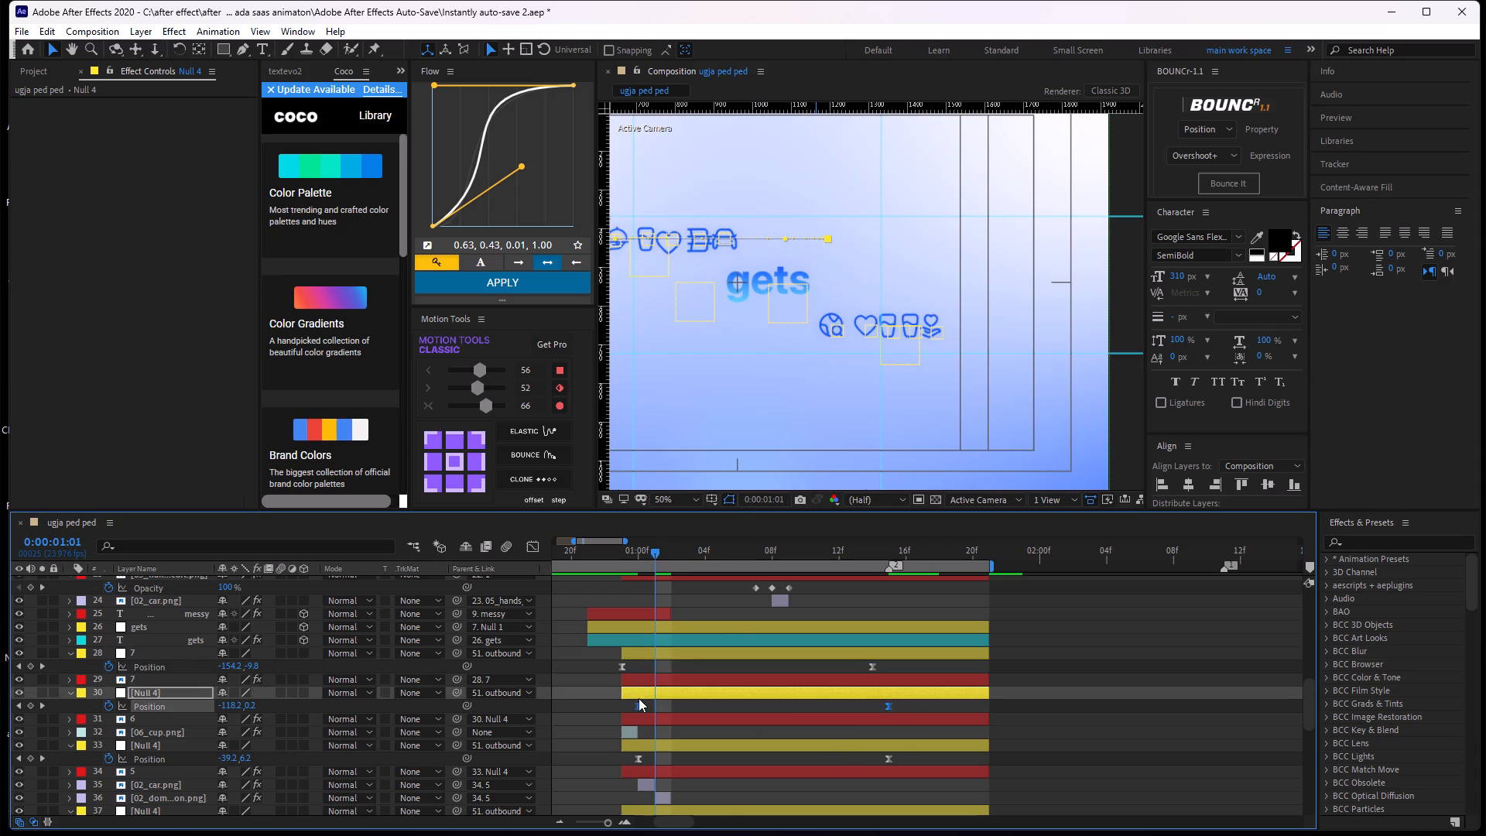
alt+scroll(643, 707, up, 1)
drag(630, 707, 653, 714)
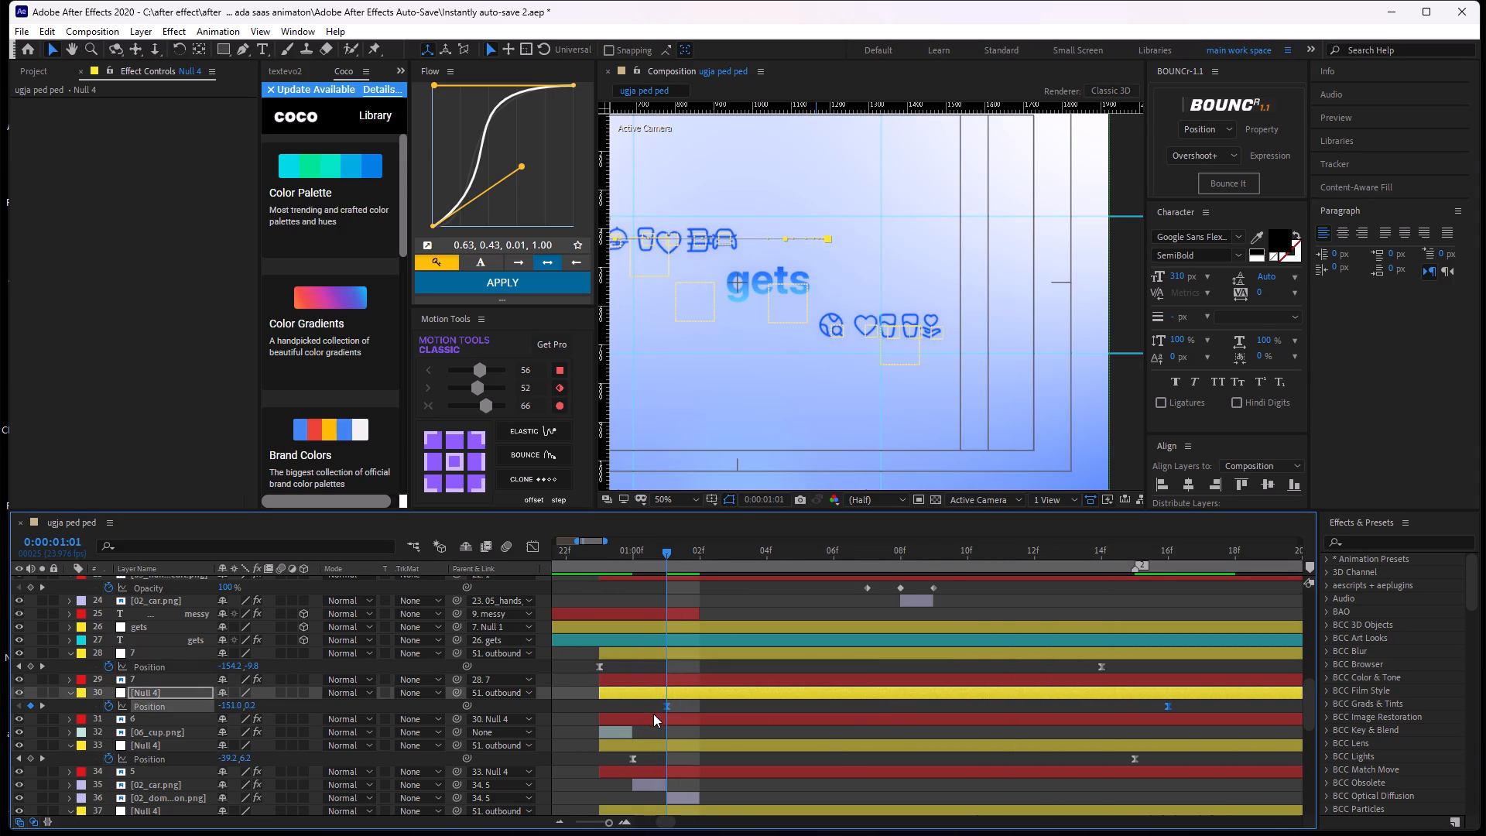
Move both Position keyframes of null layer 33 to start at 0:00:01:03 and end at 0:00:01:18.
drag(1144, 759, 571, 768)
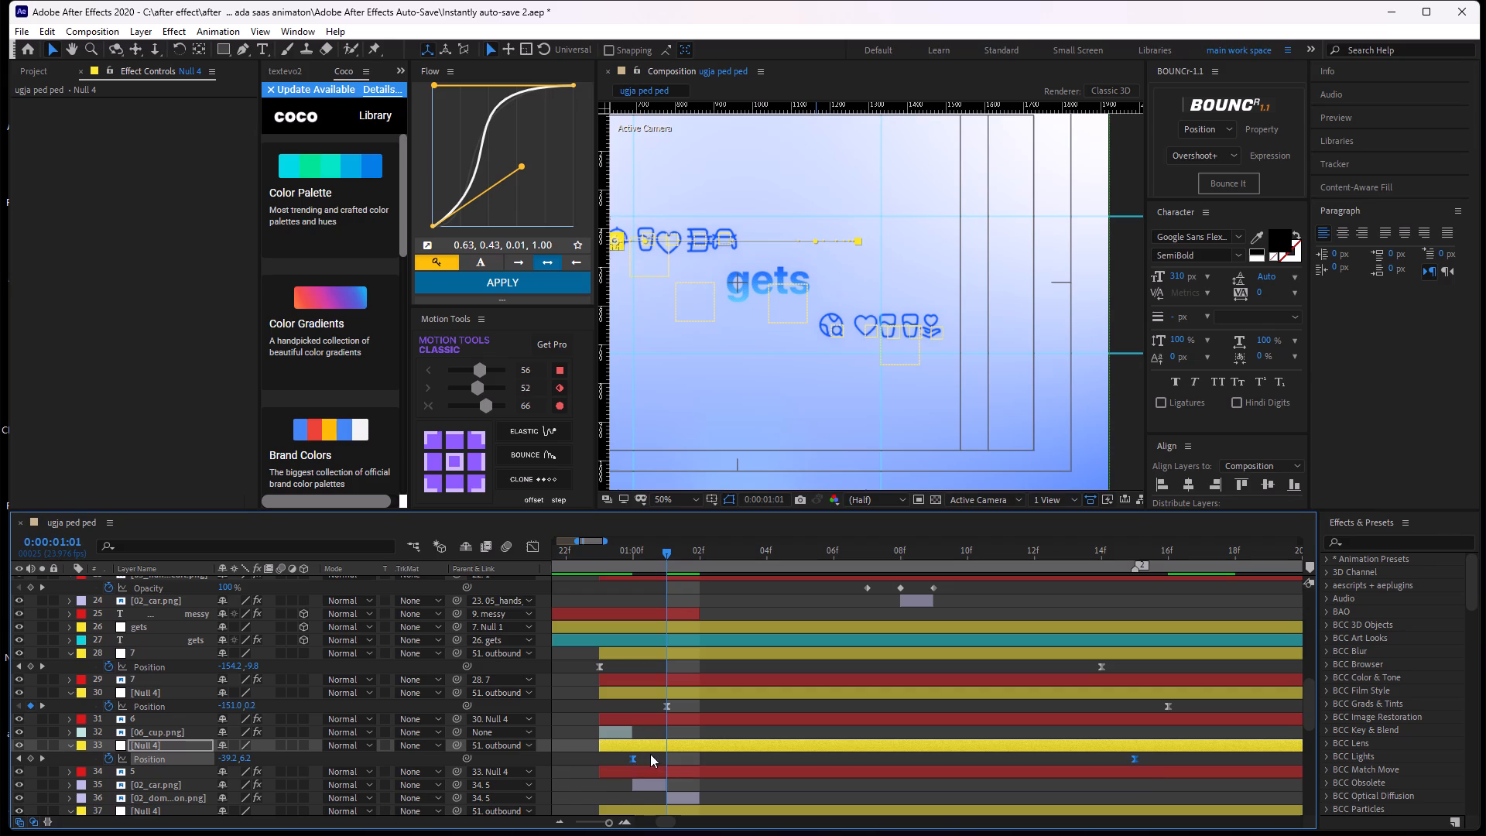
drag(629, 761, 711, 775)
middle_drag(786, 766, 727, 731)
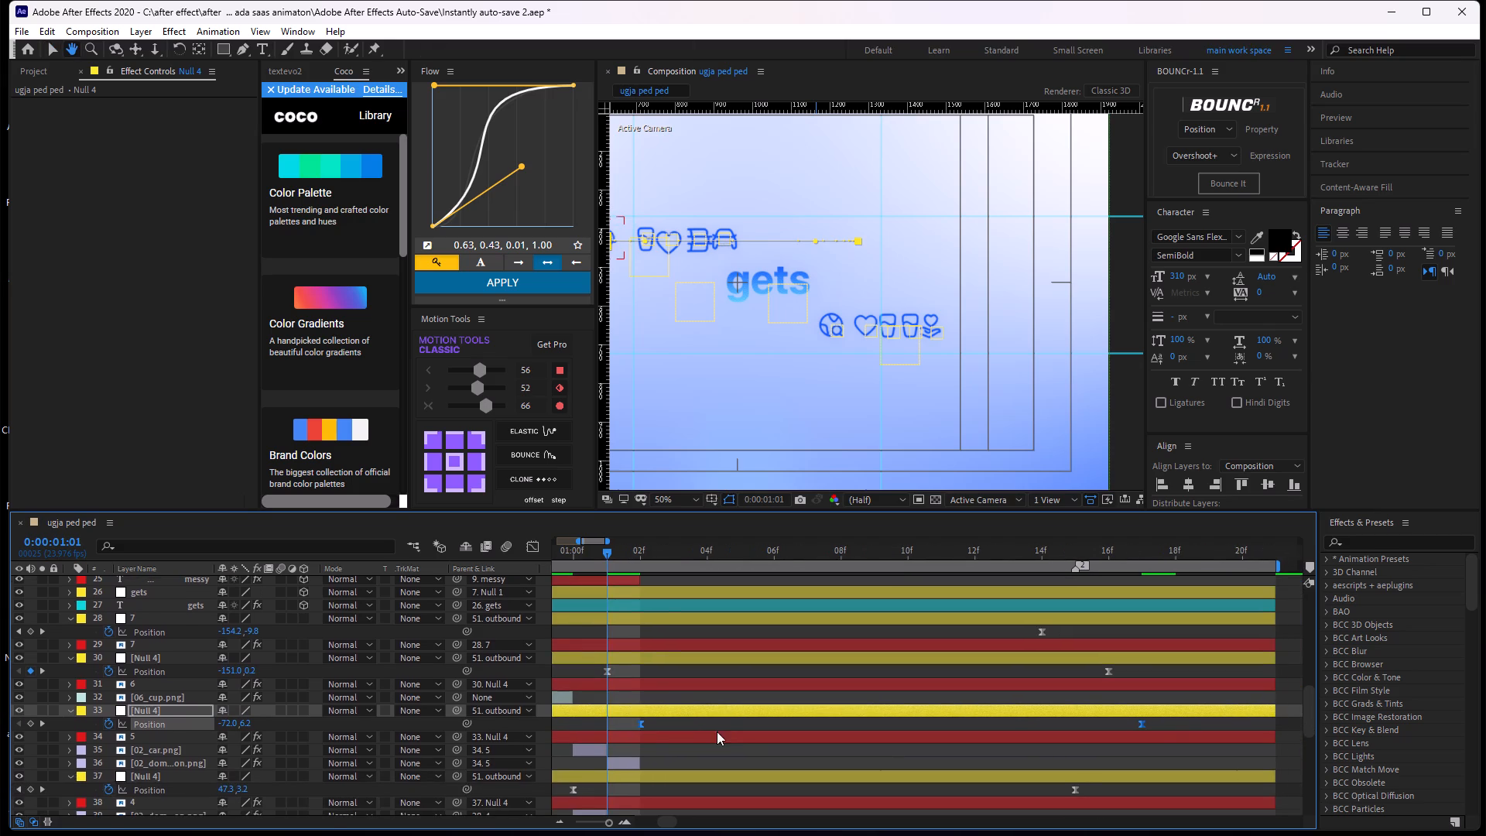
drag(640, 722, 663, 725)
Move both Position keyframes of null layer 37 to start at 0:00:01:05 and end at 0:00:01:20.
middle_drag(821, 733, 778, 717)
alt+scroll(787, 717, down, 1)
drag(941, 777, 625, 783)
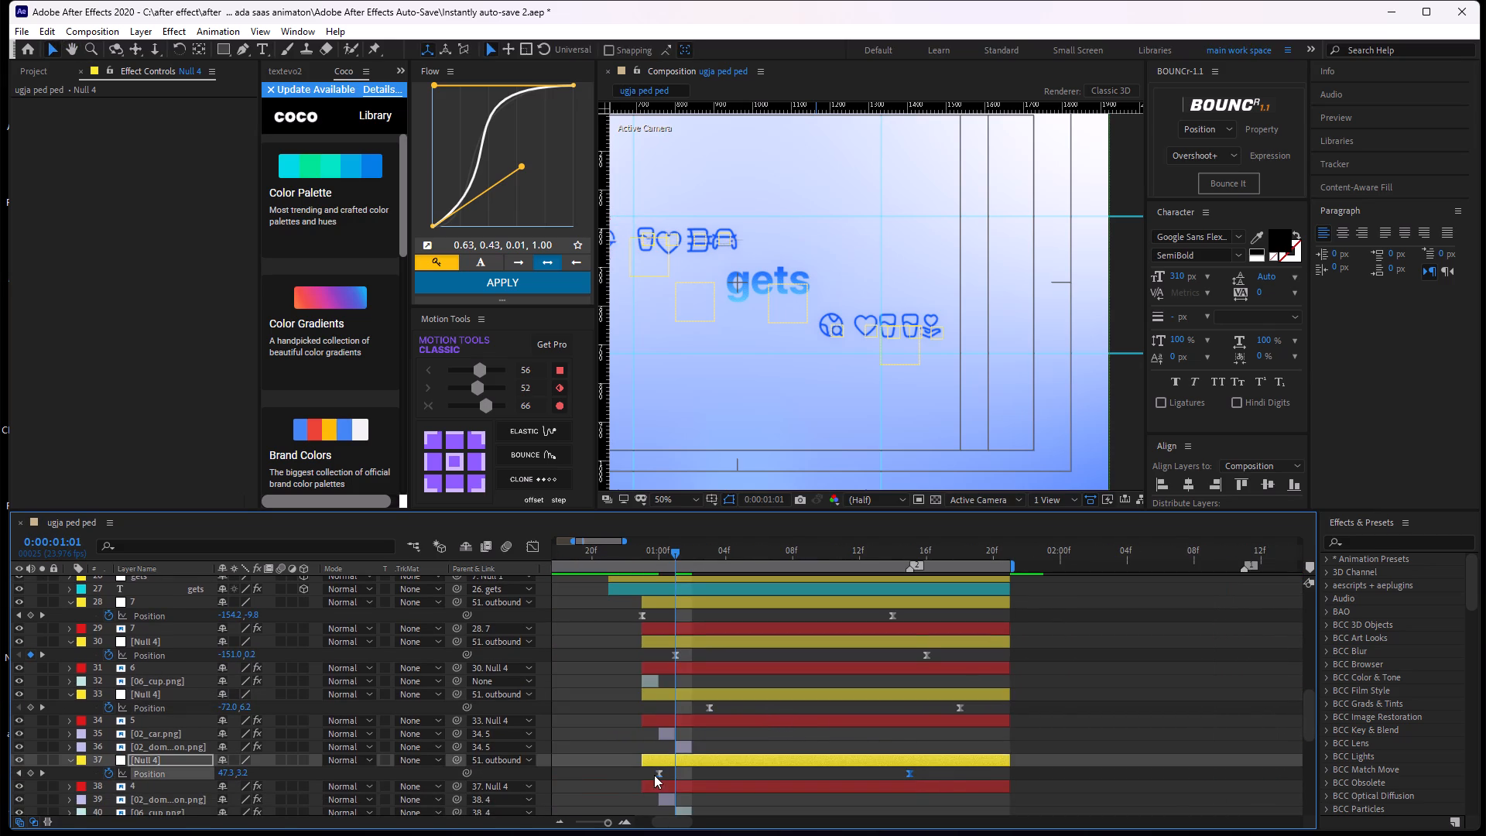
drag(653, 776, 673, 778)
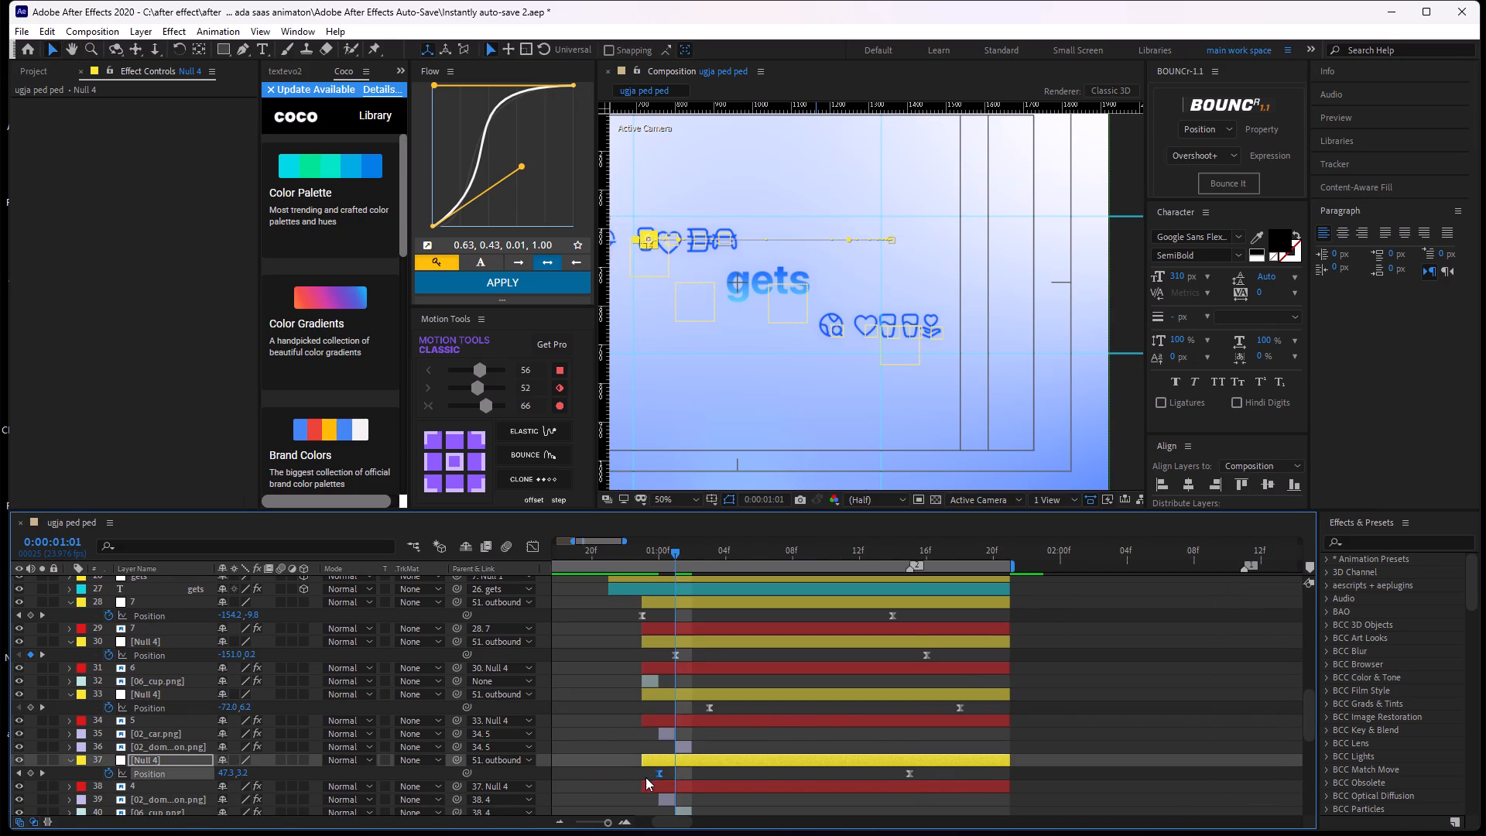
drag(642, 776, 930, 773)
drag(656, 775, 707, 784)
drag(707, 784, 734, 786)
Move both Position keyframes of null layer 41 to start at 0:00:01:07 and end at 0:00:01:22.
scroll(726, 761, down, 1)
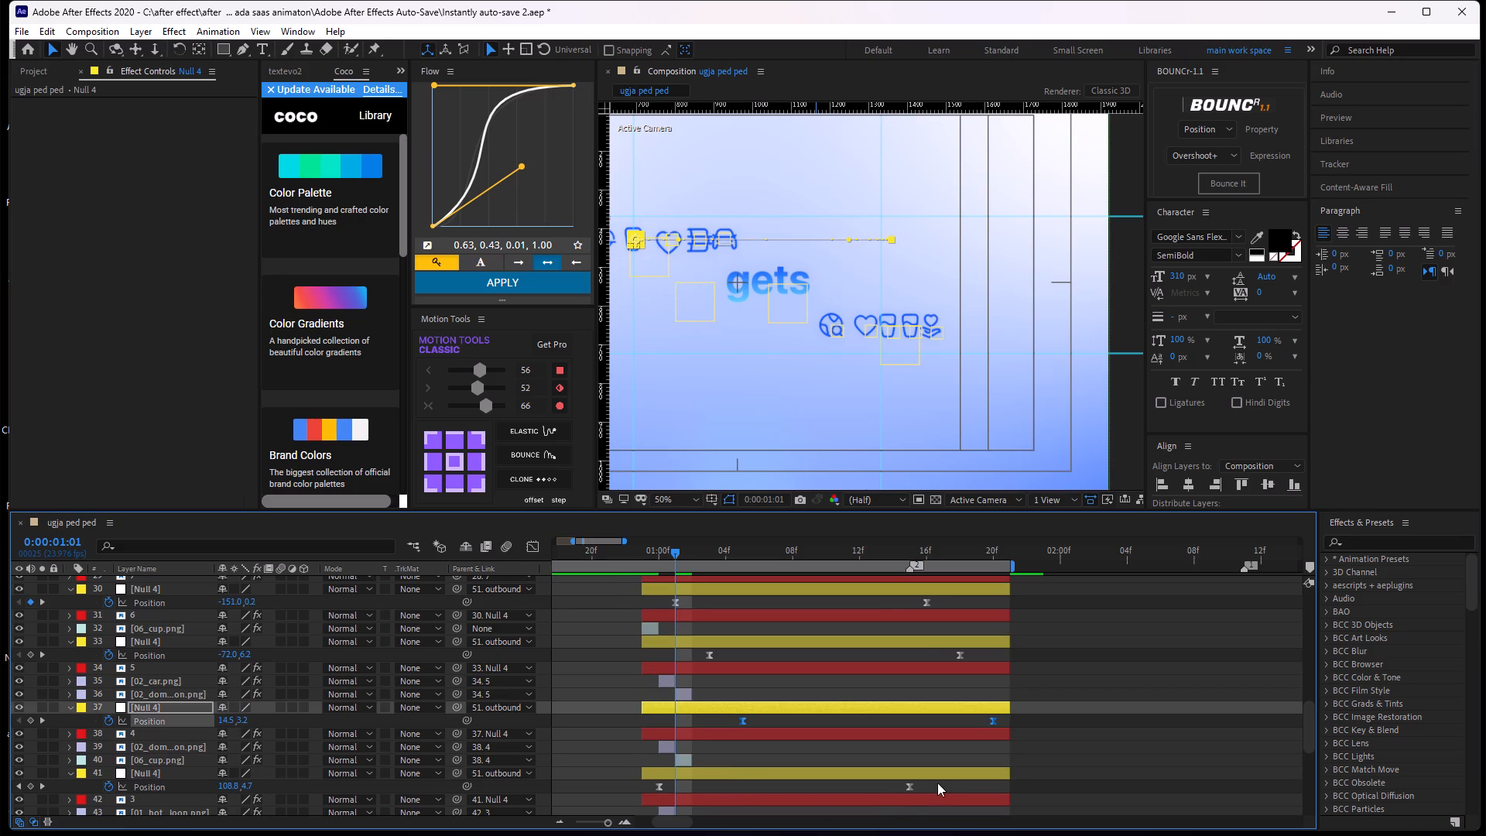
drag(947, 793, 608, 784)
drag(661, 786, 663, 786)
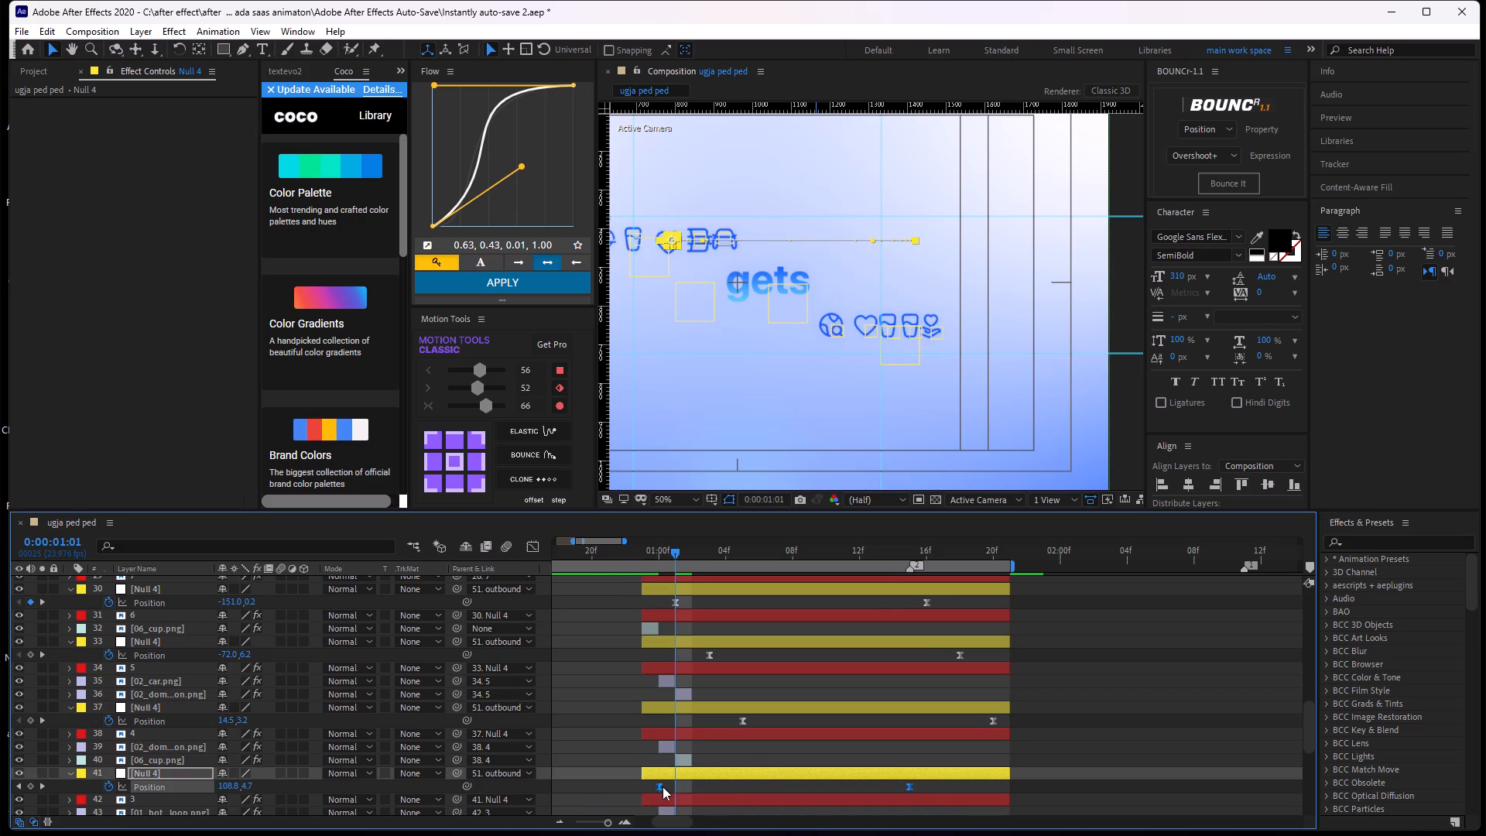
drag(663, 786, 770, 815)
Apply the Flow curve 0.63, 0.43, 0.01, 1.00 to the Position keyframes of the nulls on layers 45 and 49.
scroll(793, 759, down, 2)
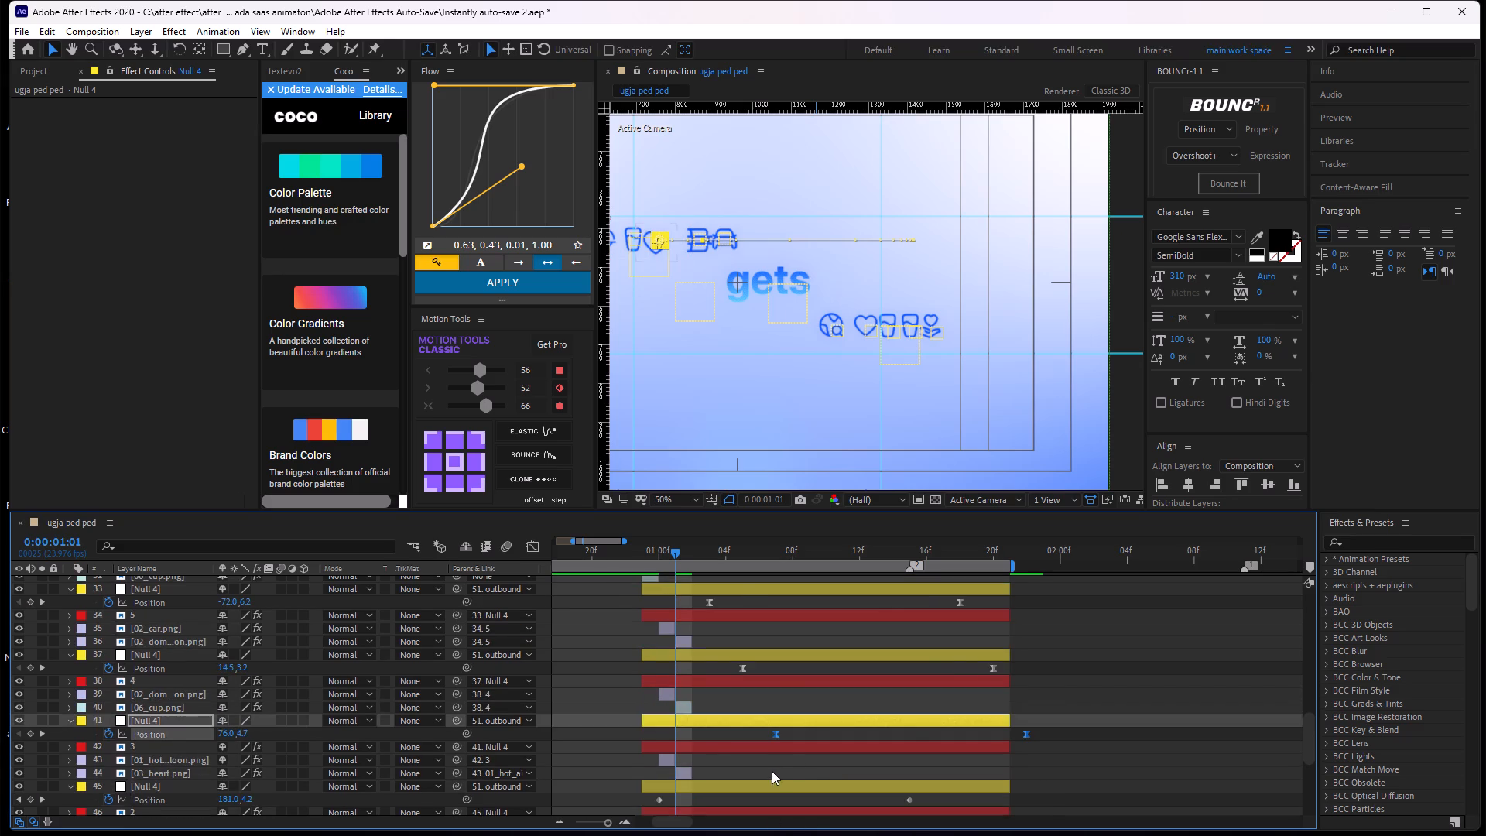
scroll(945, 741, down, 1)
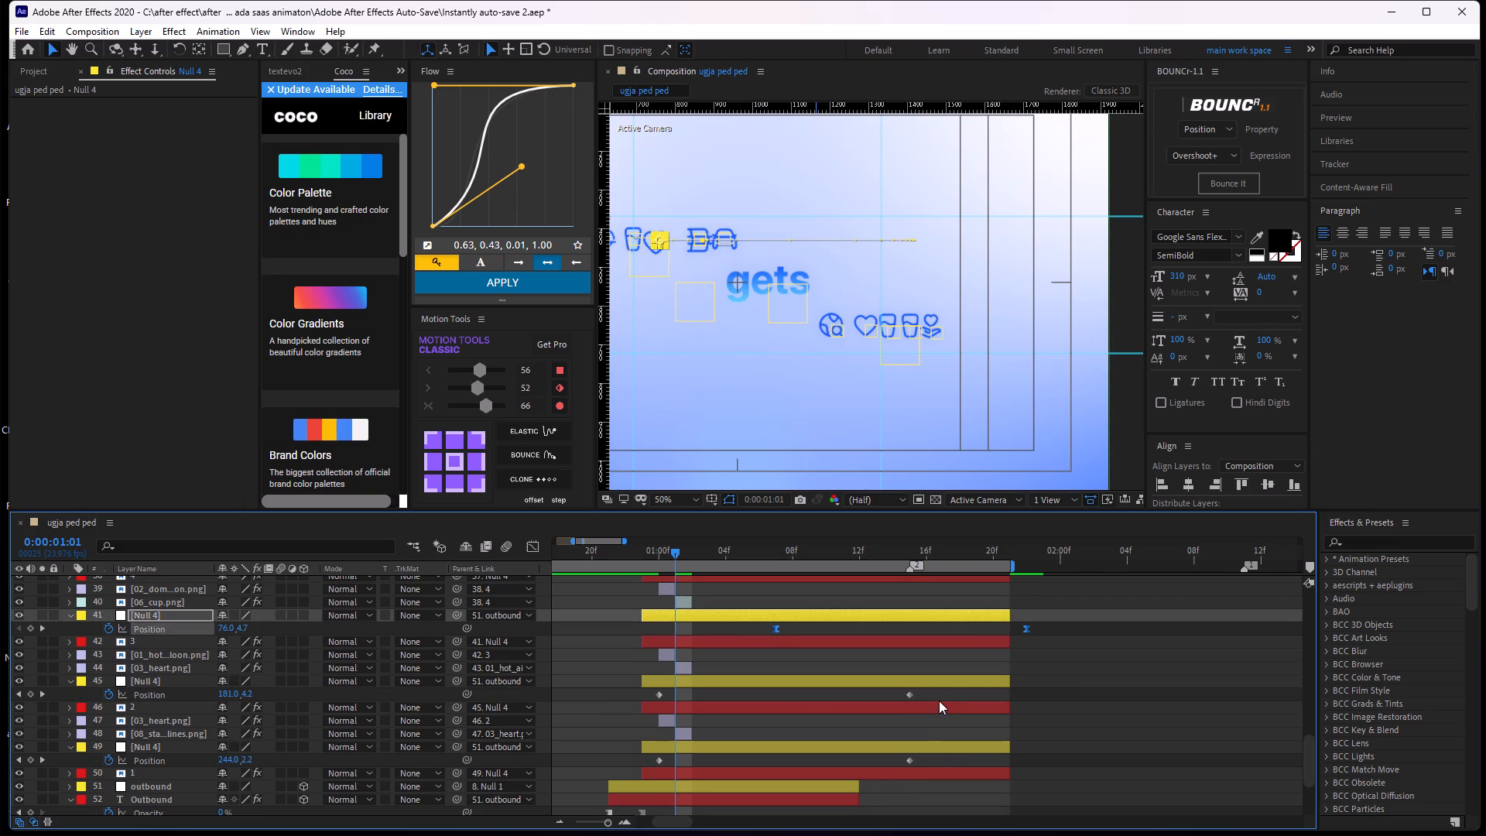
drag(945, 697, 632, 766)
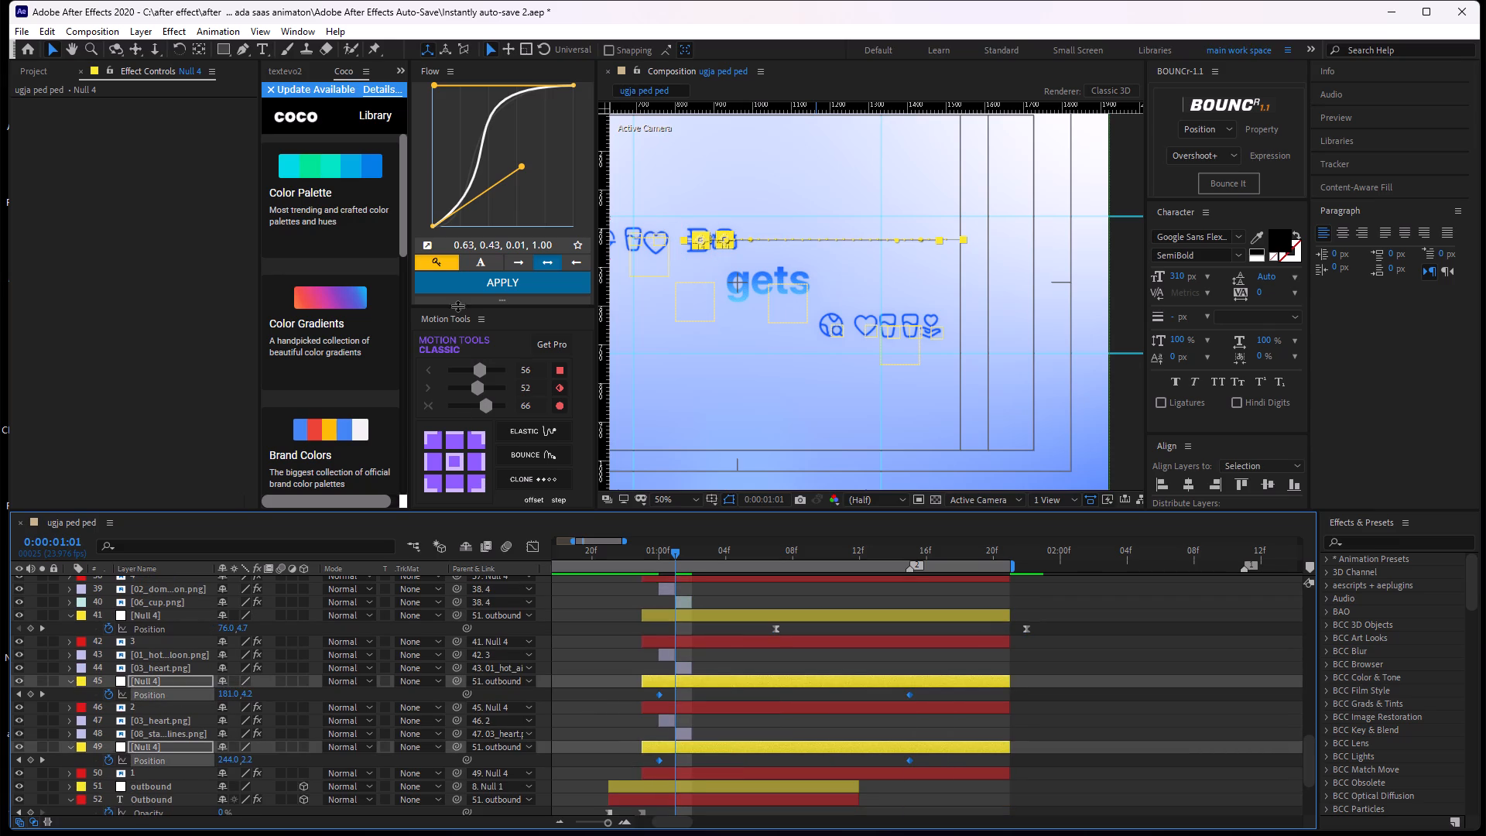
click(481, 279)
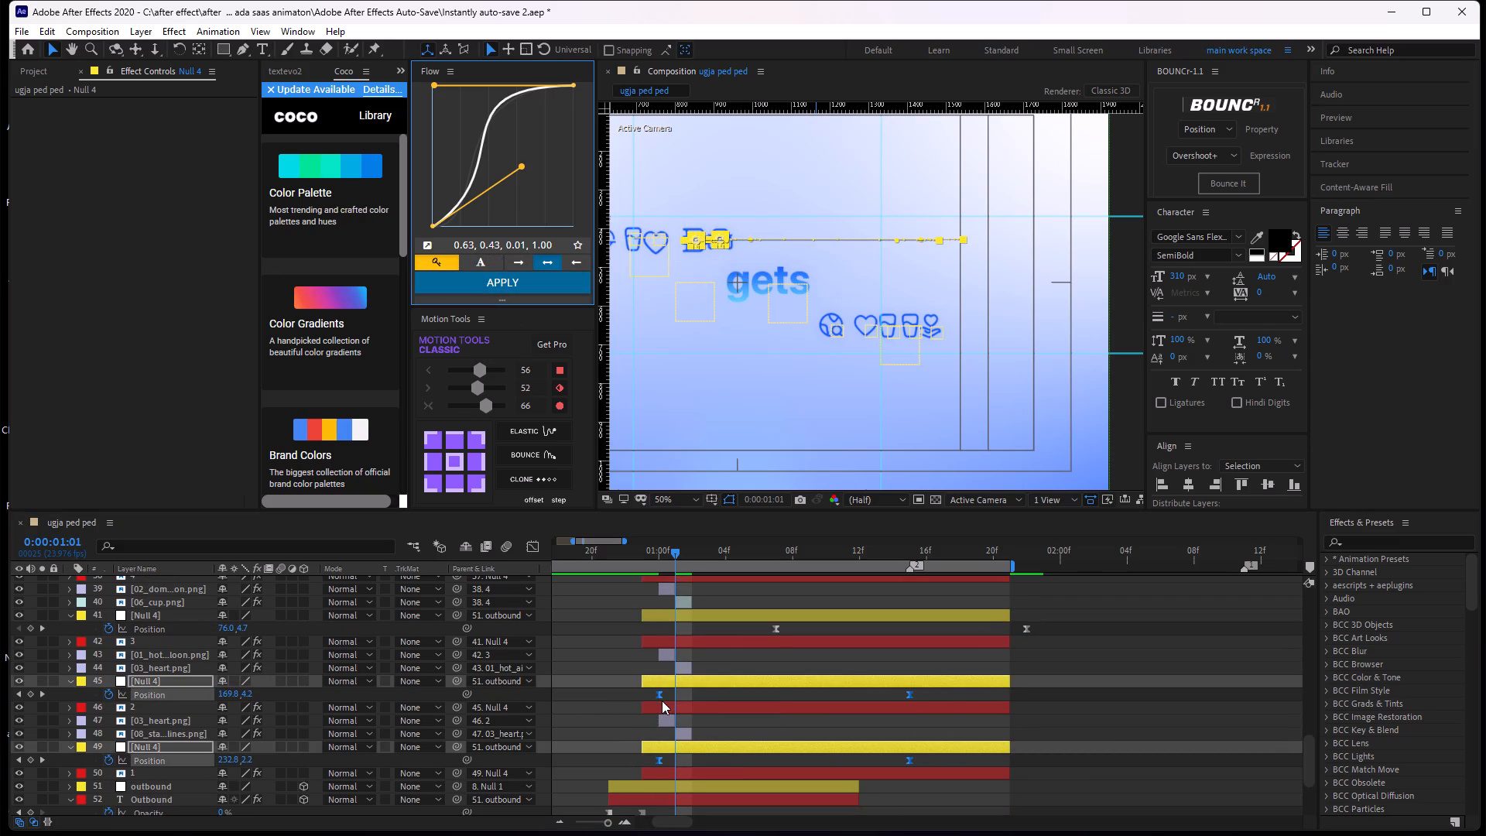
Move the Position keyframe pairs of layers 45 and 49 together to start at 0:00:01:10 and end at 0:00:02:01.
drag(660, 697, 831, 706)
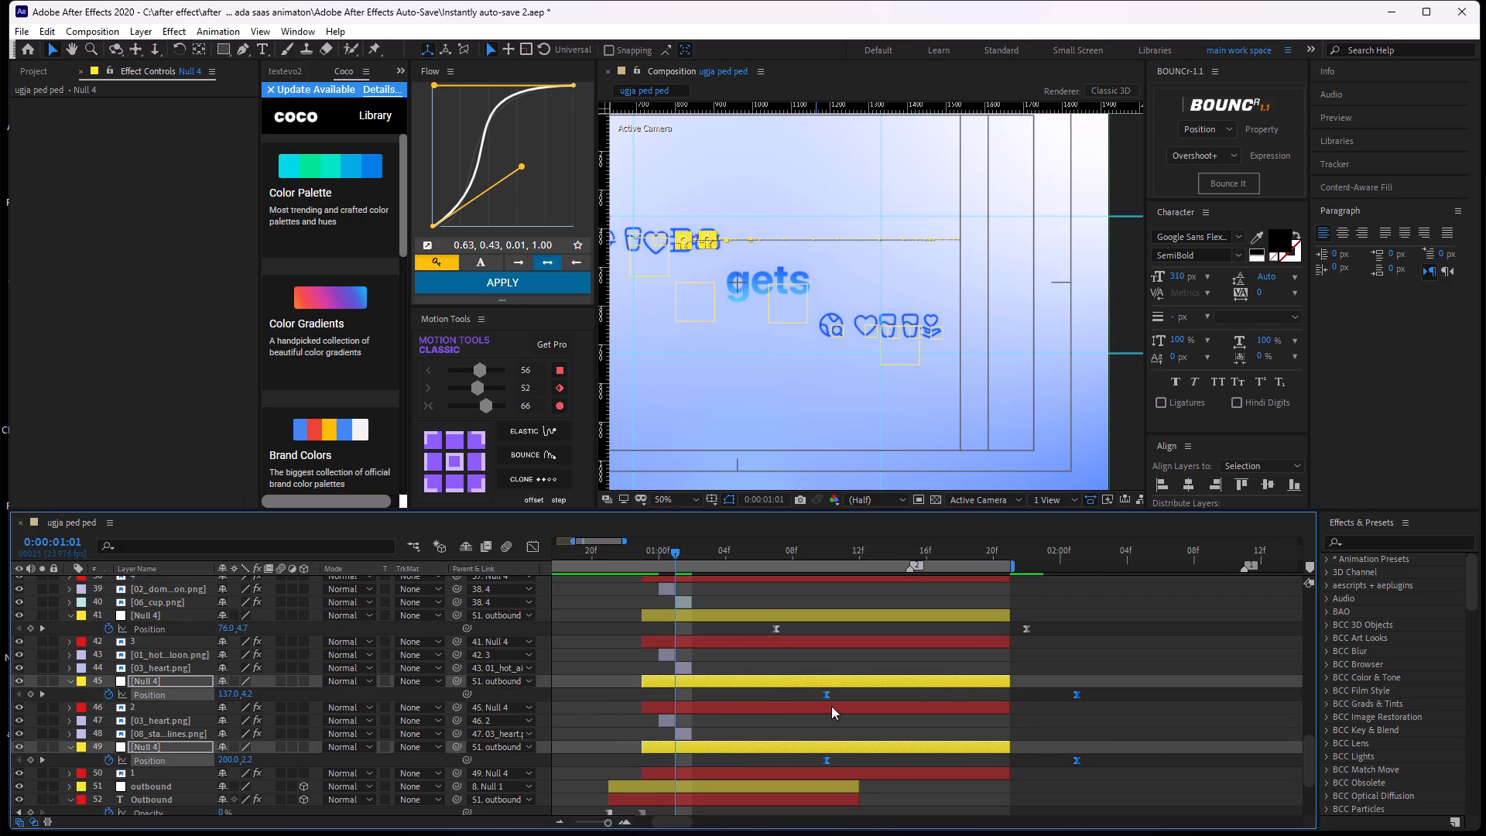
click(882, 705)
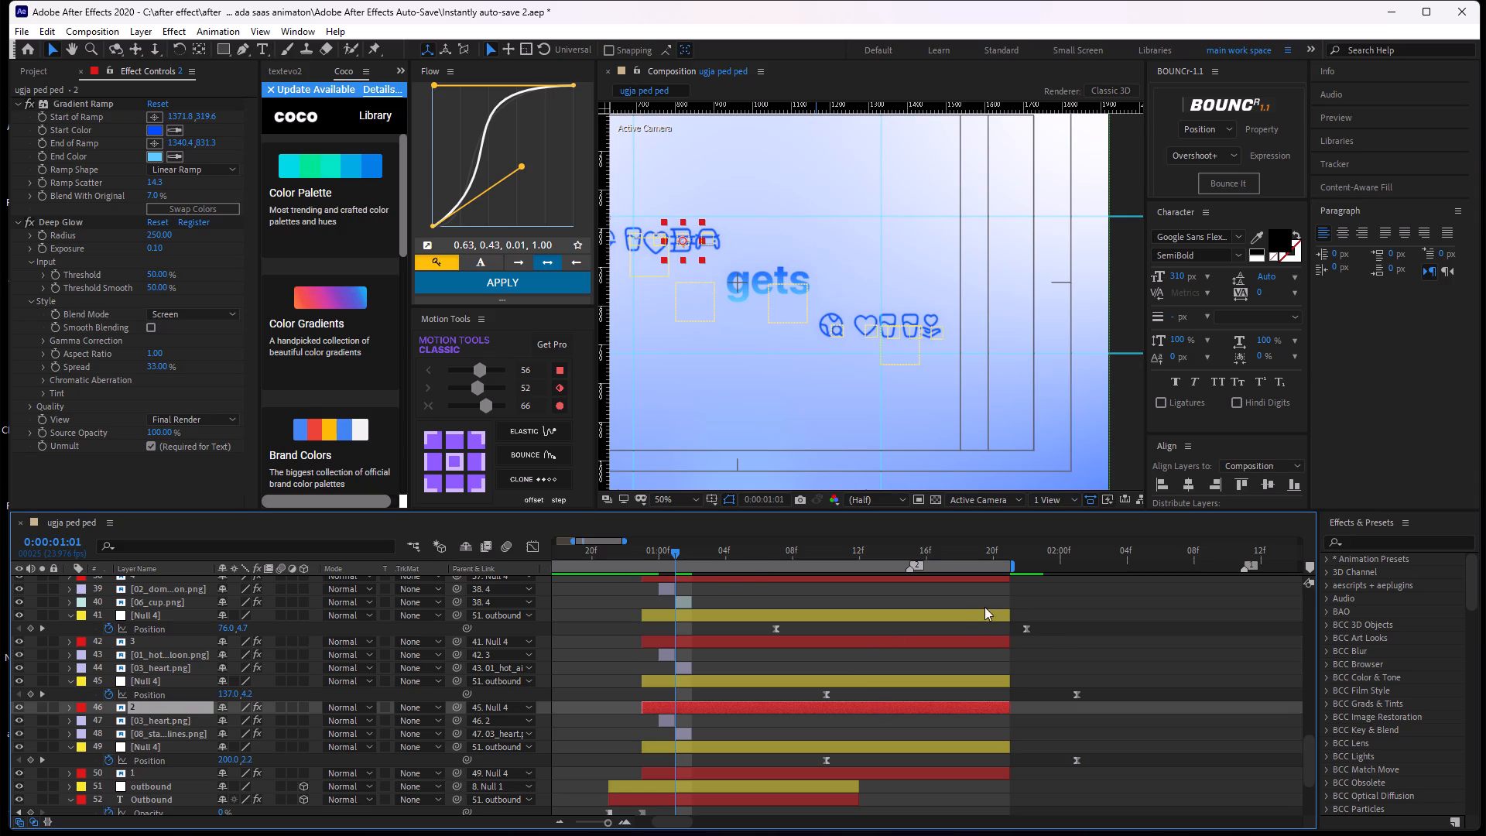
Extend the work area's end to about 0:00:02:04.
drag(1010, 567, 1131, 569)
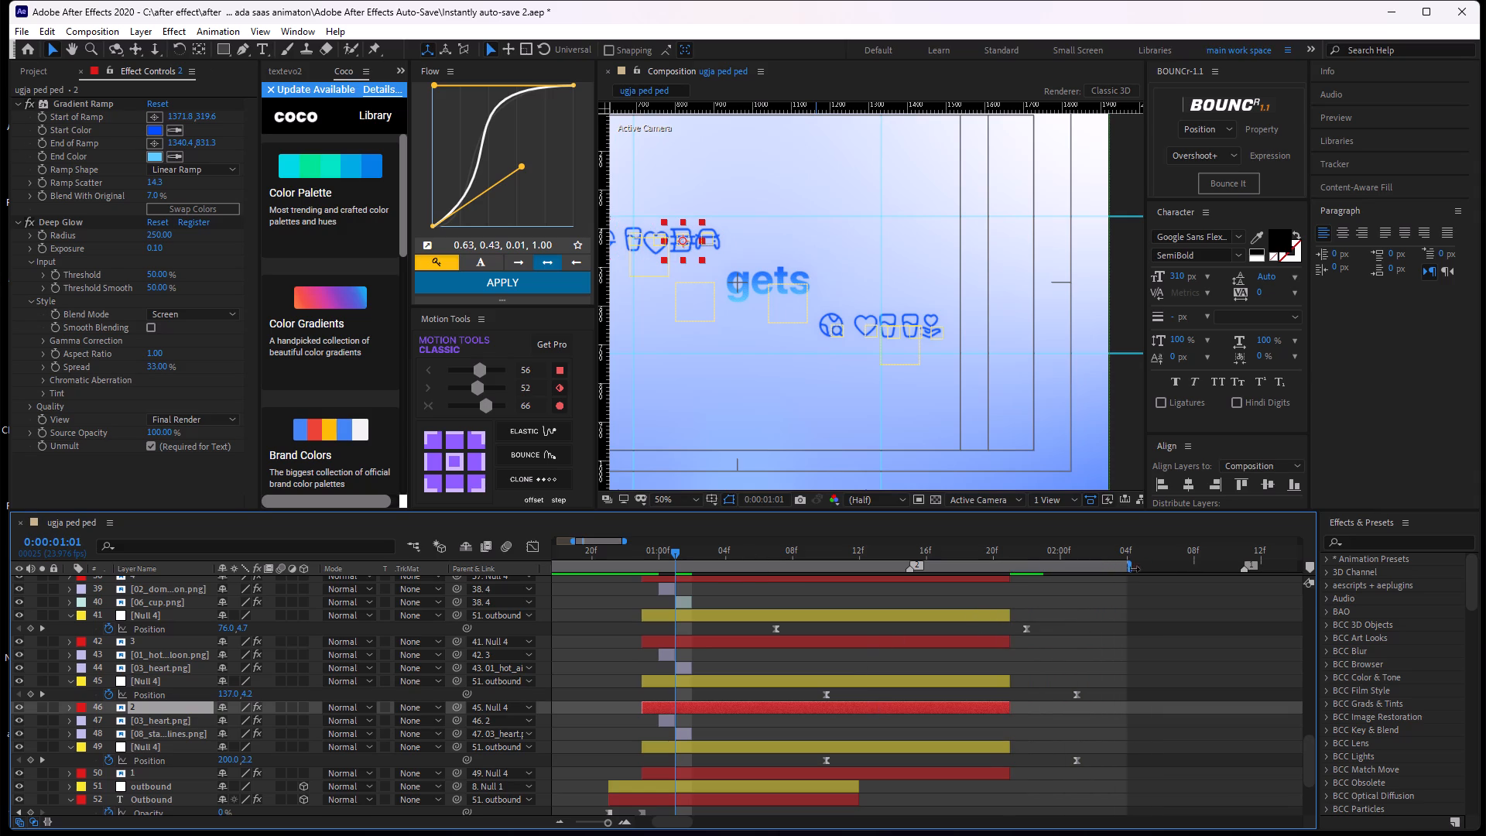
drag(1131, 569, 1122, 573)
Select layers 10 through 50 and extend their out points together to the work area's end at about 0:00:02:04.
scroll(1017, 629, up, 1)
alt+scroll(1017, 629, down, 1)
middle_drag(1001, 675, 987, 636)
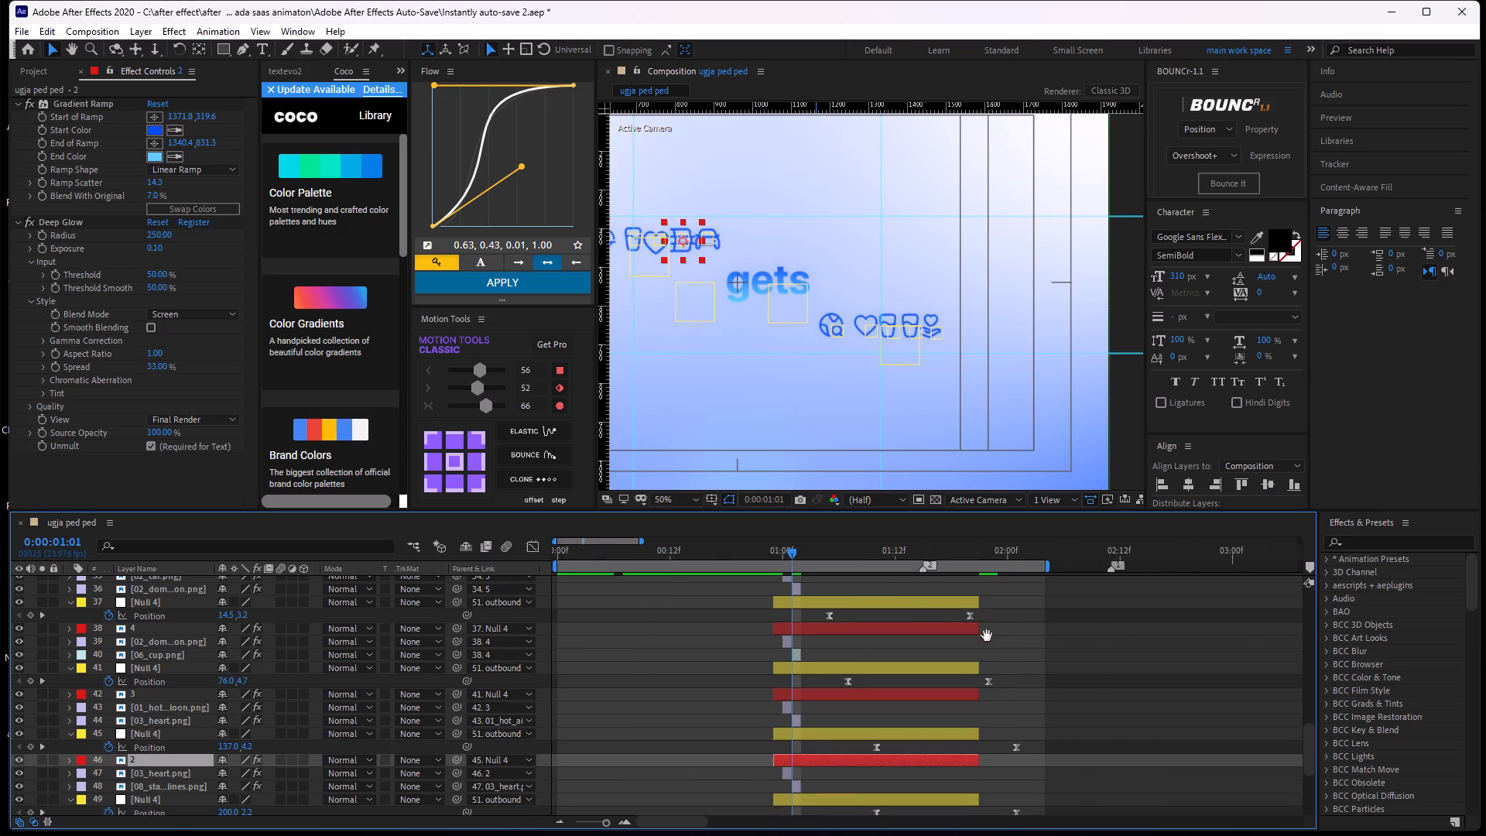
middle_drag(987, 636, 963, 520)
middle_drag(985, 664, 944, 629)
middle_drag(950, 673, 880, 656)
middle_drag(878, 657, 886, 697)
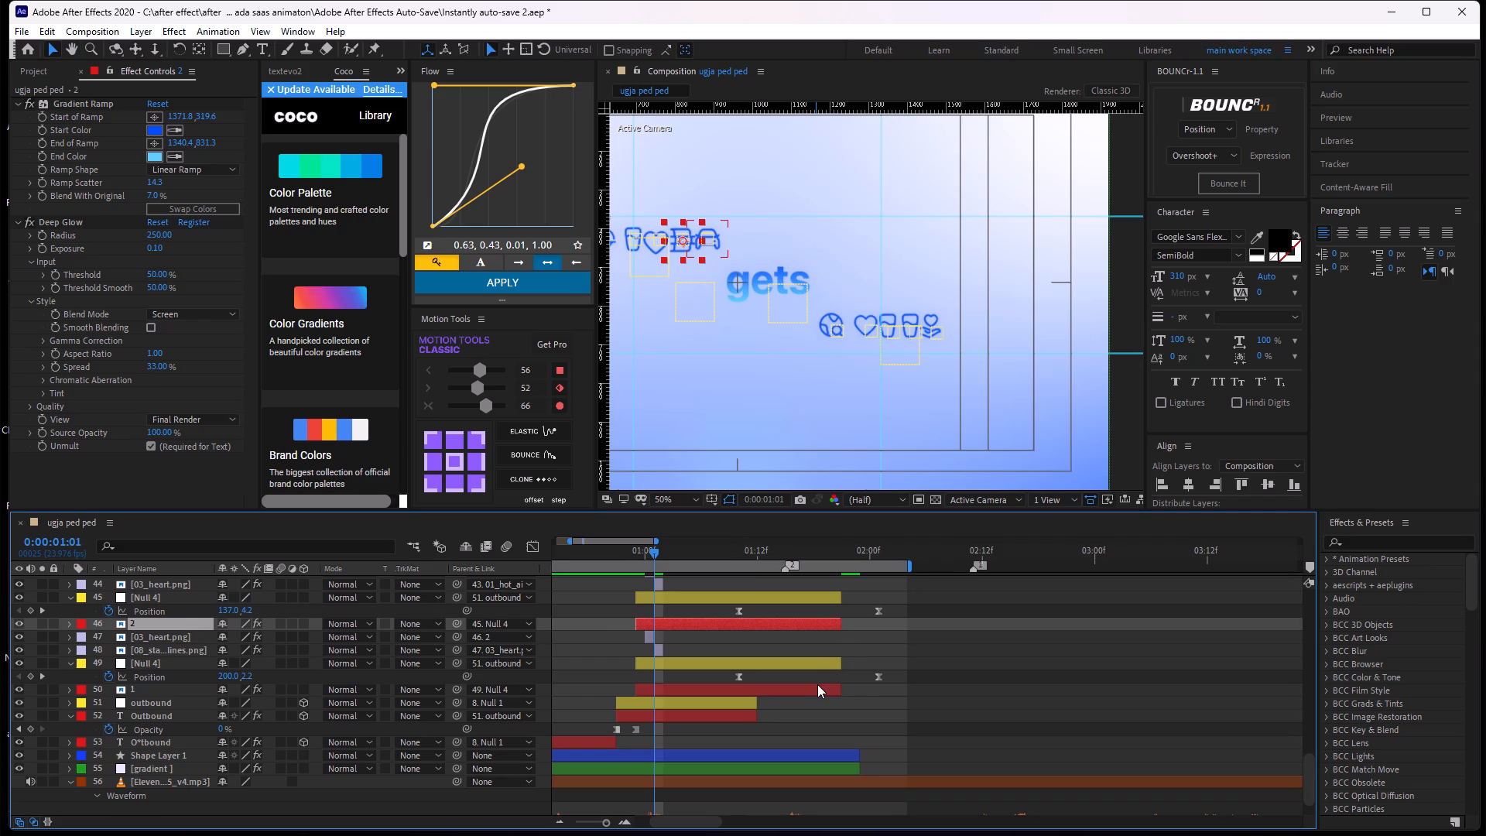
click(817, 684)
shift+click(835, 668)
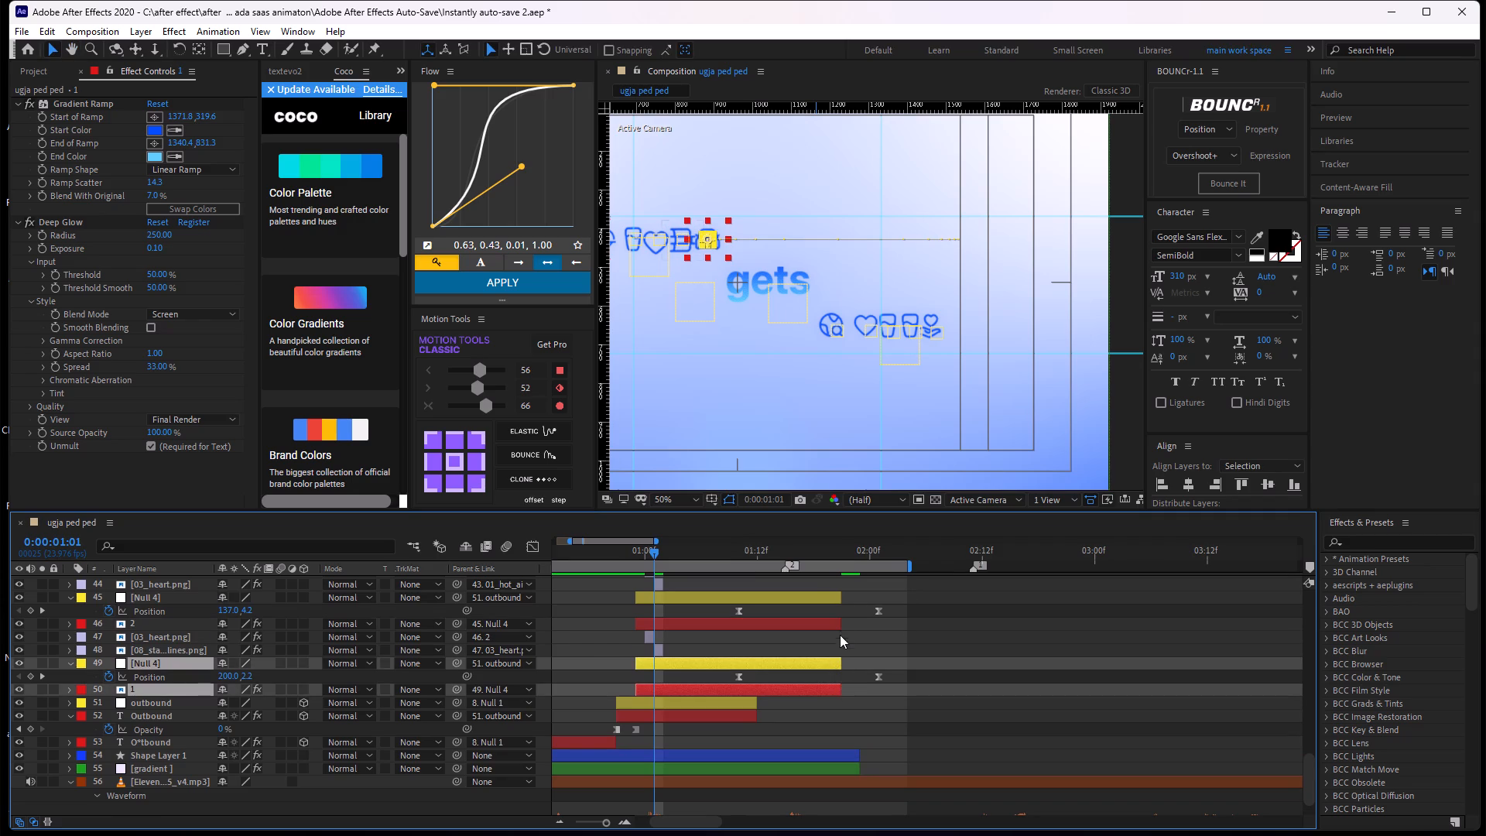
shift+click(829, 599)
scroll(845, 605, up, 2)
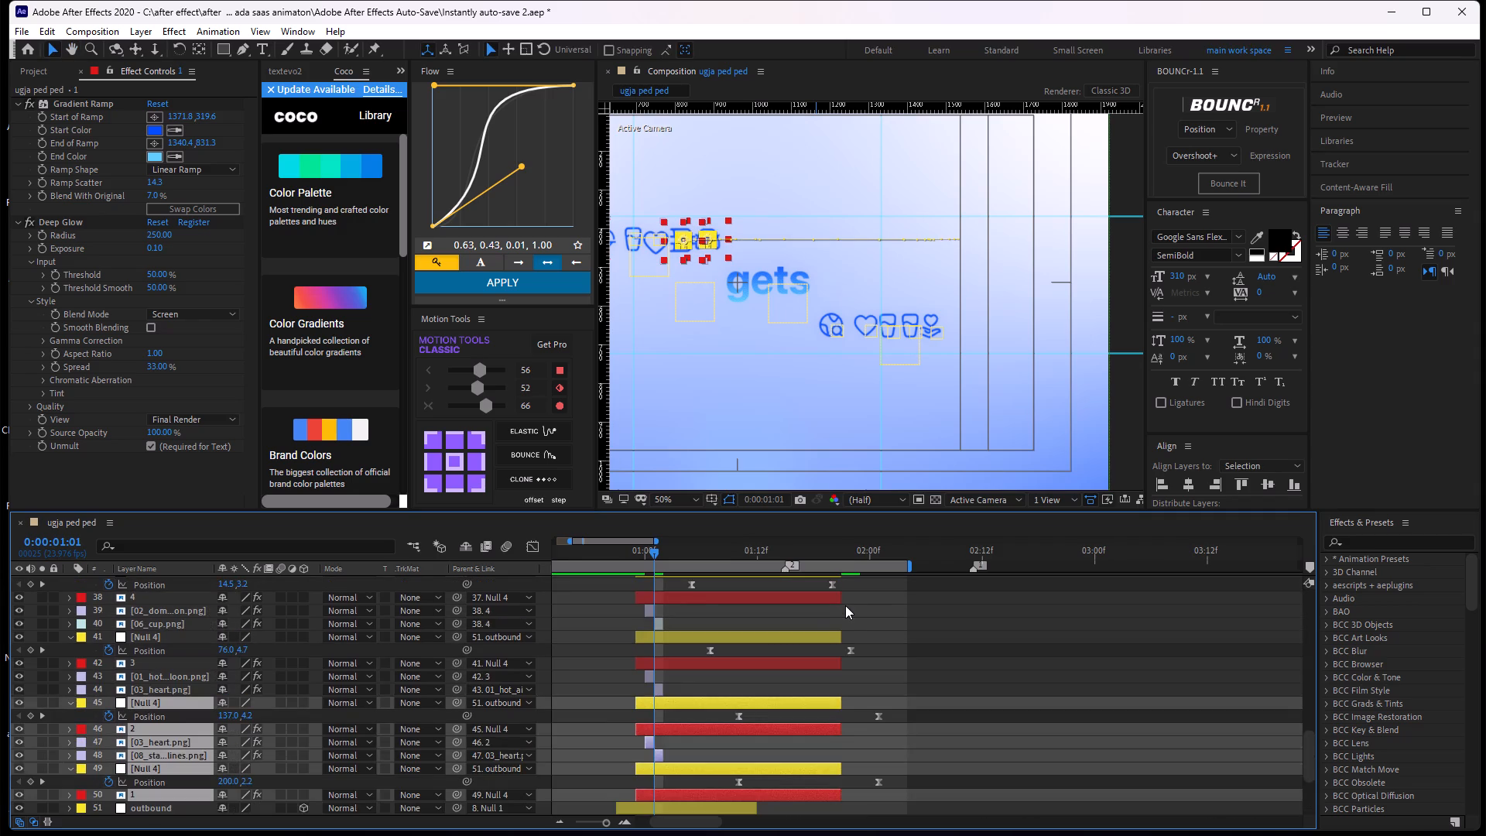
scroll(835, 610, up, 4)
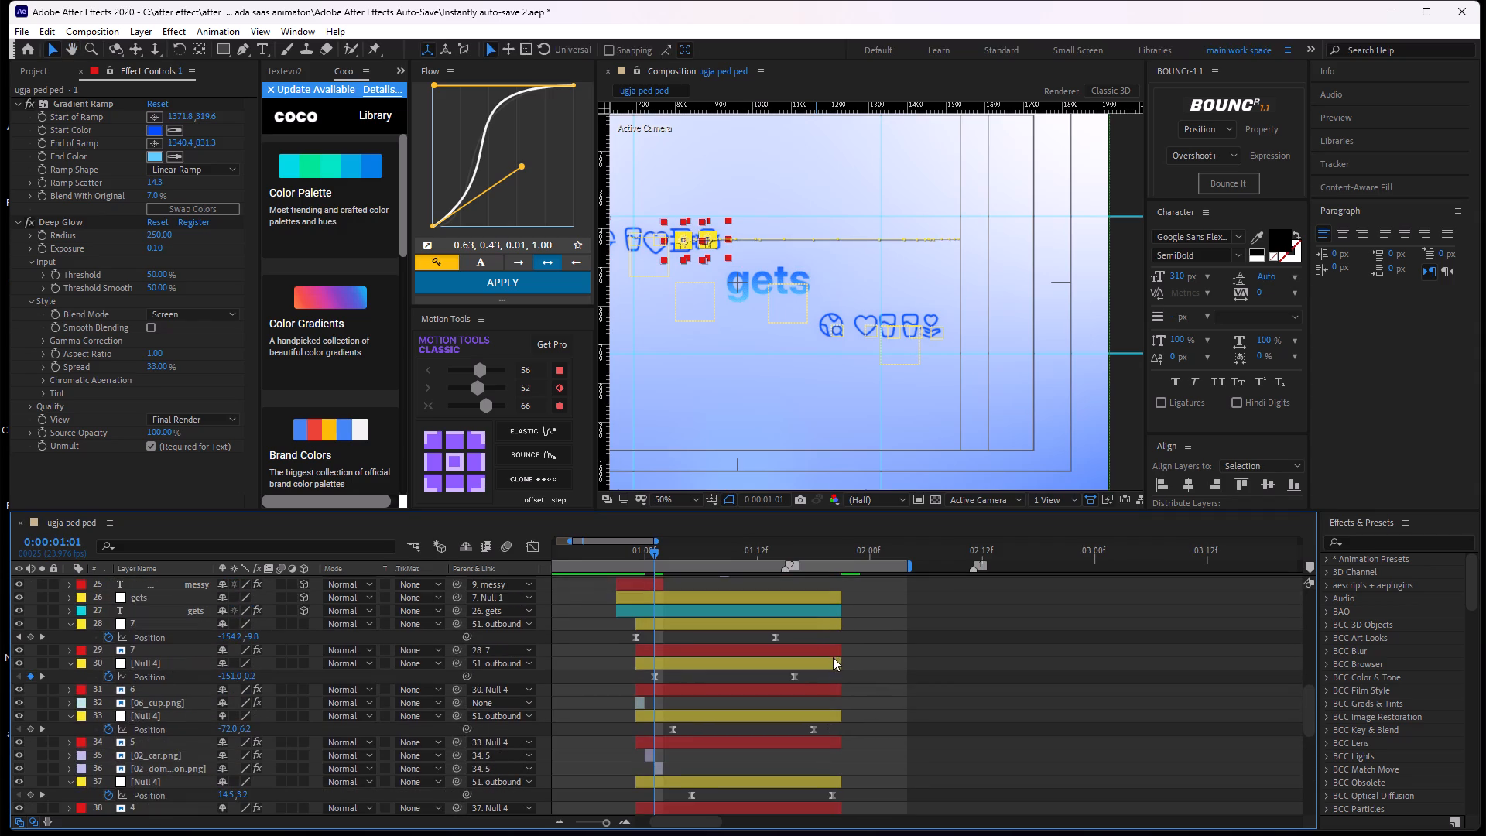
scroll(846, 612, up, 2)
scroll(846, 612, down, 1)
scroll(846, 612, up, 7)
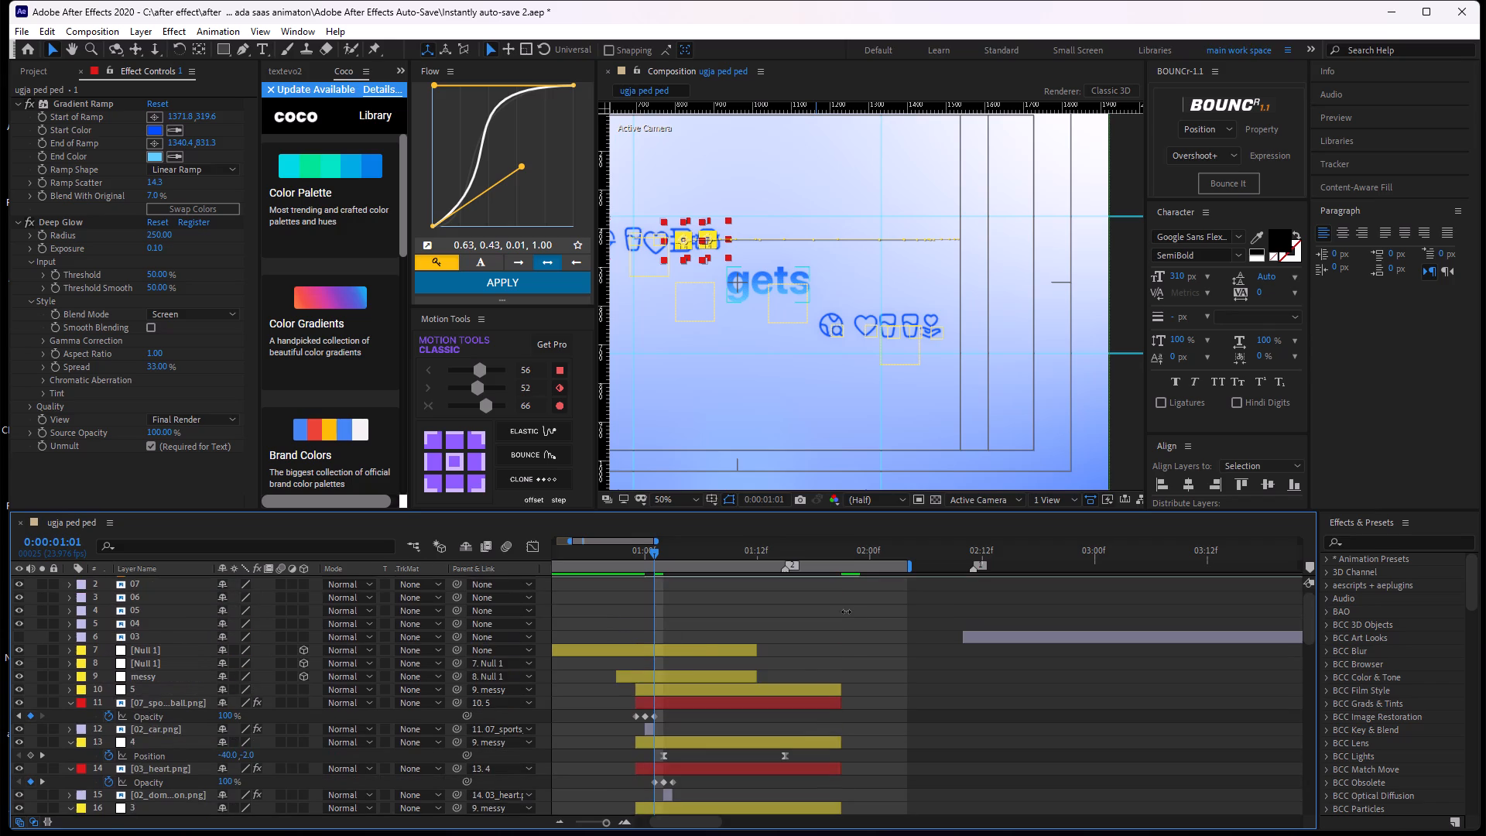
shift+click(823, 684)
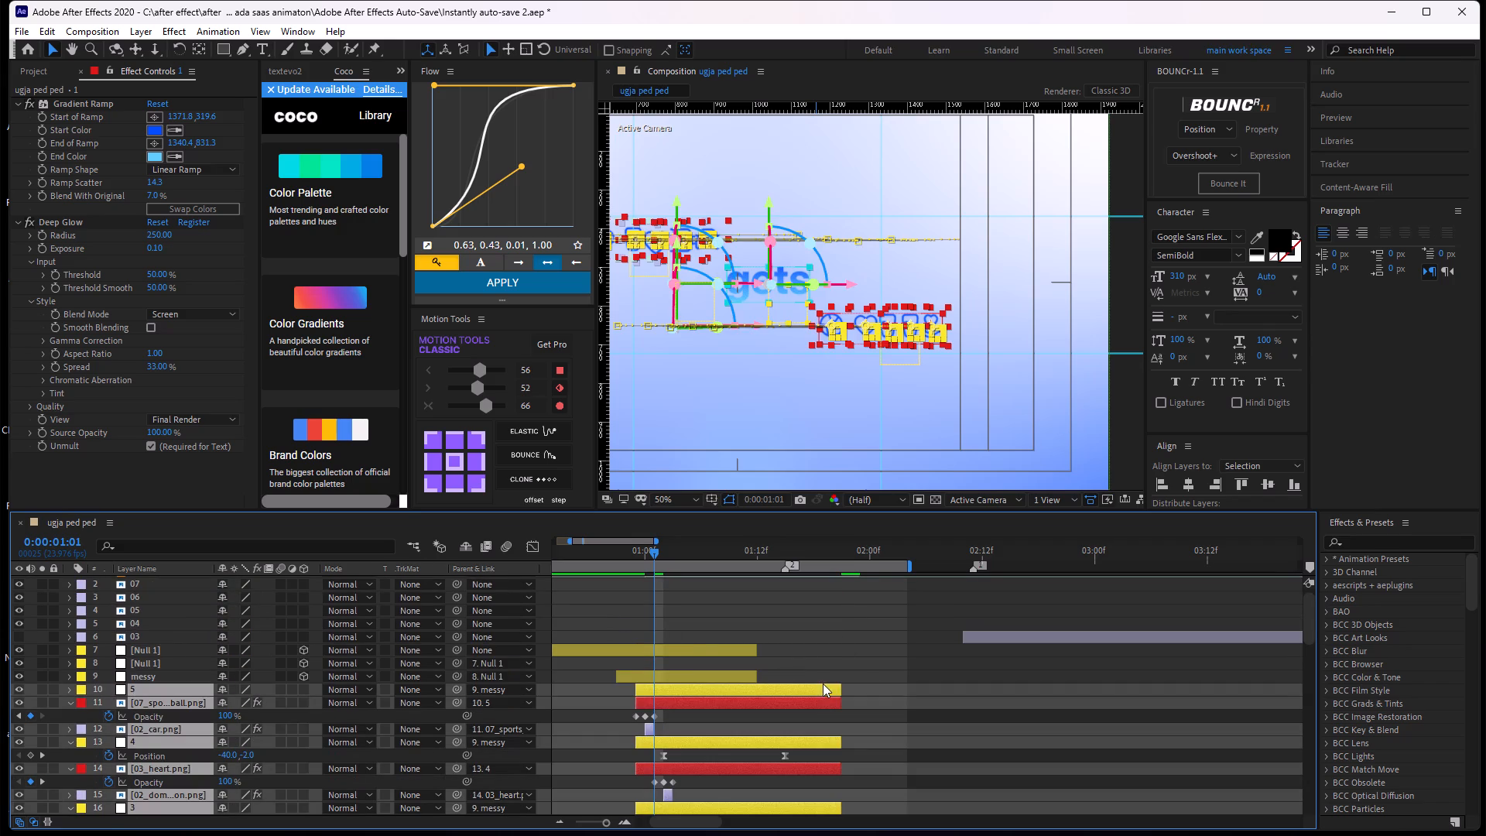
drag(847, 687, 909, 690)
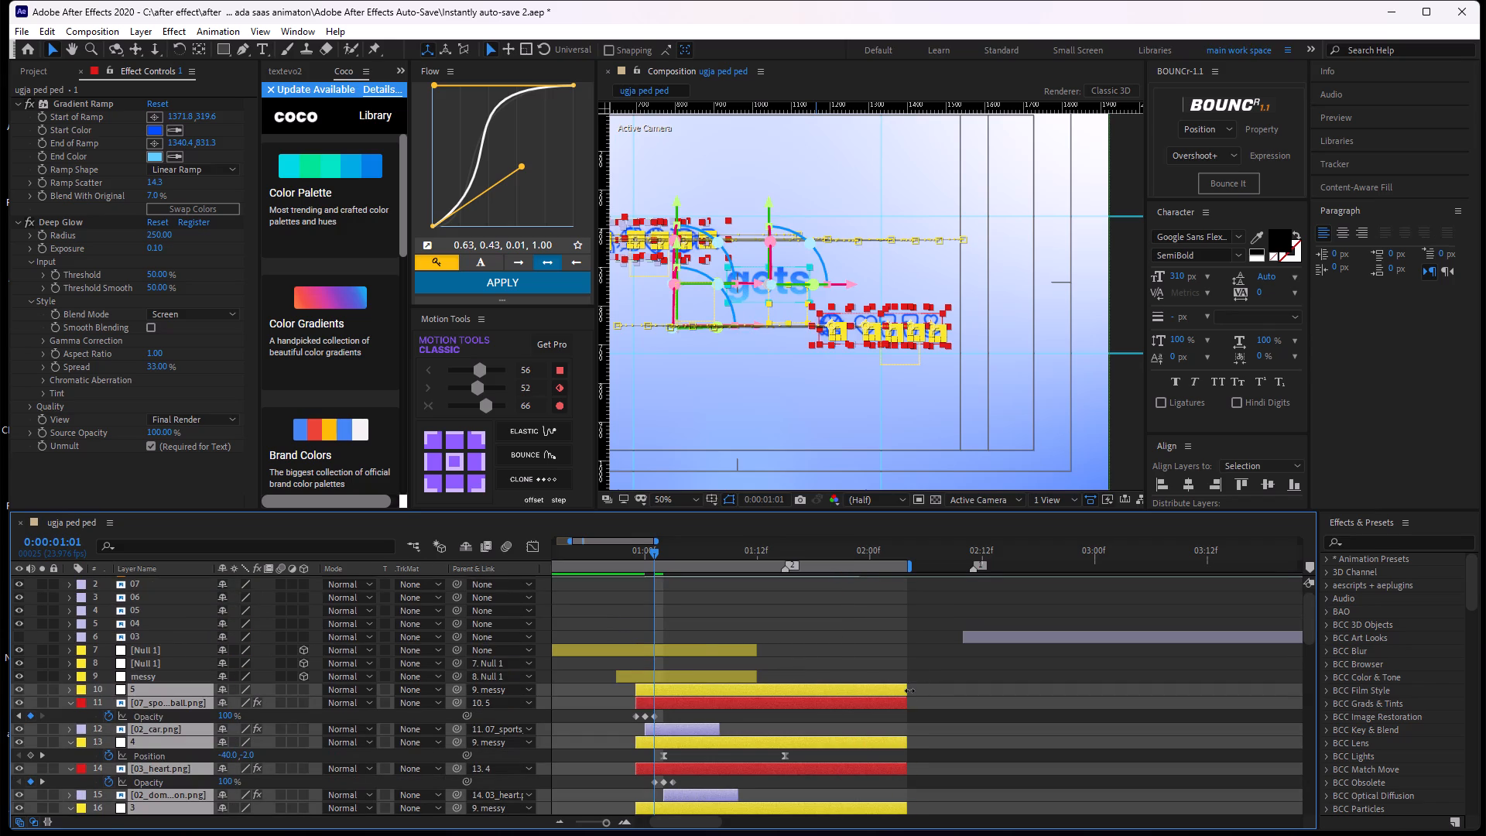
Review the out points of the extended layers from layer 10 down to the outbound layers and the audio track.
middle_drag(929, 685, 908, 621)
middle_drag(896, 650, 877, 540)
middle_drag(870, 632, 868, 550)
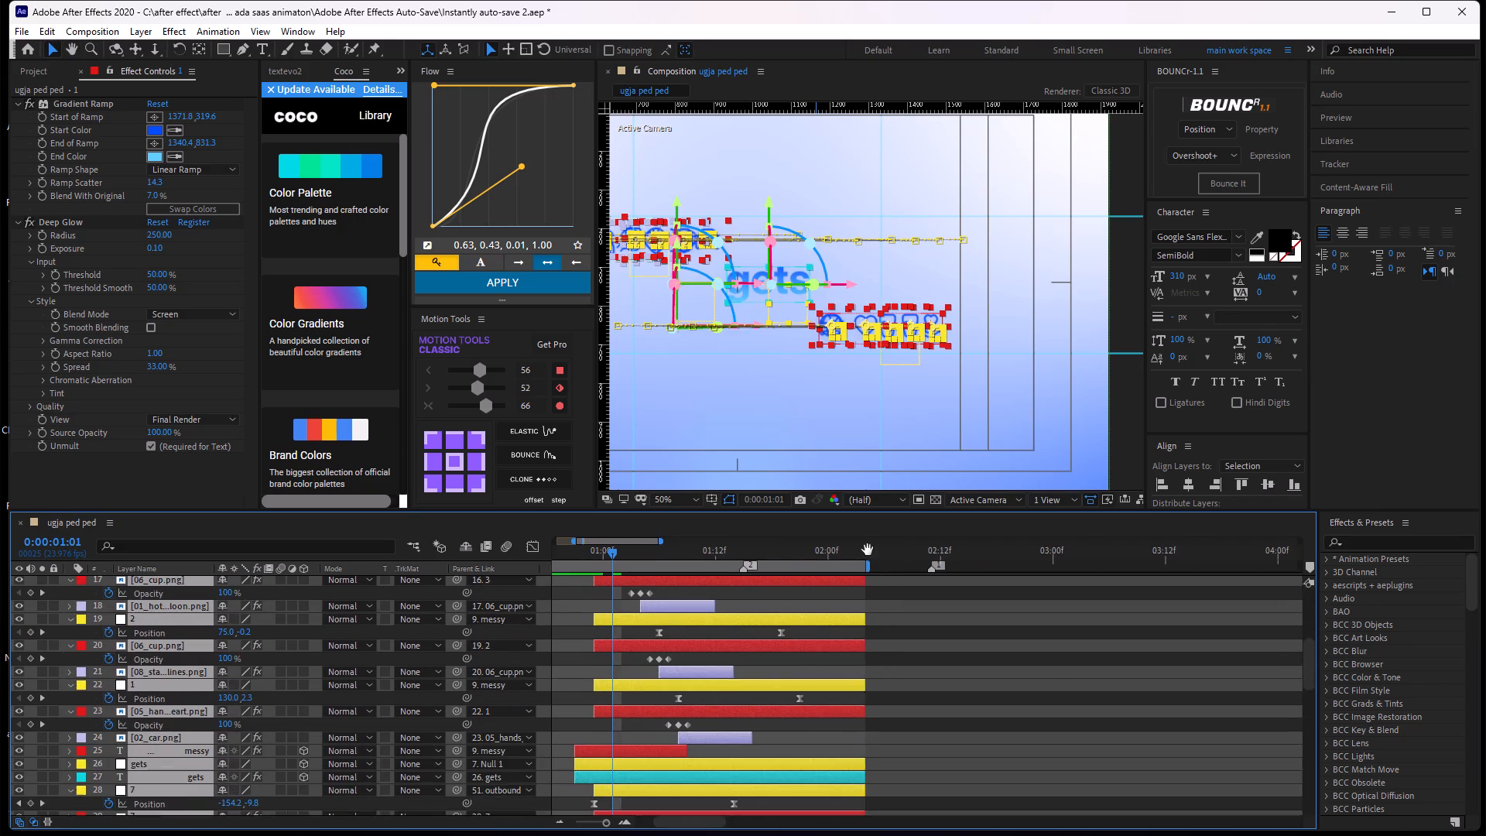
middle_drag(858, 684, 865, 518)
middle_drag(867, 684, 860, 577)
middle_drag(872, 751, 866, 646)
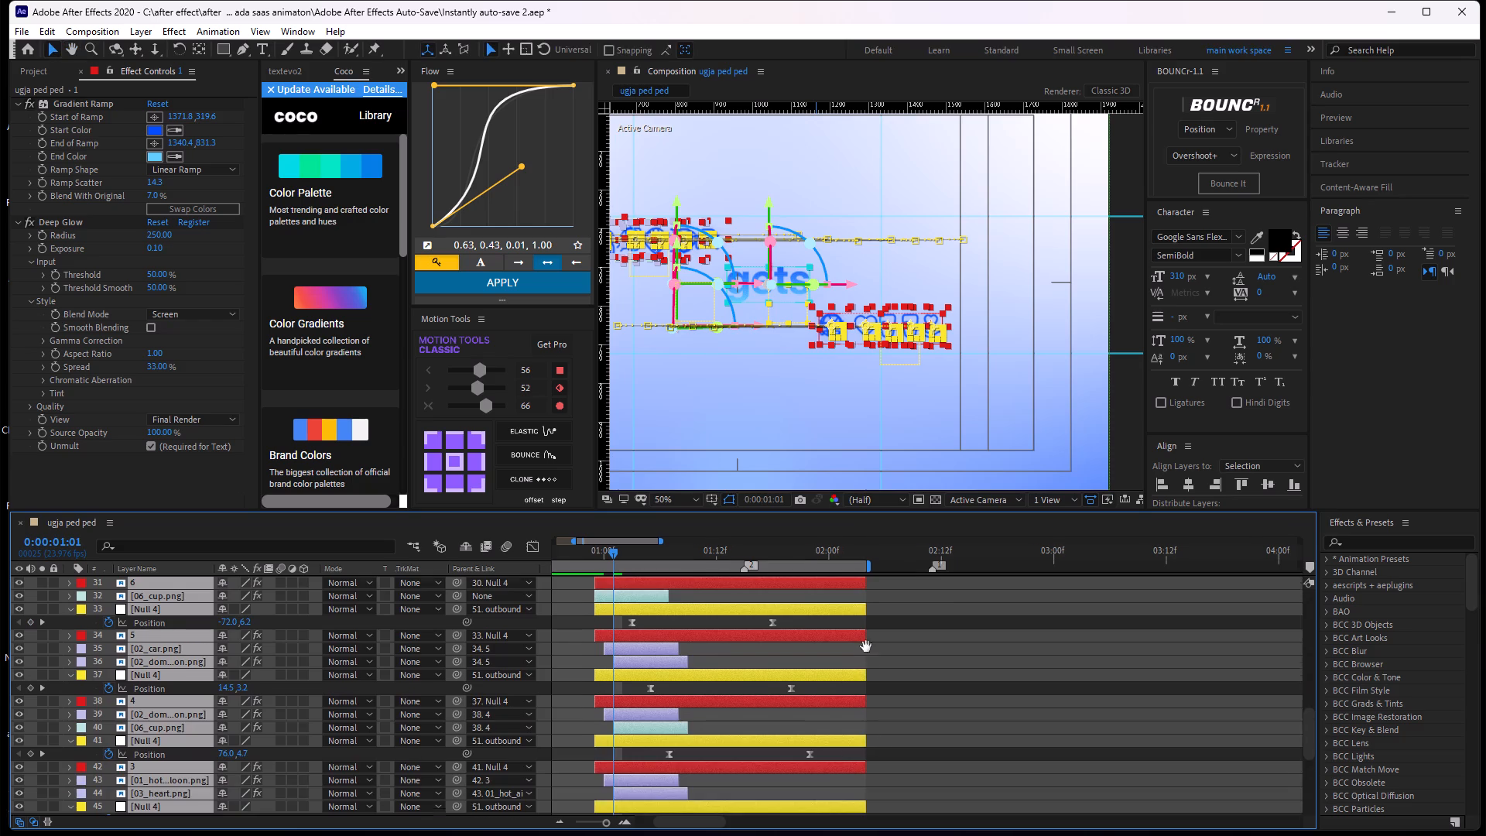
middle_drag(866, 646, 866, 601)
middle_drag(851, 710, 851, 655)
middle_drag(860, 655, 867, 616)
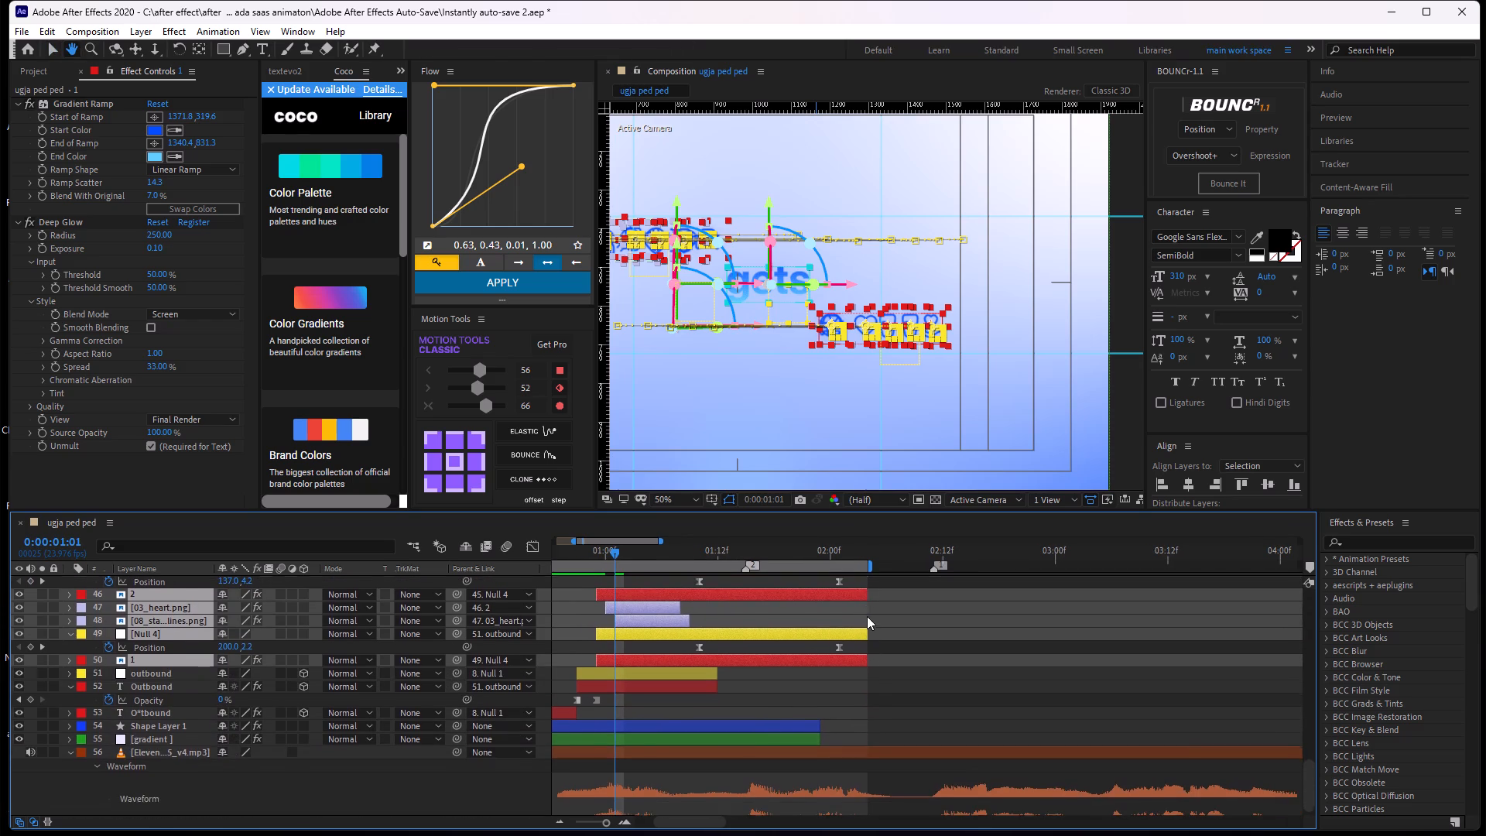
Deselect the extended layers and move the work area's end to about 0:00:02:11.
middle_drag(867, 618, 865, 601)
click(906, 653)
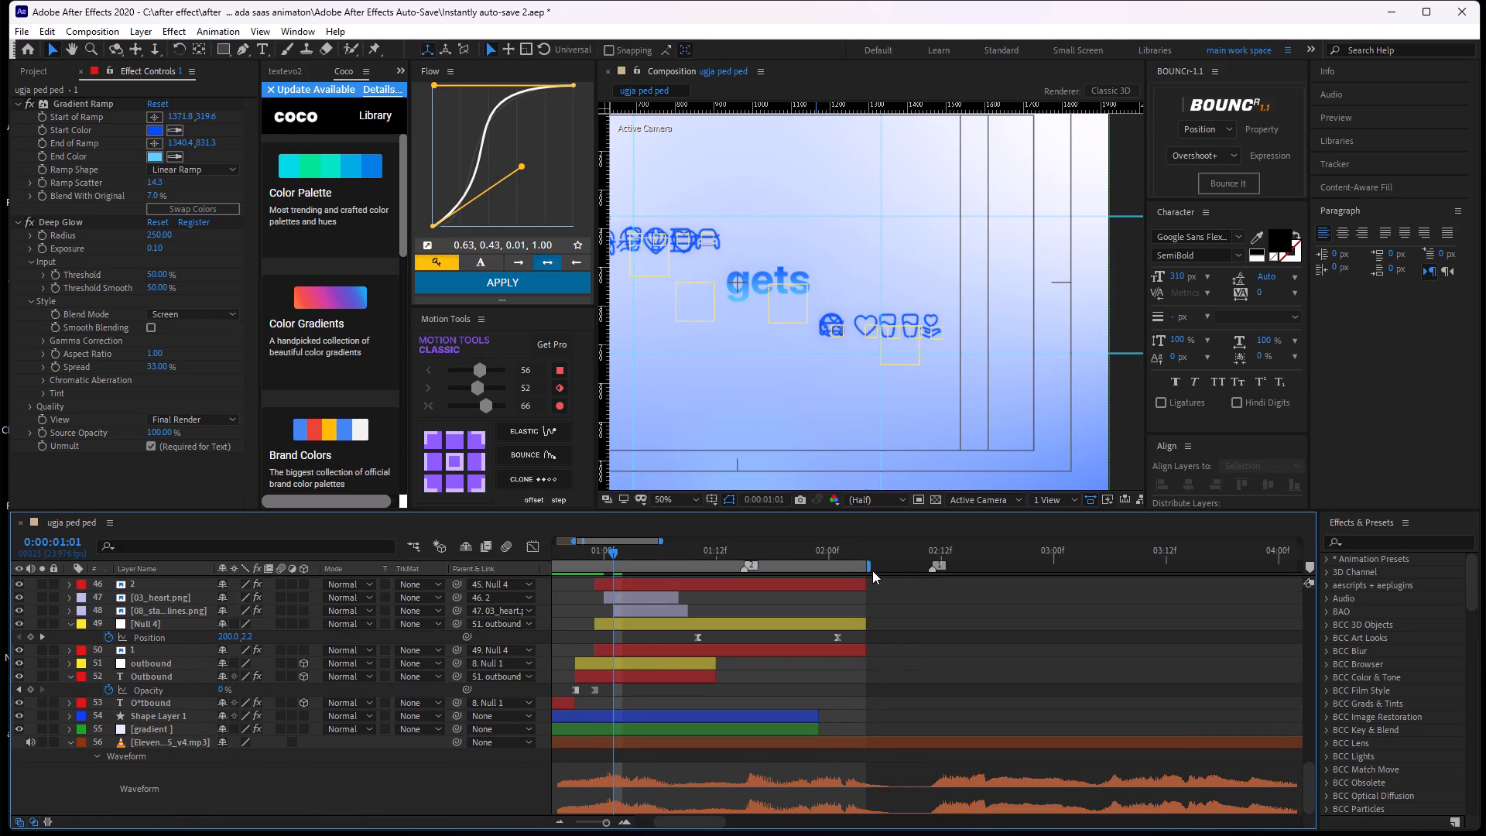
drag(870, 570, 939, 555)
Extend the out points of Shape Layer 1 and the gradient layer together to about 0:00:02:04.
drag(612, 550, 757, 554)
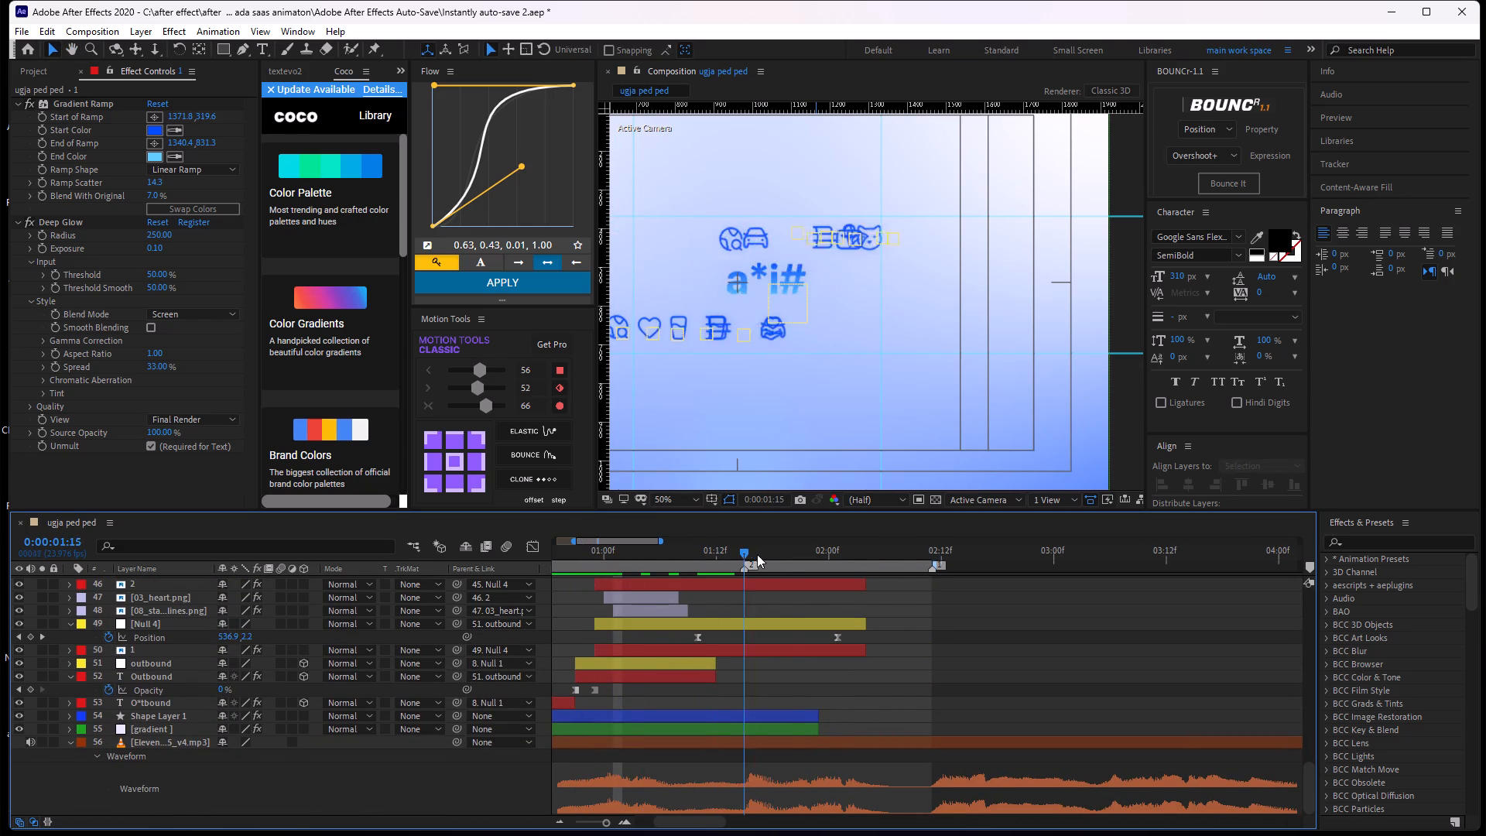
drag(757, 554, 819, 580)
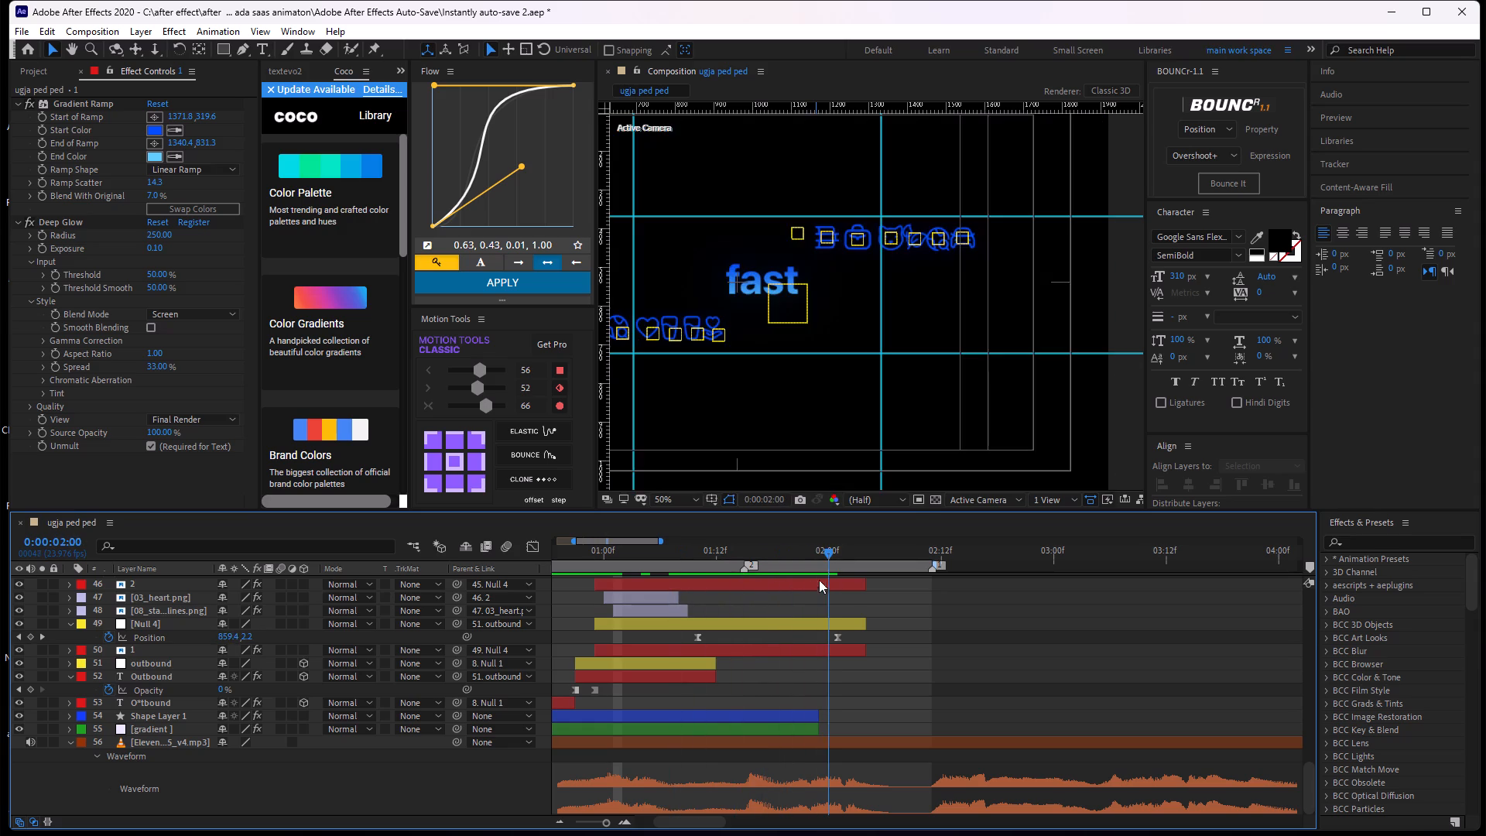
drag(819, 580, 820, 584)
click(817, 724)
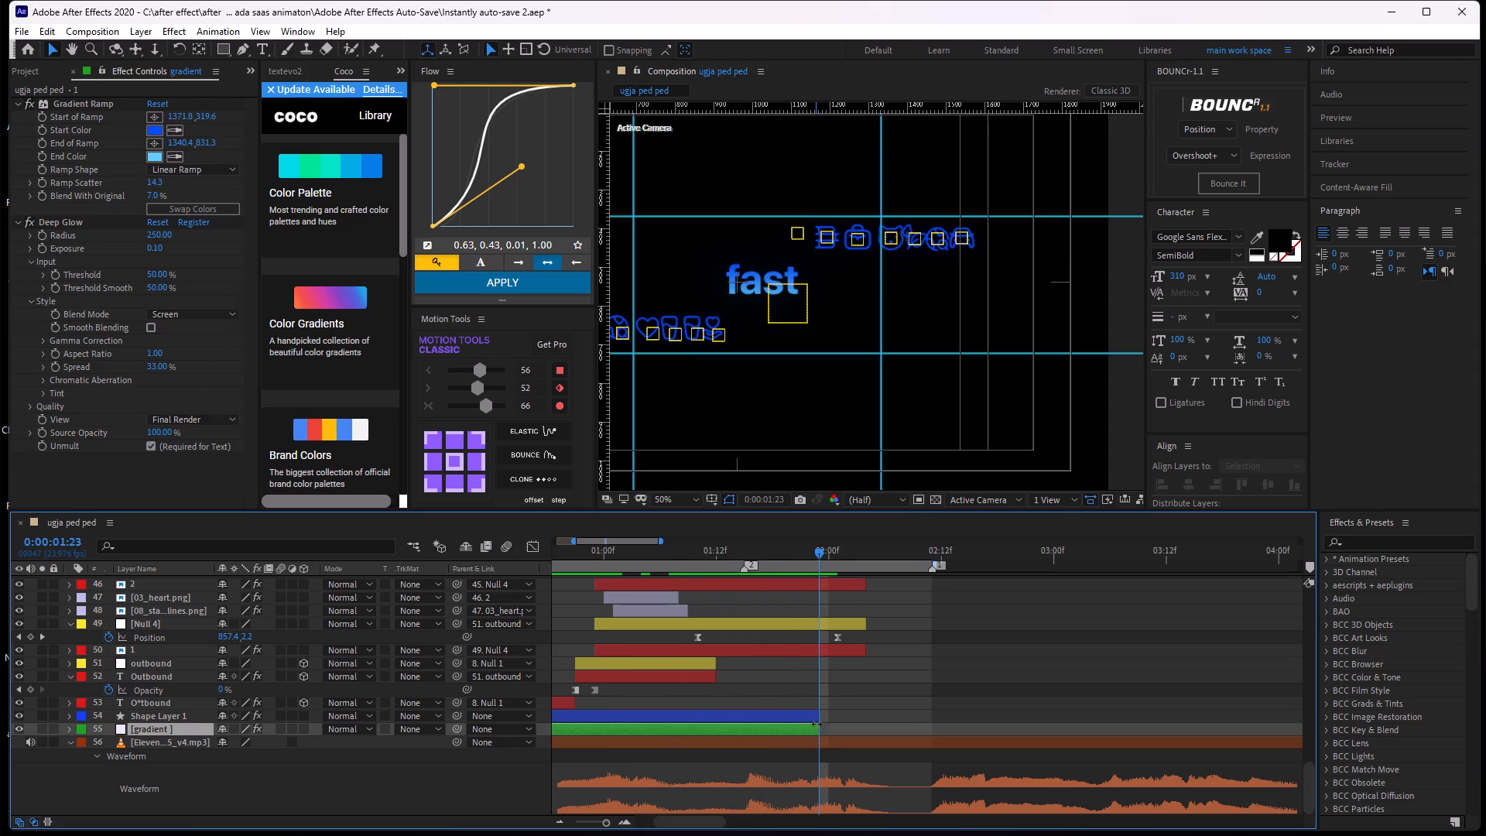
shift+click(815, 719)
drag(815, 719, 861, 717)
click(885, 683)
Scrub the icon rows' motion between 0:00:00:23 and 0:00:01:23 and examine the outbound nulls' keyframes and the icon images' durations.
drag(815, 550, 624, 606)
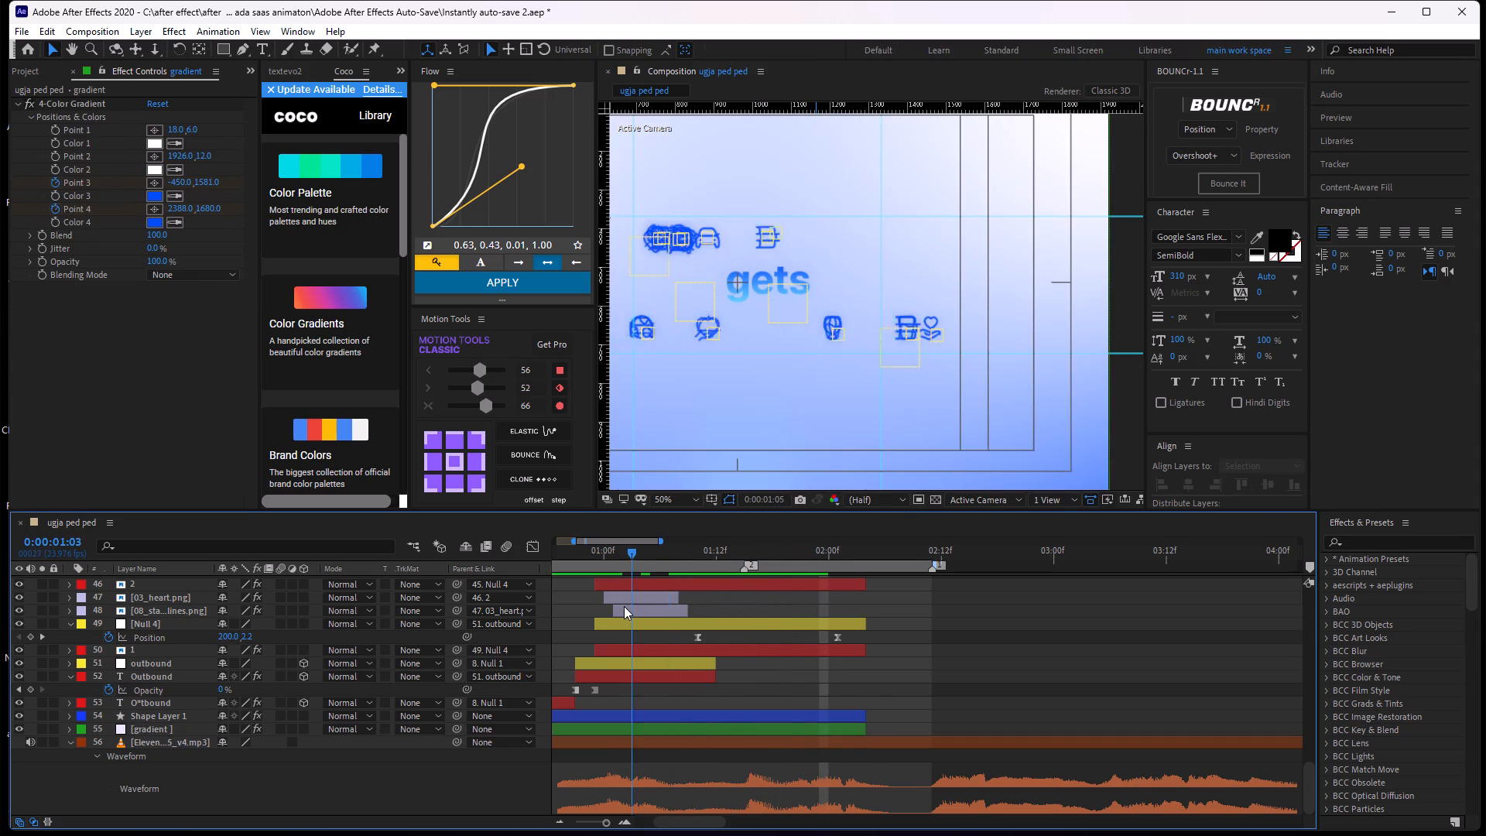
drag(624, 606, 764, 637)
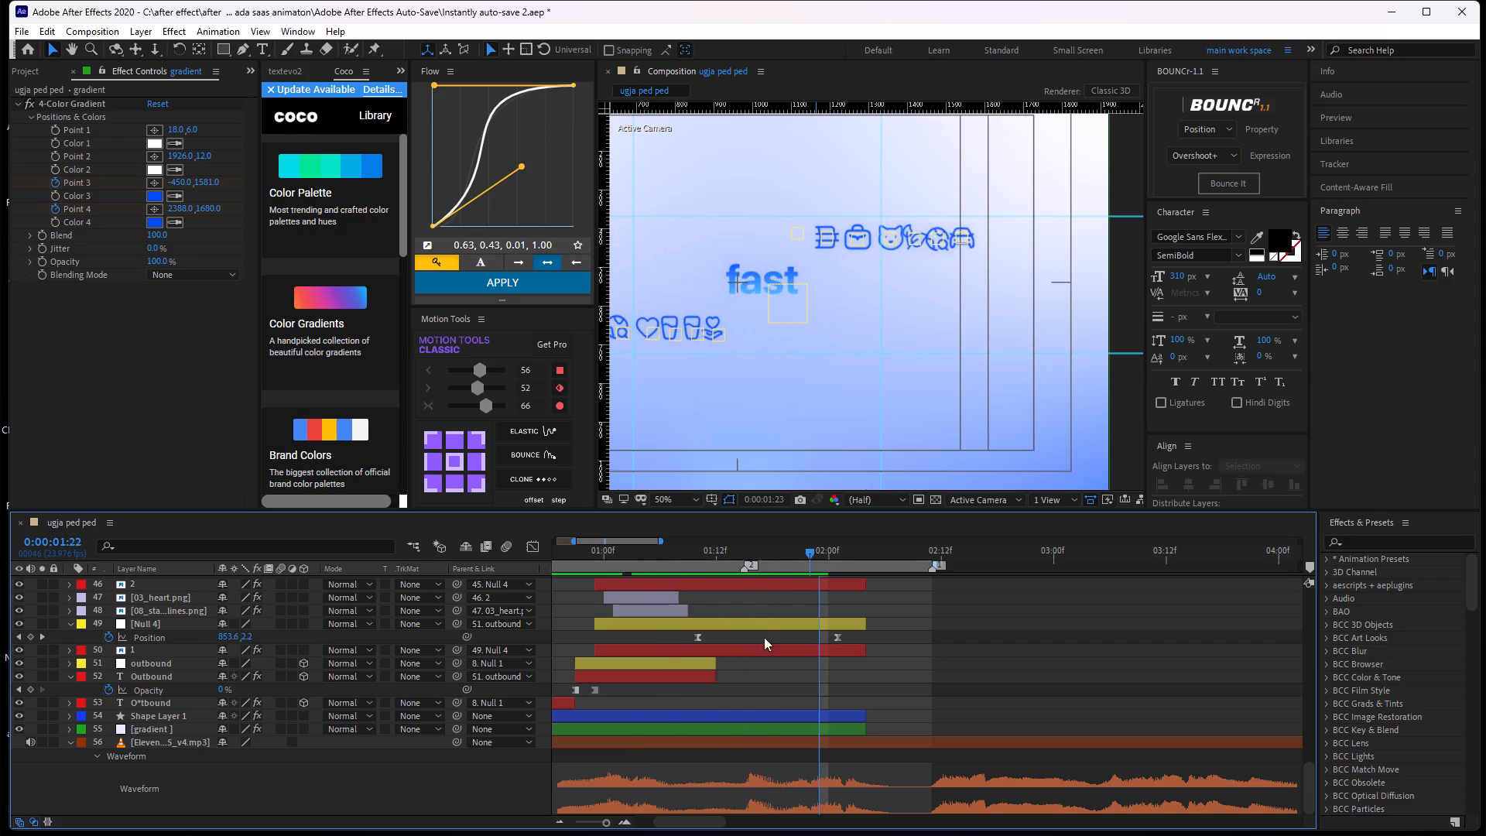
drag(764, 637, 627, 646)
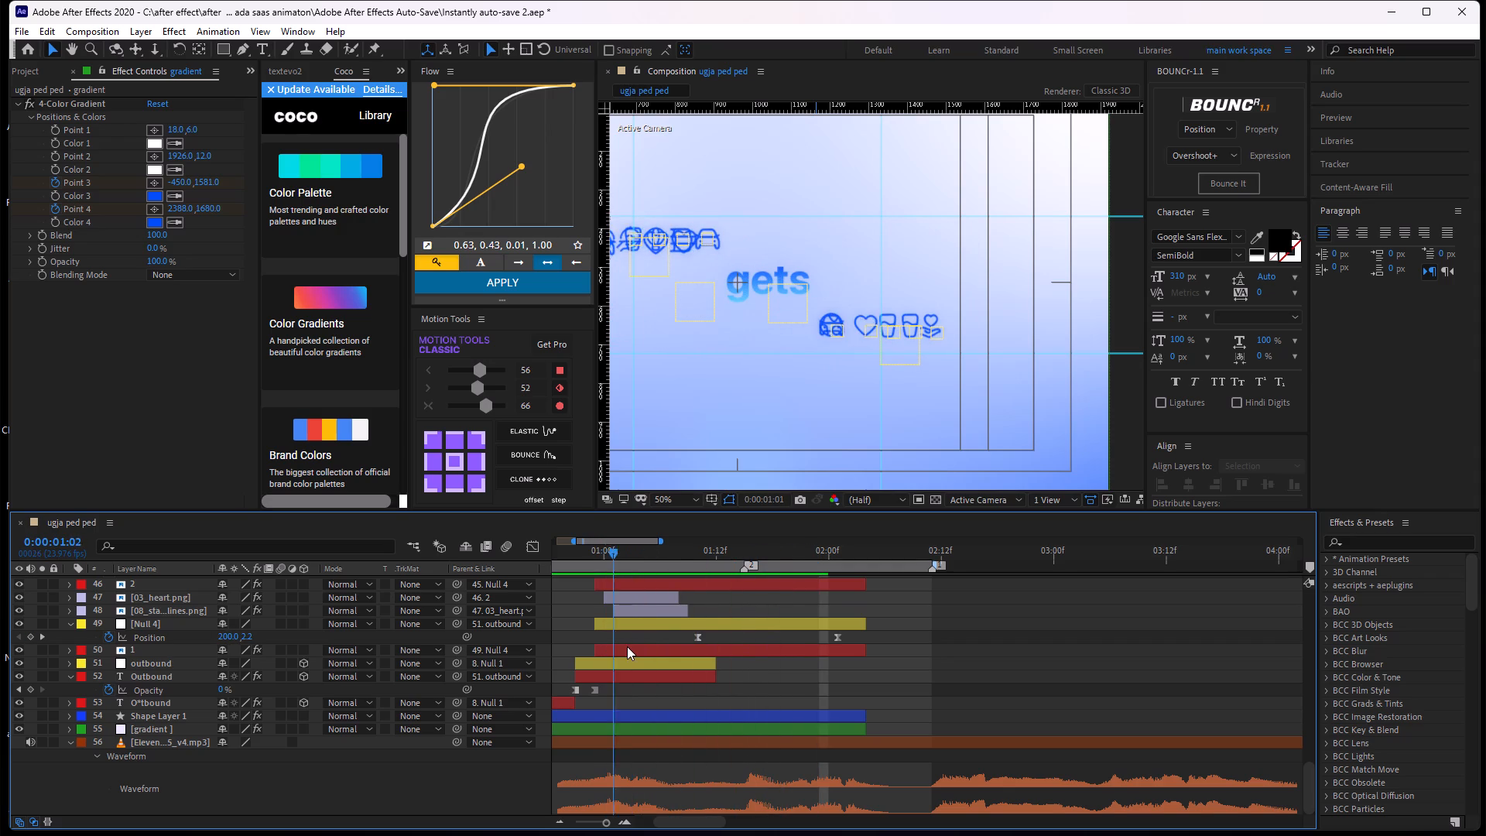
drag(627, 646, 633, 646)
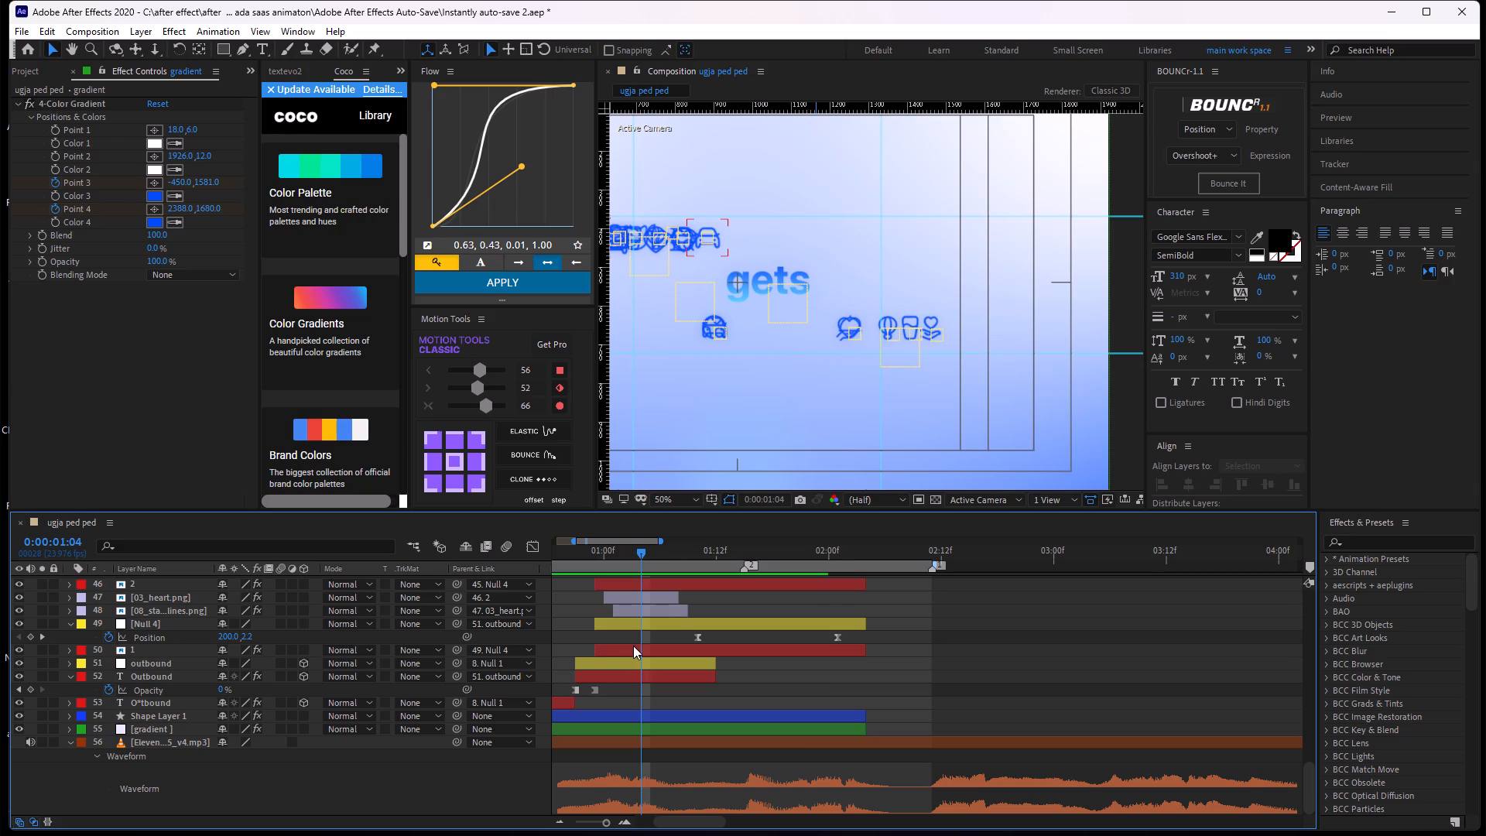
scroll(697, 619, up, 1)
middle_drag(697, 619, 793, 714)
middle_drag(780, 651, 798, 754)
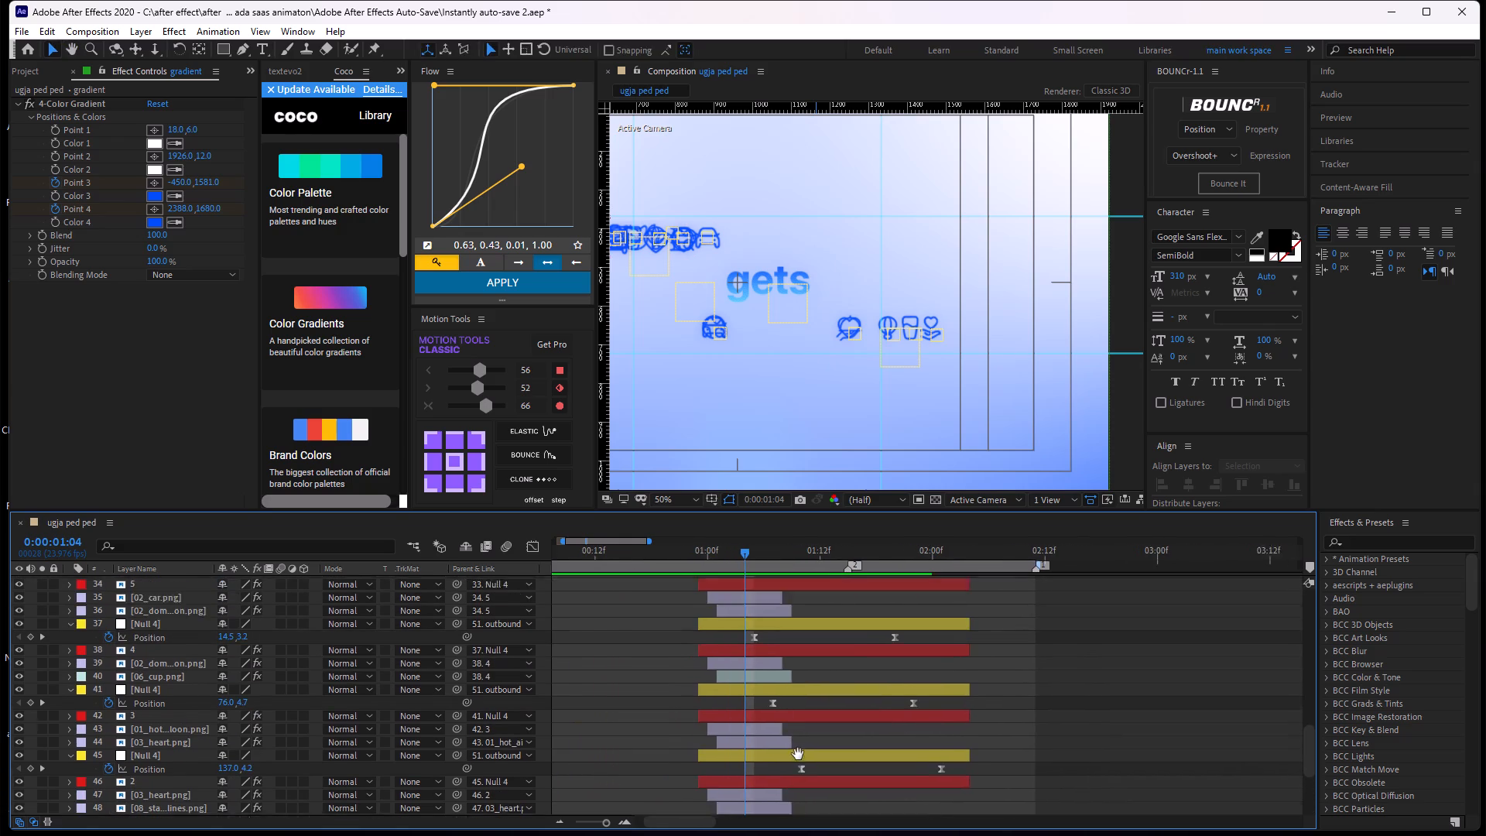
middle_drag(798, 754, 799, 758)
middle_drag(808, 688, 805, 767)
middle_drag(799, 672, 811, 707)
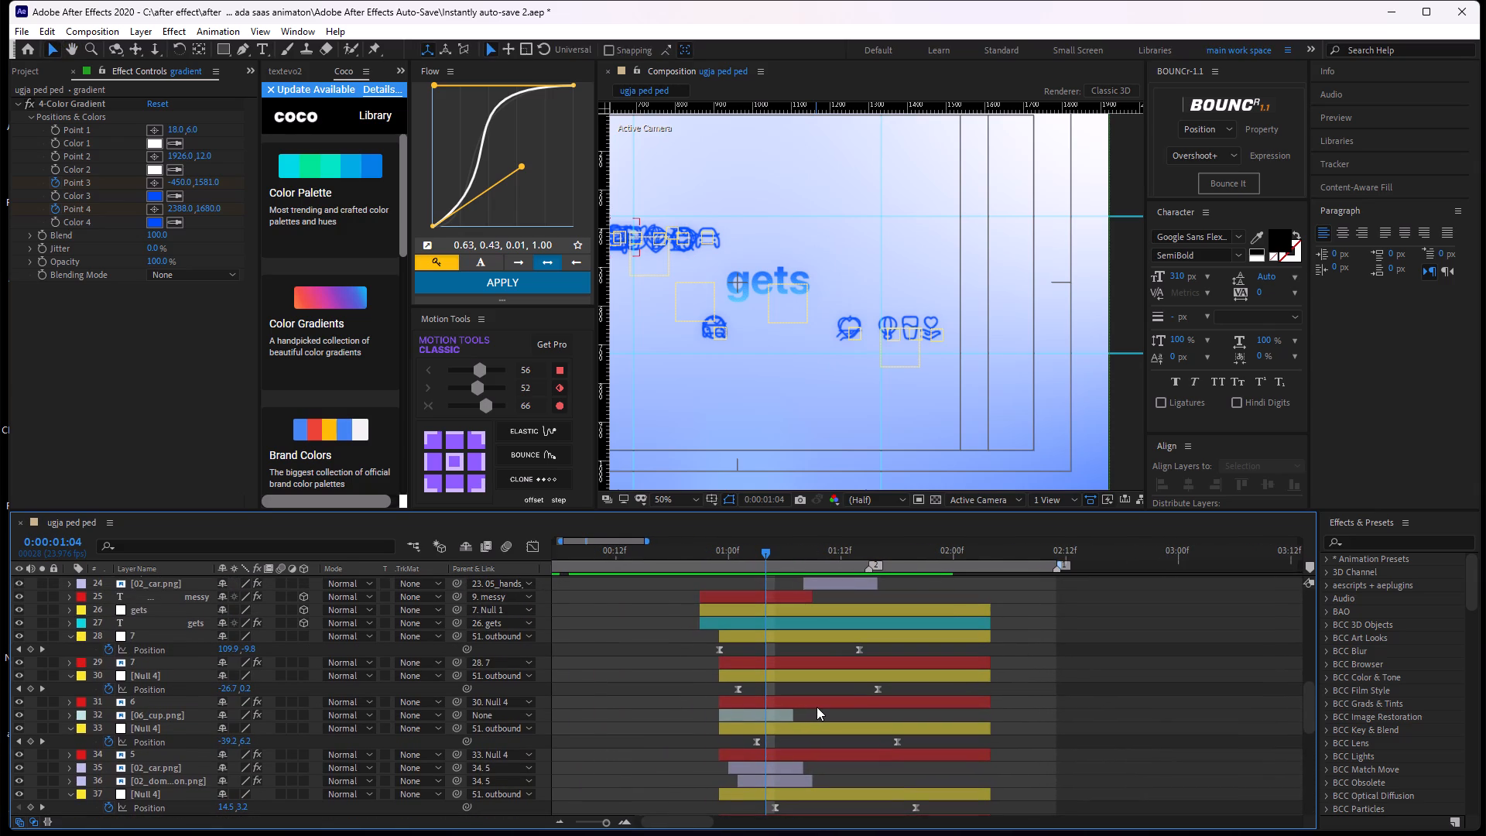
drag(772, 557, 771, 557)
drag(771, 557, 716, 564)
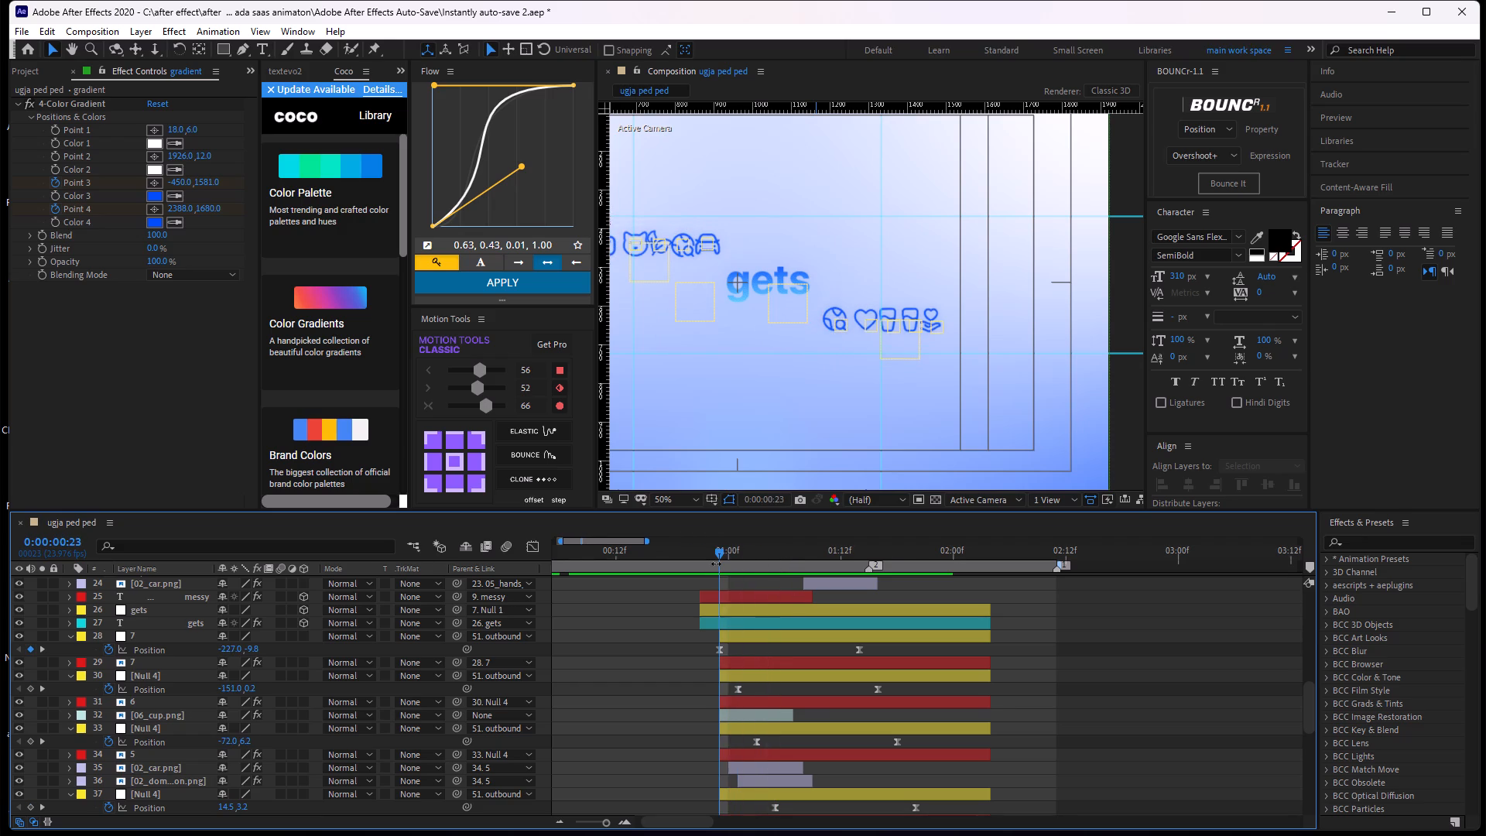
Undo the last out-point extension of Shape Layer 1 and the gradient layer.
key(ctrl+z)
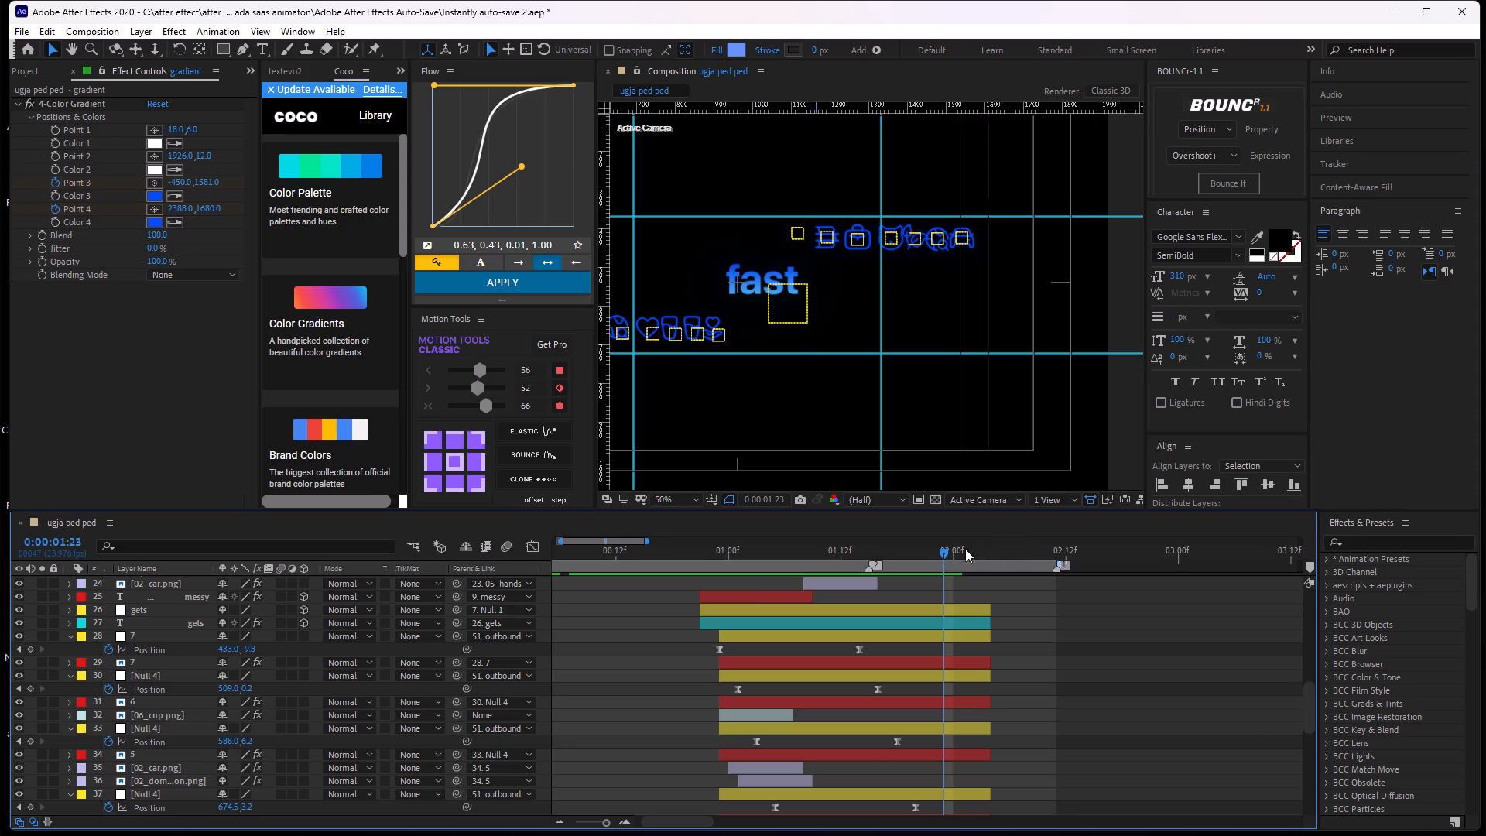
Trim the 06_cup.png icon on layer 32 to a single frame, with its out point at 0:00:01:00.
drag(948, 552, 763, 605)
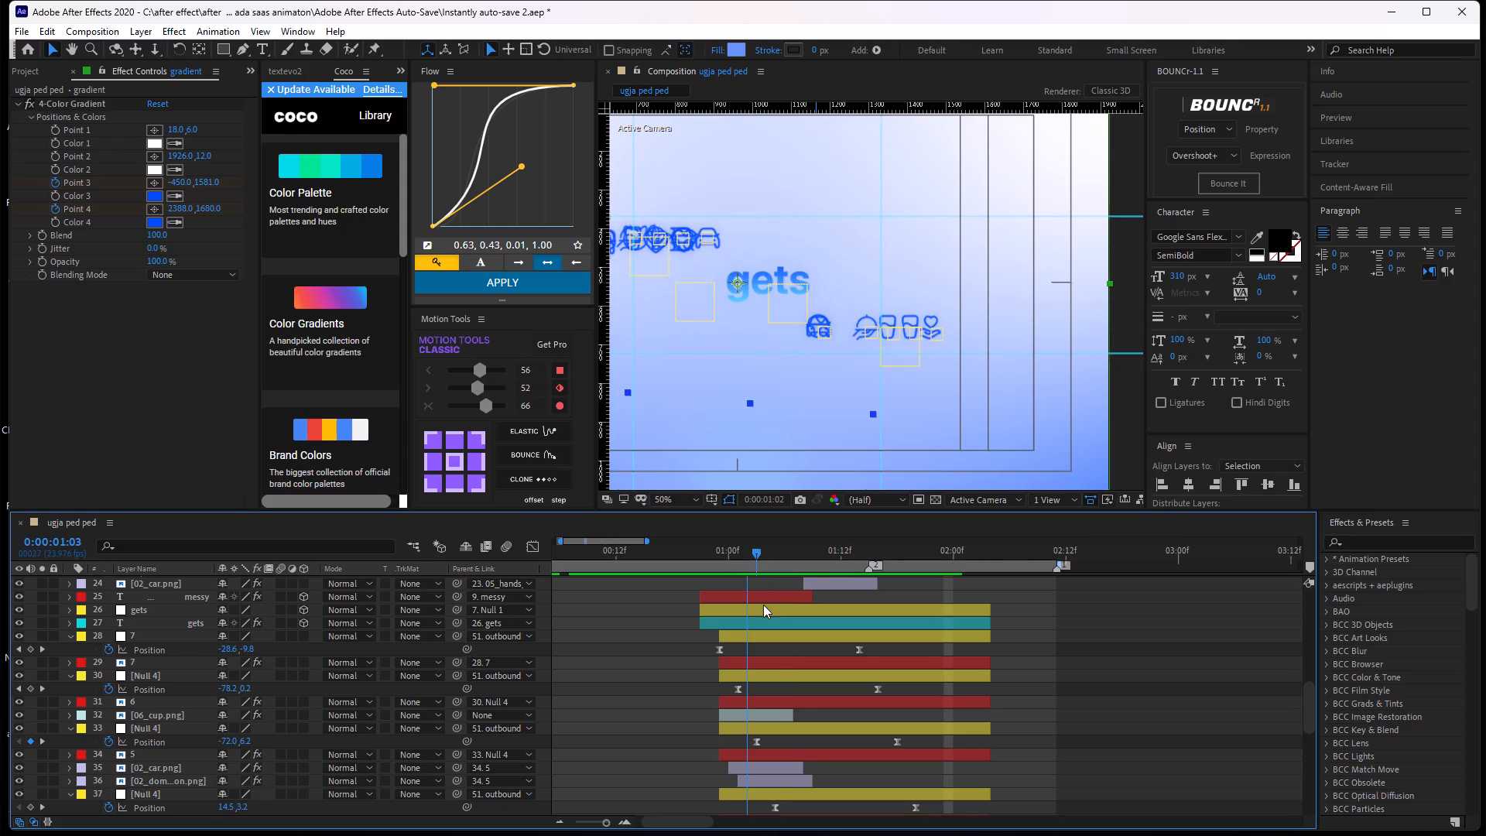
drag(763, 605, 732, 638)
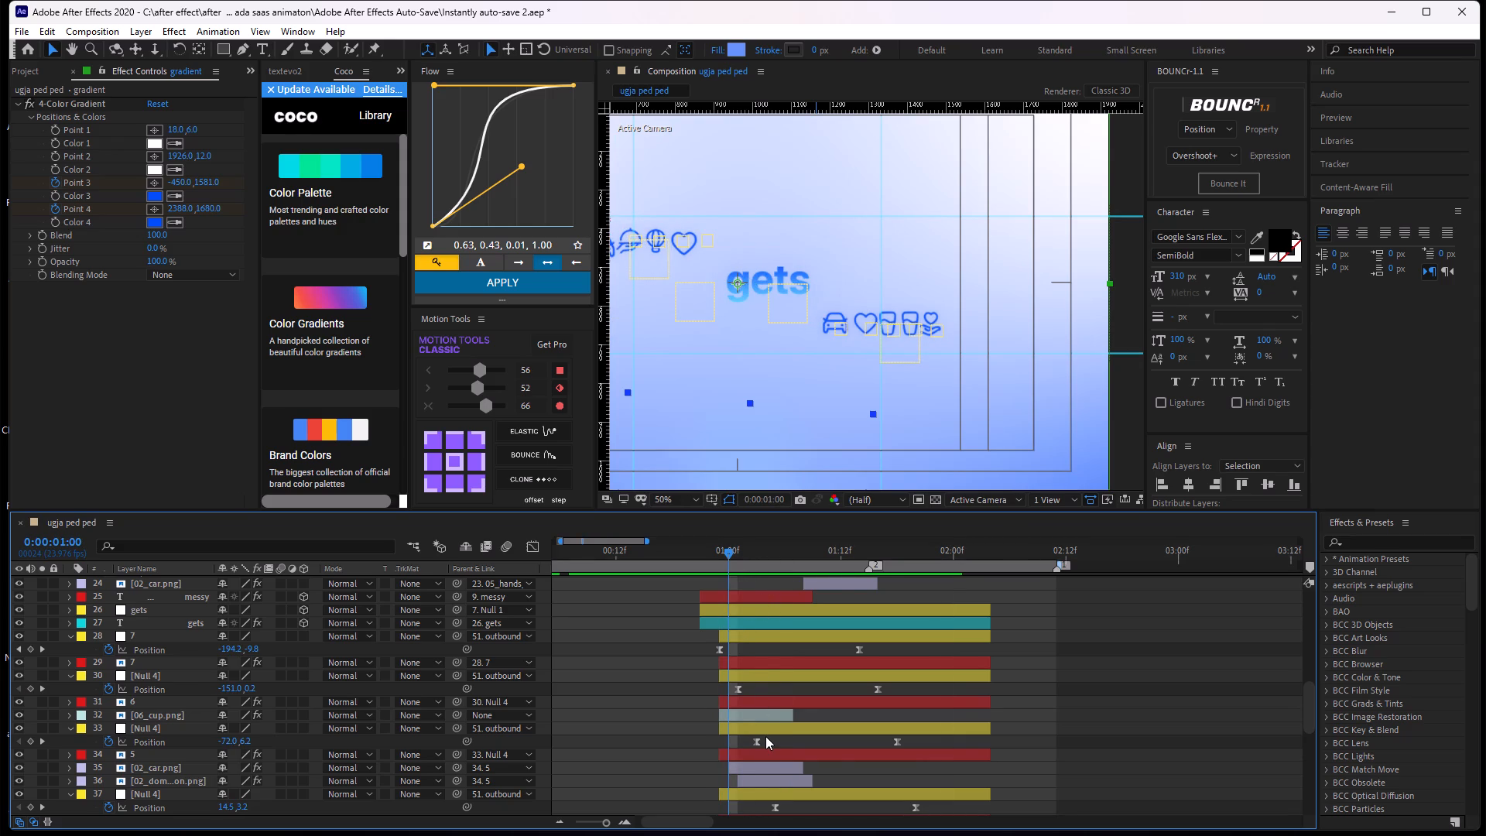
alt+scroll(763, 736, up, 2)
middle_drag(714, 726, 743, 706)
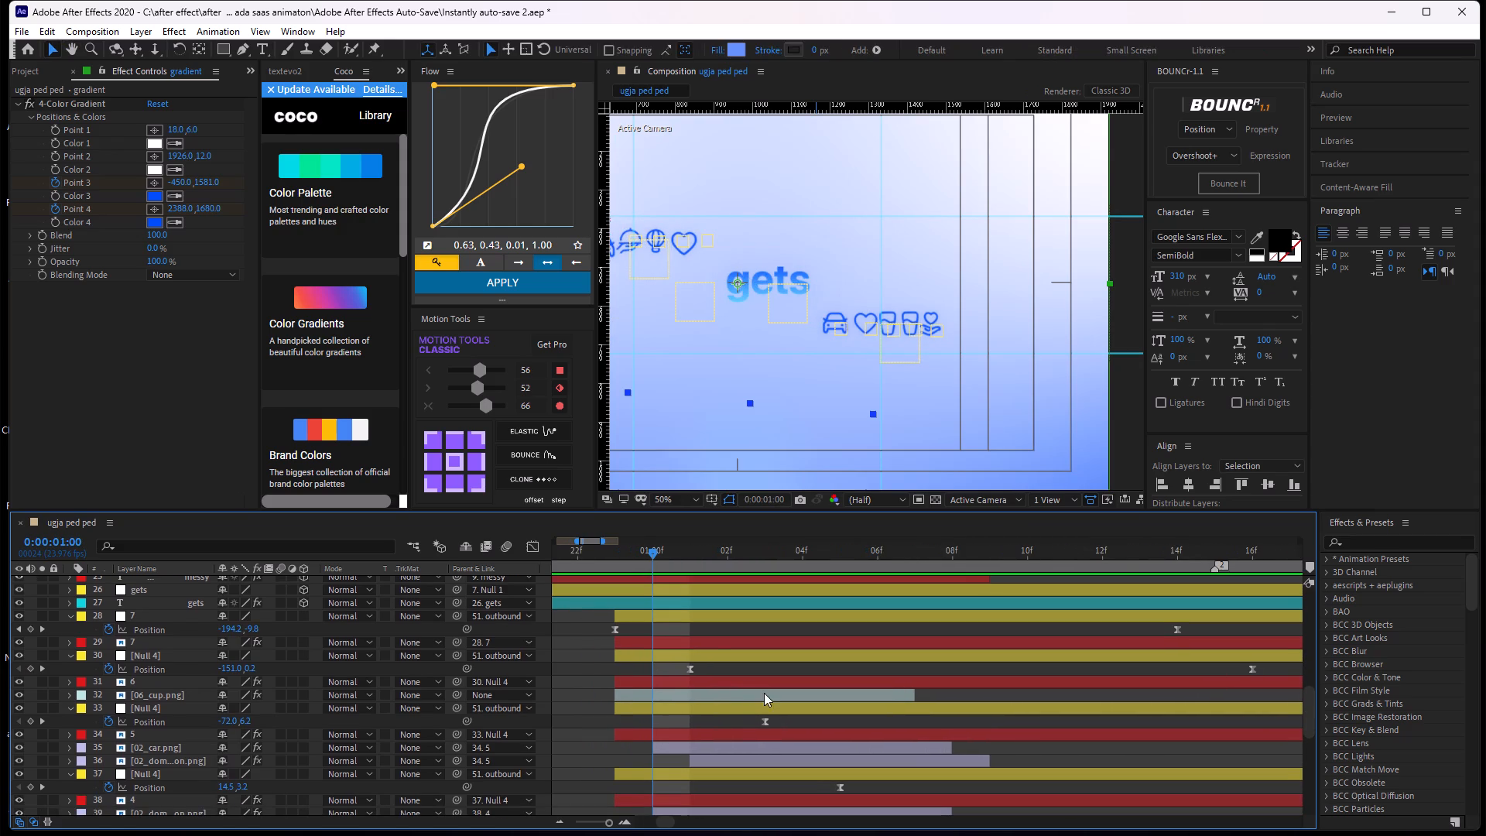
drag(915, 690, 635, 715)
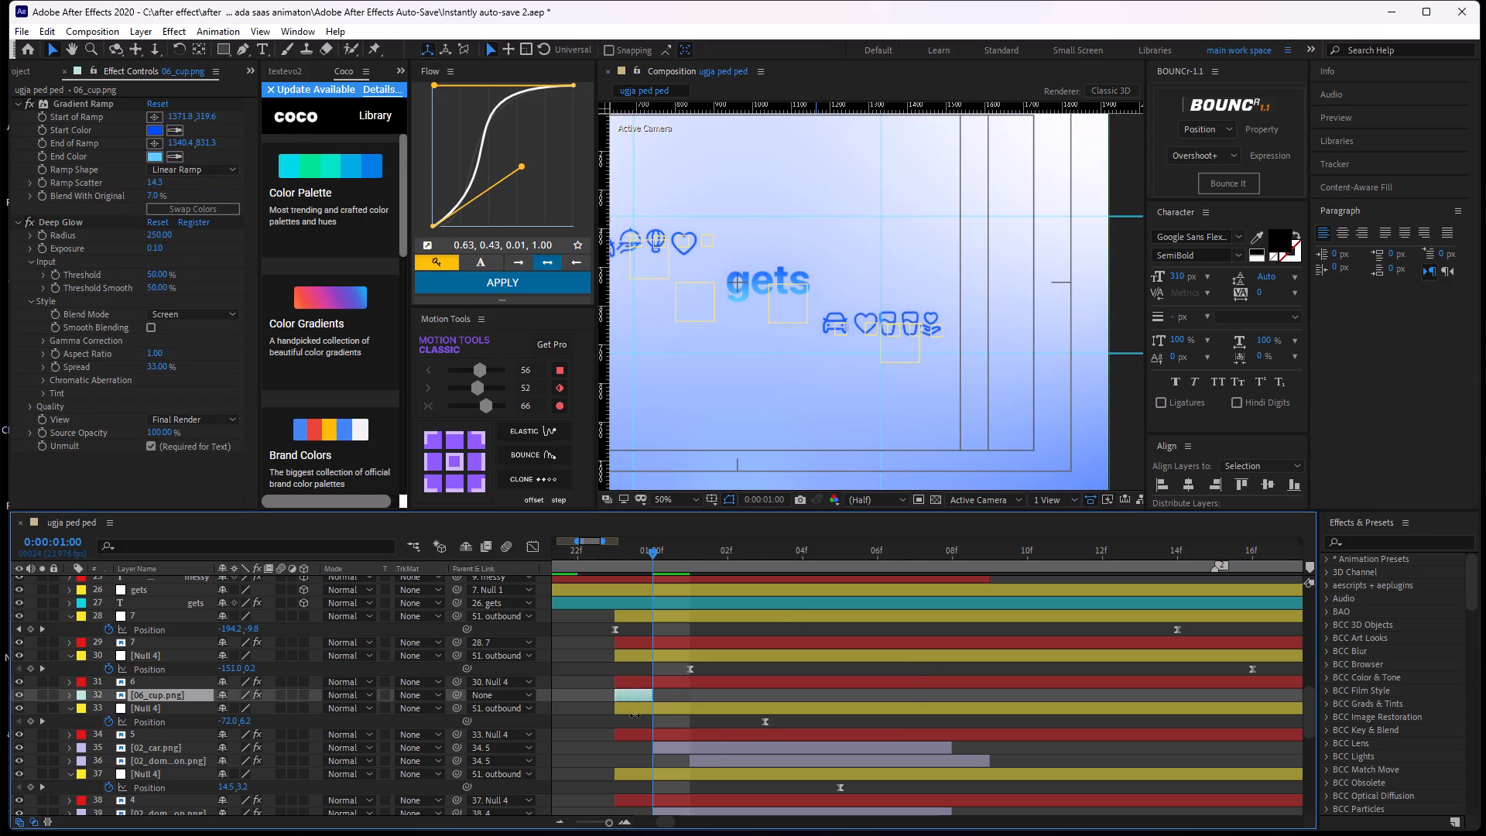
drag(635, 715, 636, 715)
click(670, 700)
Trim the out points of layers 35 (02_car.png) and 36 (the dome icon) together, leaving one frame each at 0:00:01:00 and 0:00:01:01.
drag(653, 553, 608, 566)
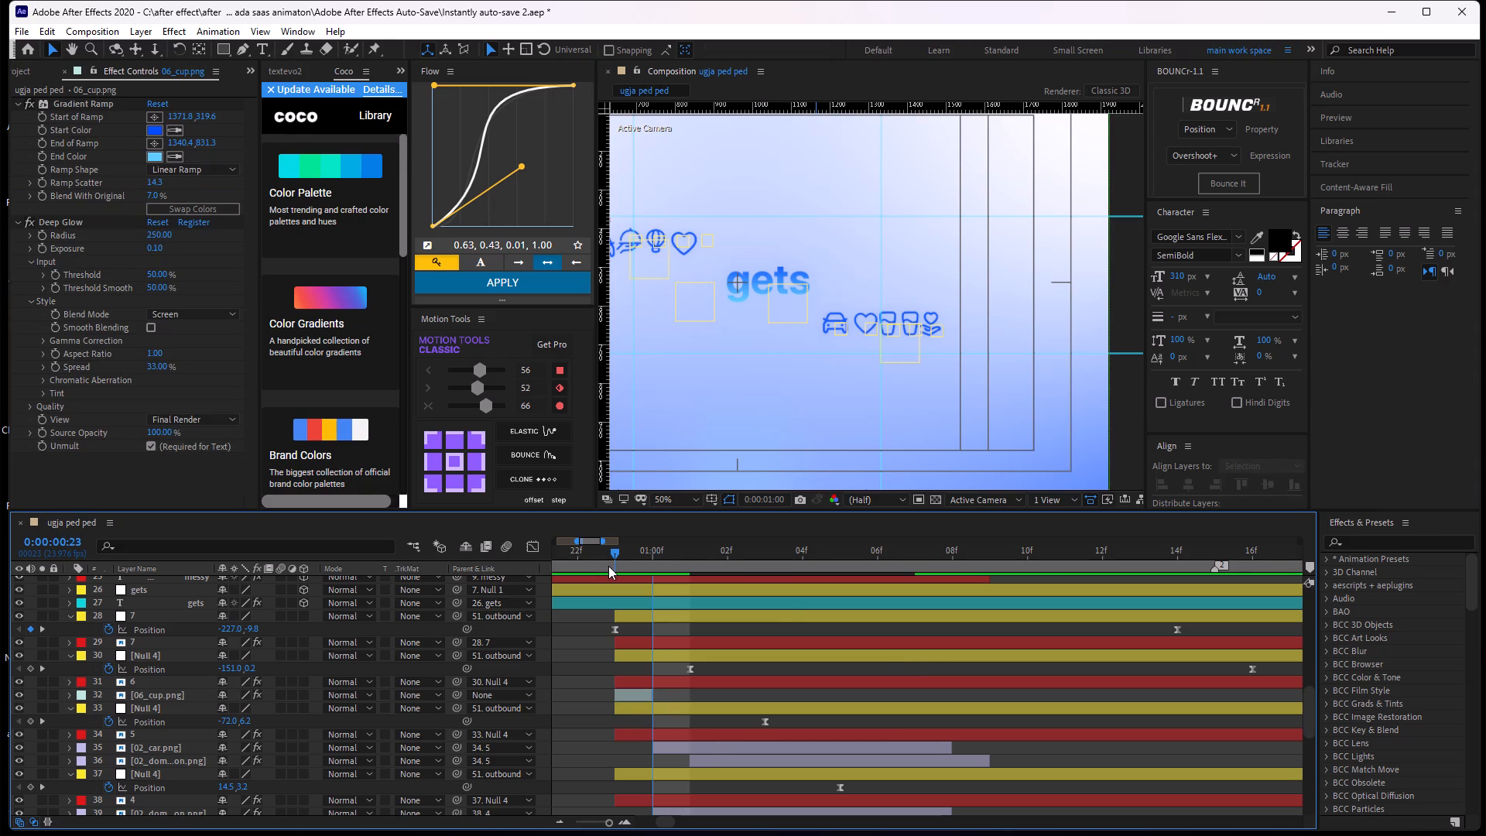
drag(608, 566, 684, 581)
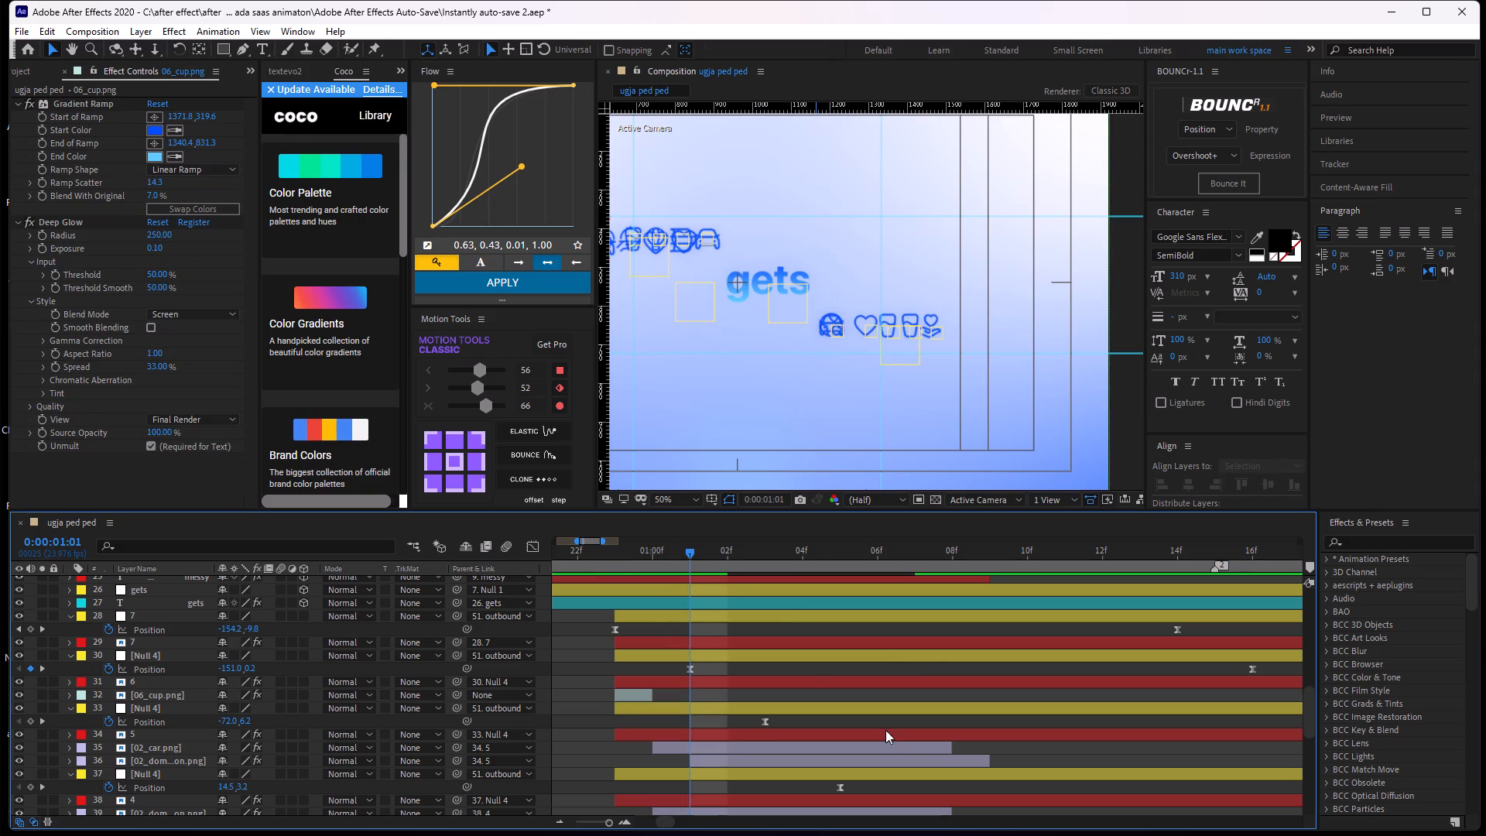
click(940, 745)
shift+click(946, 754)
shift+click(967, 764)
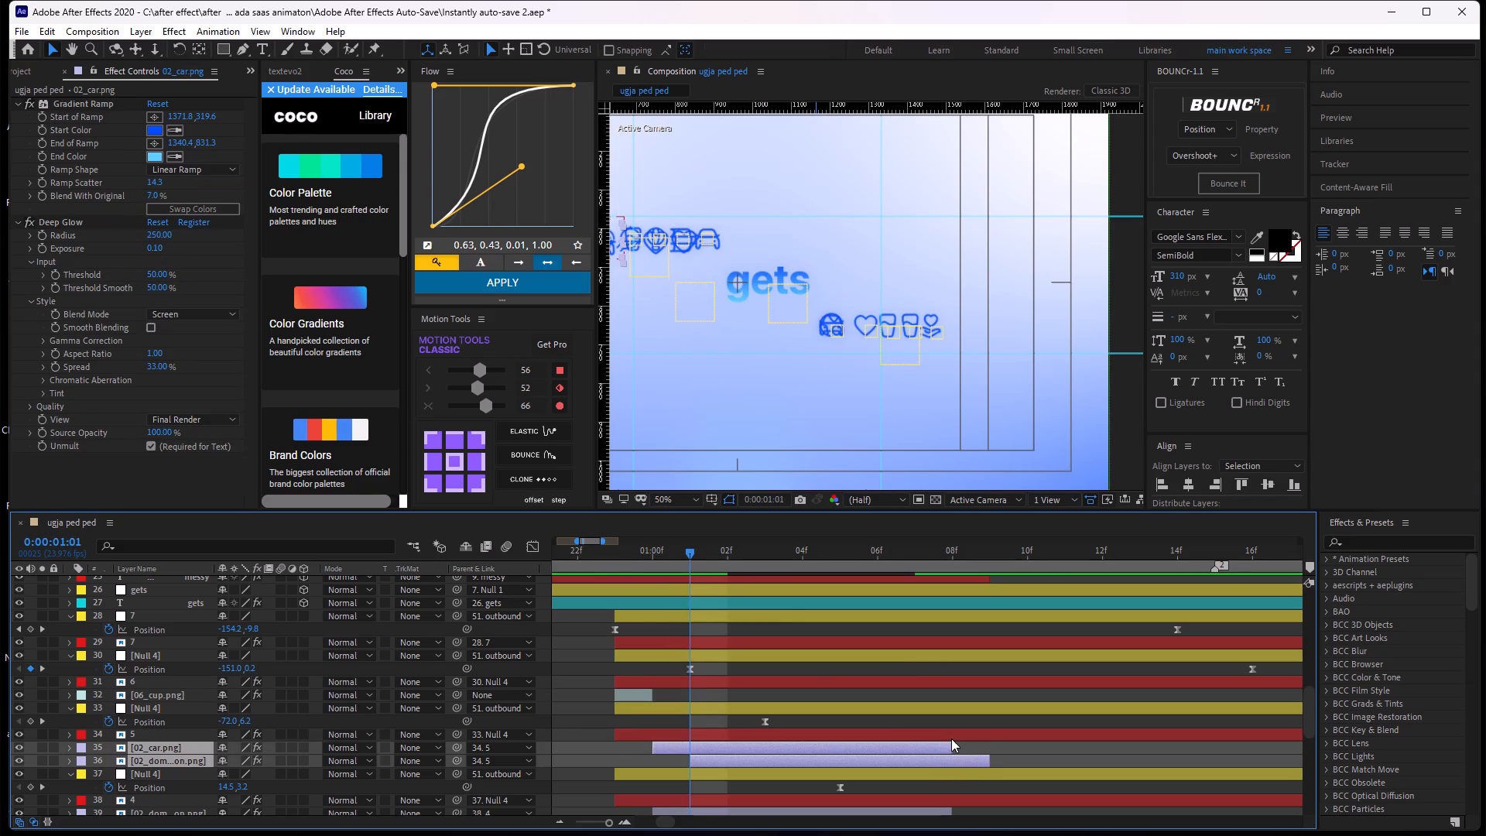
drag(952, 742, 699, 758)
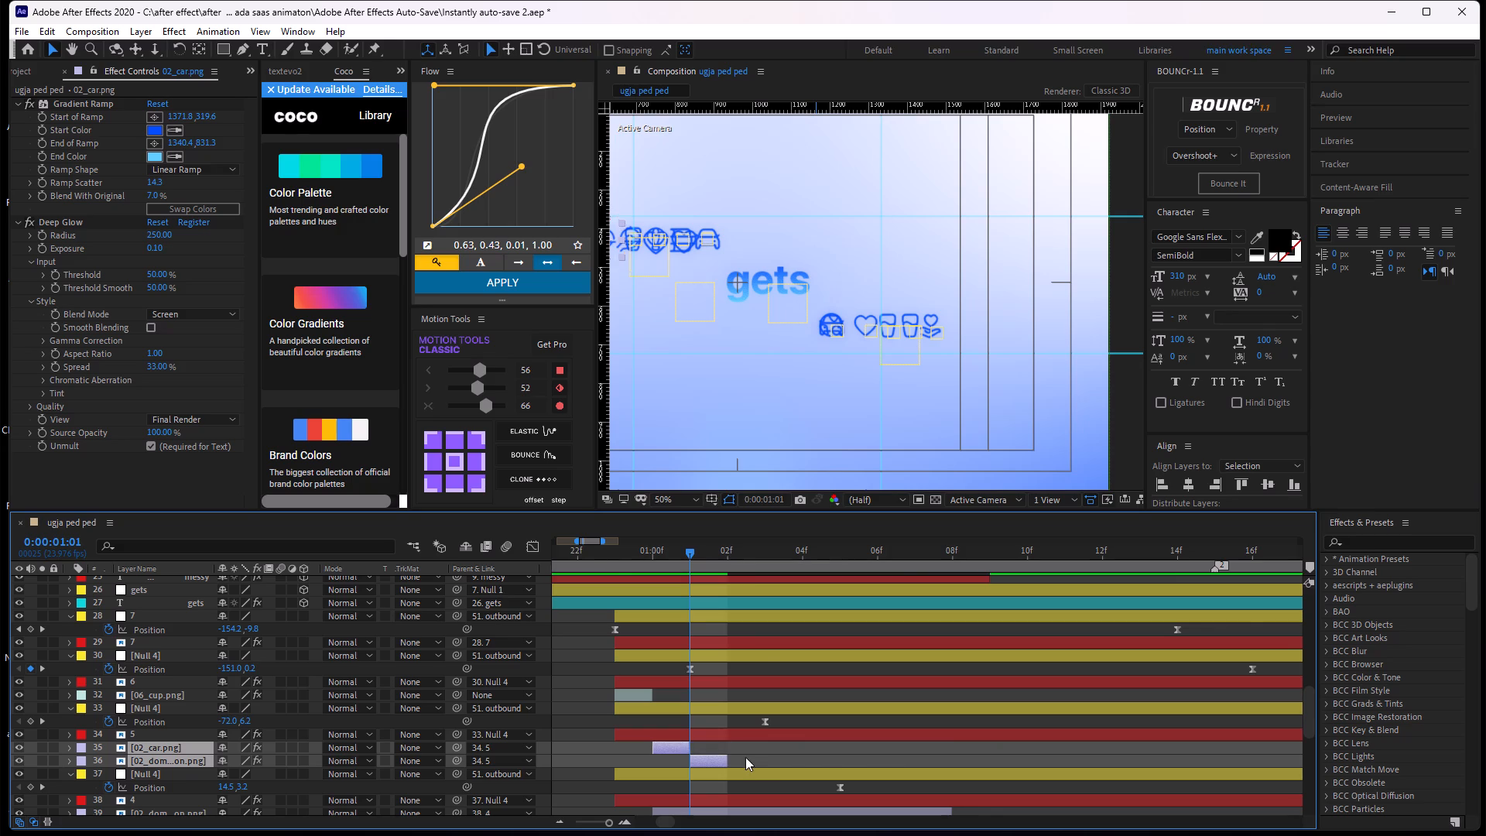
click(745, 757)
Trim the out points of layers 39 (the dome icon) and 40 (06_cup.png) together, leaving one frame each at 0:00:01:00 and 0:00:01:01.
scroll(713, 713, down, 1)
click(744, 759)
shift+click(830, 769)
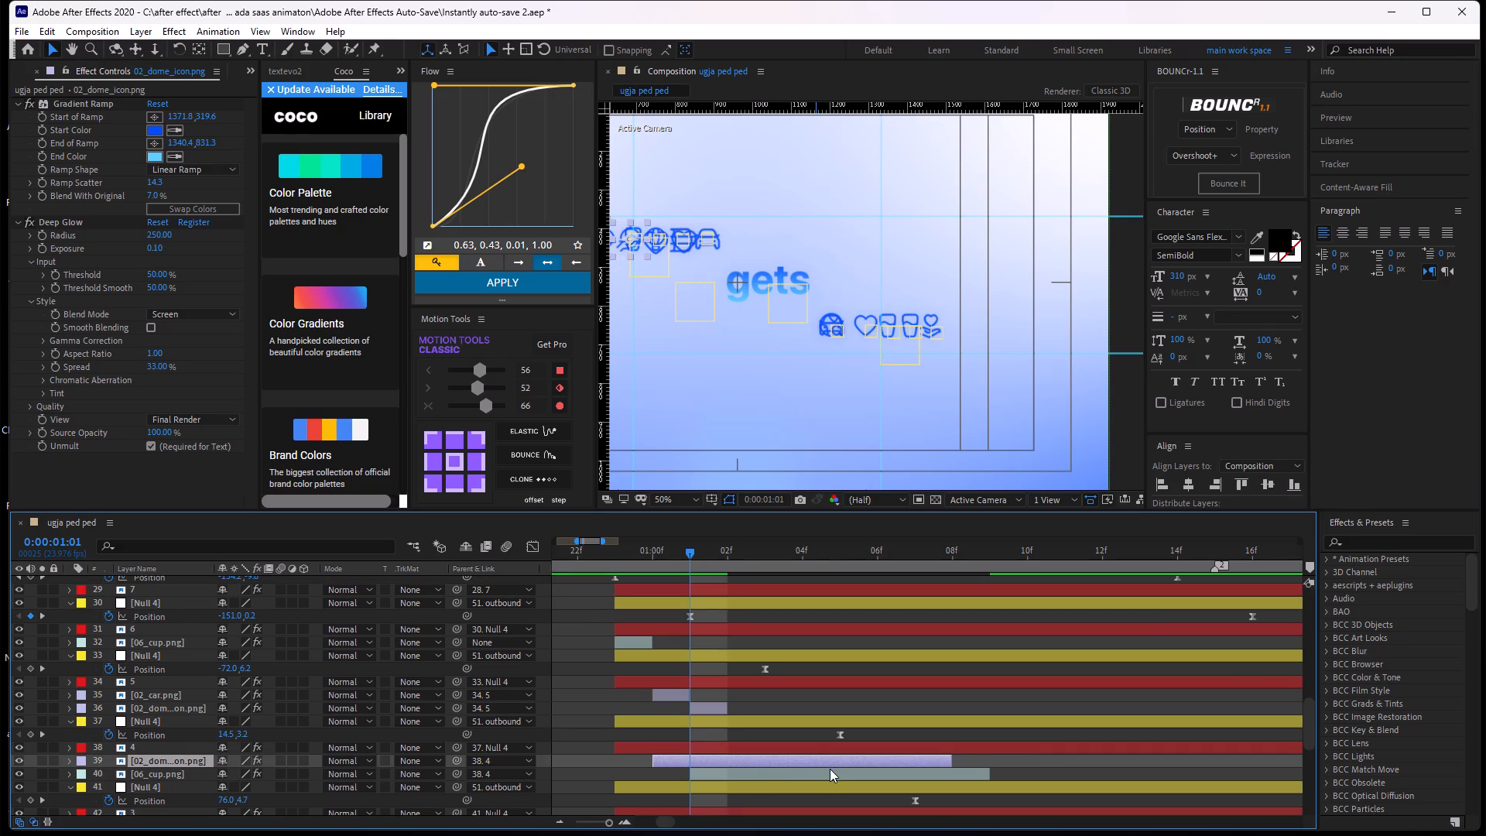
drag(951, 759, 678, 762)
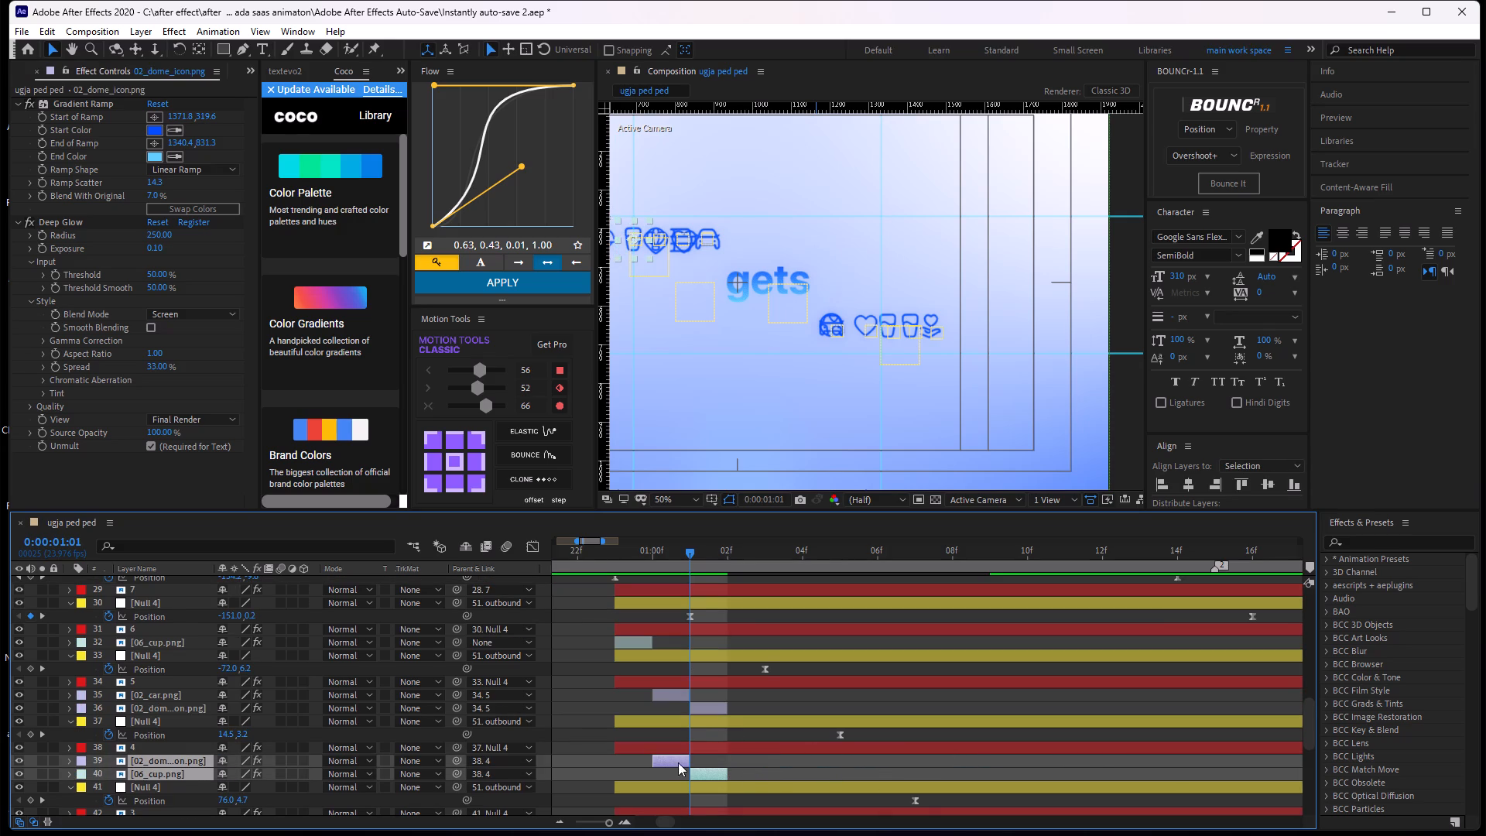
click(776, 774)
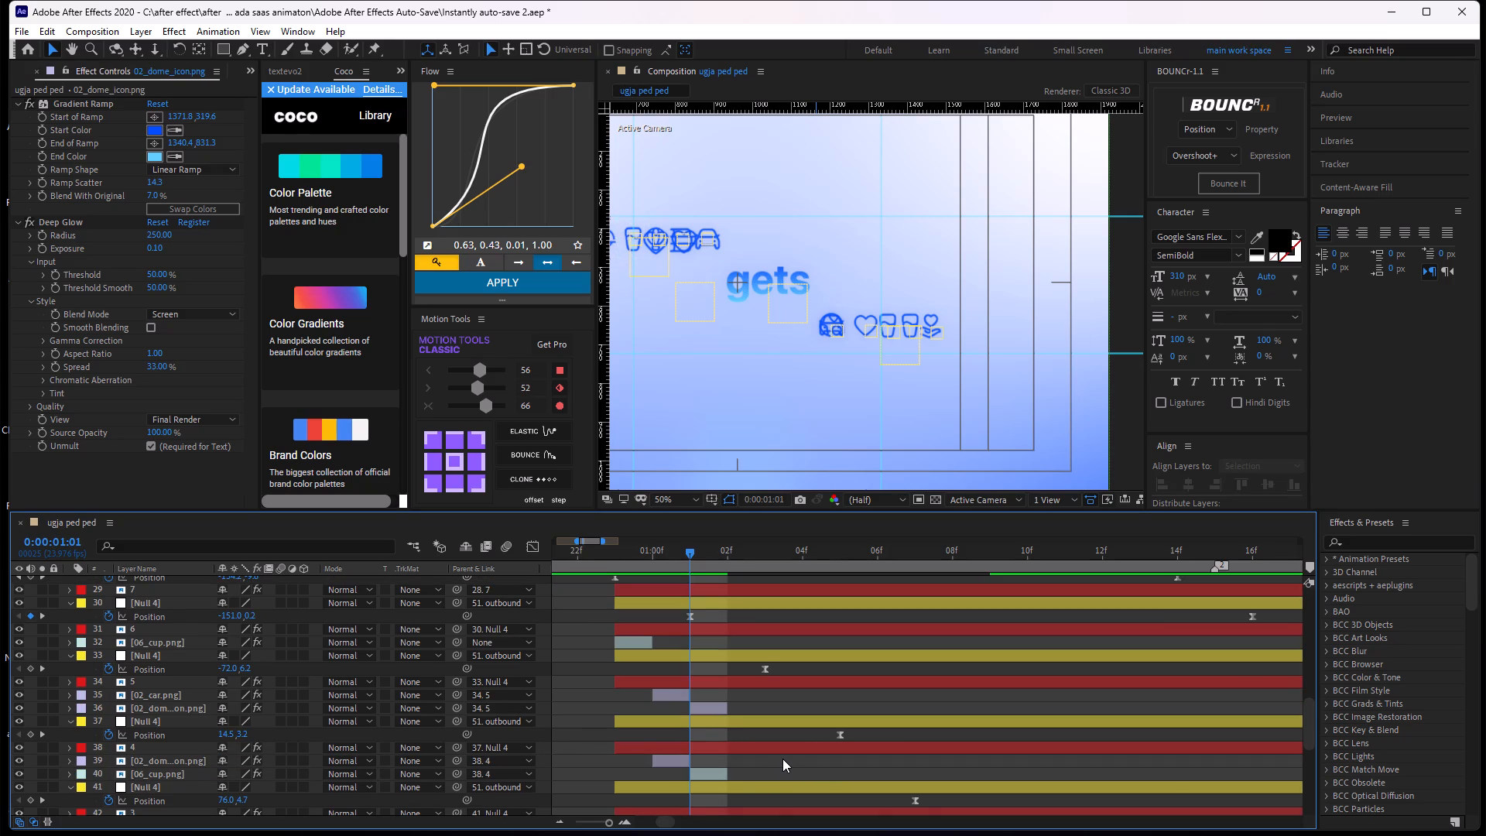